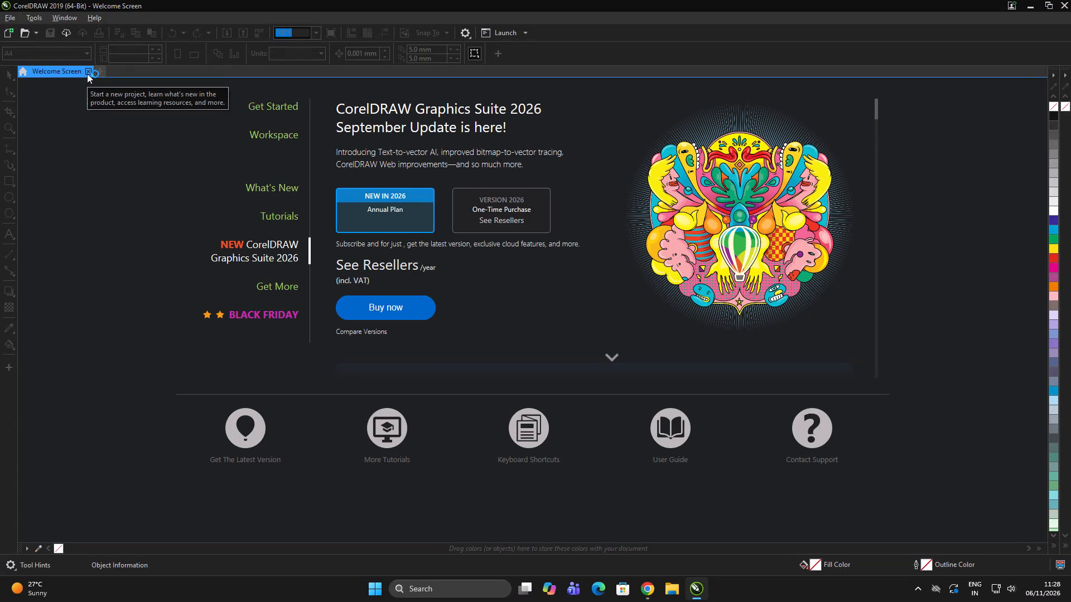
Close the Welcome Screen.
click(88, 73)
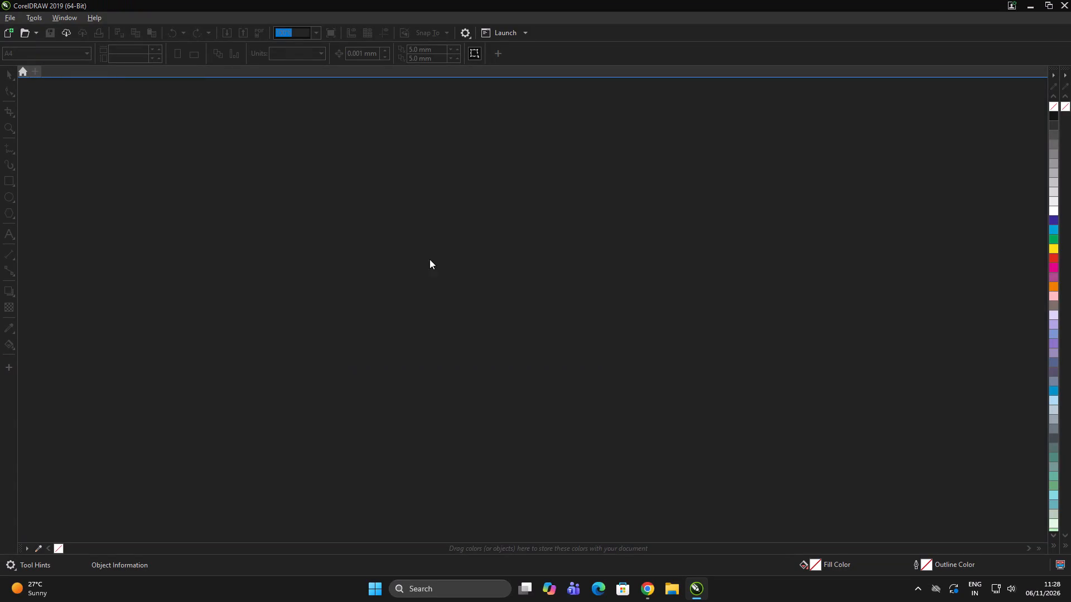
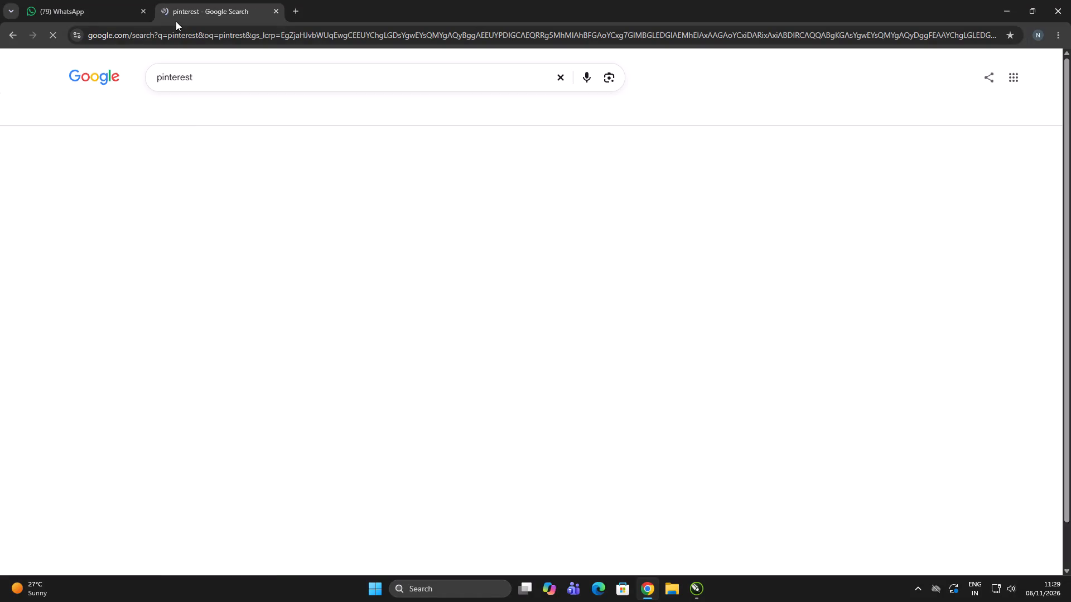
Open the Pinterest site from the Google search results.
click(195, 185)
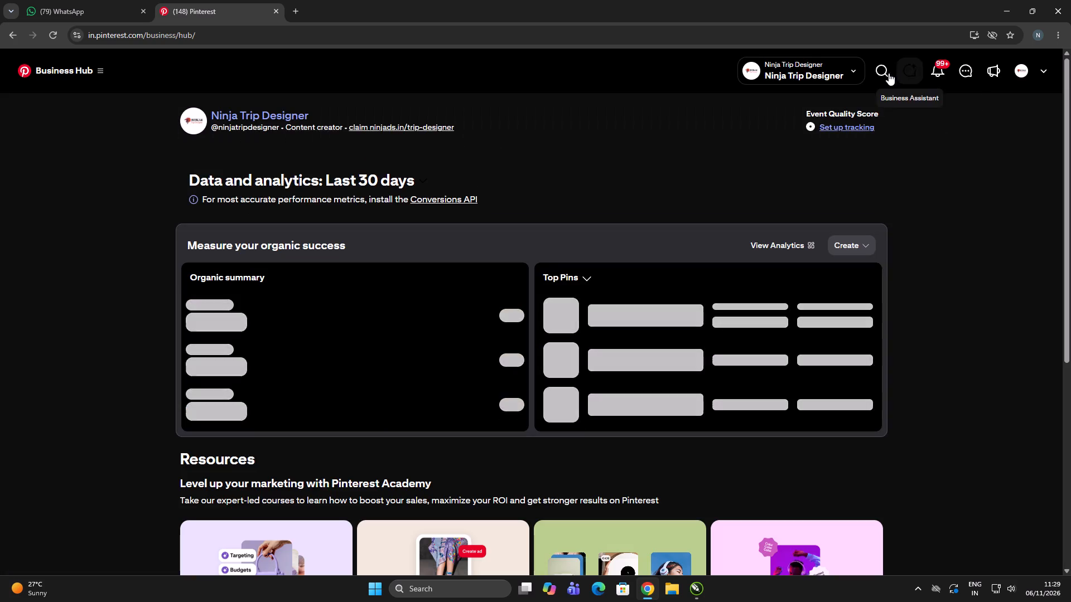
Open the search box on the Pinterest Business Hub page.
click(884, 73)
click(983, 236)
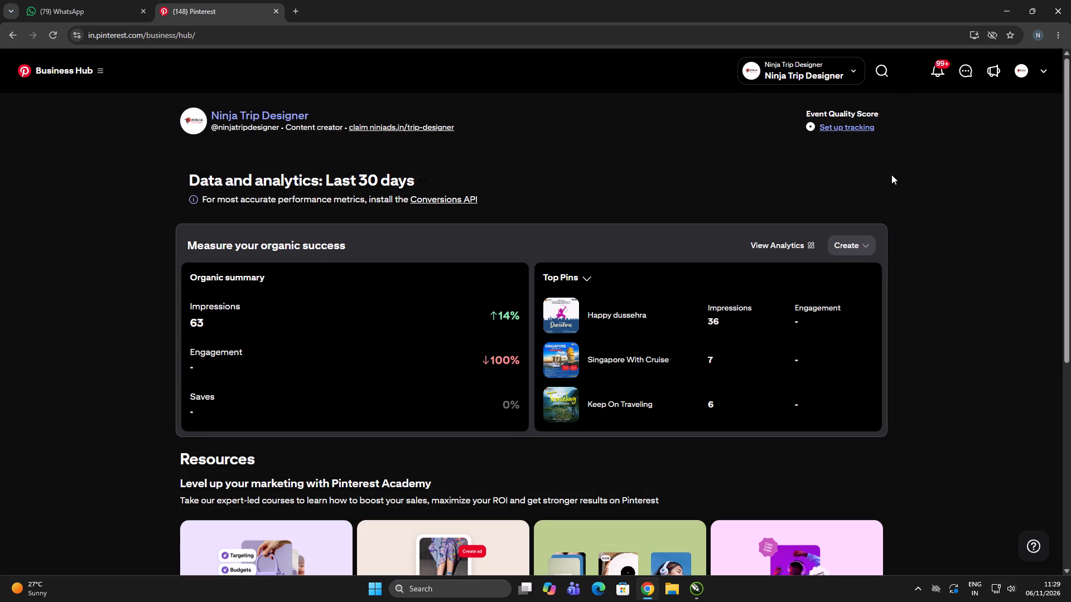
click(887, 72)
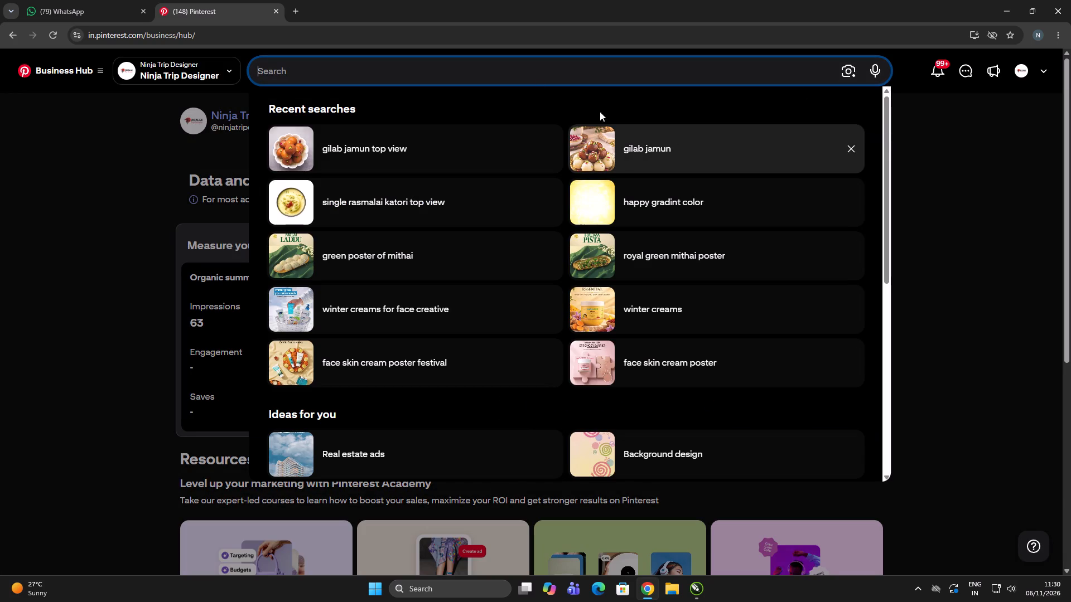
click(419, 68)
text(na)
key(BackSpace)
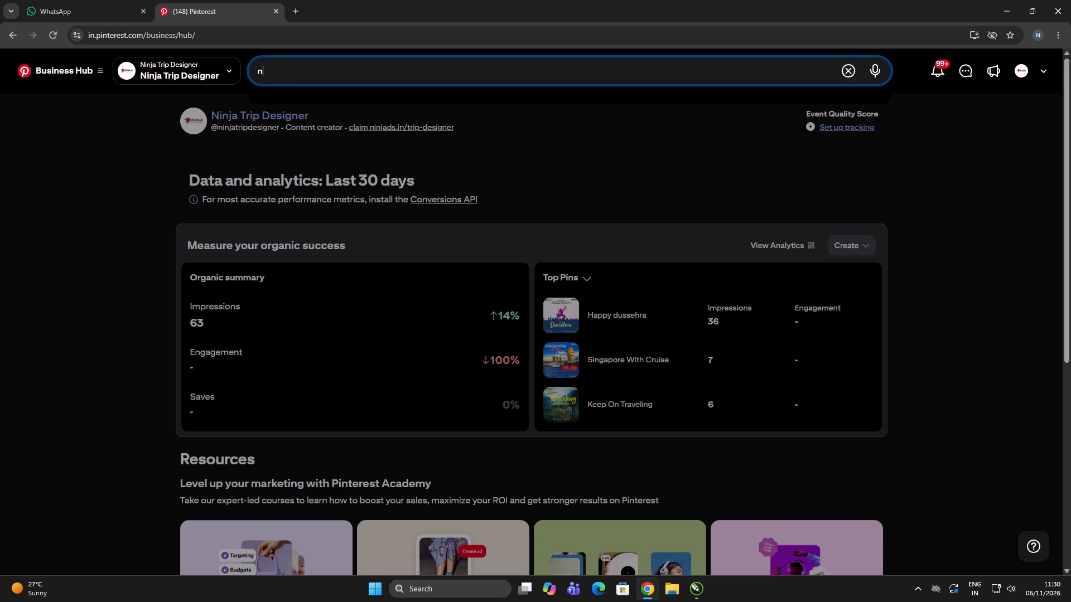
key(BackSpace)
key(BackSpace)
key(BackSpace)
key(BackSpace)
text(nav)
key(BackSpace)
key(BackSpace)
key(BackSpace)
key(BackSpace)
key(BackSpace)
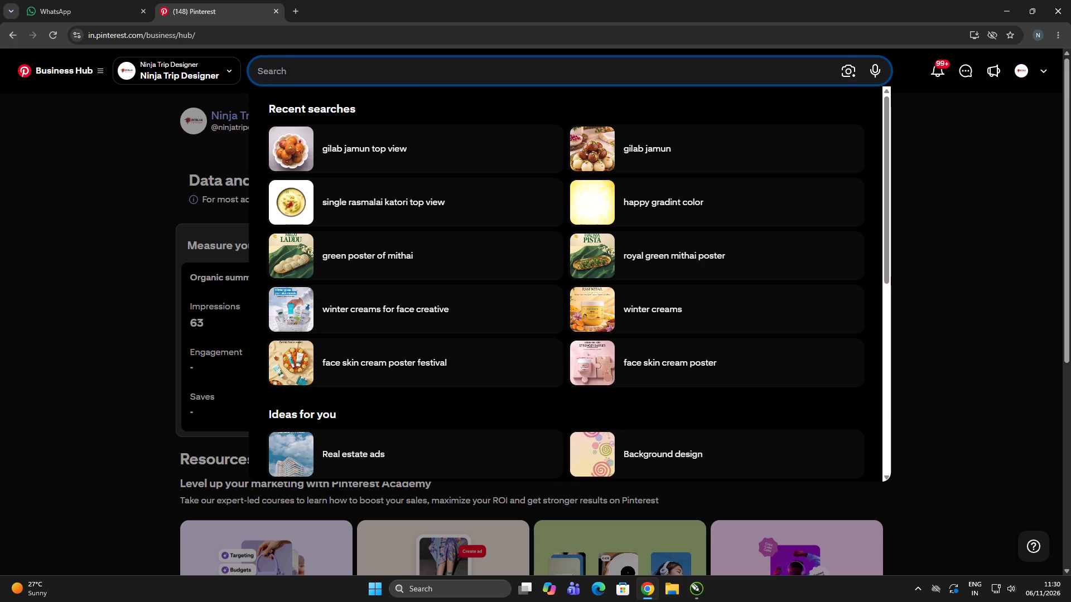
Enter a Pinterest search query starting with "cr".
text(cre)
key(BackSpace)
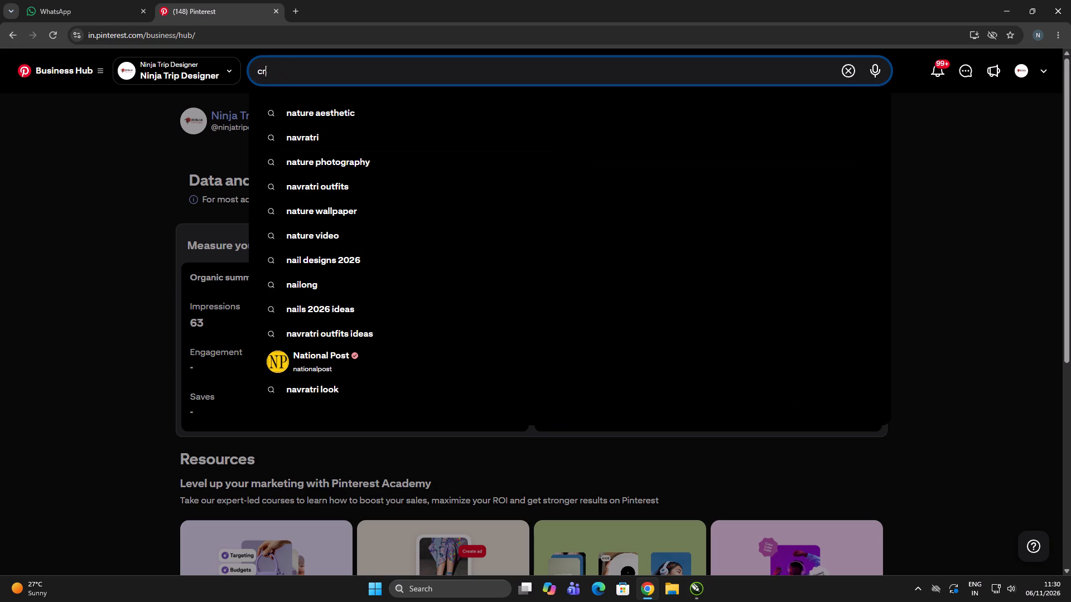
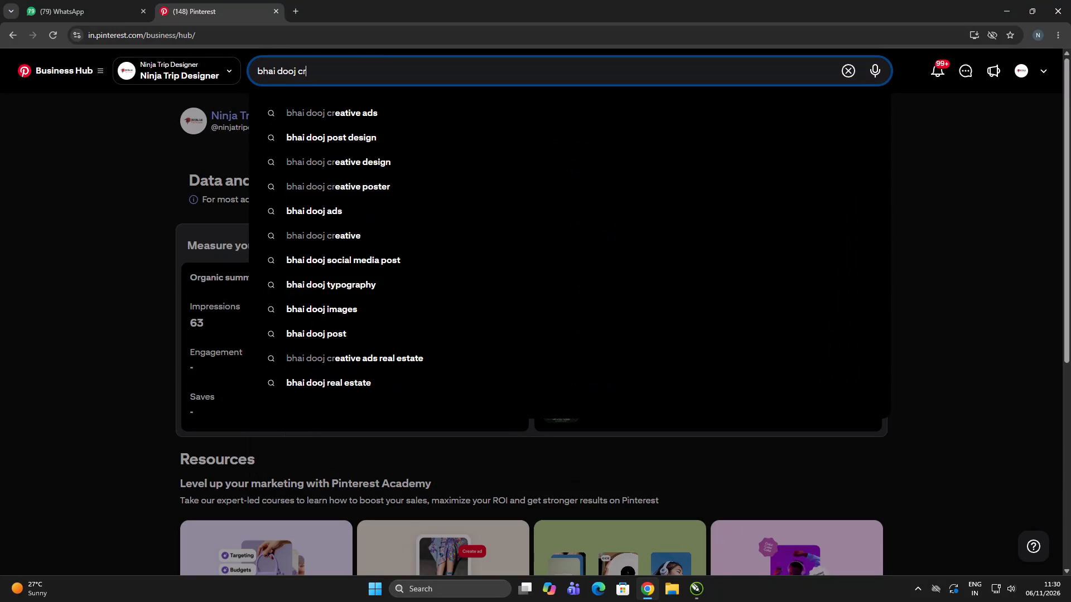
Search Pinterest for "bhai dooj creative" and browse the pins for design references.
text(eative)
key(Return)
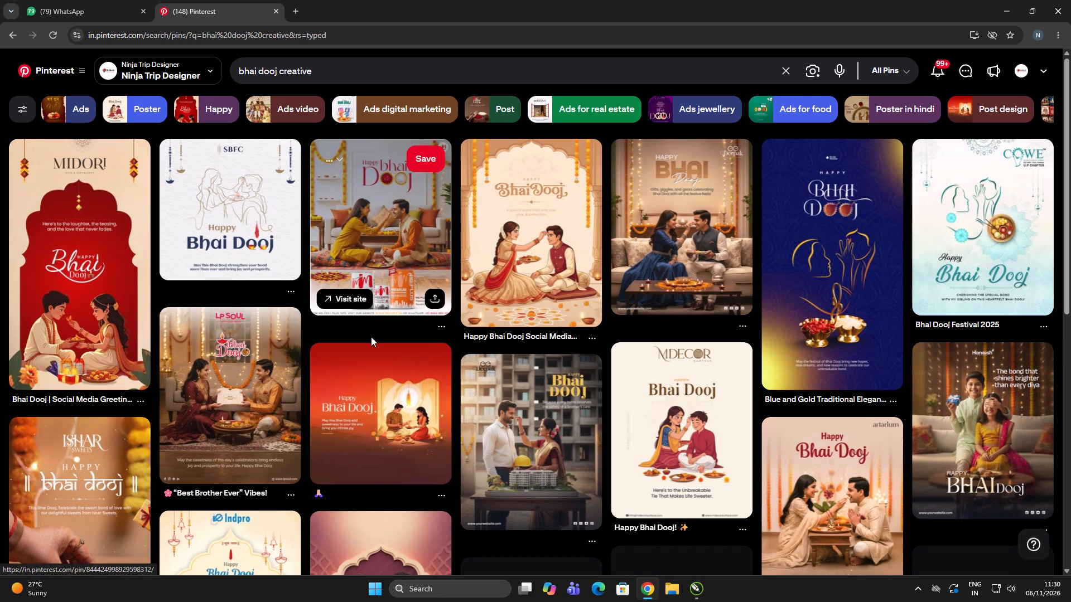
scroll(654, 458, down, 2)
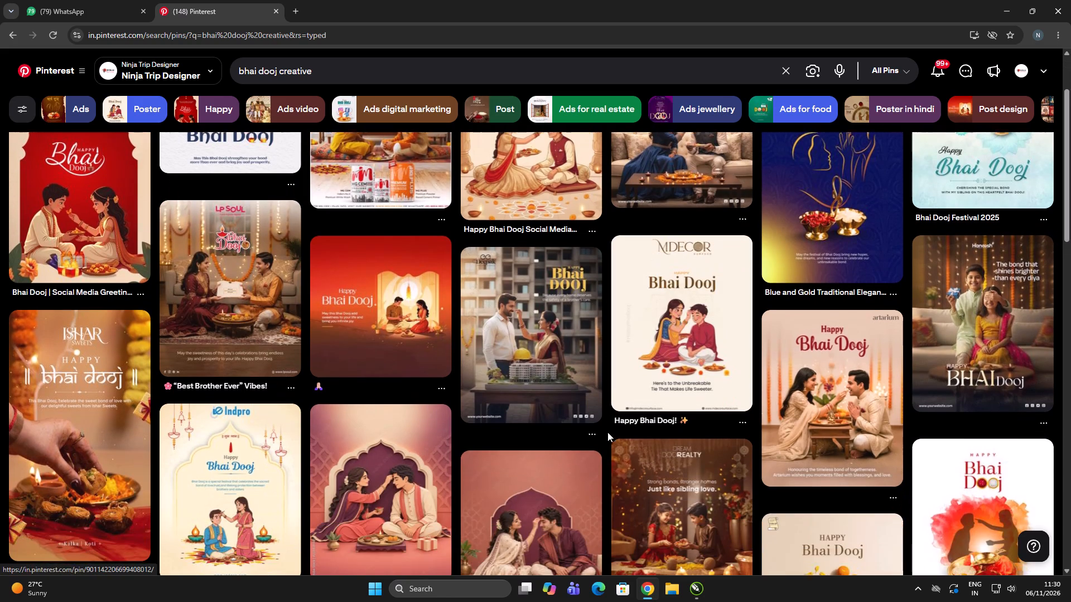
Extend the Pinterest search to "bhai dooj creative home" to look for home-themed design references.
scroll(626, 391, down, 8)
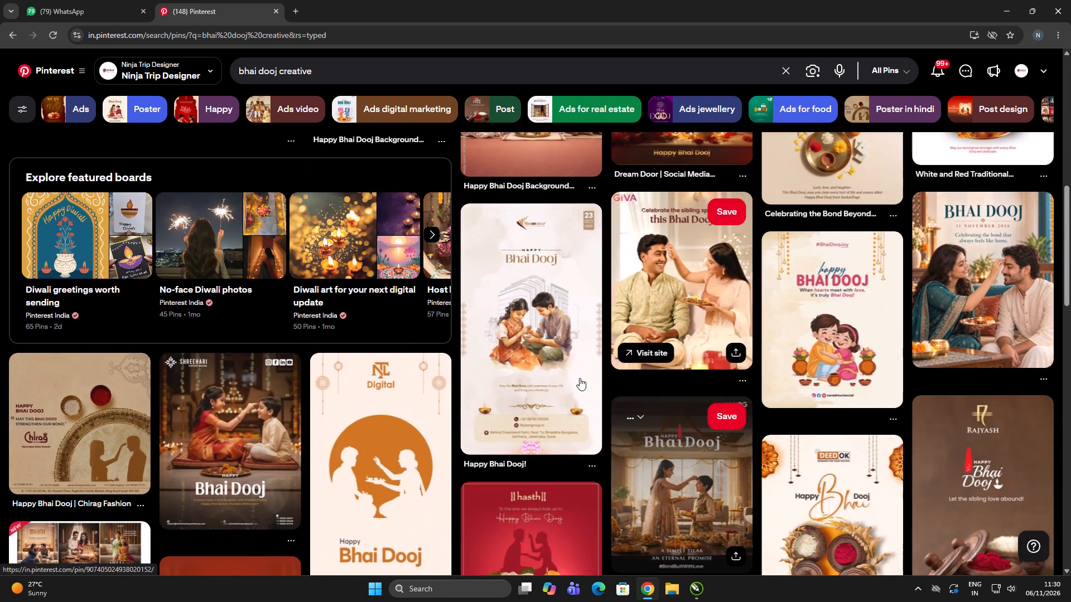
scroll(585, 376, down, 5)
click(406, 69)
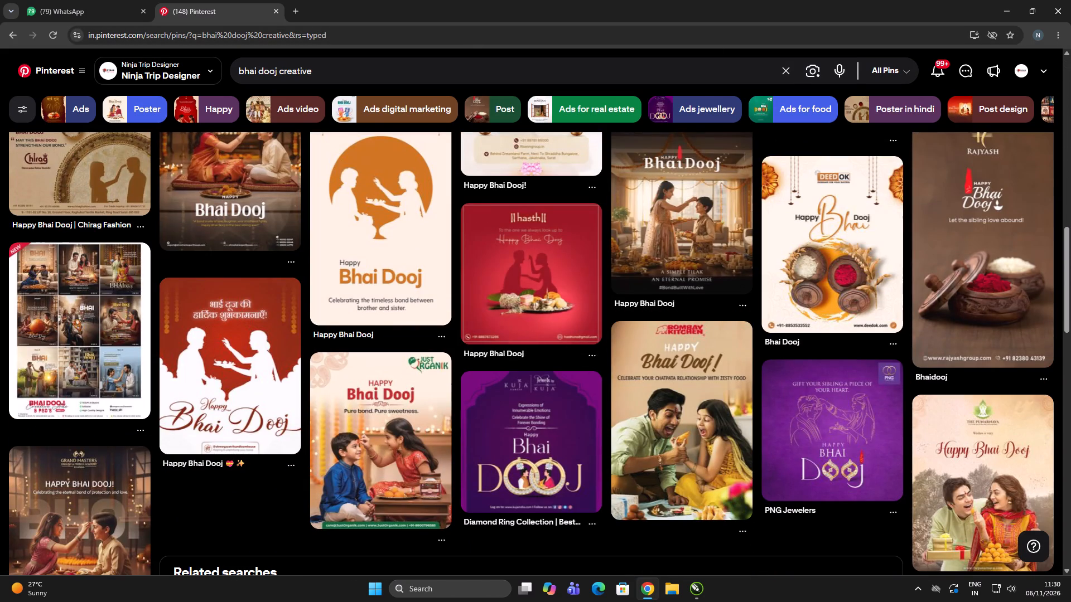
key(space)
key(r)
key(BackSpace)
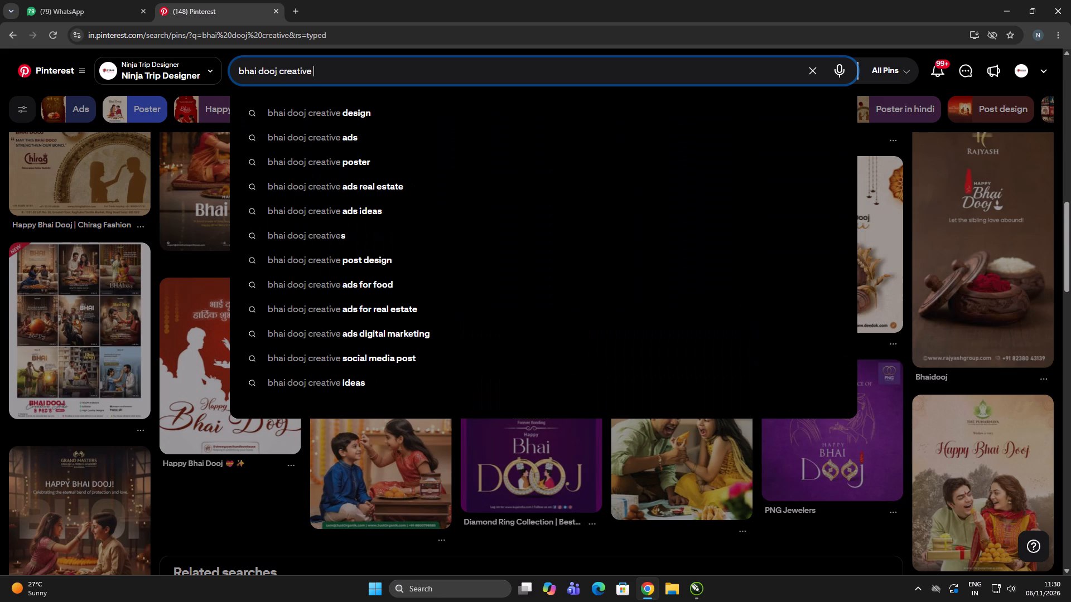
key(i)
key(BackSpace)
text(home)
key(Return)
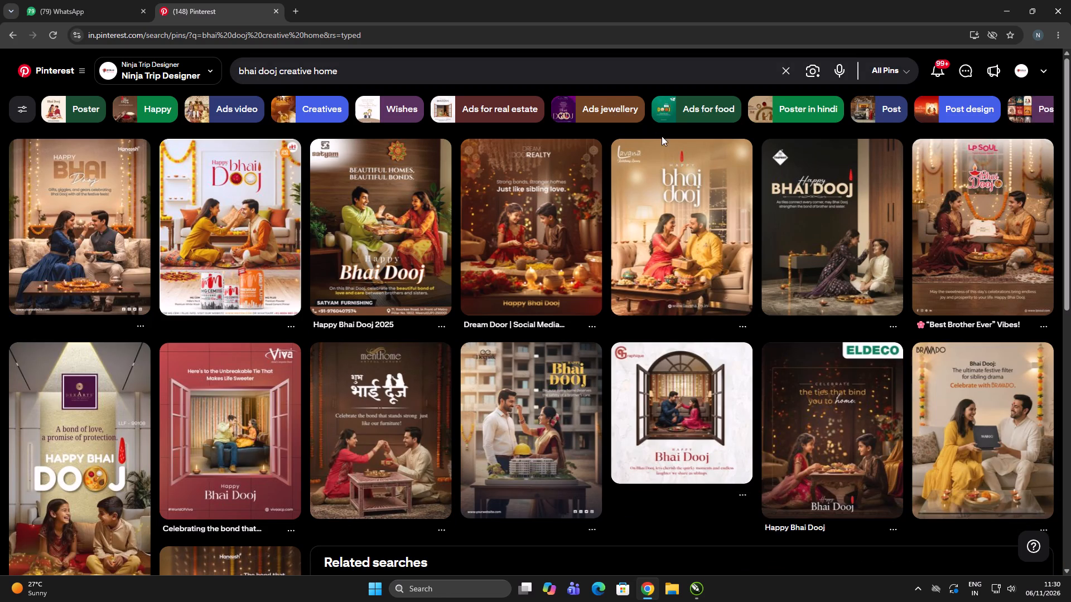
Look through the search results for home-themed Bhai Dooj posters that could serve as a design reference.
scroll(638, 127, down, 3)
scroll(635, 128, up, 1)
scroll(635, 127, down, 3)
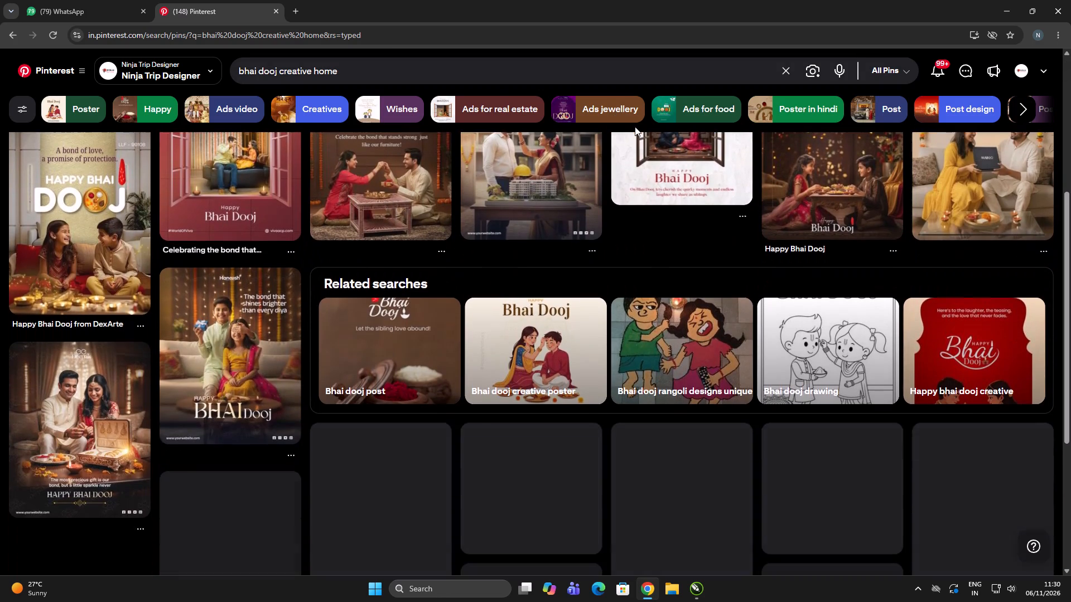
scroll(635, 127, down, 4)
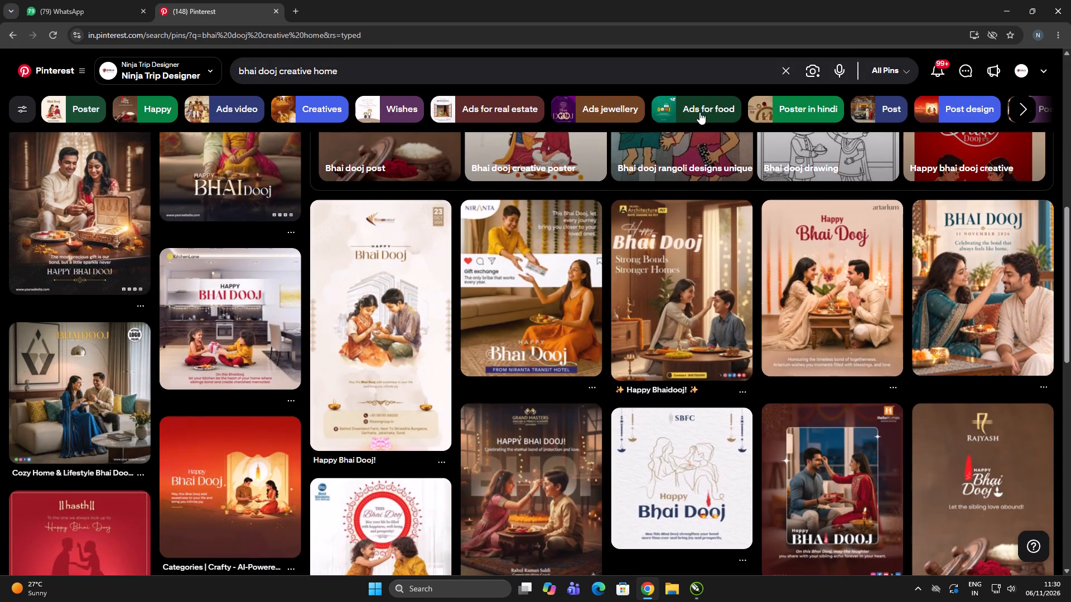
scroll(699, 111, down, 3)
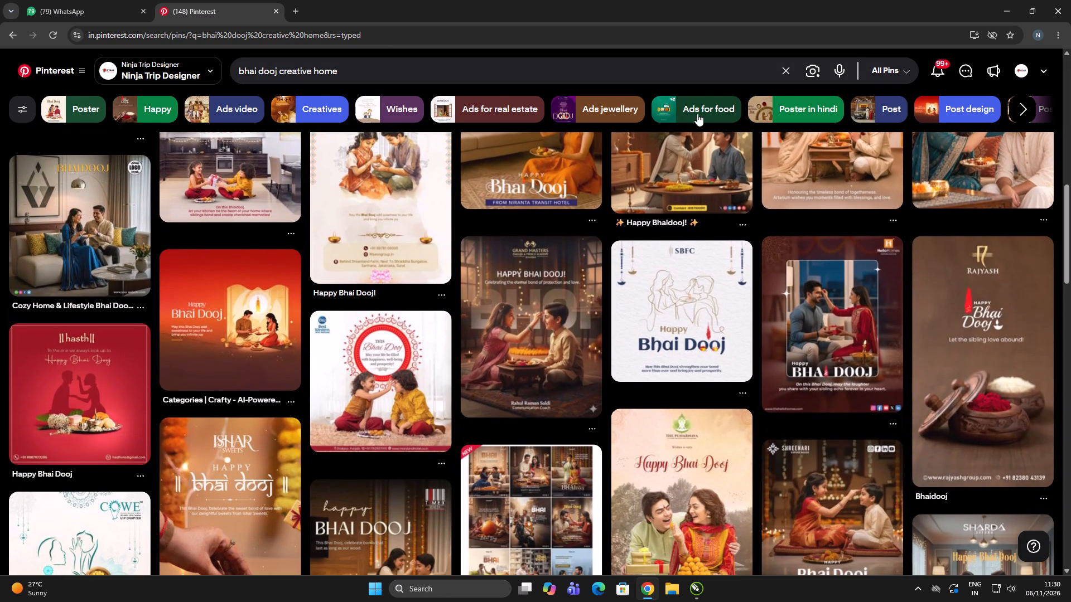
scroll(520, 254, down, 10)
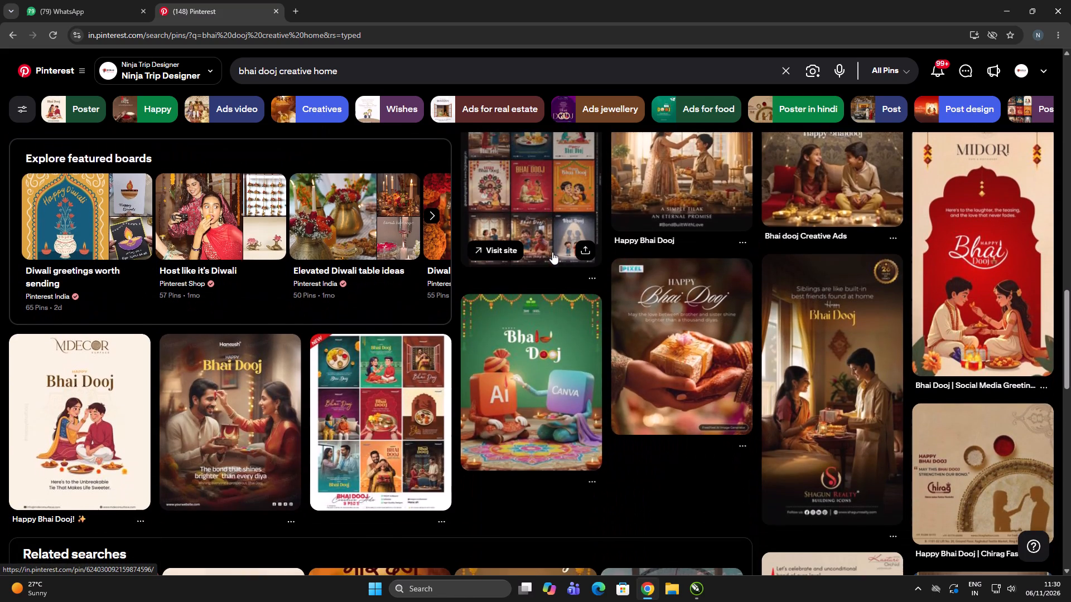
scroll(553, 250, down, 5)
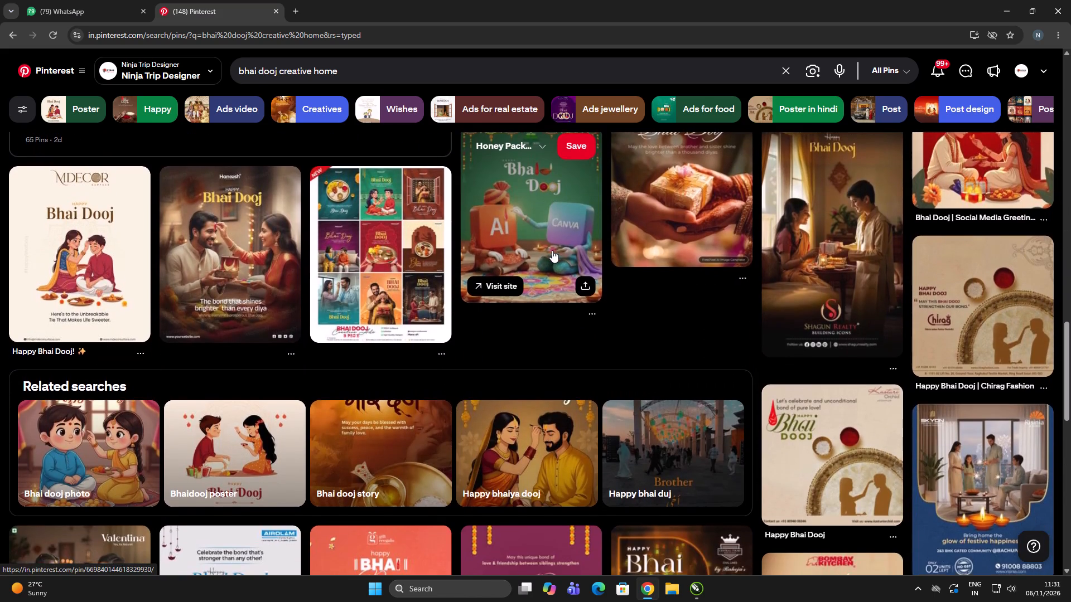
scroll(552, 250, down, 5)
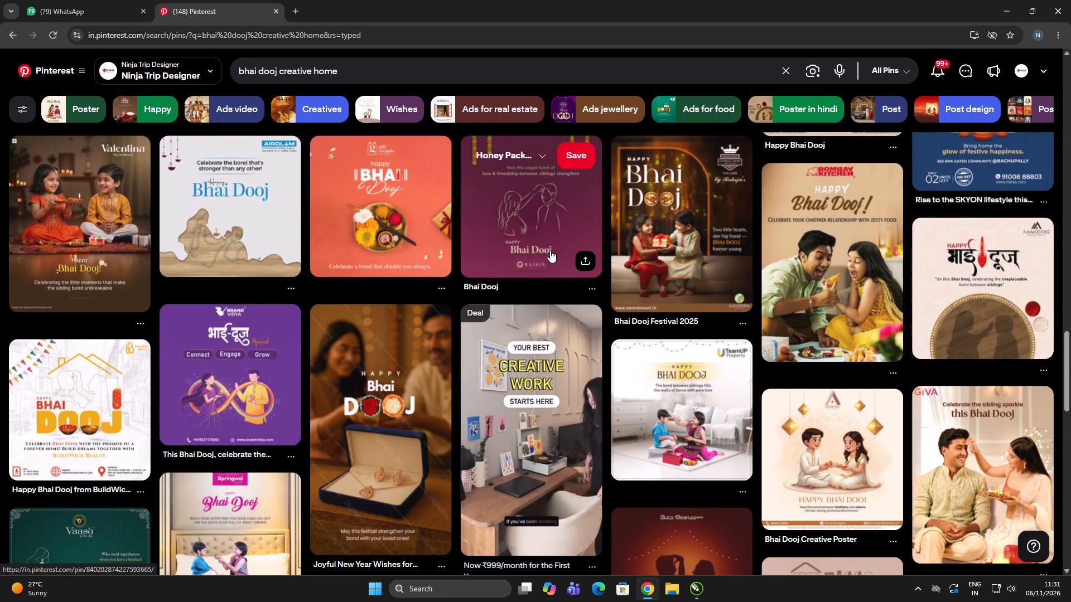
scroll(550, 250, down, 3)
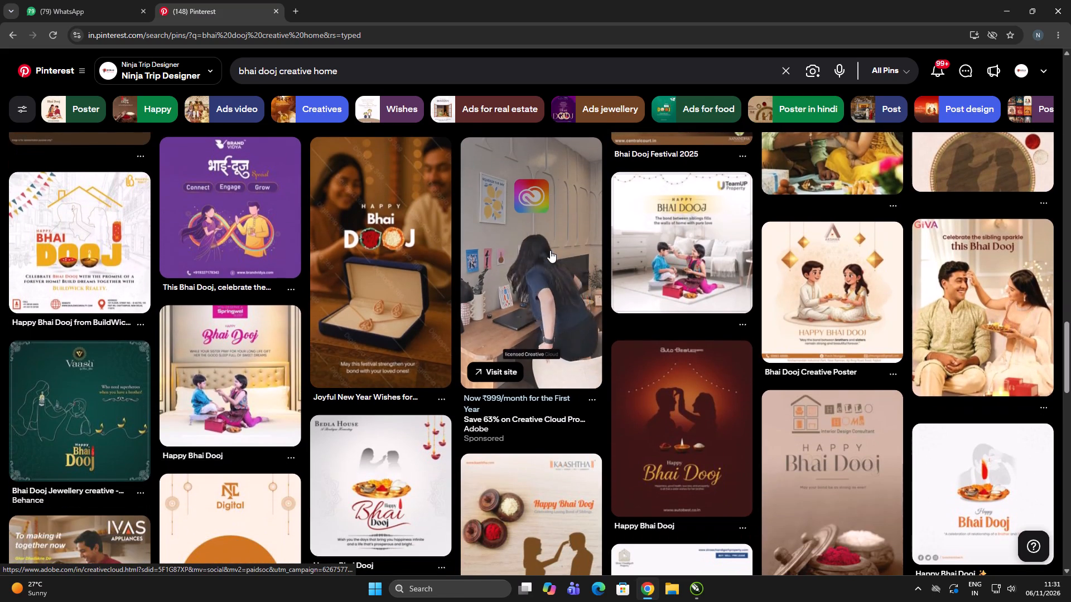
scroll(550, 250, down, 8)
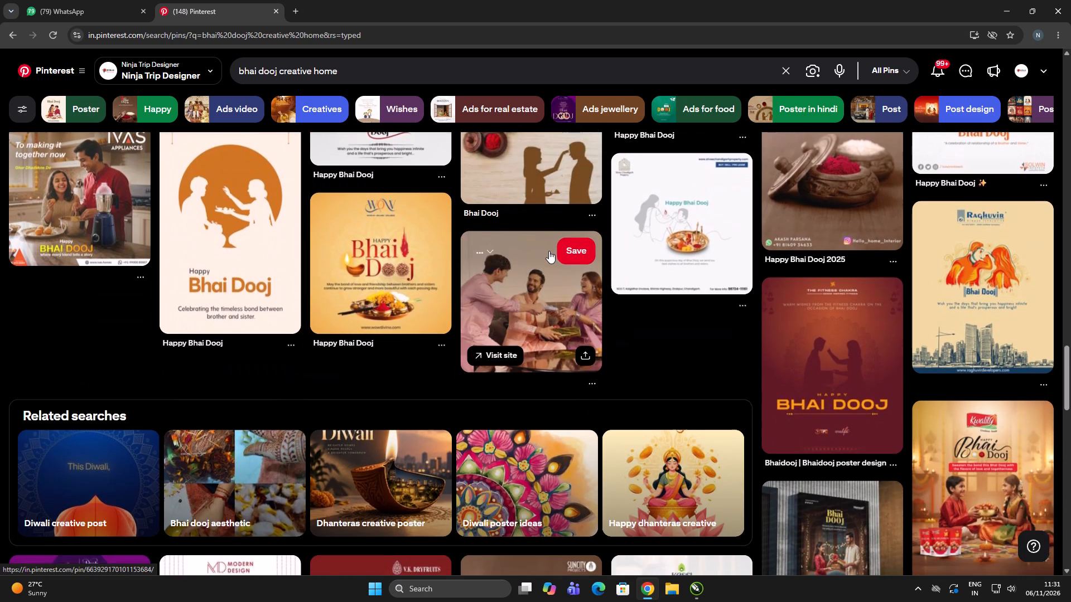
scroll(549, 251, down, 4)
scroll(474, 263, down, 2)
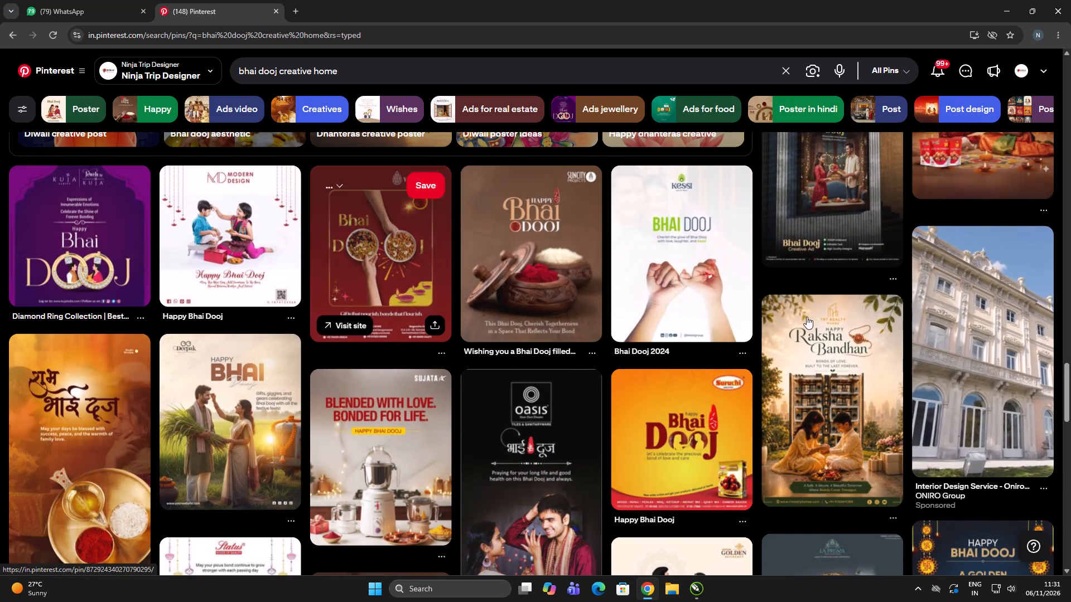
Open the "Bhai Dooj 2024" Kessi pin showing two hands with linked little fingers and examine its layout.
click(720, 261)
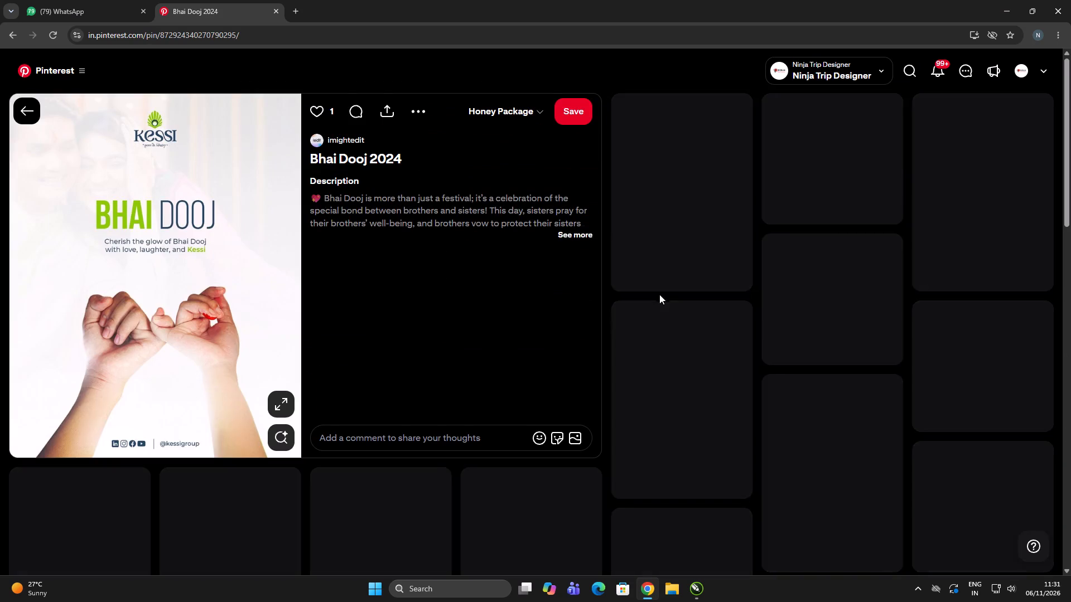
scroll(544, 292, down, 3)
scroll(656, 309, up, 10)
scroll(735, 308, up, 1)
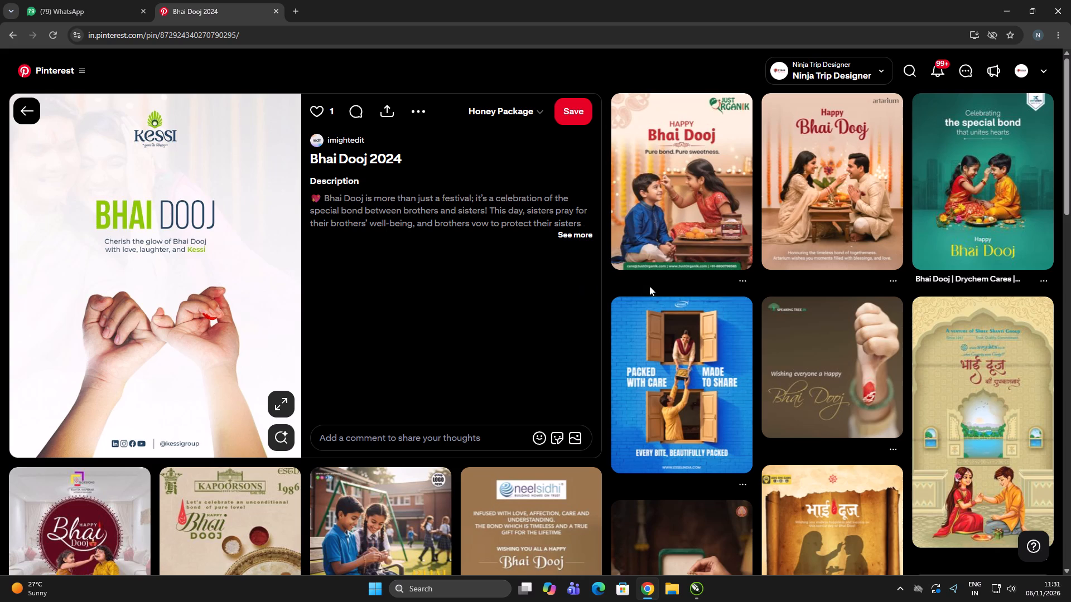
scroll(648, 294, down, 2)
scroll(641, 301, up, 4)
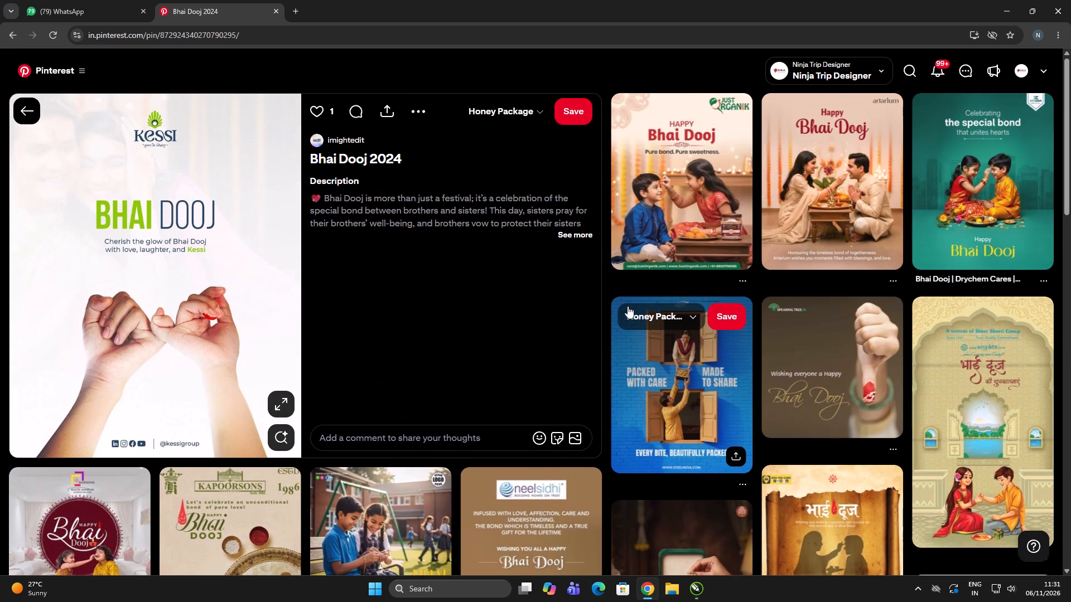
Look through the related pins below the Kessi design for further Bhai Dooj and sibling-festival creative ideas.
scroll(393, 336, down, 8)
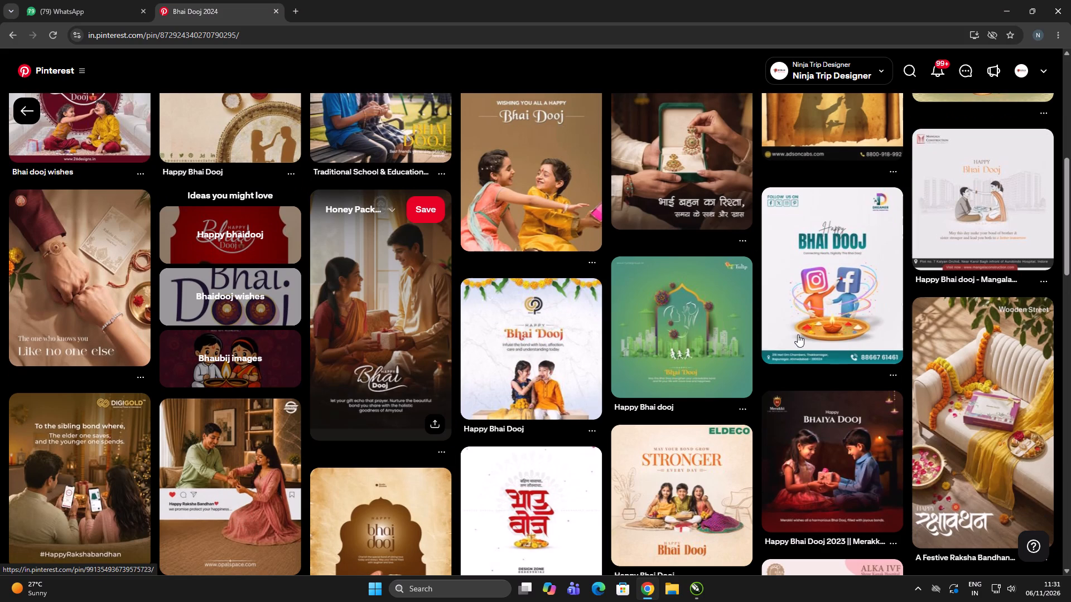
scroll(793, 365, down, 6)
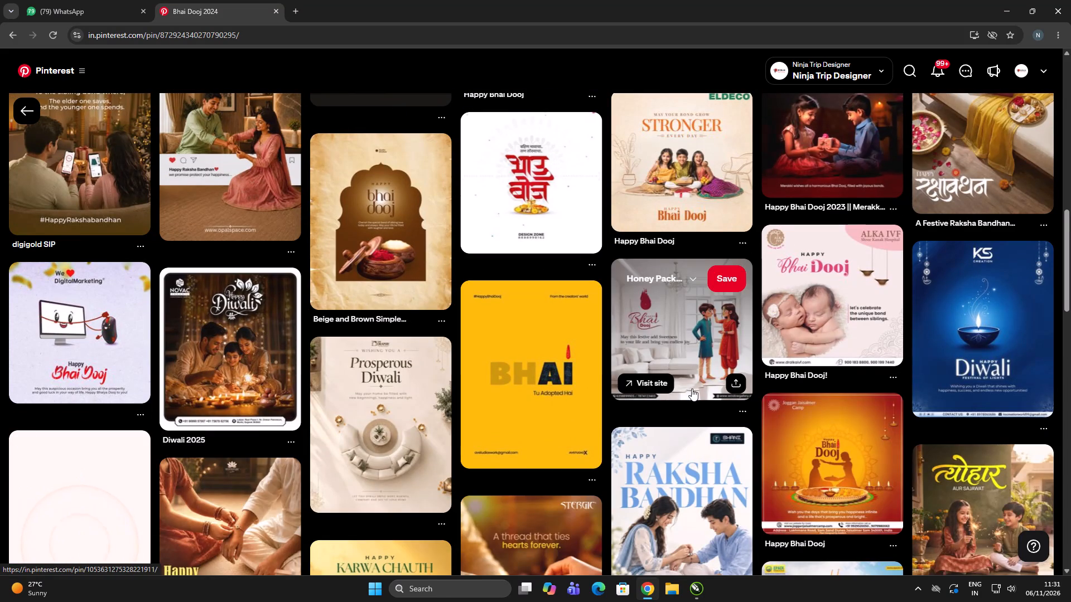
scroll(658, 390, up, 4)
scroll(647, 385, down, 4)
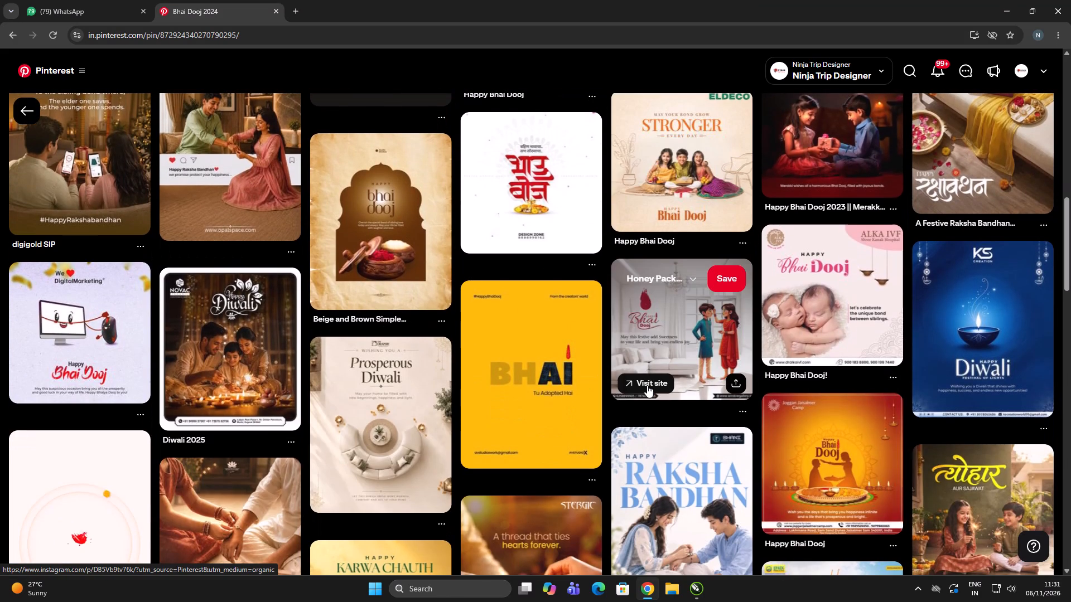
scroll(651, 382, down, 4)
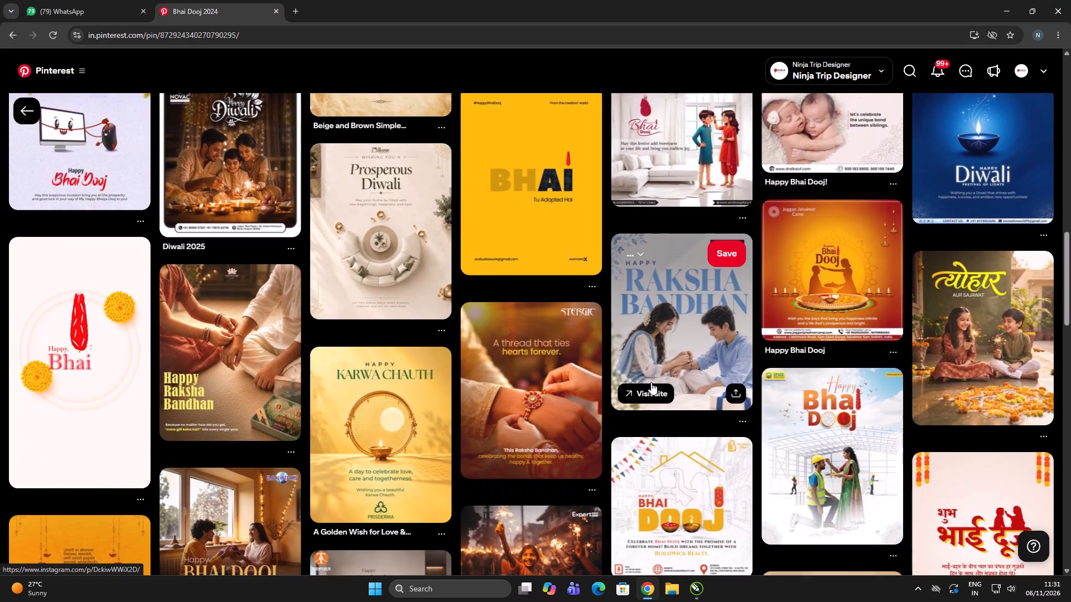
scroll(654, 380, down, 3)
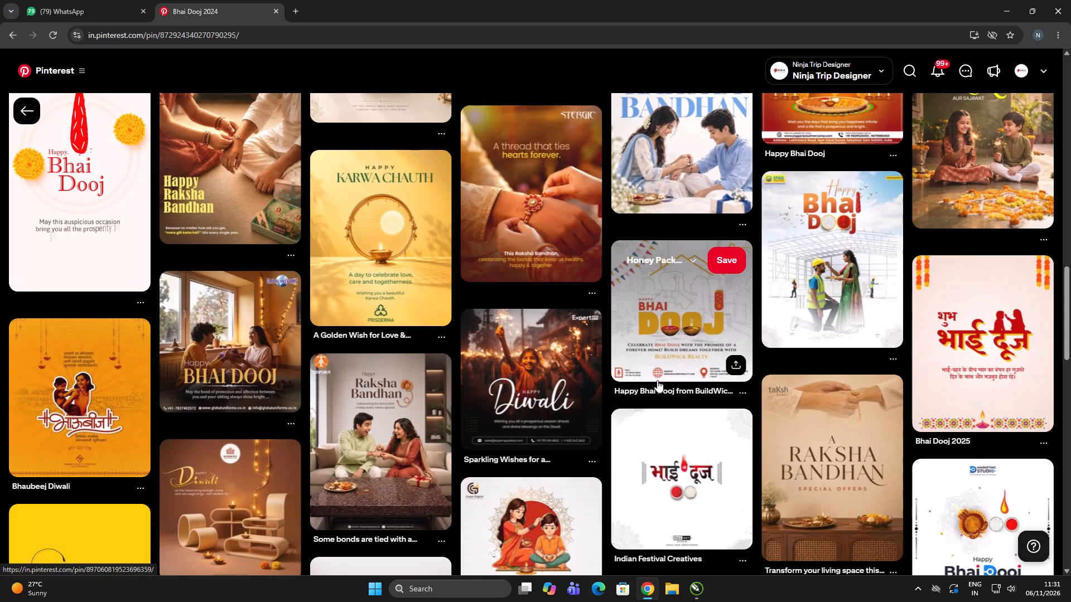
scroll(557, 389, down, 3)
scroll(899, 314, down, 3)
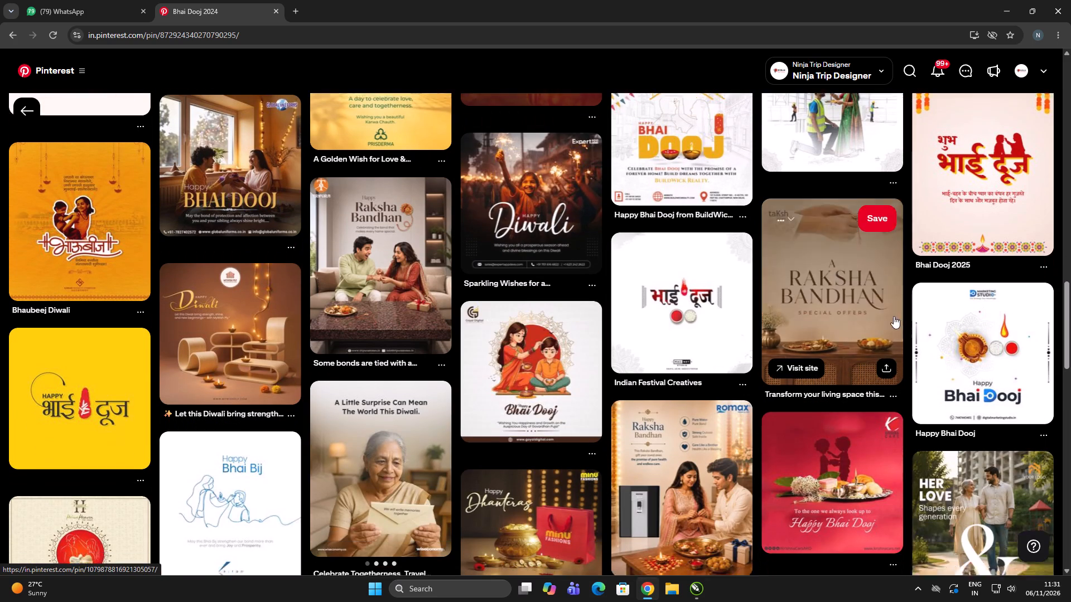
scroll(894, 316, down, 1)
scroll(1053, 323, down, 3)
scroll(1058, 227, up, 3)
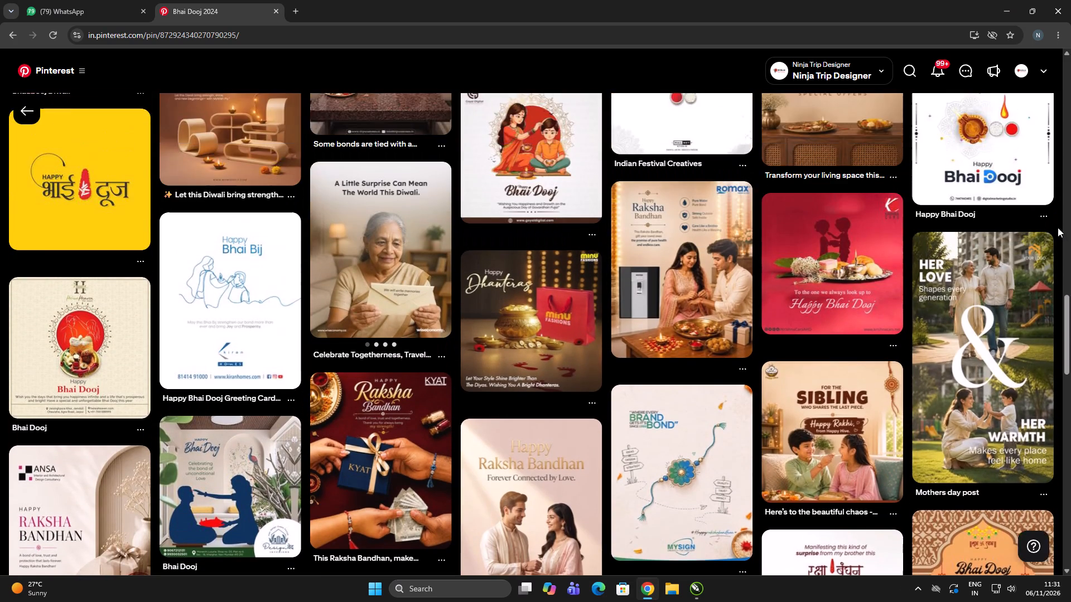
scroll(1032, 234, down, 2)
scroll(656, 216, down, 4)
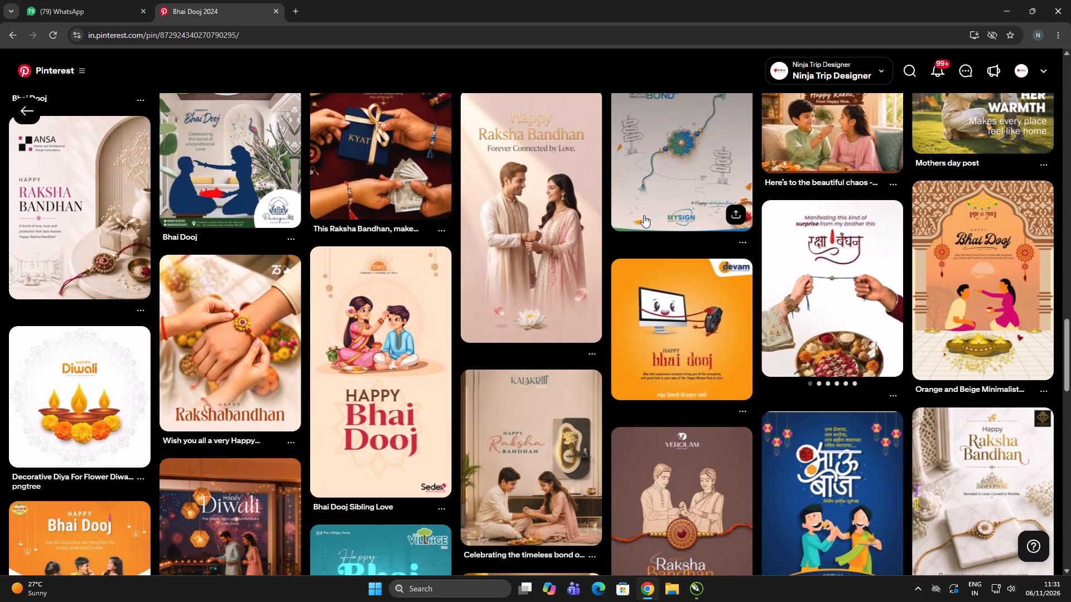
scroll(562, 232, down, 7)
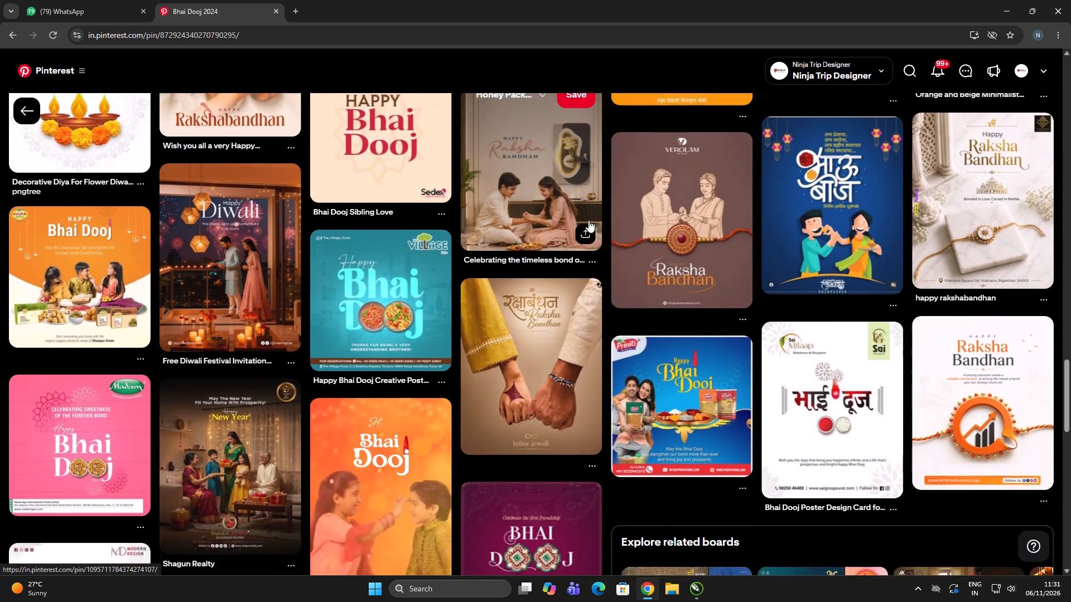
scroll(588, 220, down, 5)
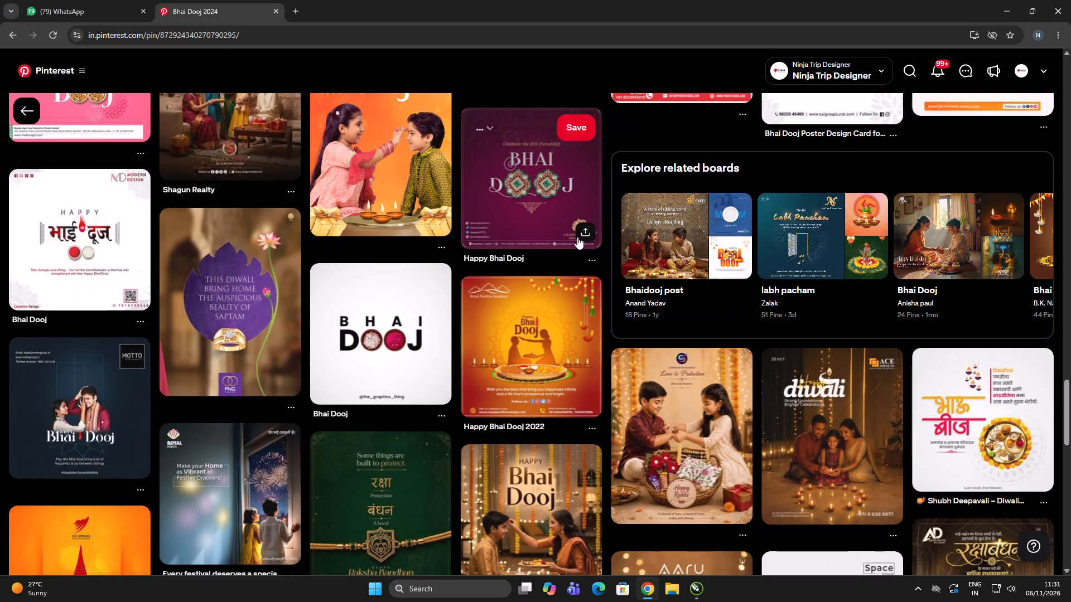
scroll(577, 237, down, 11)
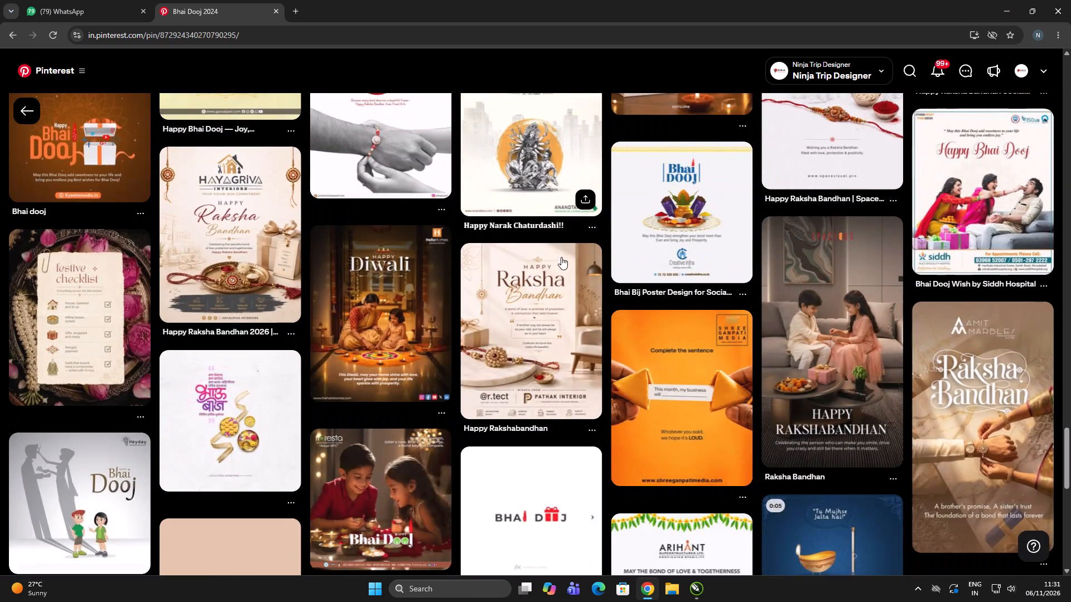
scroll(554, 257, down, 4)
scroll(551, 259, up, 4)
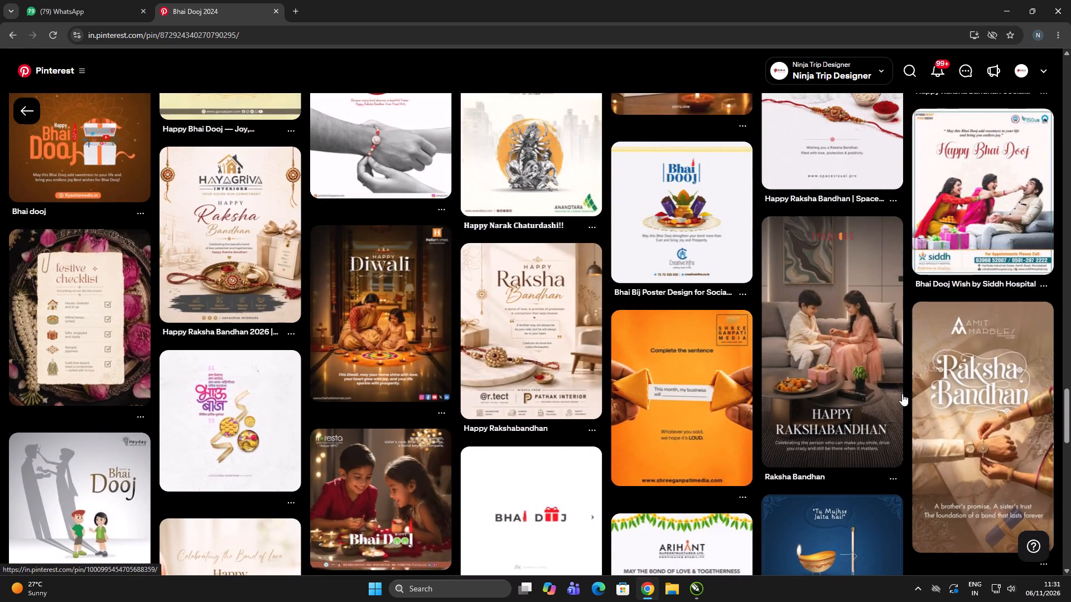
scroll(873, 392, down, 7)
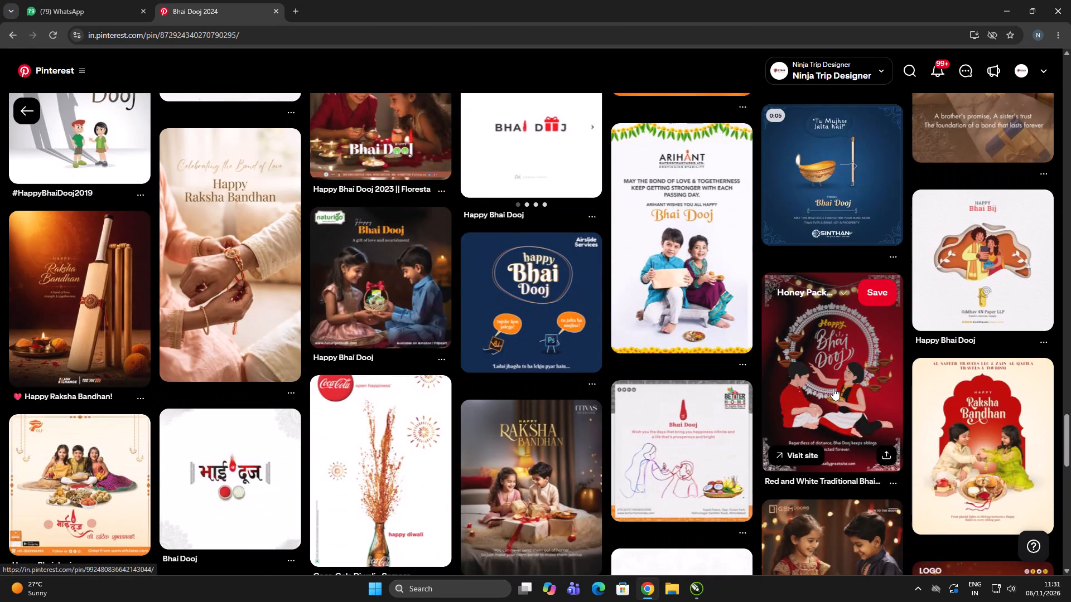
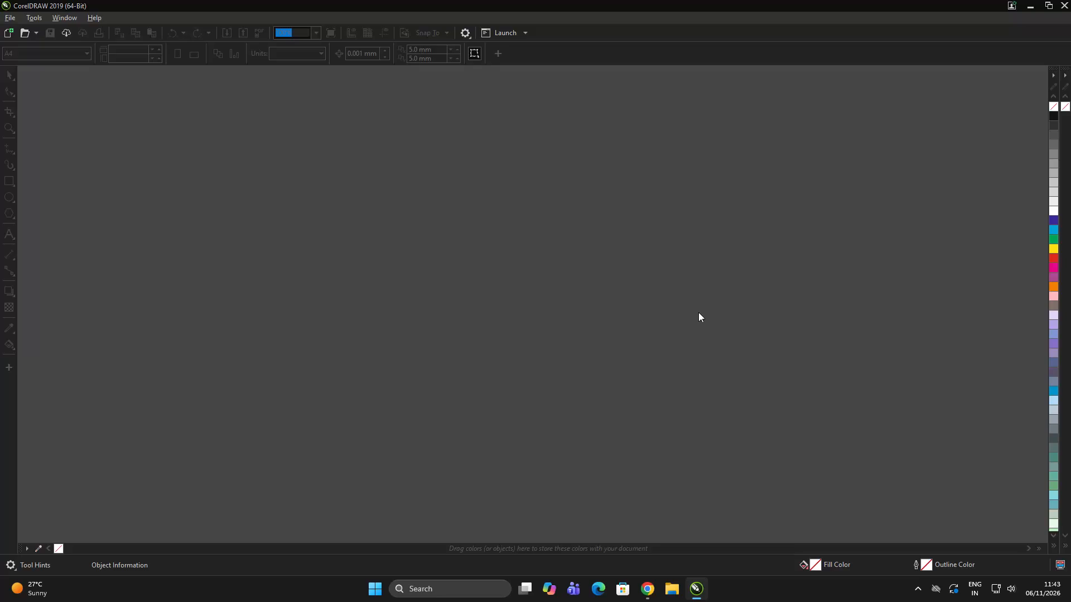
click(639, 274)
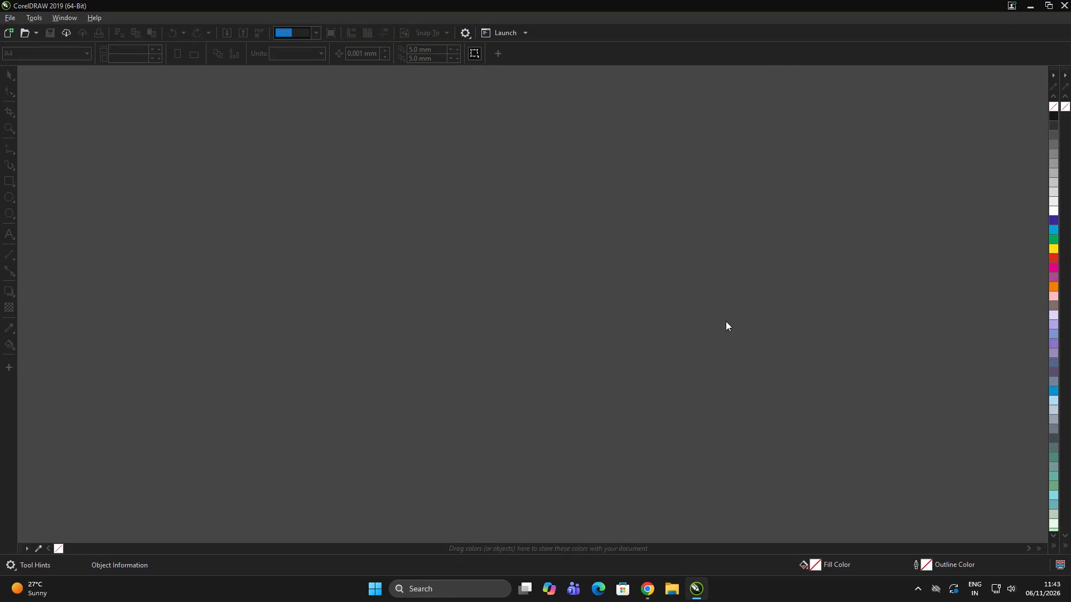
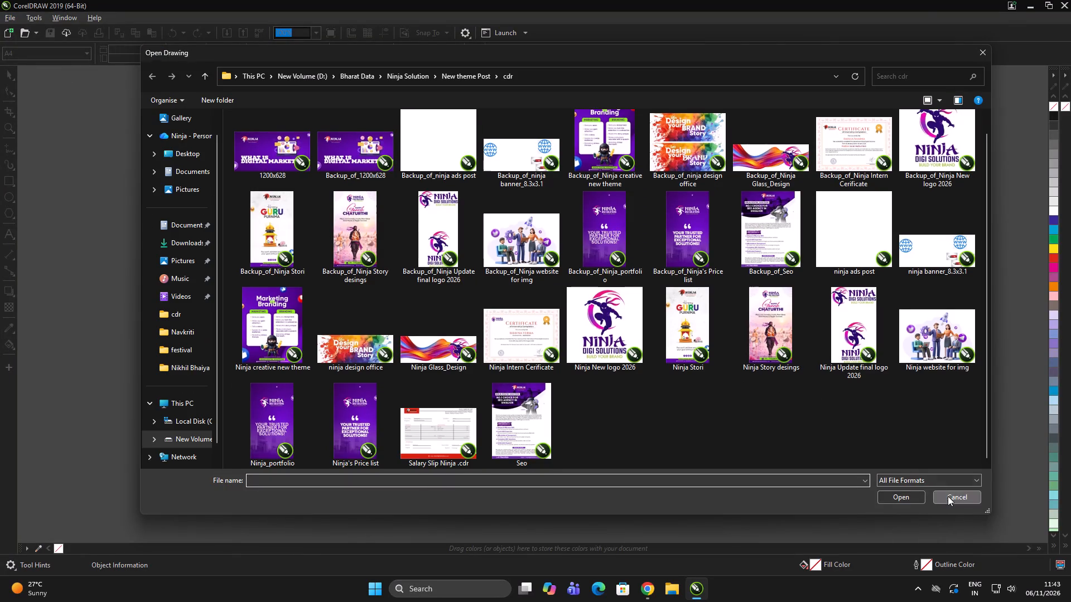
Bring up Open Drawing and look through the design files in the New theme Post cdr folder.
triple_click(703, 357)
click(705, 351)
key(ctrl+o)
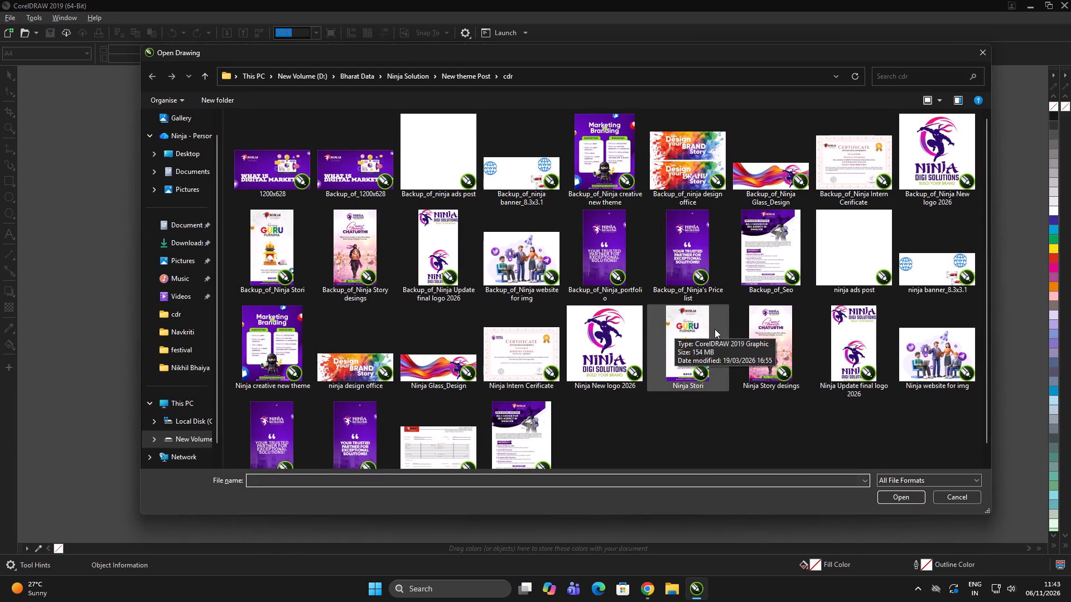
click(629, 426)
click(667, 438)
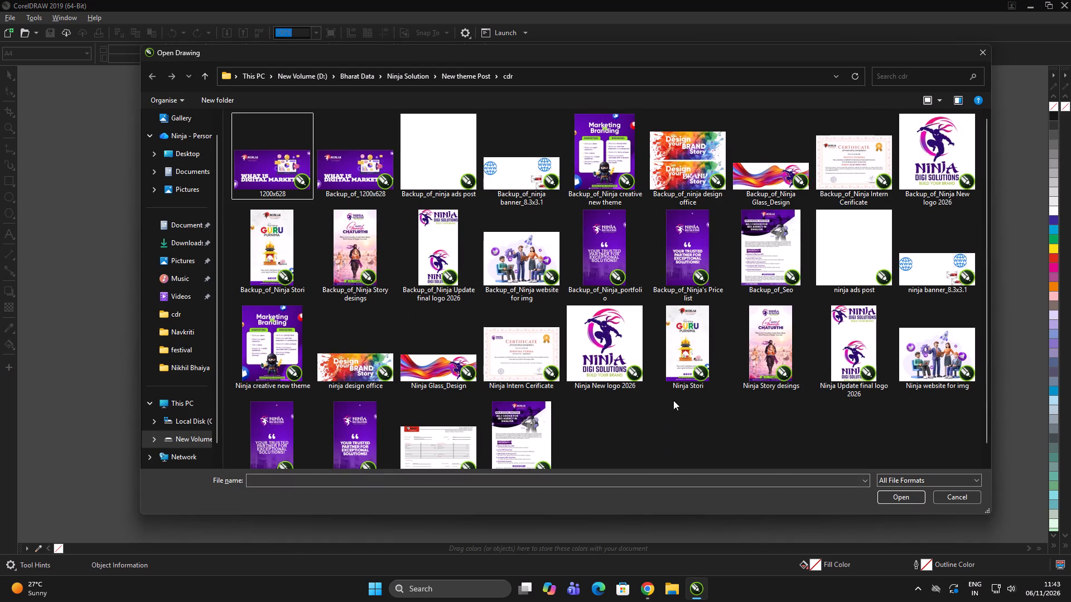
click(672, 423)
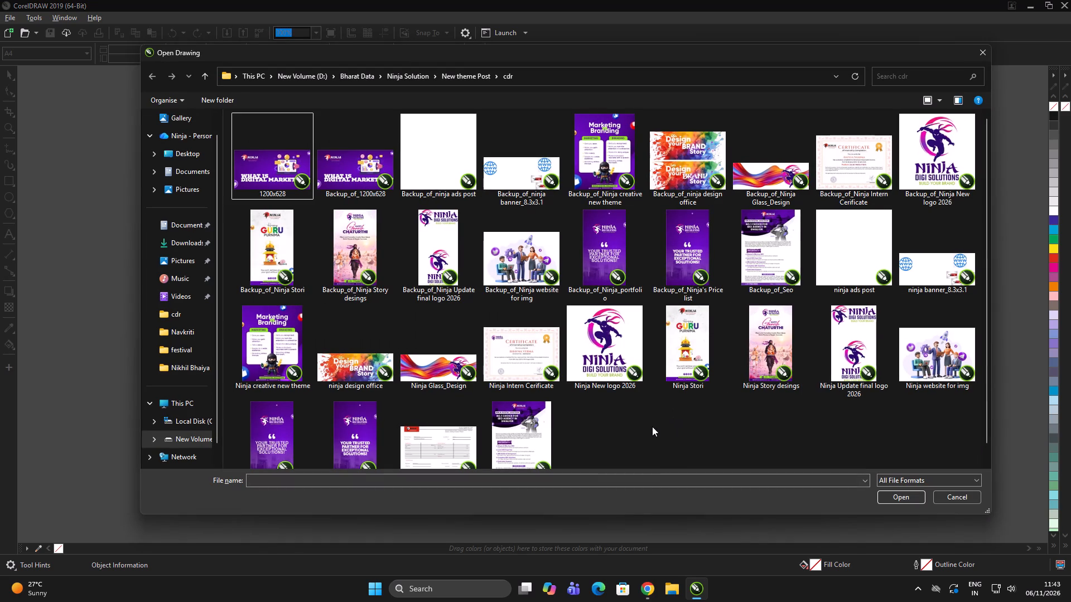
click(660, 425)
scroll(591, 373, up, 2)
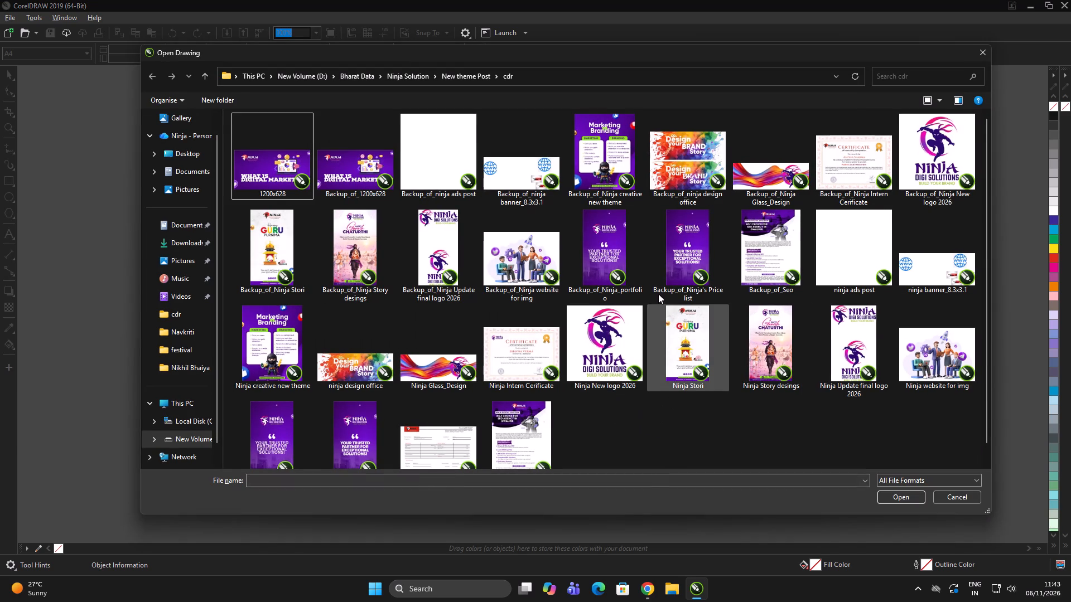
scroll(658, 294, up, 1)
scroll(654, 295, down, 14)
triple_click(662, 411)
drag(585, 395, 586, 395)
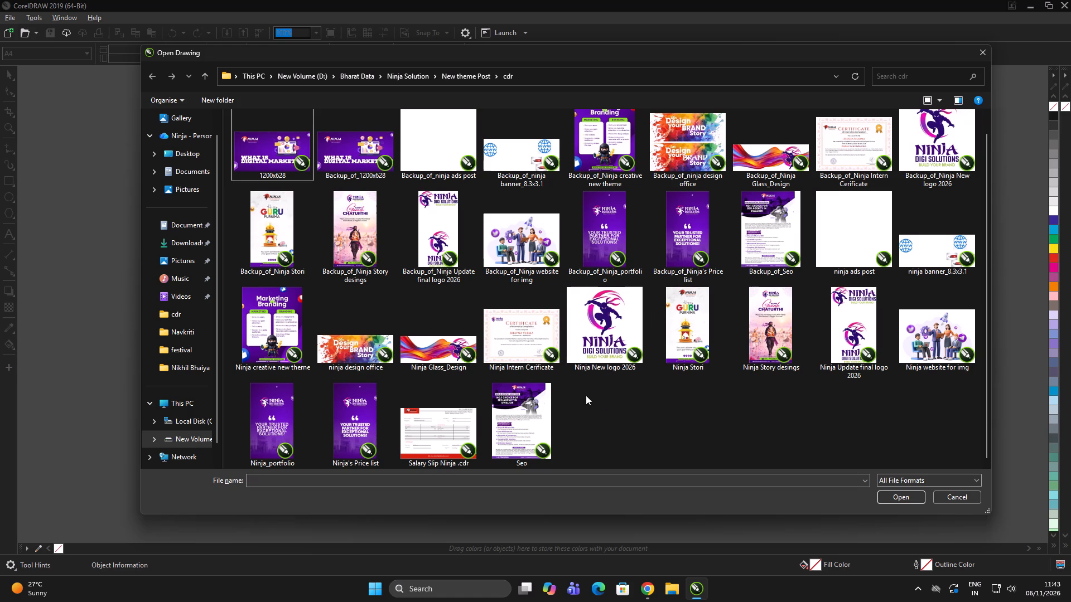
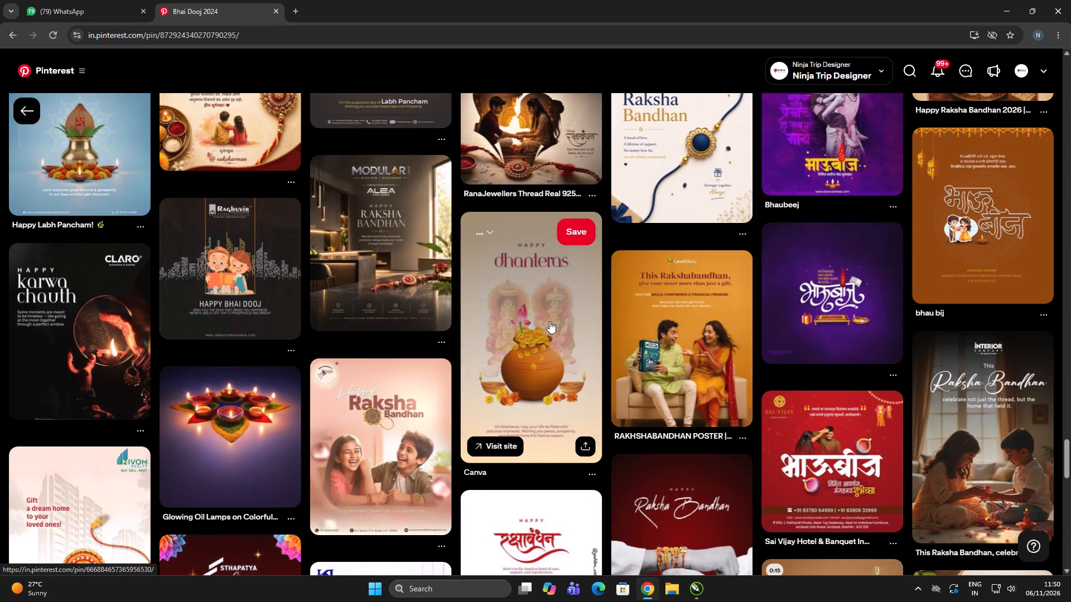
Examine the related festival posters around the Bhai Dooj 2024 pin on Pinterest for a design reference.
scroll(498, 300, up, 20)
scroll(498, 300, up, 8)
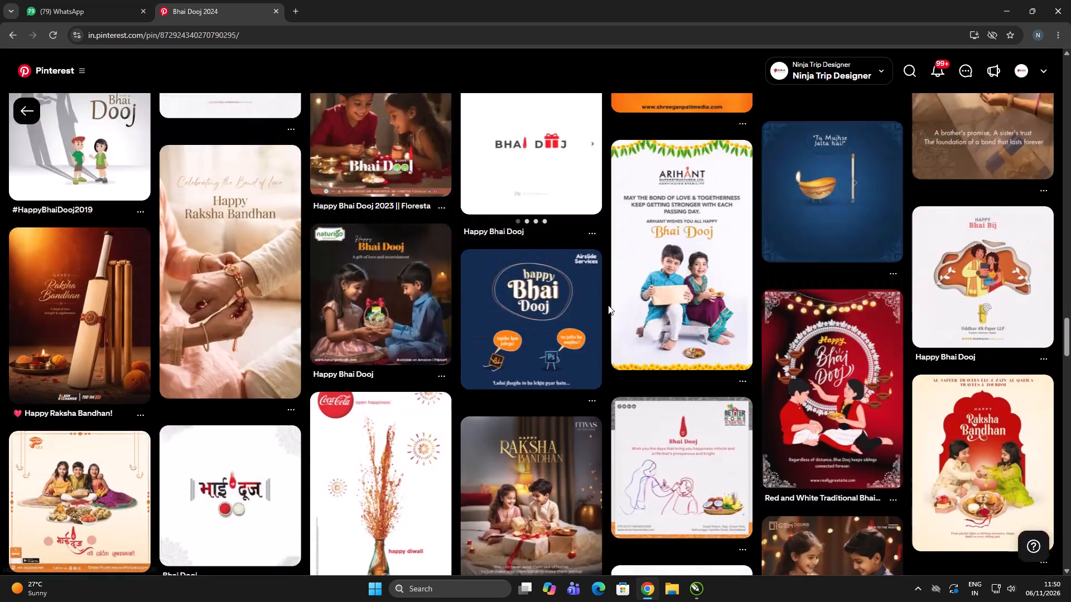
scroll(608, 305, up, 13)
scroll(607, 302, down, 6)
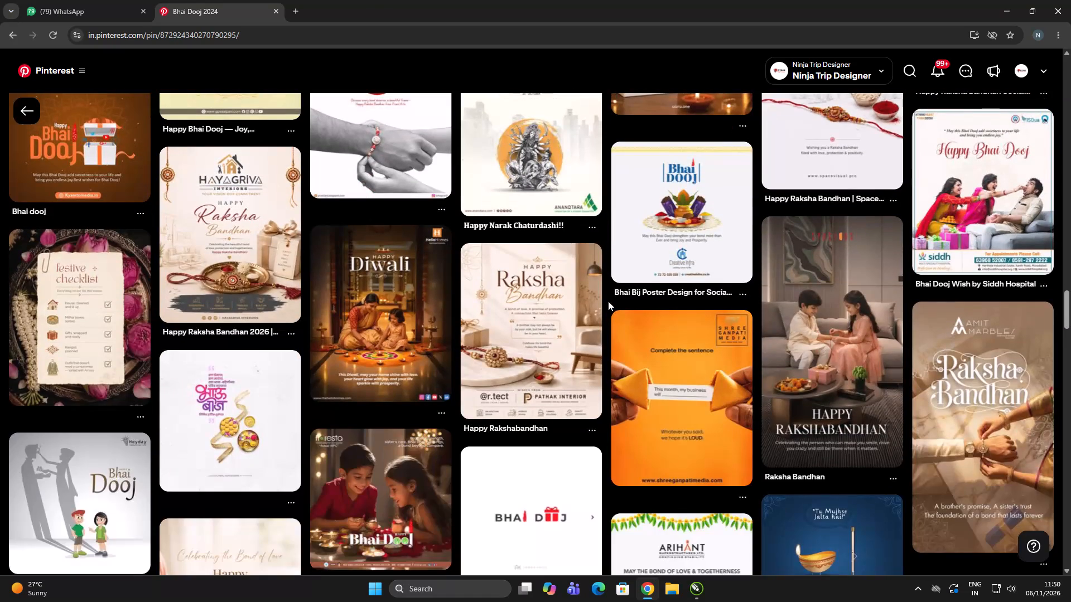
scroll(608, 301, up, 18)
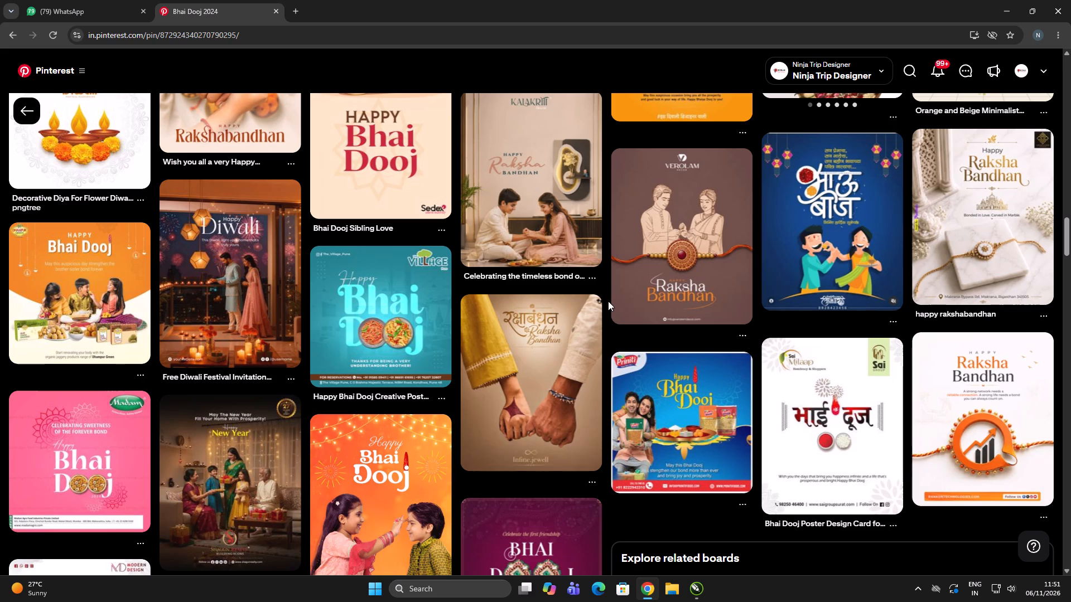
scroll(533, 365, up, 2)
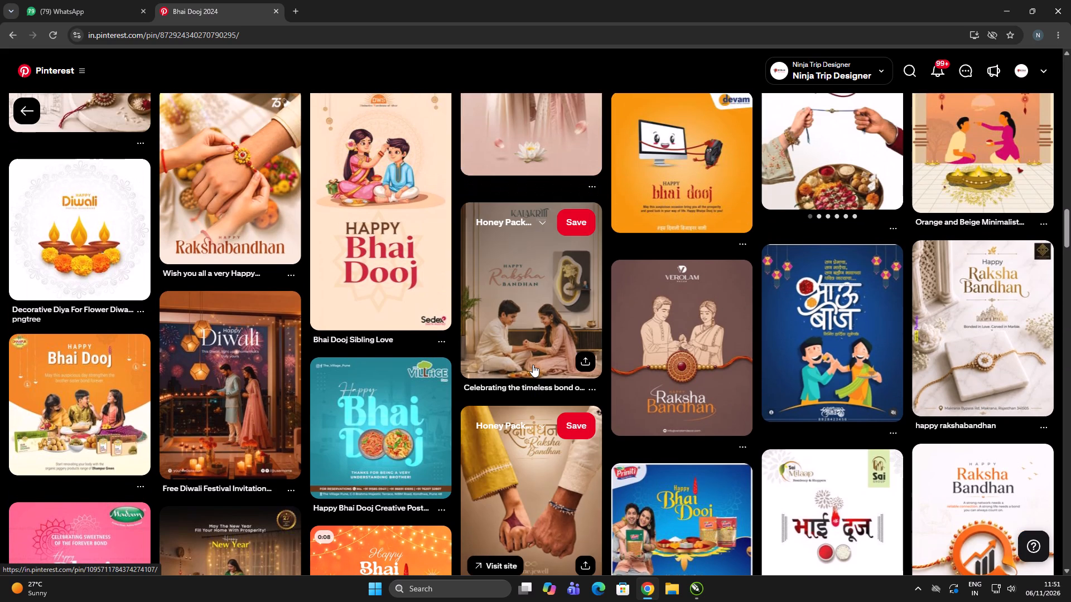
scroll(551, 365, up, 10)
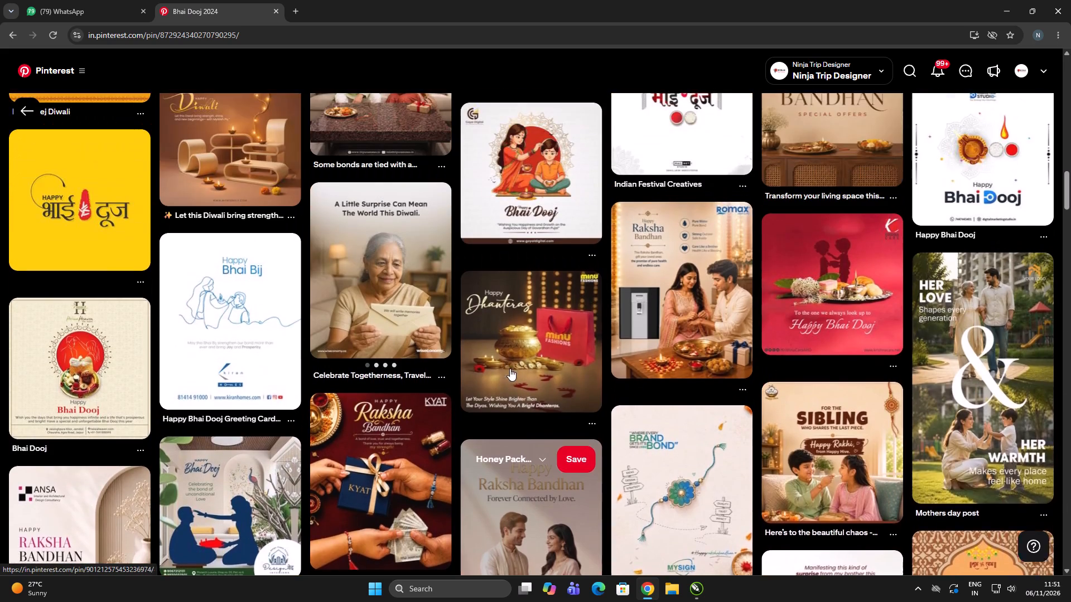
scroll(529, 342, up, 8)
scroll(548, 338, down, 2)
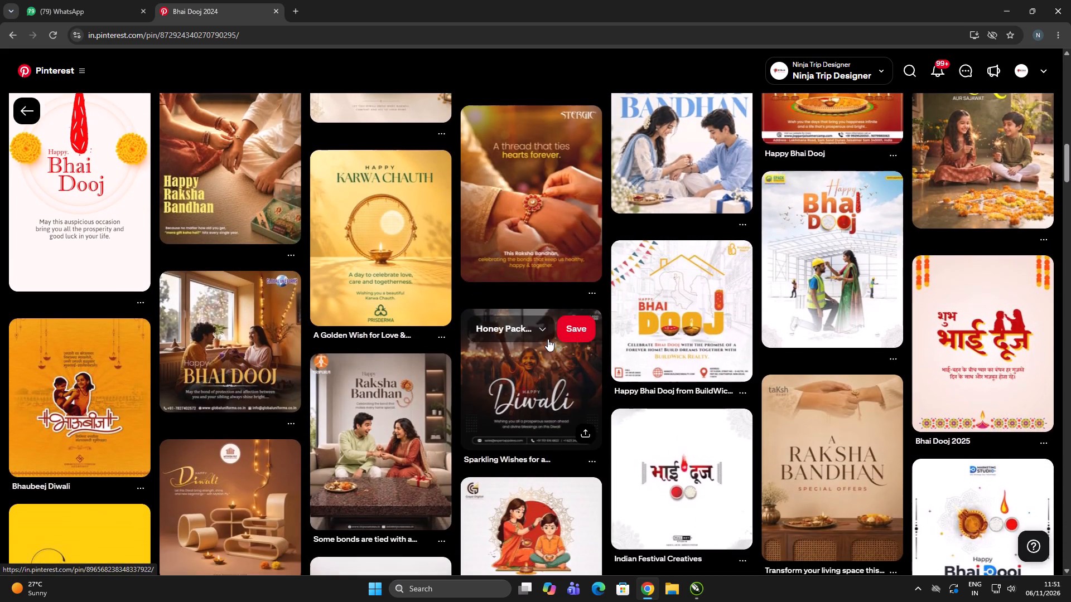
scroll(548, 337, up, 5)
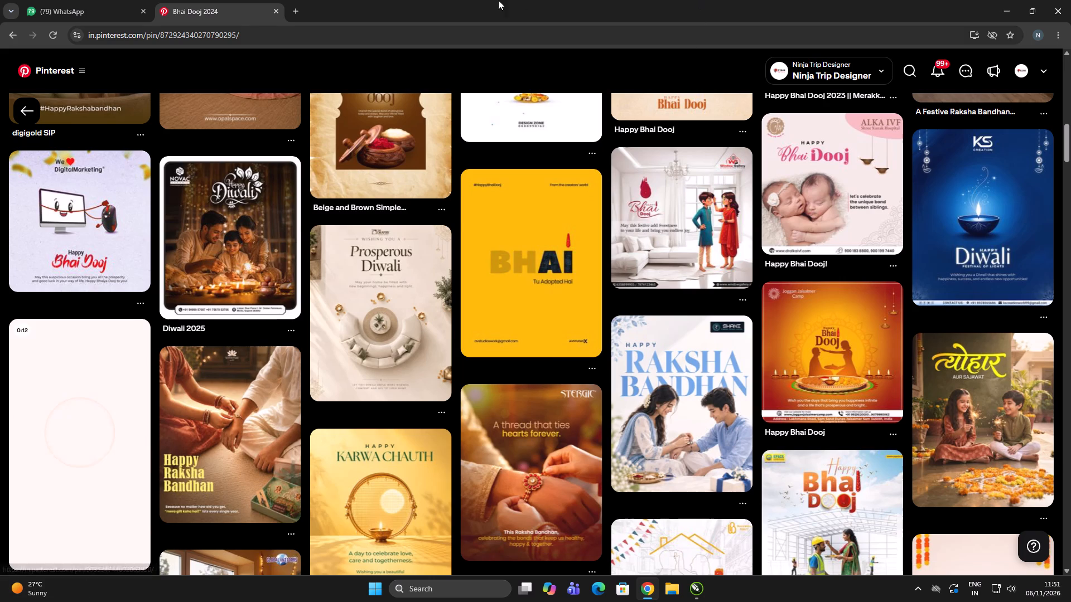
scroll(543, 520, down, 3)
scroll(691, 395, down, 3)
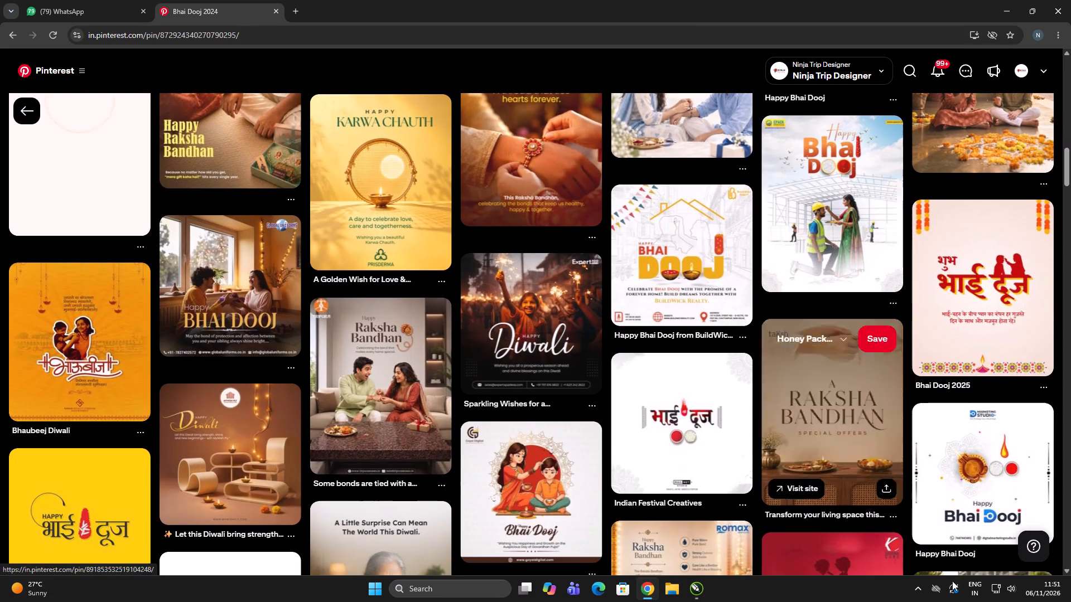
scroll(589, 448, up, 5)
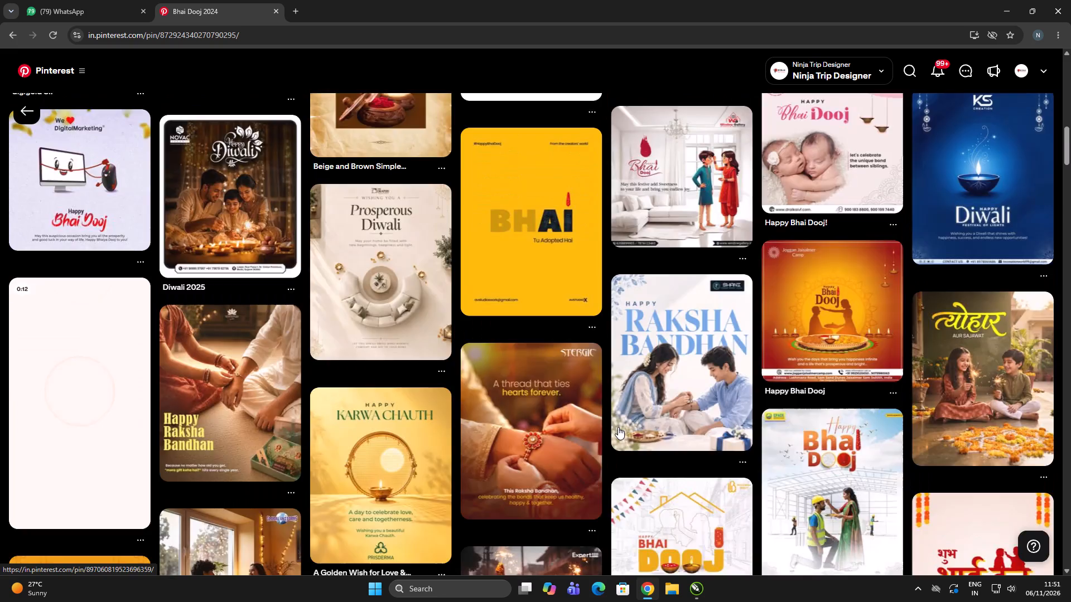
scroll(618, 427, up, 5)
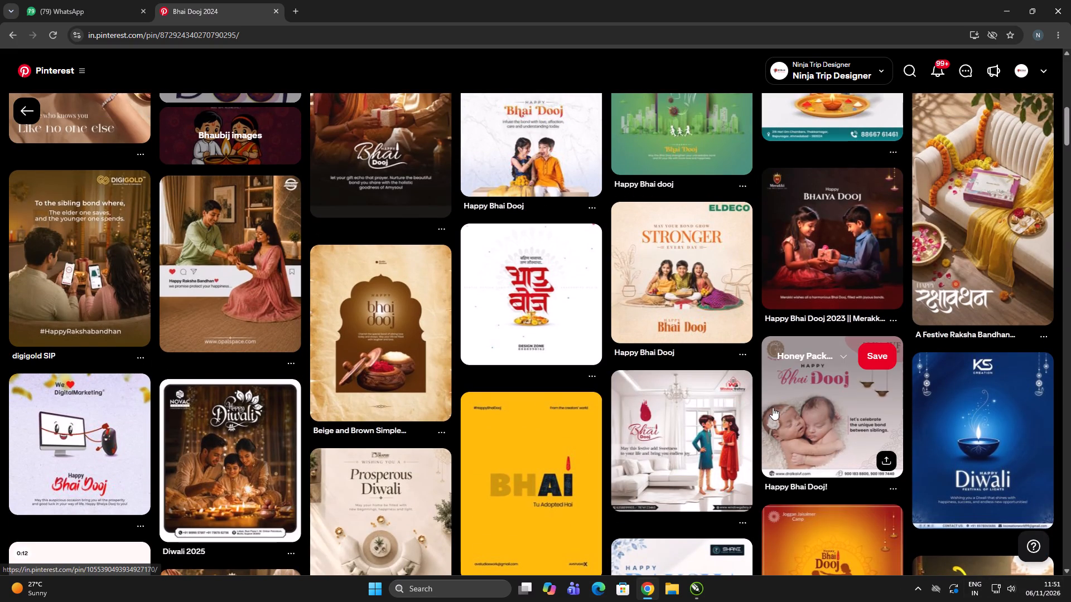
scroll(764, 388, up, 11)
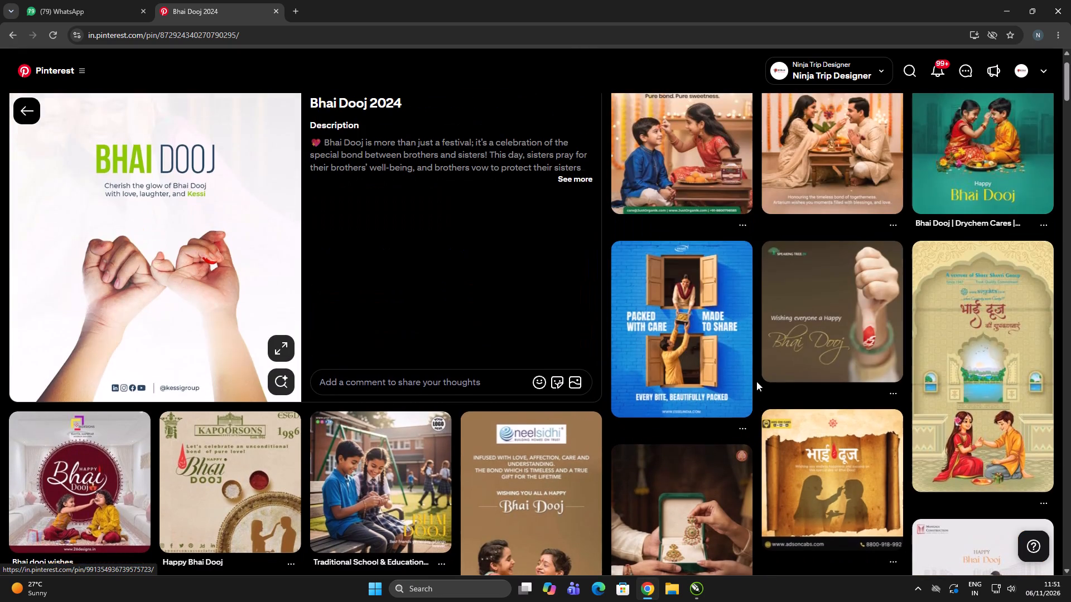
scroll(772, 280, up, 1)
scroll(779, 341, up, 4)
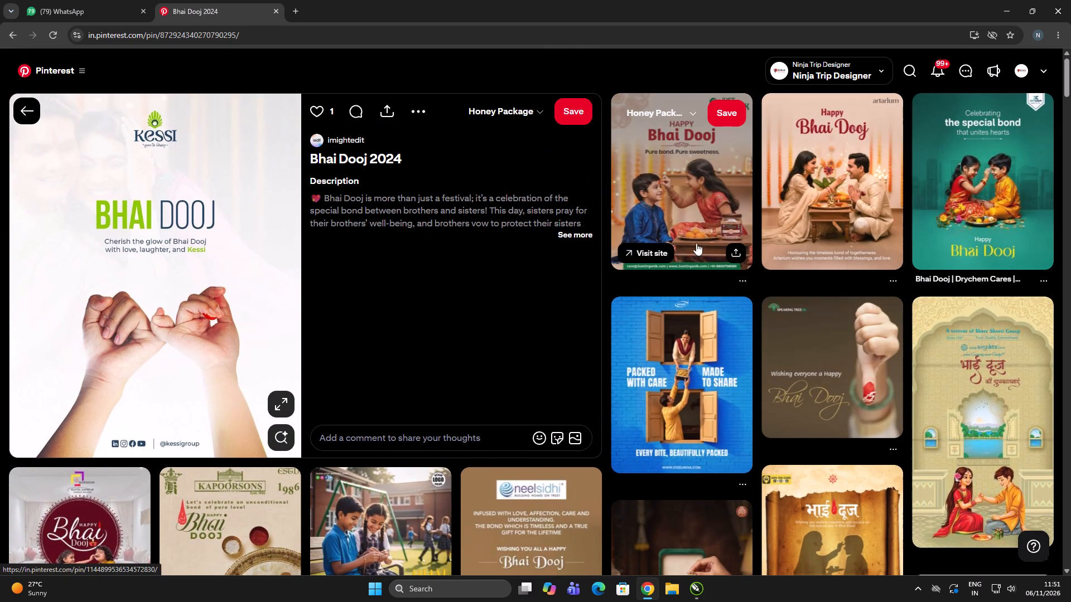
scroll(731, 221, down, 7)
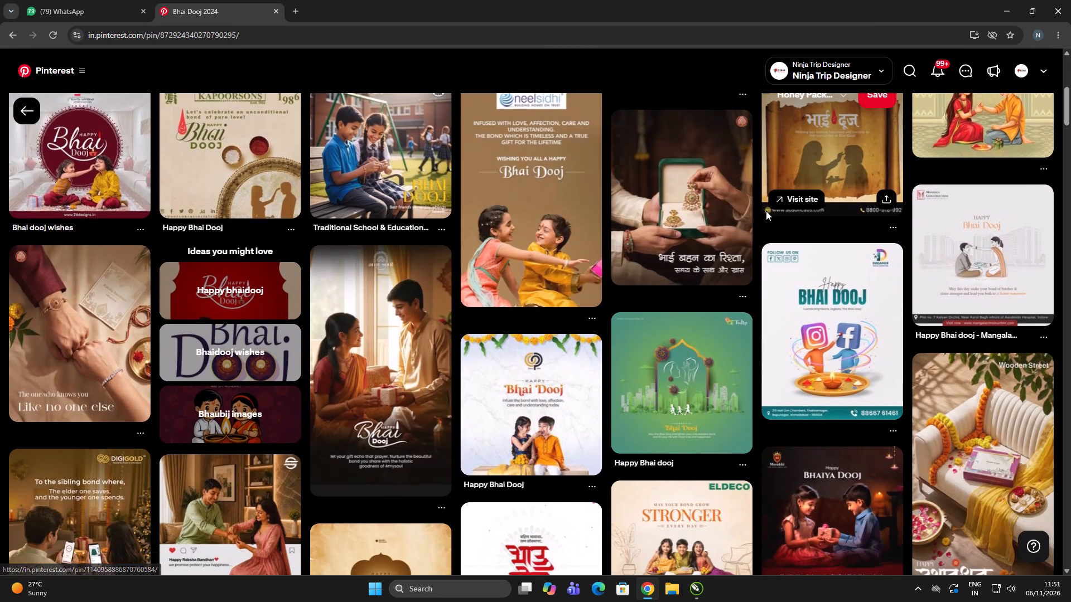
scroll(759, 213, down, 3)
scroll(755, 216, up, 17)
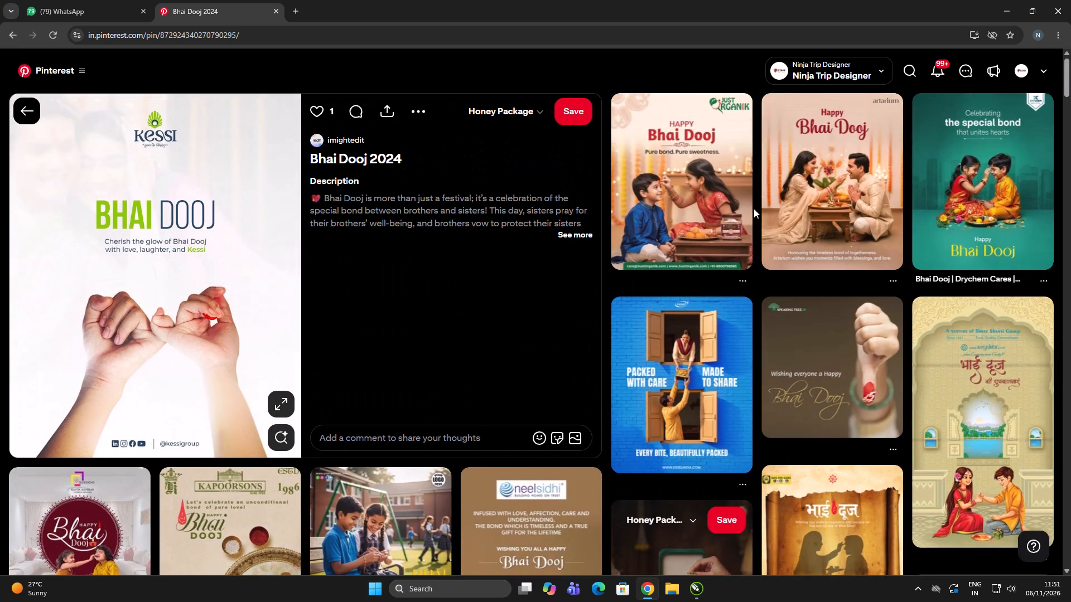
scroll(754, 208, up, 4)
scroll(863, 244, down, 8)
scroll(812, 247, up, 7)
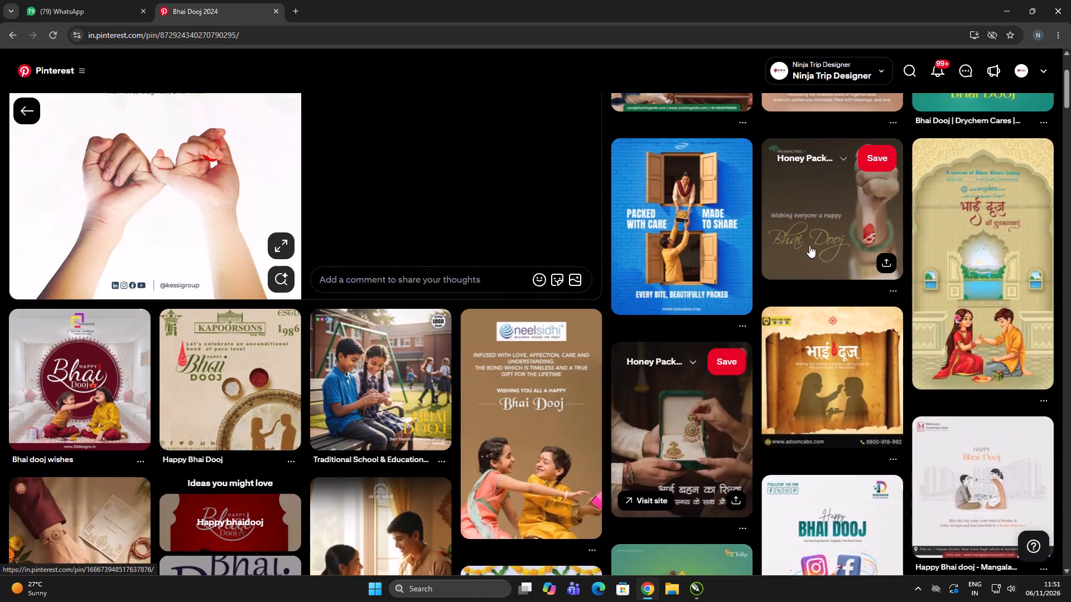
Browse the pins related to the Bhai Dooj 2024 design and open the Shani Finserve Raksha Bandhan poster.
scroll(588, 236, up, 7)
scroll(776, 207, down, 14)
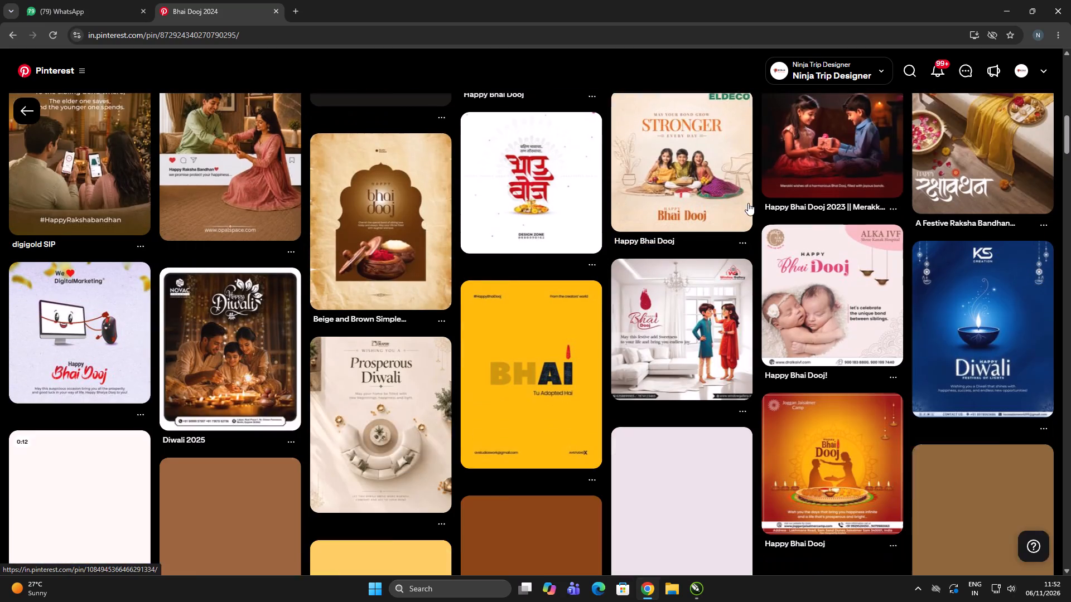
scroll(750, 201, down, 3)
scroll(908, 244, down, 5)
scroll(872, 248, up, 4)
click(703, 322)
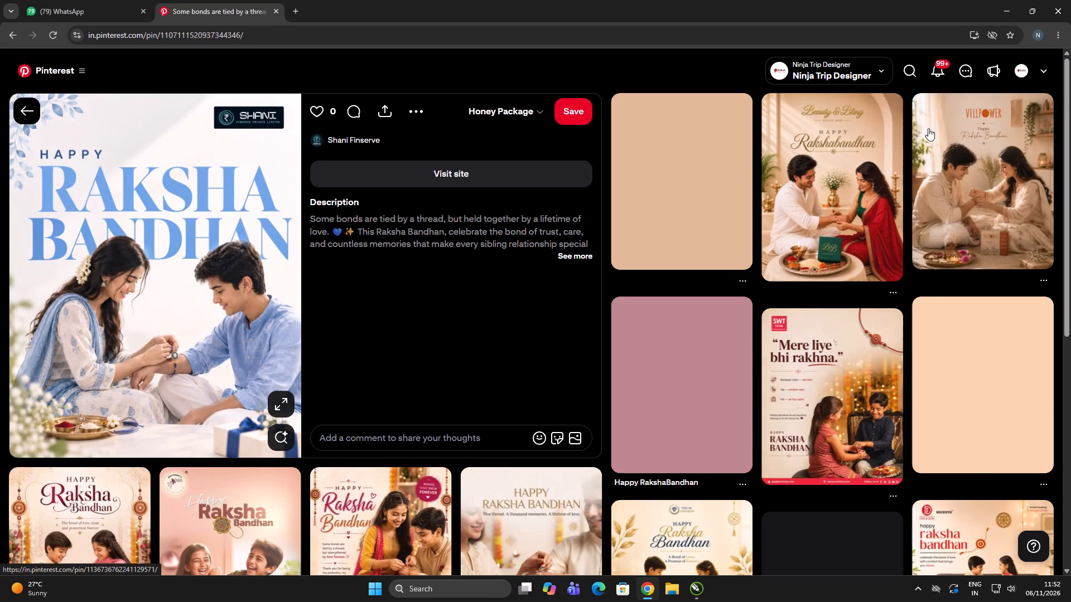
From the related Raksha Bandhan pins, open the "Elegant Minimalist Rakhi Festival Poster Design" pin.
scroll(996, 162, down, 5)
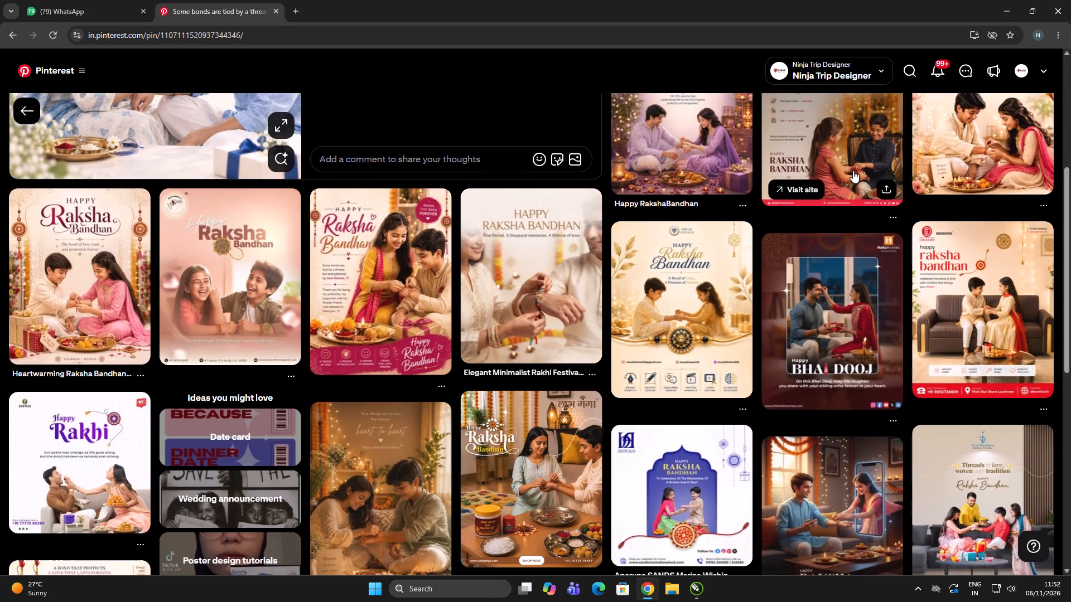
click(565, 282)
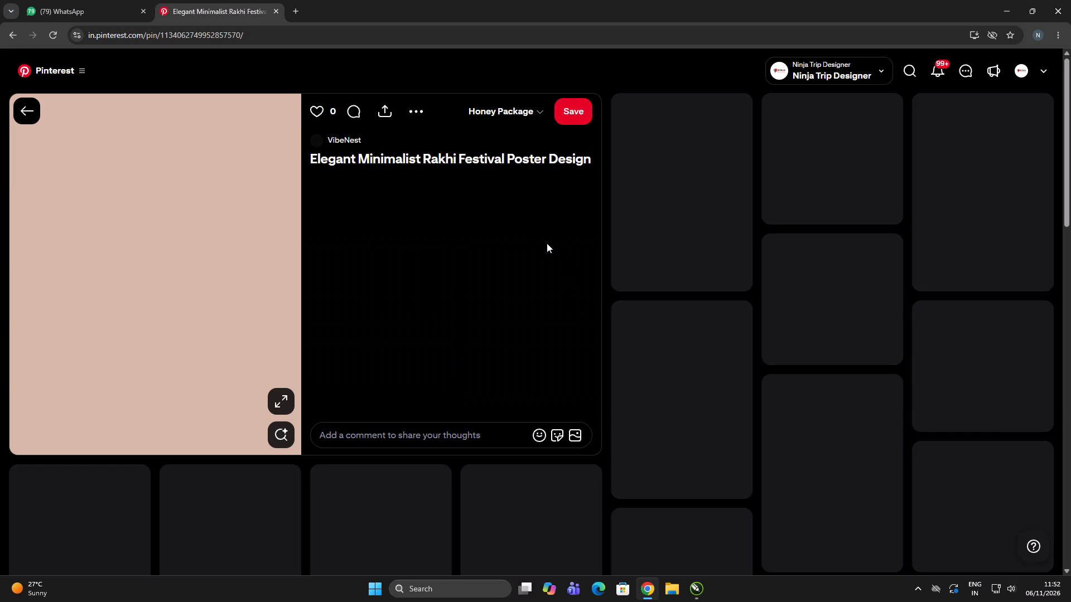
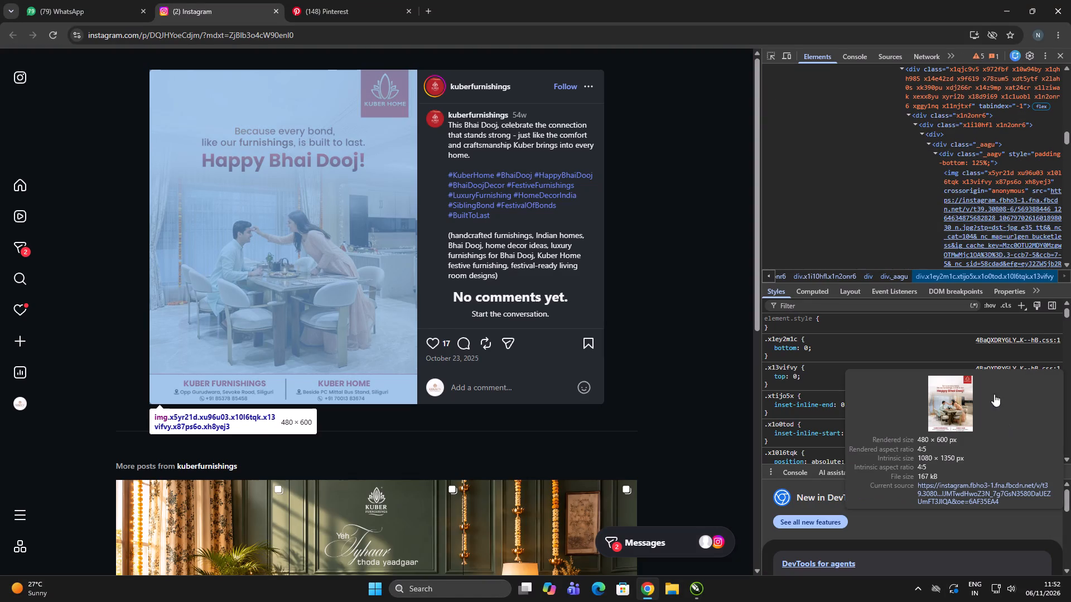
Open the full-size image source of the Kuber Home "Happy Bhai Dooj!" post and save it as a JPG file in Downloads.
click(968, 488)
right_click(446, 203)
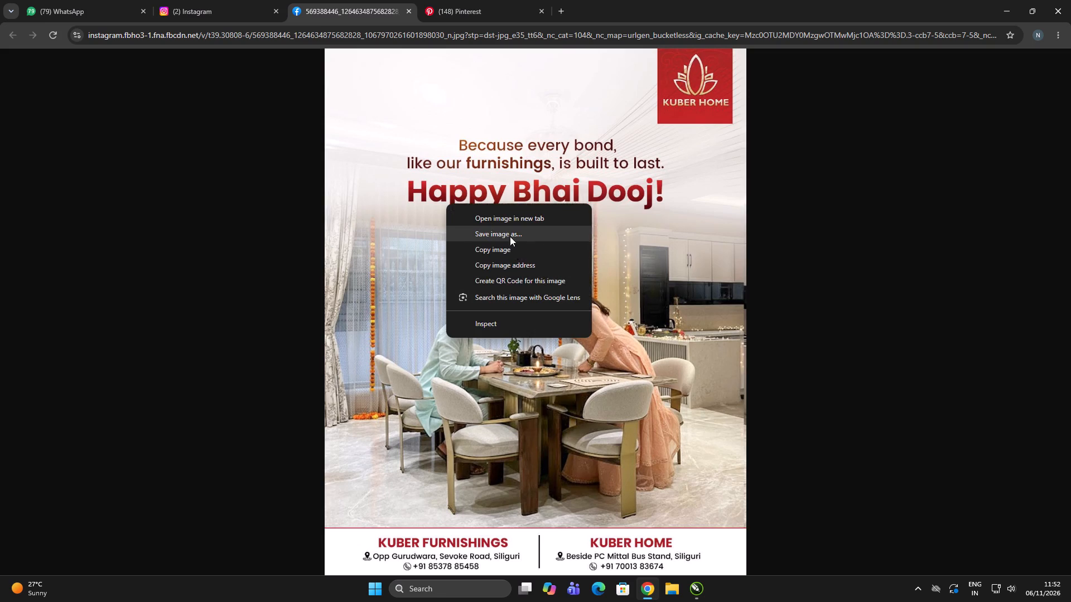
click(508, 235)
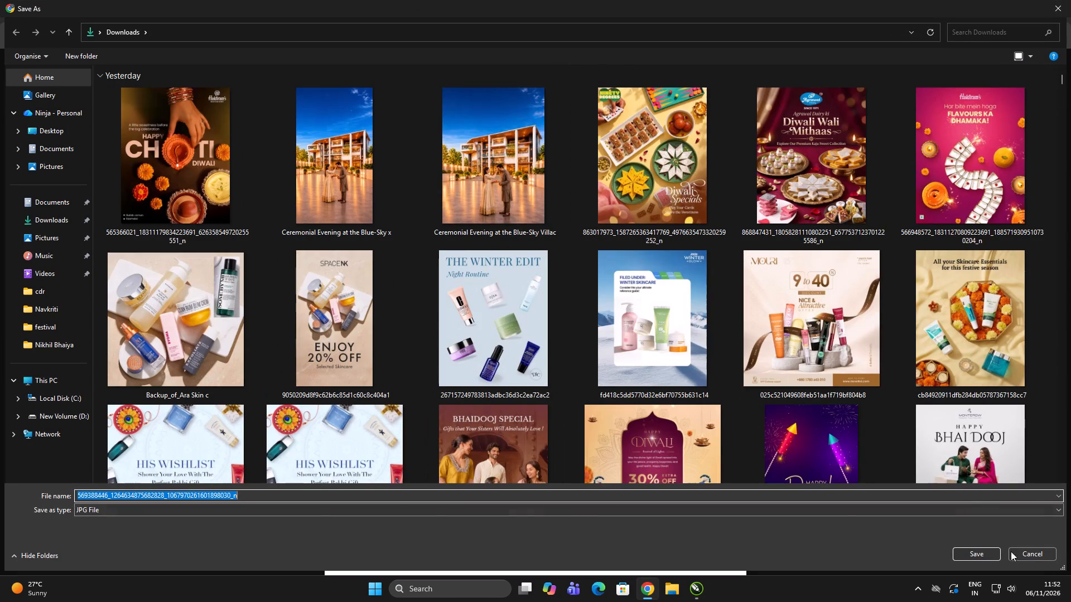
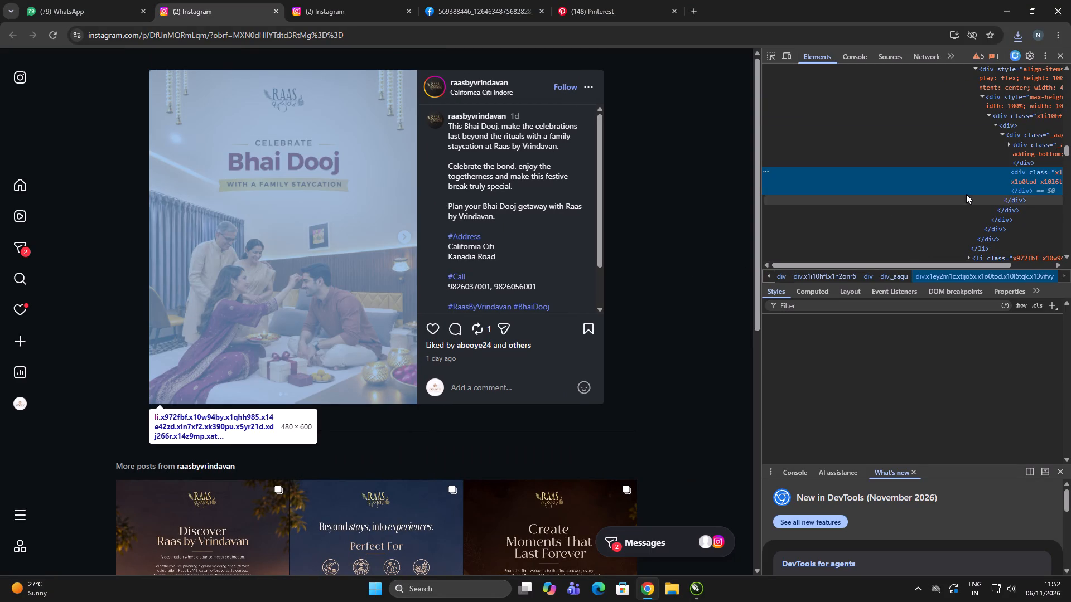
Open the full-size source image of the raasbyvrindavan Bhai Dooj family staycation post in its own tab and save the image.
click(1007, 142)
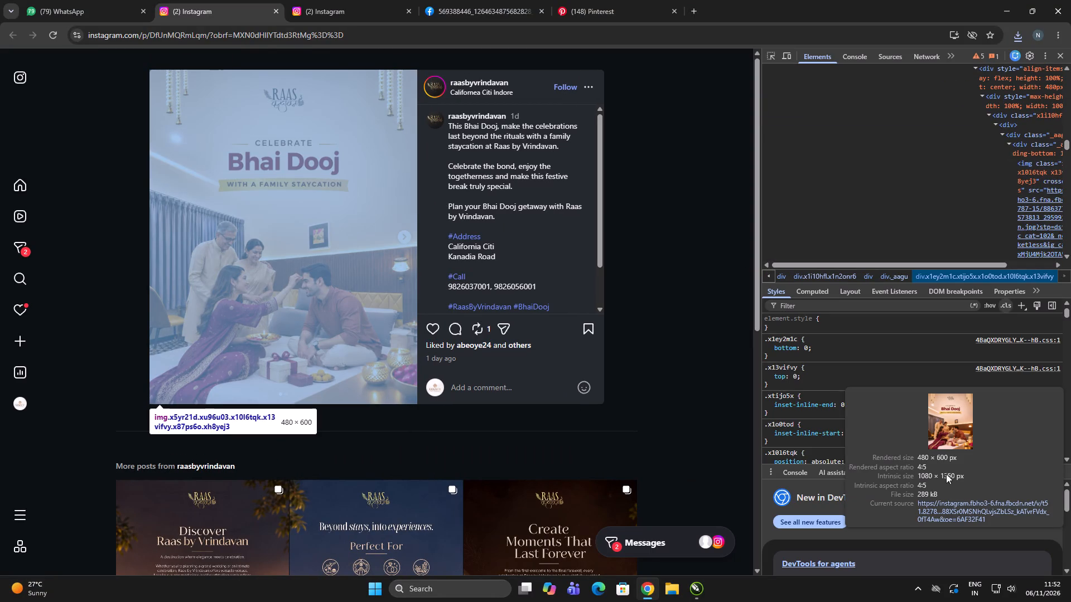
click(943, 505)
right_drag(495, 181, 487, 178)
click(543, 208)
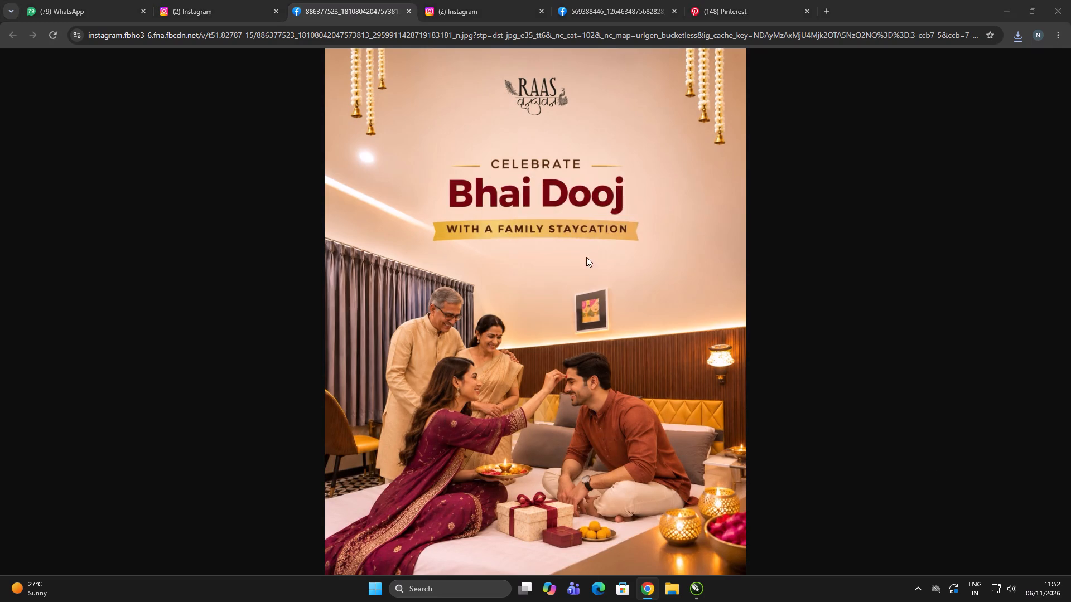
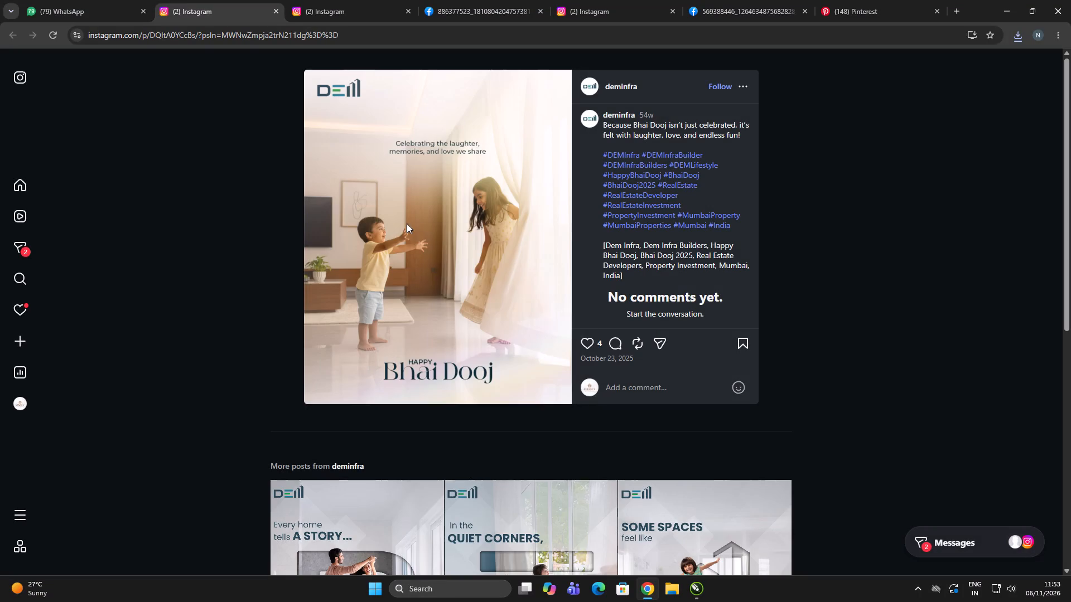
Inspect the deminfra Bhai Dooj post's picture element and open its full-size source image in a new tab.
scroll(475, 330, down, 5)
scroll(229, 377, down, 6)
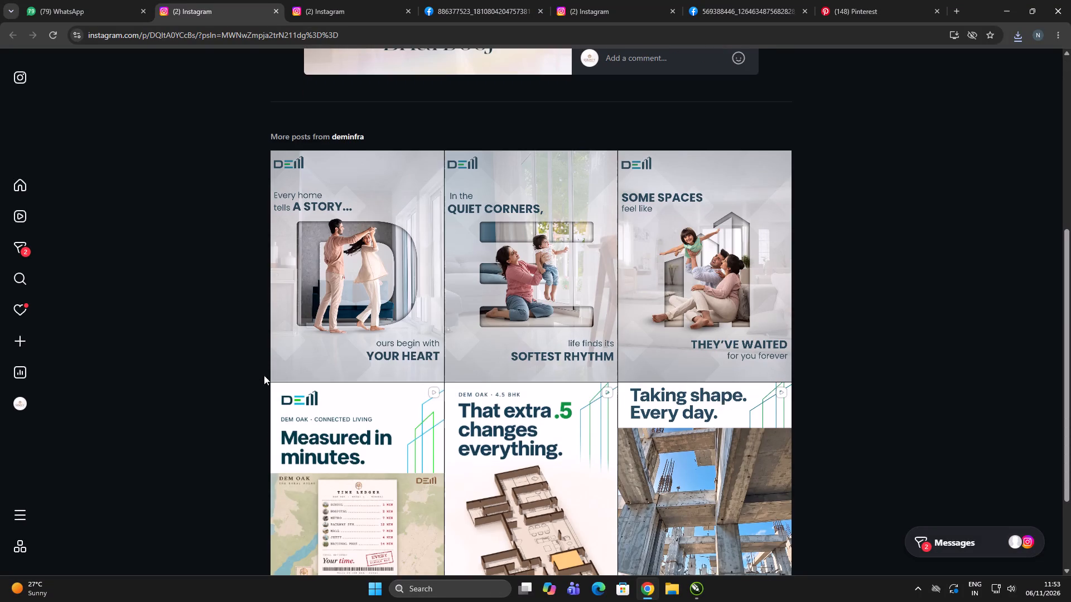
scroll(299, 375, up, 12)
right_click(371, 224)
click(406, 493)
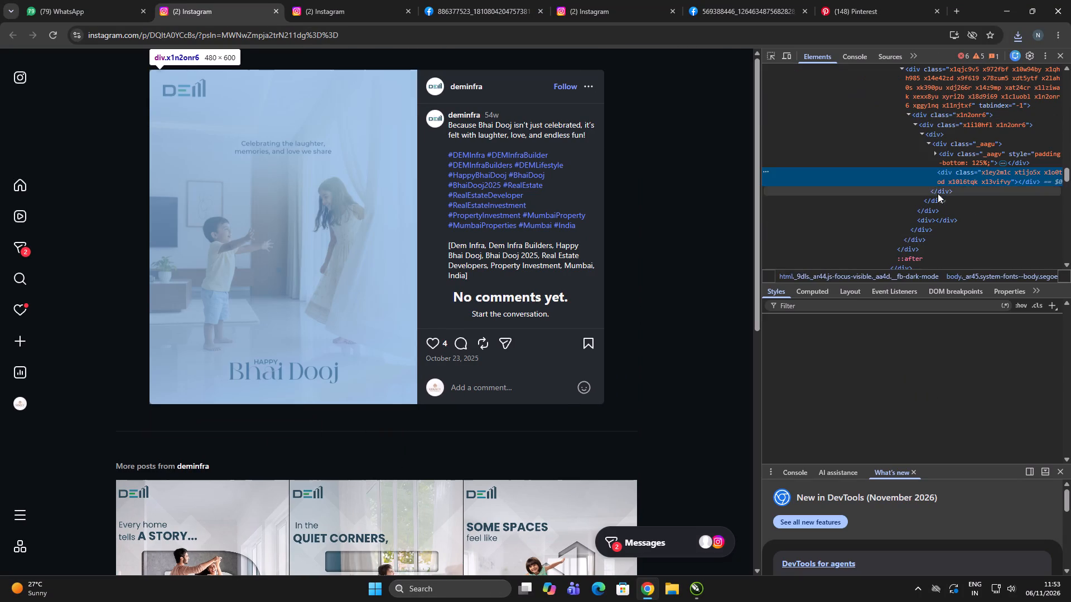
click(937, 152)
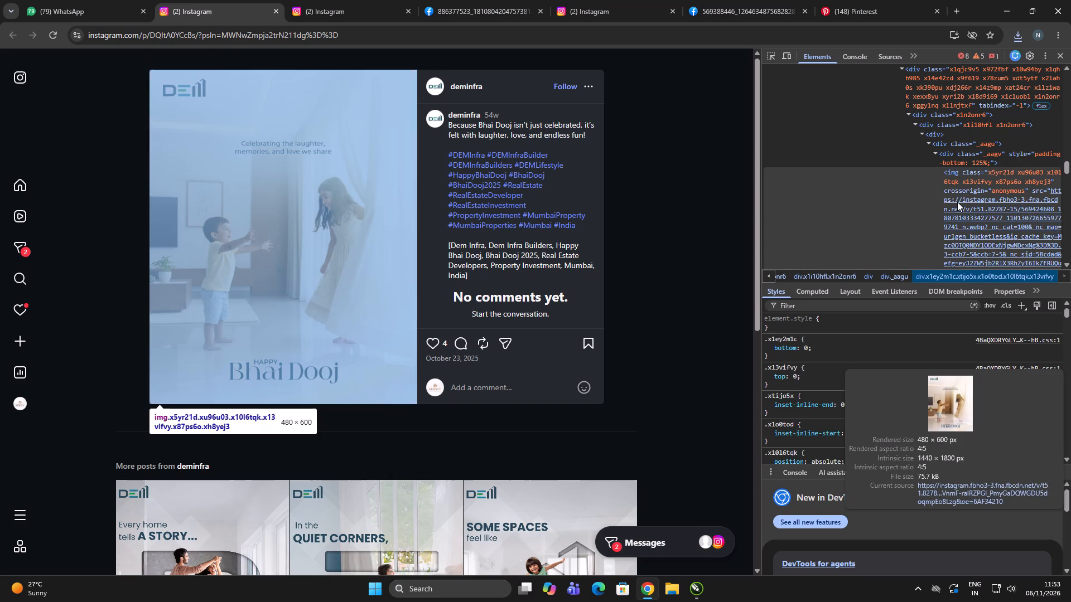
click(949, 493)
Bring up the available image actions for the full-size deminfra Bhai Dooj picture.
right_click(340, 164)
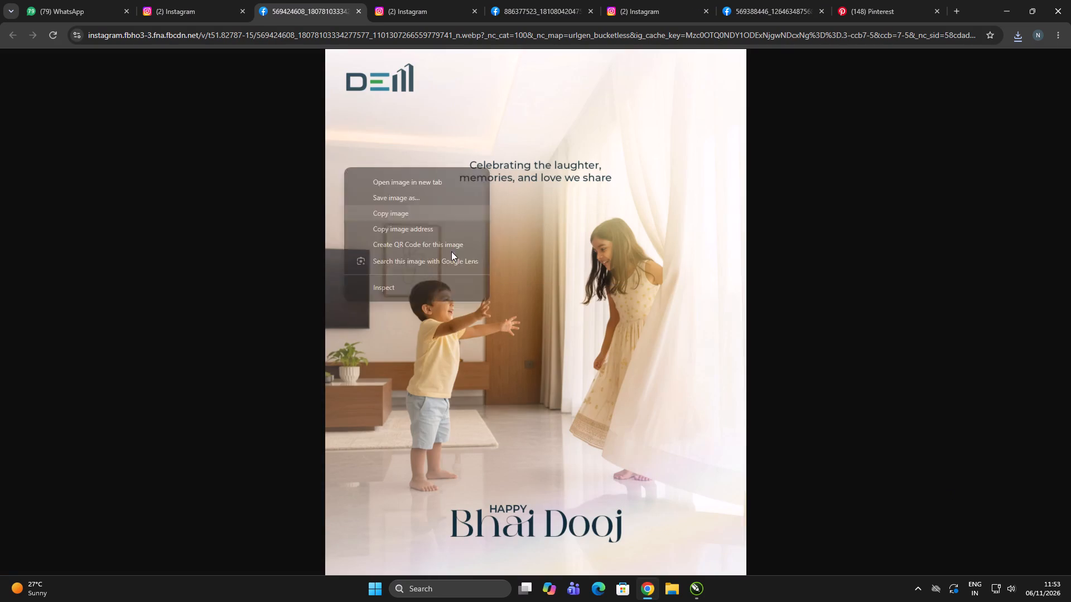
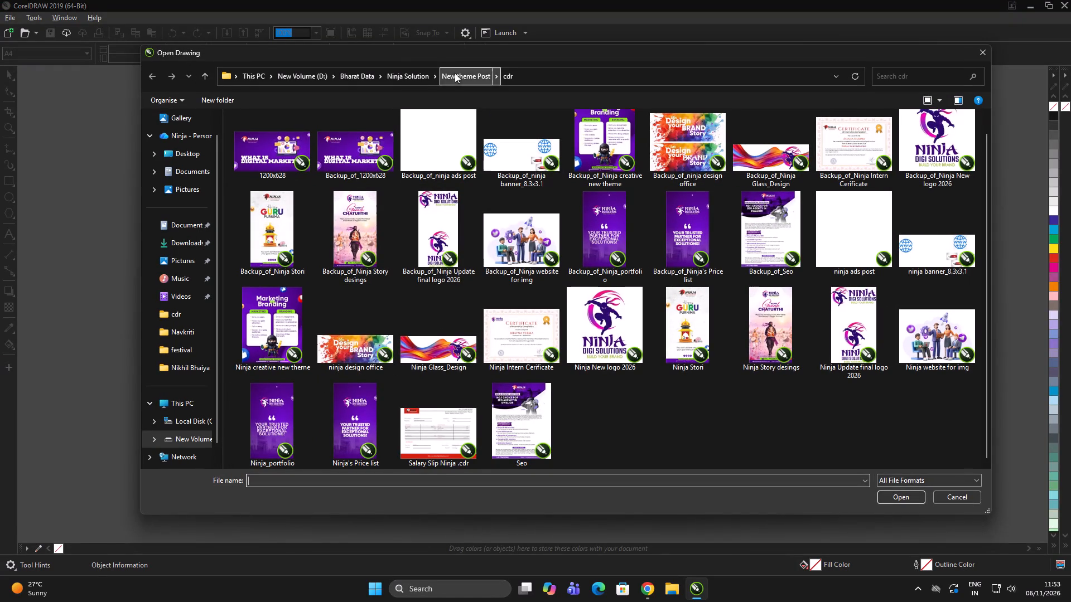
Go back up to the Bharat Data folder on New Volume (D:) and open the Navkriti folder inside it.
double_click(276, 145)
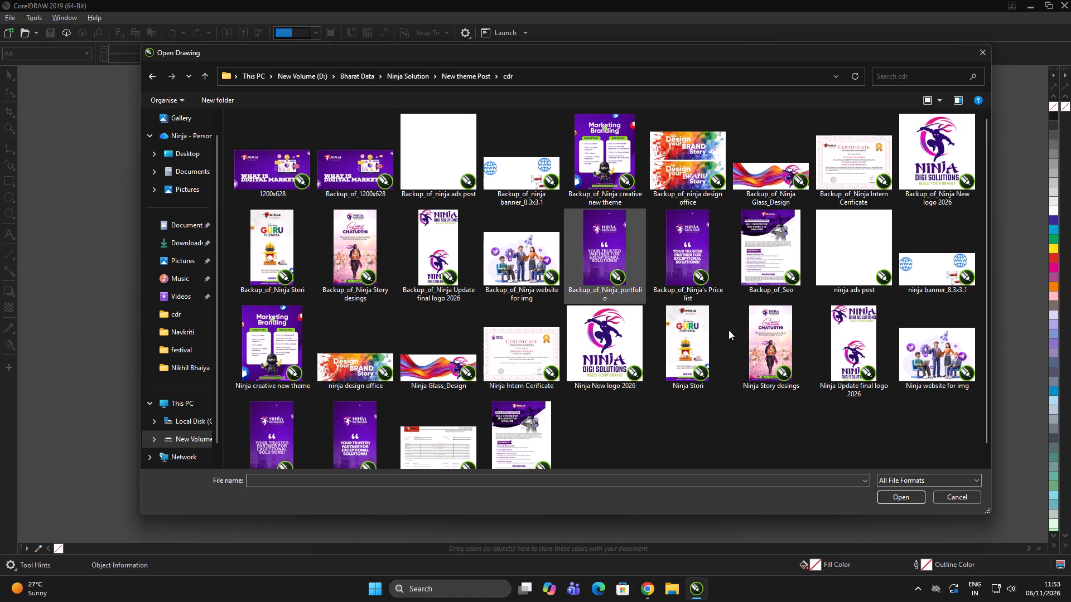
scroll(691, 316, down, 6)
scroll(642, 436, up, 10)
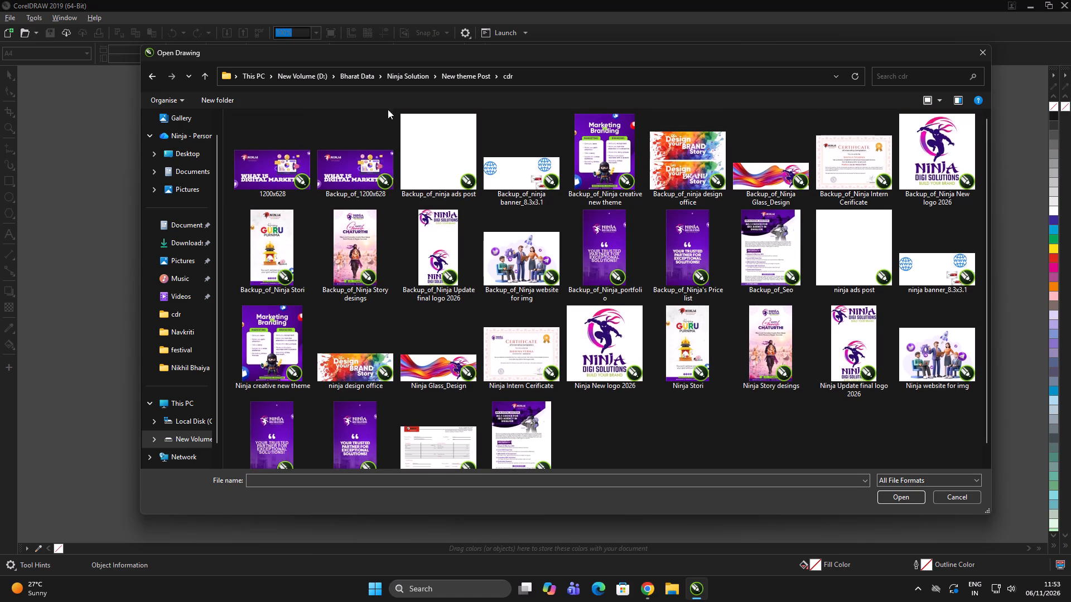
click(417, 73)
click(364, 74)
click(412, 205)
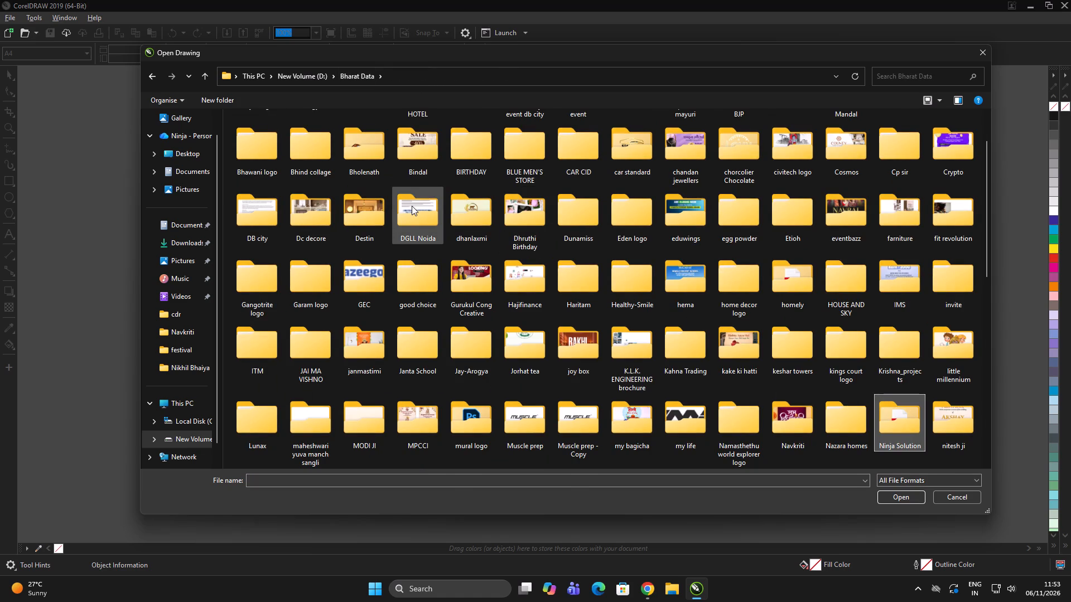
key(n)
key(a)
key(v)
scroll(857, 389, up, 1)
scroll(792, 405, down, 2)
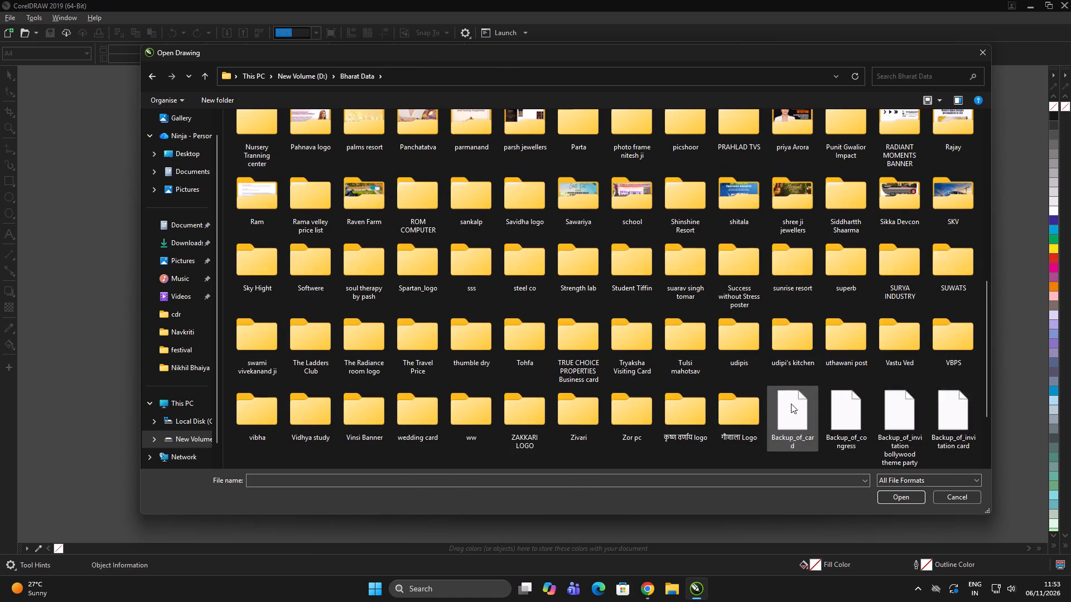
click(677, 305)
click(683, 349)
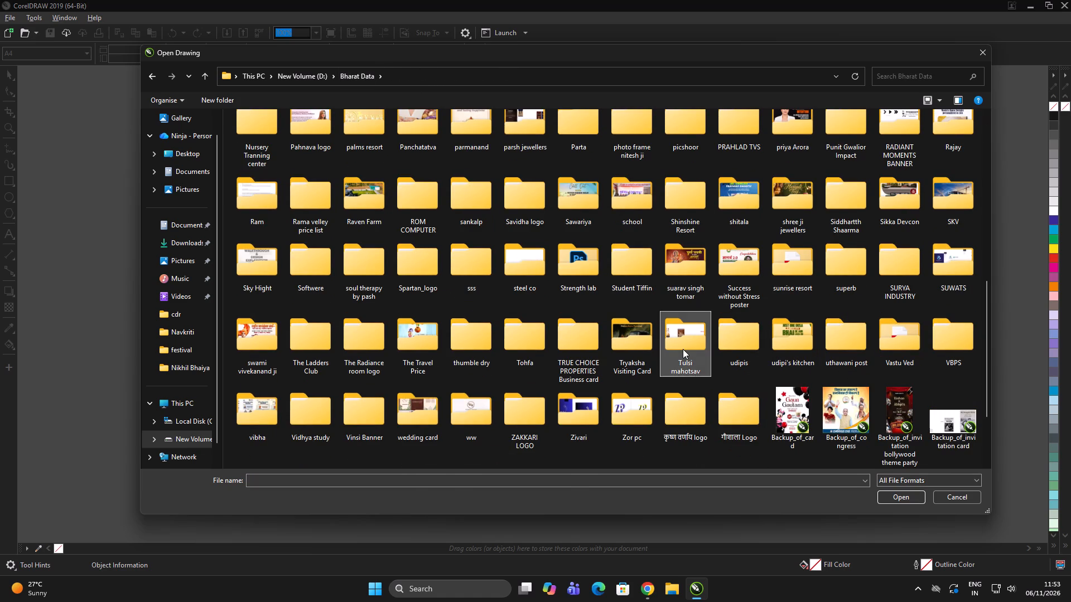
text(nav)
double_click(791, 151)
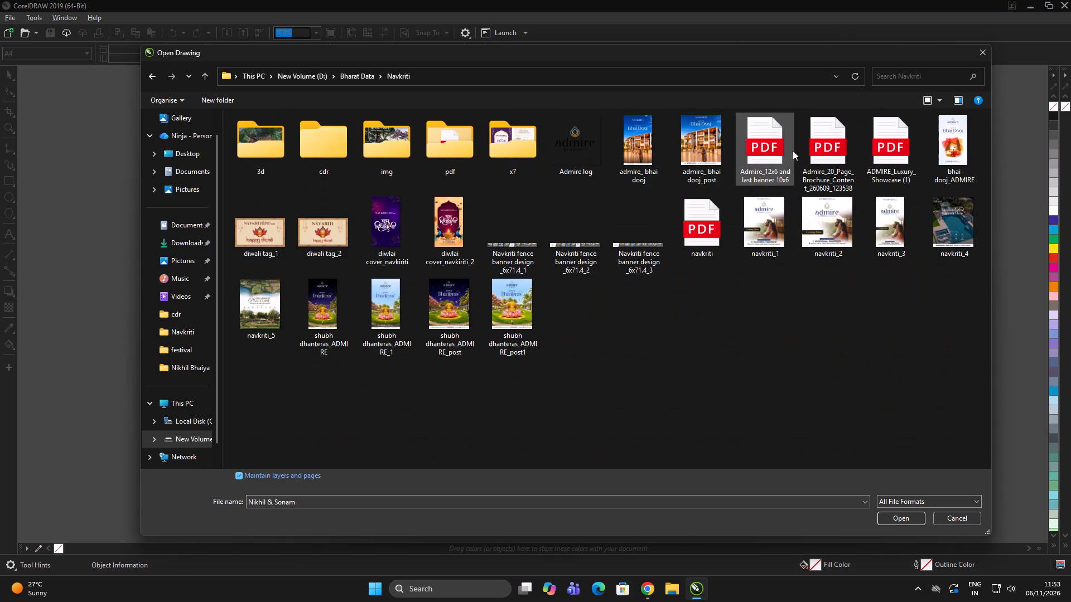
Open the Admire_reel cover drawing from the cdr folder inside Navkriti.
triple_click(667, 335)
click(328, 139)
click(330, 138)
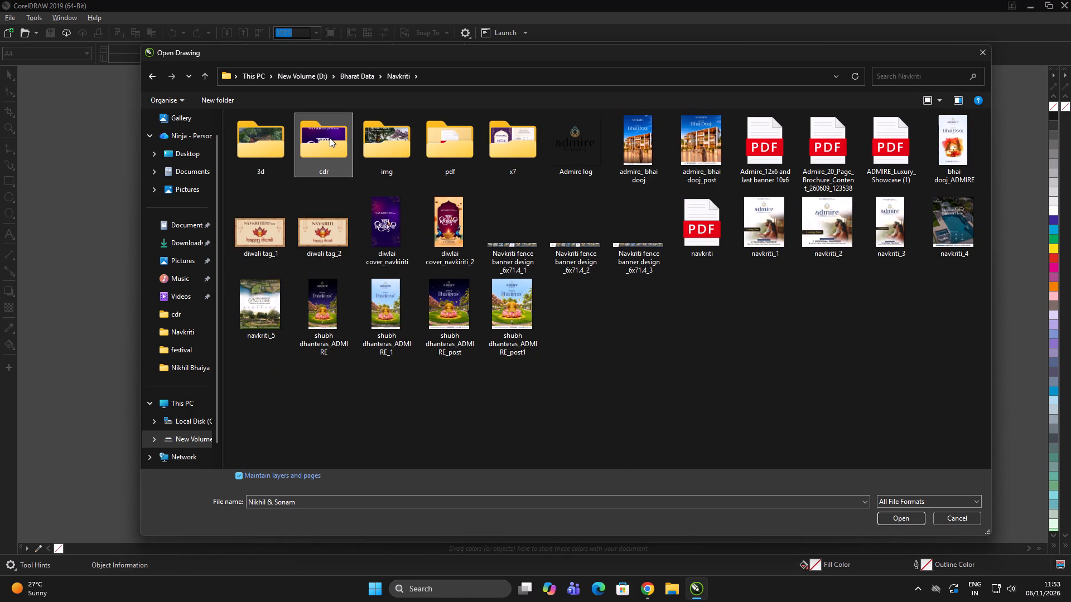
click(523, 157)
click(882, 516)
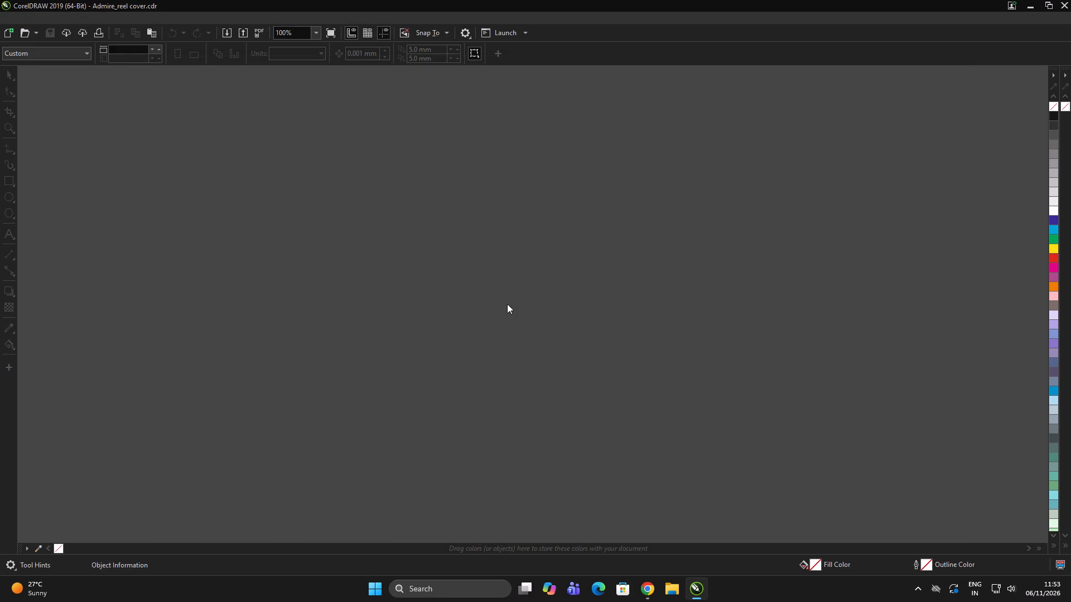
Look over pages 5 and 2 of the Admire_reel cover file for existing festival designs.
drag(820, 266, 826, 258)
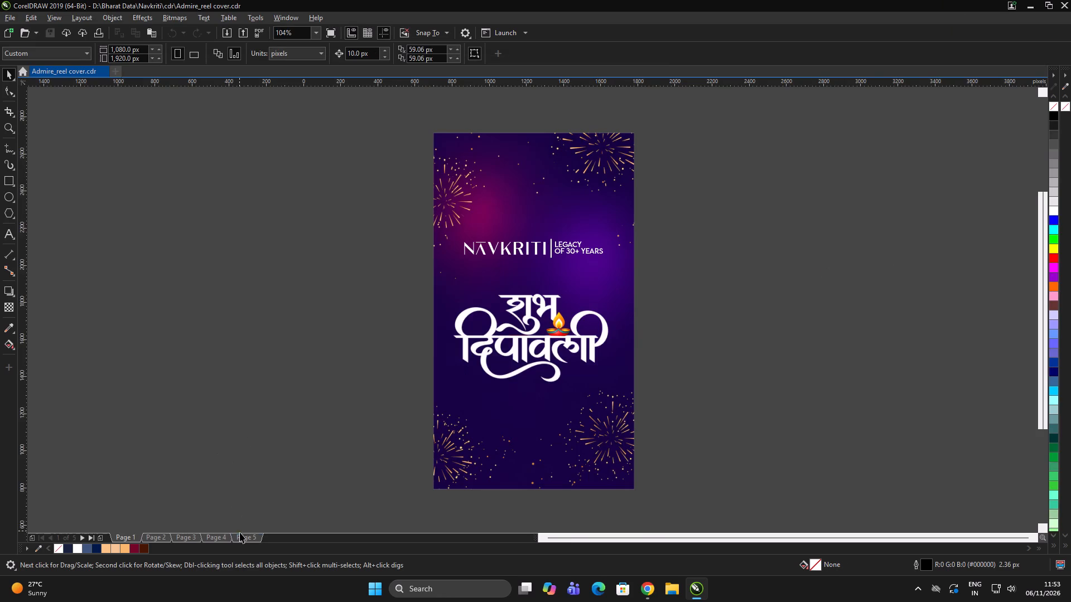
click(240, 535)
scroll(409, 336, down, 2)
click(351, 302)
drag(319, 213, 608, 450)
click(546, 412)
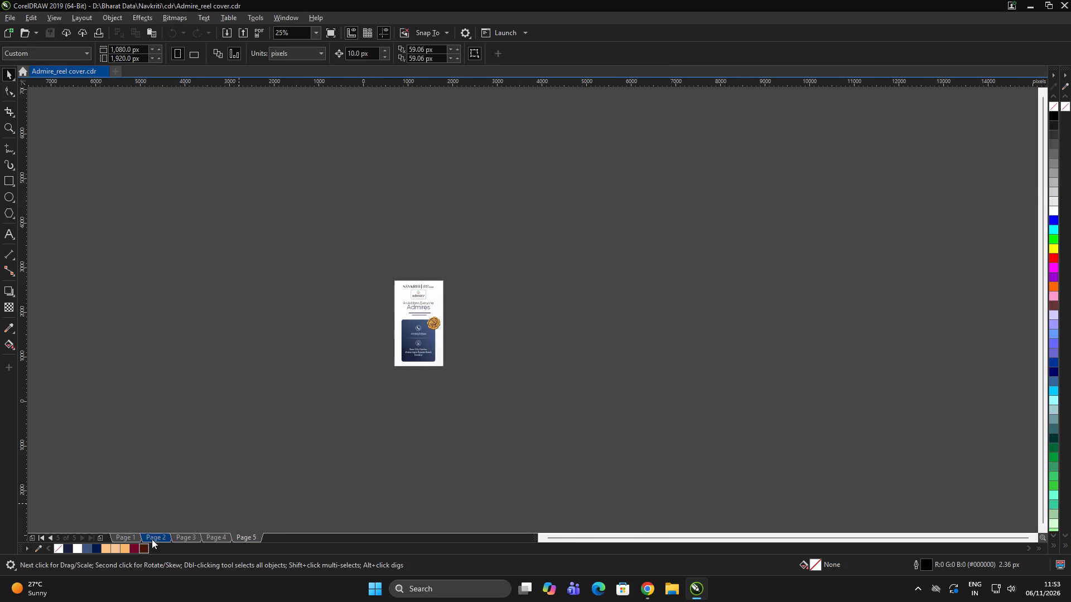
click(154, 536)
double_click(303, 494)
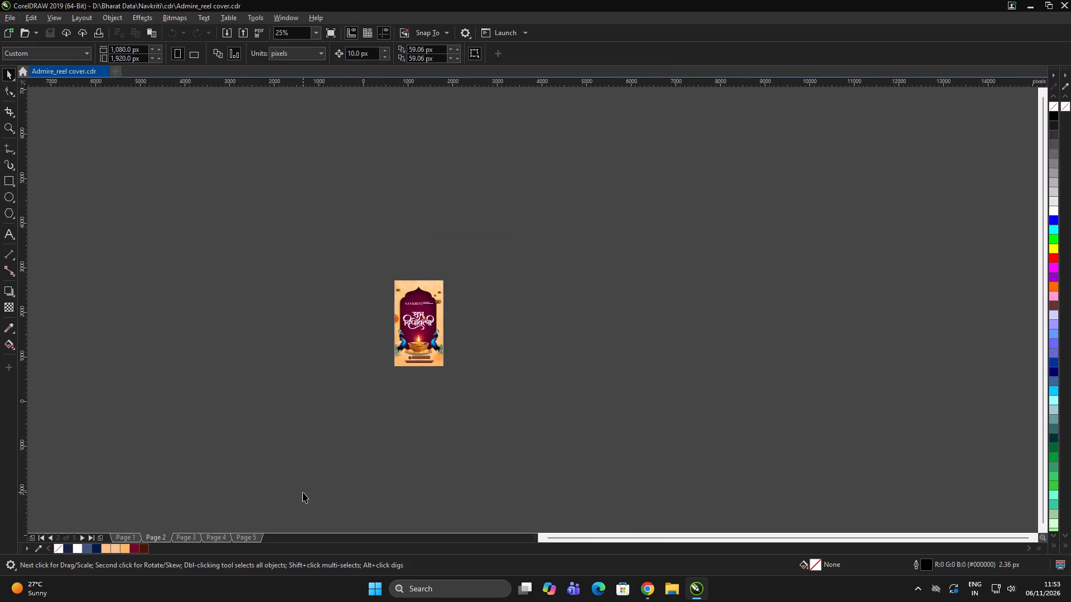
Open the drawing "Dhanteras & bhai dooj admire" from the Navkriti cdr folder.
key(ctrl+o)
click(650, 376)
drag(650, 376, 606, 376)
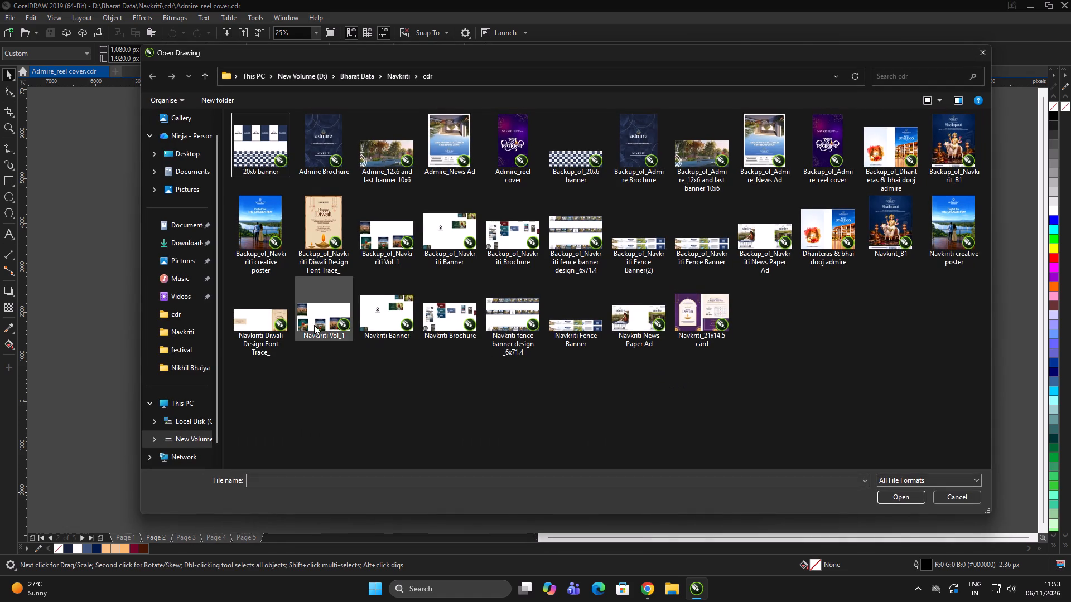
click(277, 322)
double_click(383, 381)
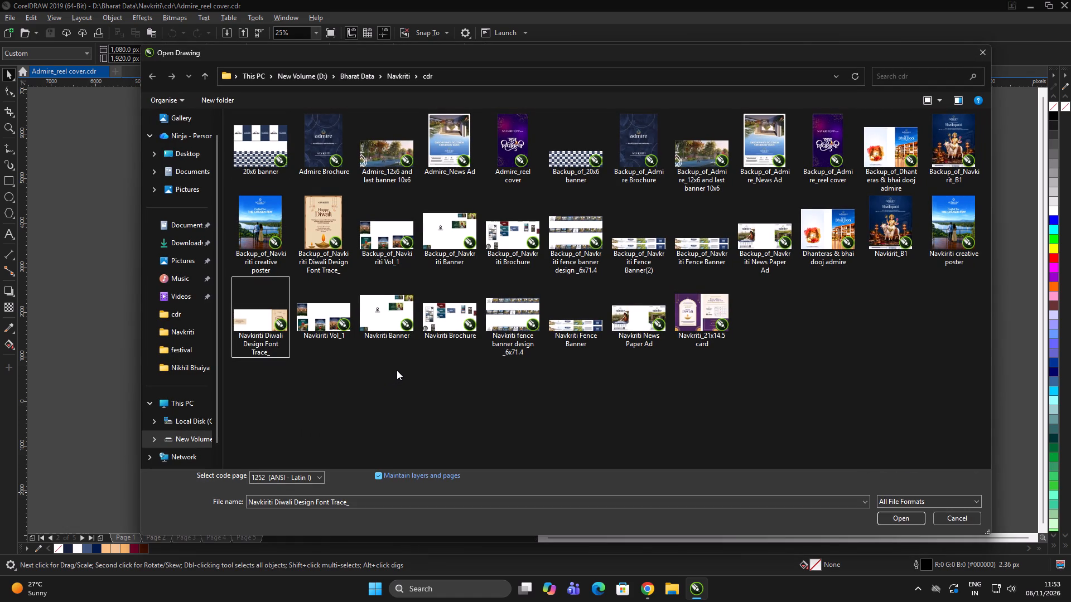
triple_click(801, 353)
click(898, 156)
click(852, 244)
click(891, 518)
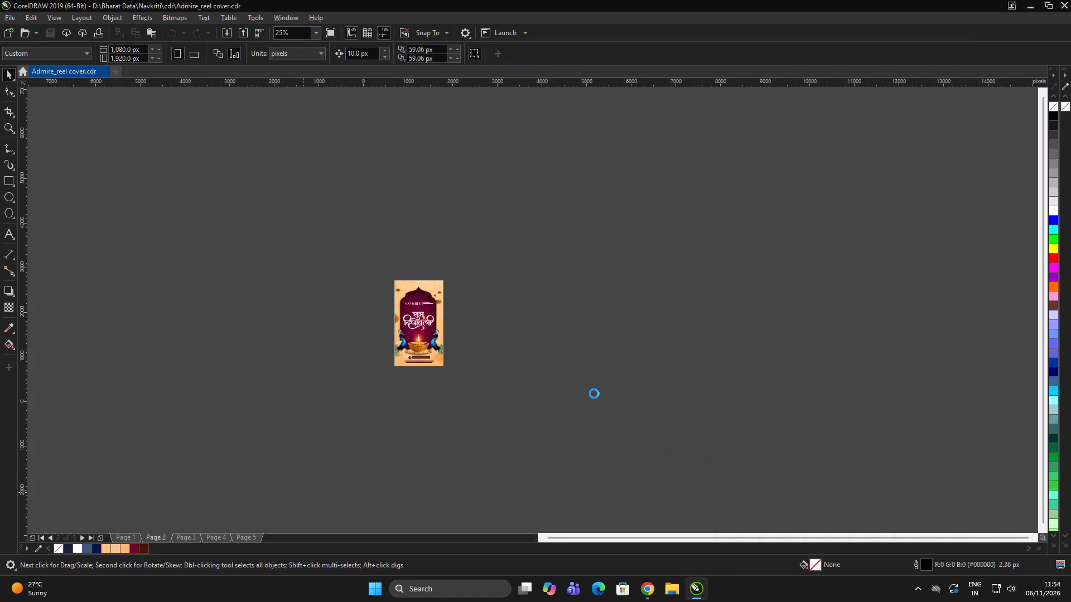
scroll(402, 341, down, 1)
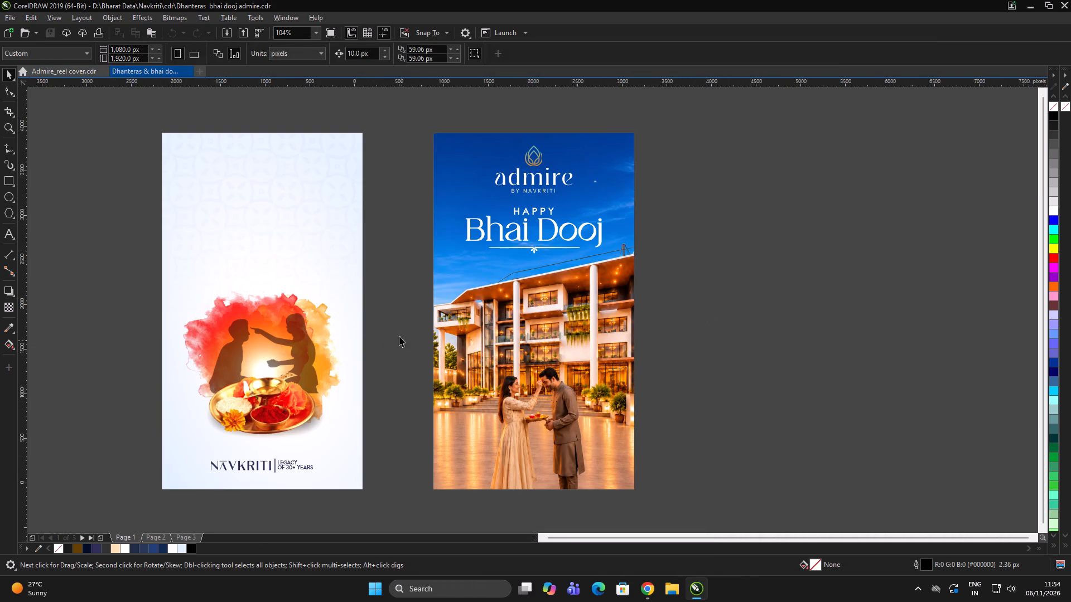
Group all objects of the Admire Happy Bhai Dooj poster on page 1.
scroll(399, 336, down, 1)
click(481, 335)
scroll(438, 328, up, 1)
drag(539, 210, 374, 481)
scroll(447, 247, up, 1)
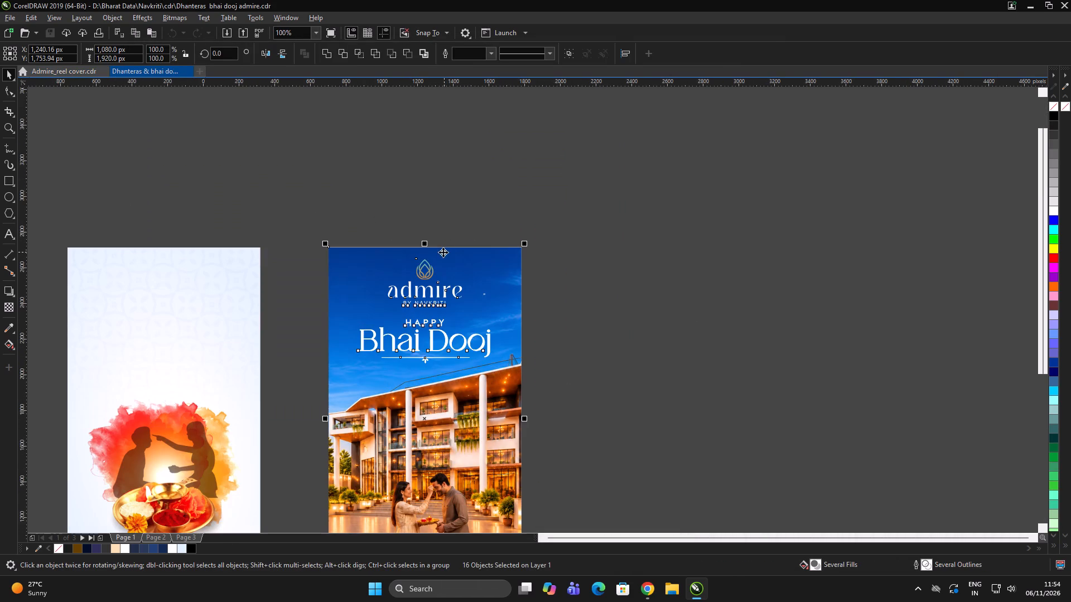
key(ctrl+g)
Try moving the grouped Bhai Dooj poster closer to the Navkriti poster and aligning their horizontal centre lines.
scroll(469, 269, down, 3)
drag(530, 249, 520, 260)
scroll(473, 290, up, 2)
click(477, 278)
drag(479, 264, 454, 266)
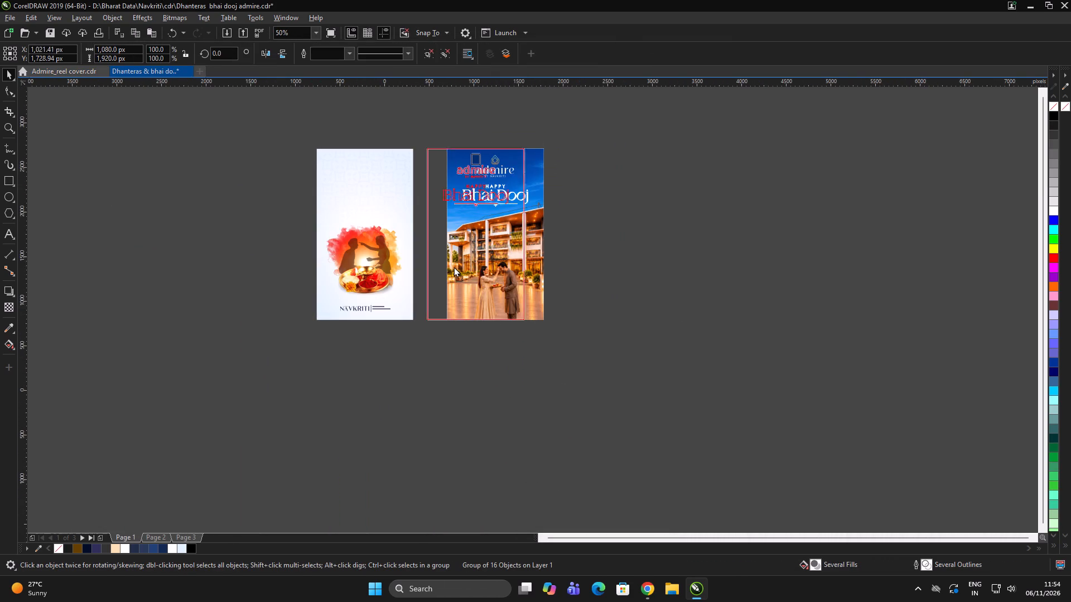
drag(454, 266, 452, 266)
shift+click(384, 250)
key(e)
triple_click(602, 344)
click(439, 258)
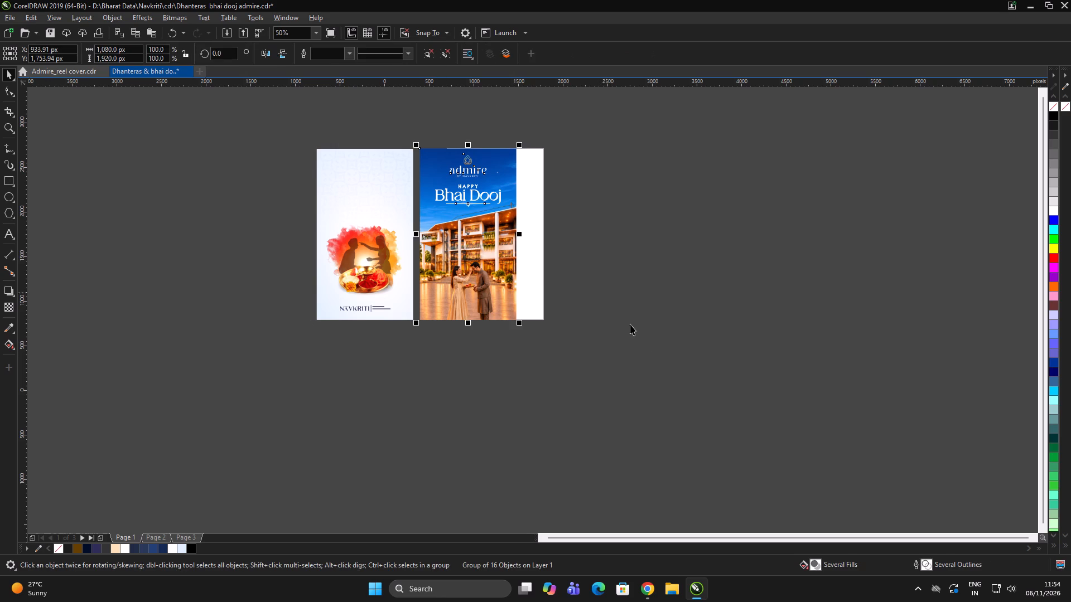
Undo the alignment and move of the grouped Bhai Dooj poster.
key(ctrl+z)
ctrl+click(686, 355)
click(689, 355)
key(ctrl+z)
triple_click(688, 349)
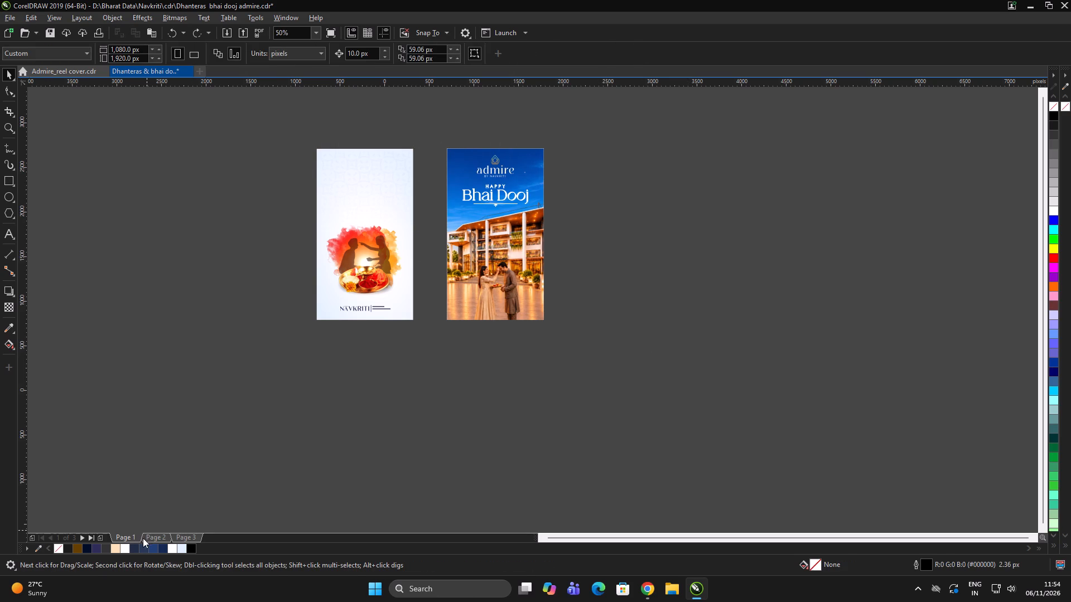
Check pages 2 and 3, and add a blank 1080 x 1920 px page at the end of the document.
click(148, 535)
click(185, 537)
double_click(274, 449)
triple_click(279, 448)
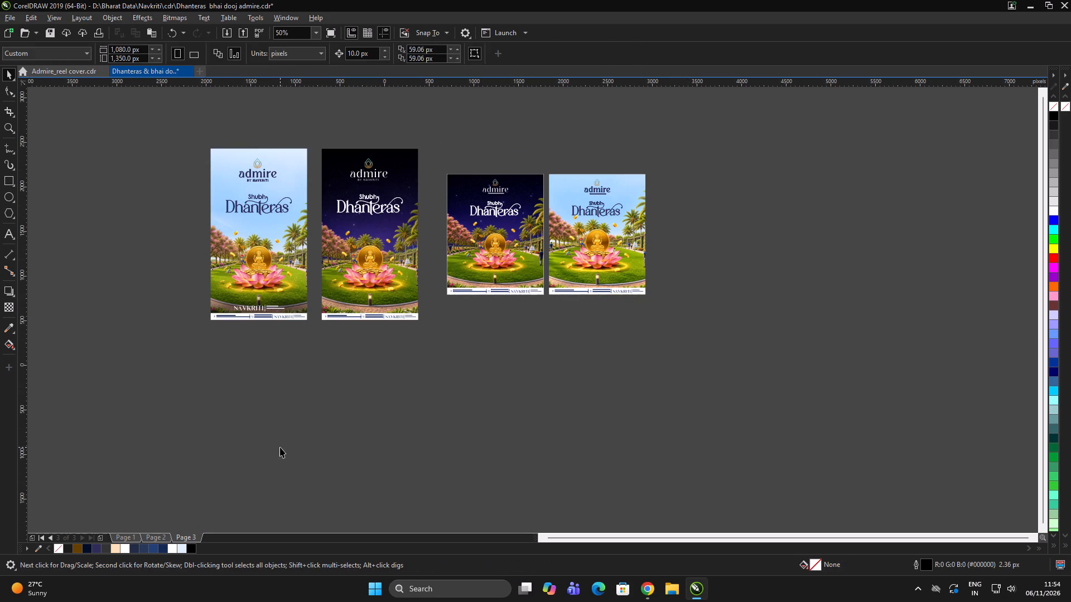
click(99, 536)
double_click(363, 423)
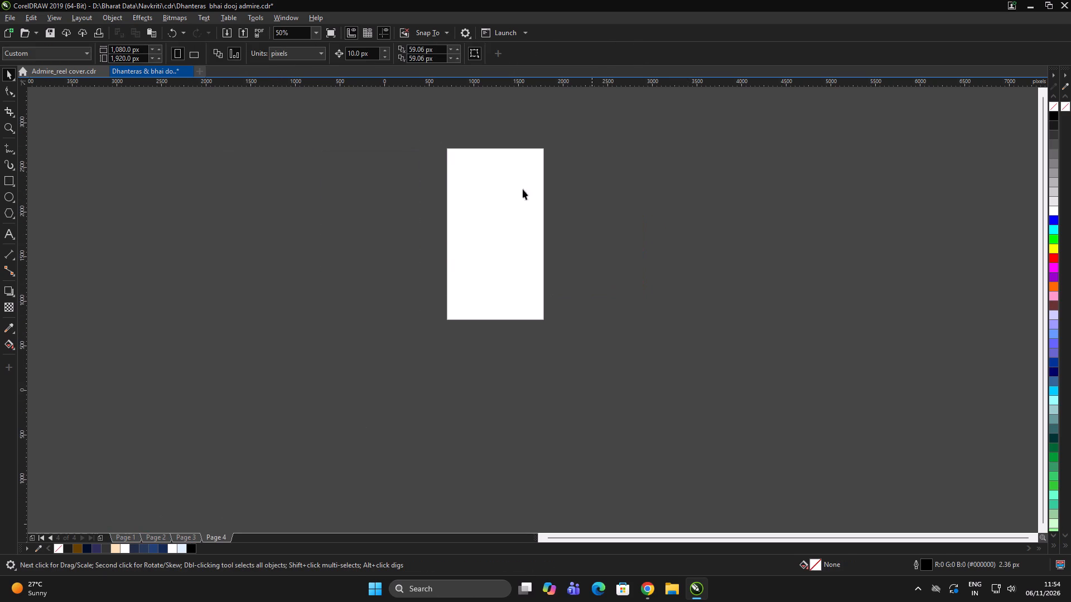
drag(382, 145, 674, 411)
click(674, 404)
Create a 1080 x 1920 px rectangle framing the whole of page 4.
double_click(5, 180)
key(space)
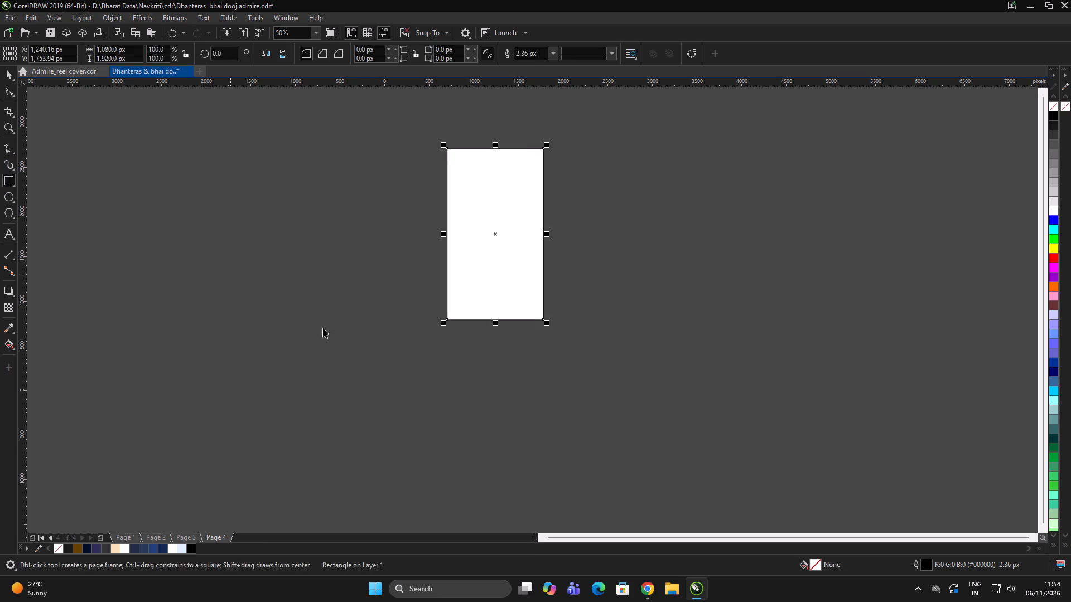
click(652, 479)
click(647, 478)
scroll(527, 170, up, 1)
click(477, 264)
double_click(725, 265)
click(731, 262)
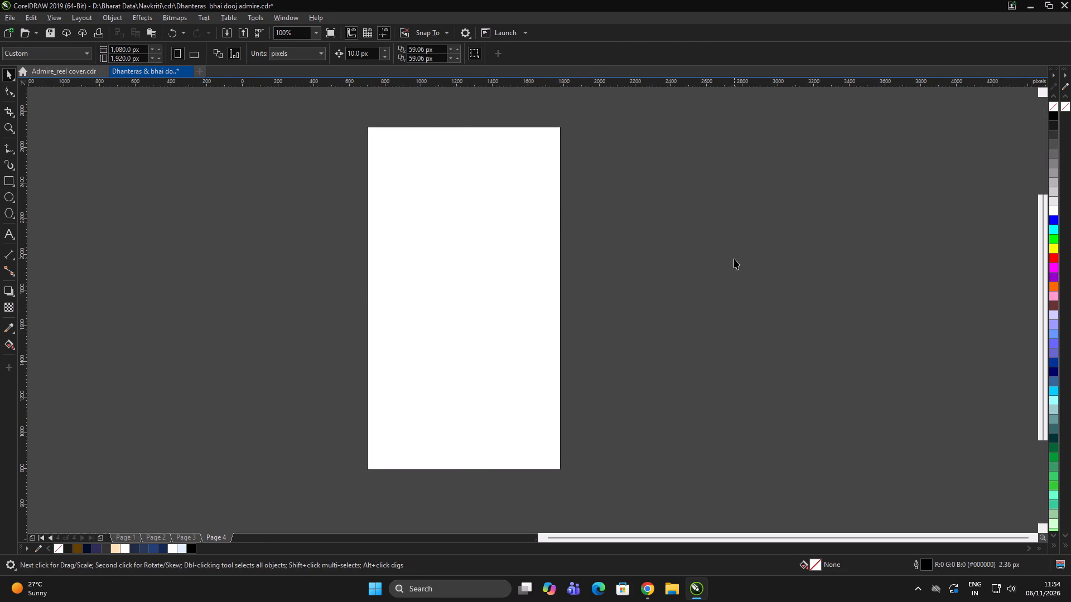
Open the Import dialog to bring an image onto page 4.
key(ctrl+i)
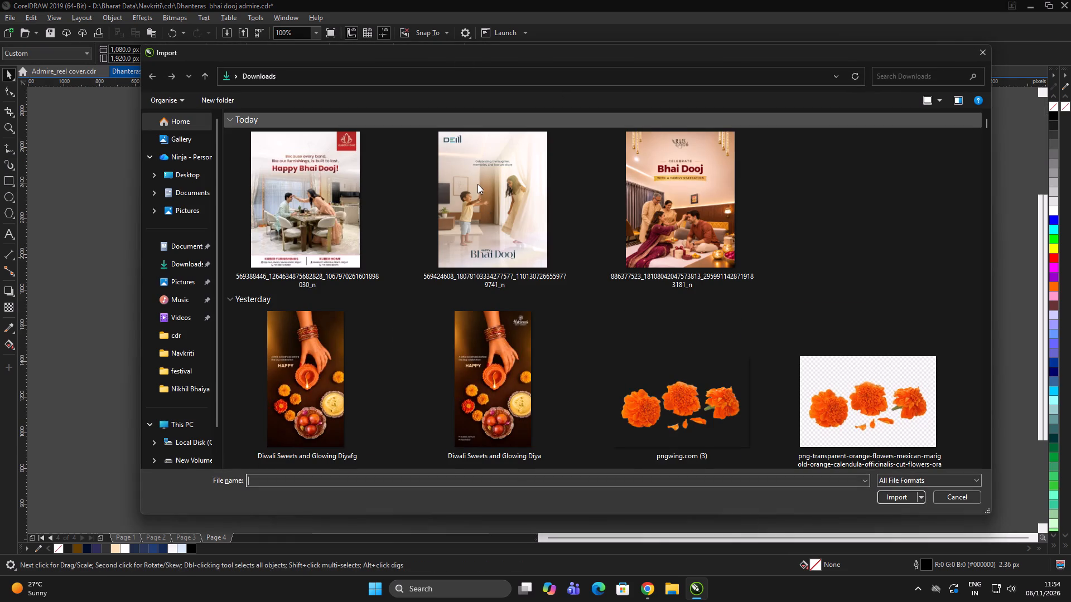
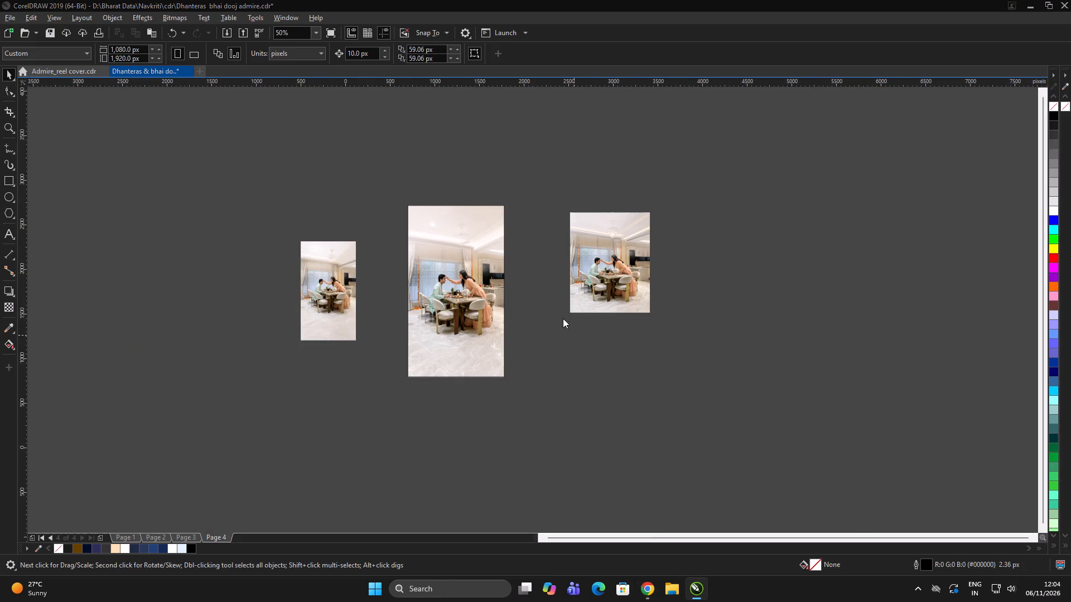
click(317, 222)
click(900, 496)
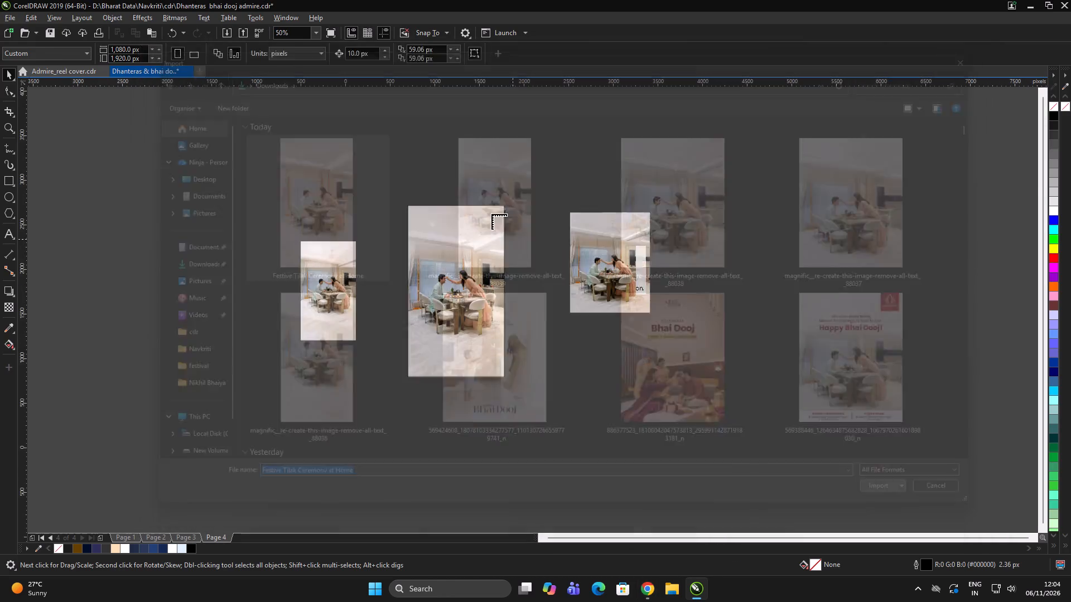
drag(483, 176, 594, 374)
scroll(535, 258, up, 3)
scroll(550, 239, down, 2)
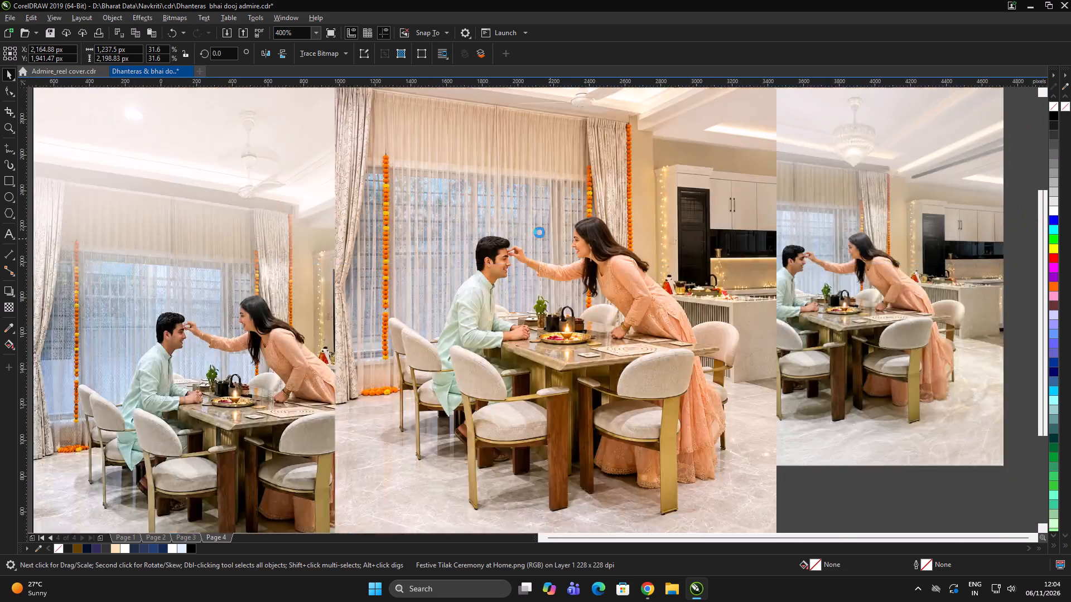
Move the magnific 88038 image further away to the right of the page to make room beside it.
double_click(771, 392)
click(600, 353)
drag(723, 229, 884, 190)
click(870, 304)
drag(862, 307, 847, 309)
Move the Festive Tilak Ceremony image off the page into the gap between the framed page image and the 88038 image.
drag(612, 292, 660, 366)
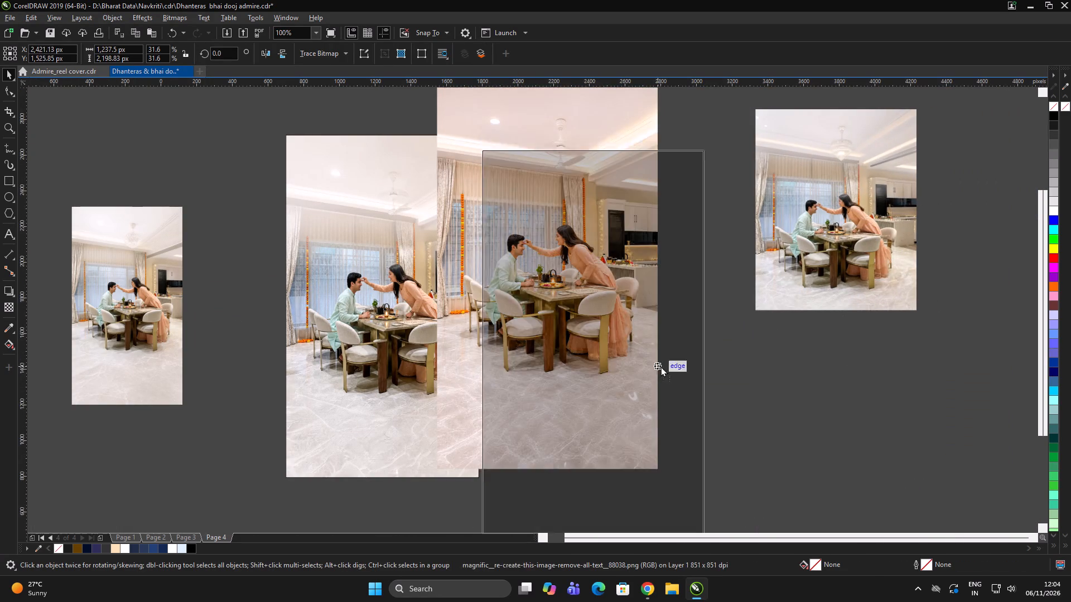
drag(660, 366, 663, 363)
click(796, 458)
click(802, 453)
click(648, 358)
double_click(780, 456)
drag(628, 405, 636, 310)
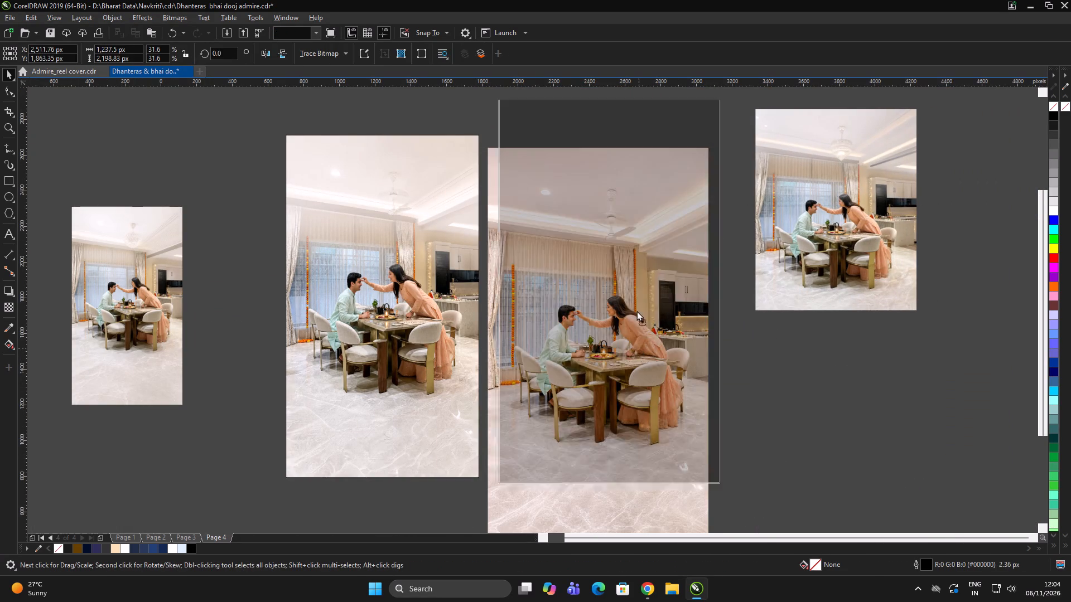
drag(636, 310, 634, 298)
double_click(744, 423)
click(659, 397)
shift+drag(715, 436, 658, 457)
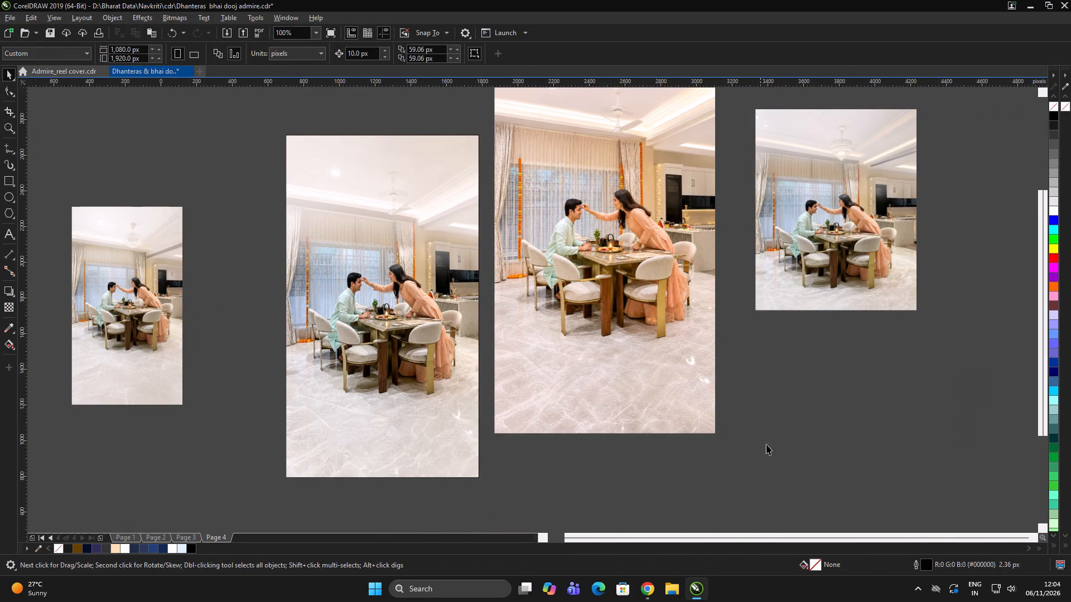
drag(767, 444, 762, 442)
click(673, 397)
scroll(633, 271, up, 3)
scroll(558, 271, down, 2)
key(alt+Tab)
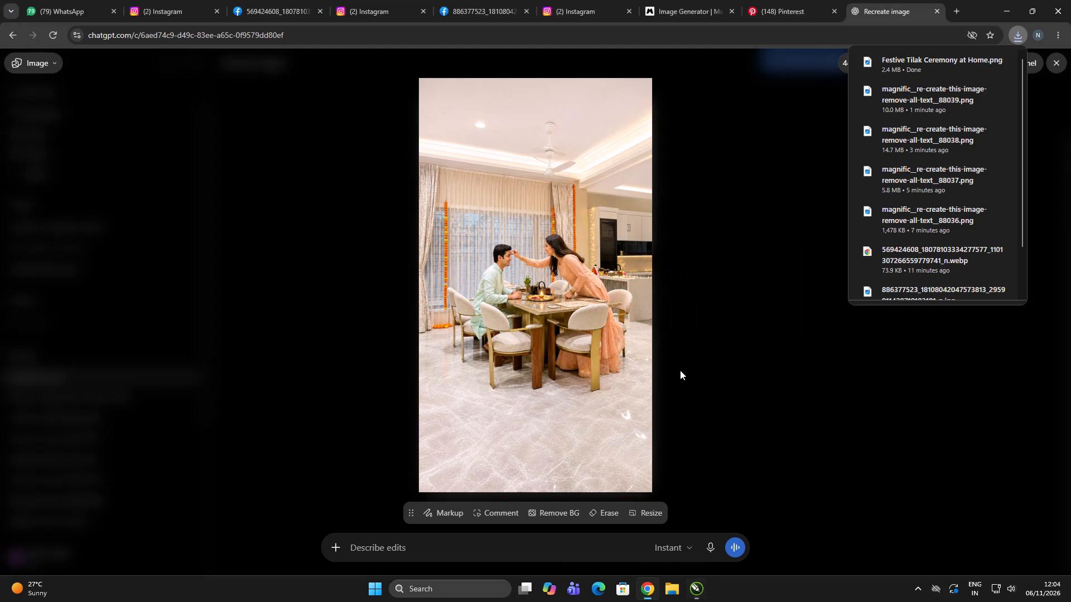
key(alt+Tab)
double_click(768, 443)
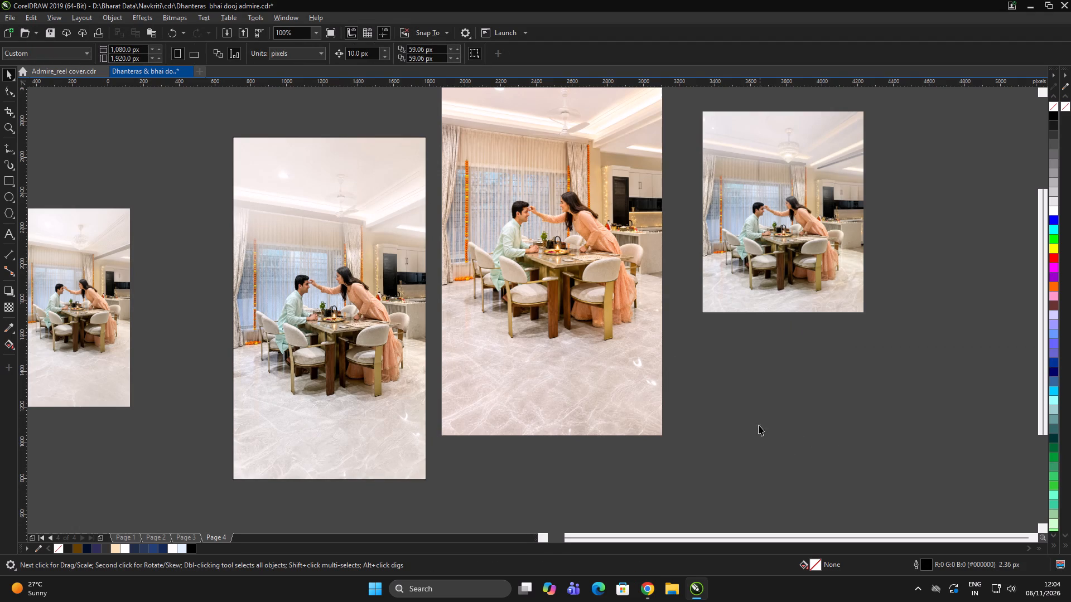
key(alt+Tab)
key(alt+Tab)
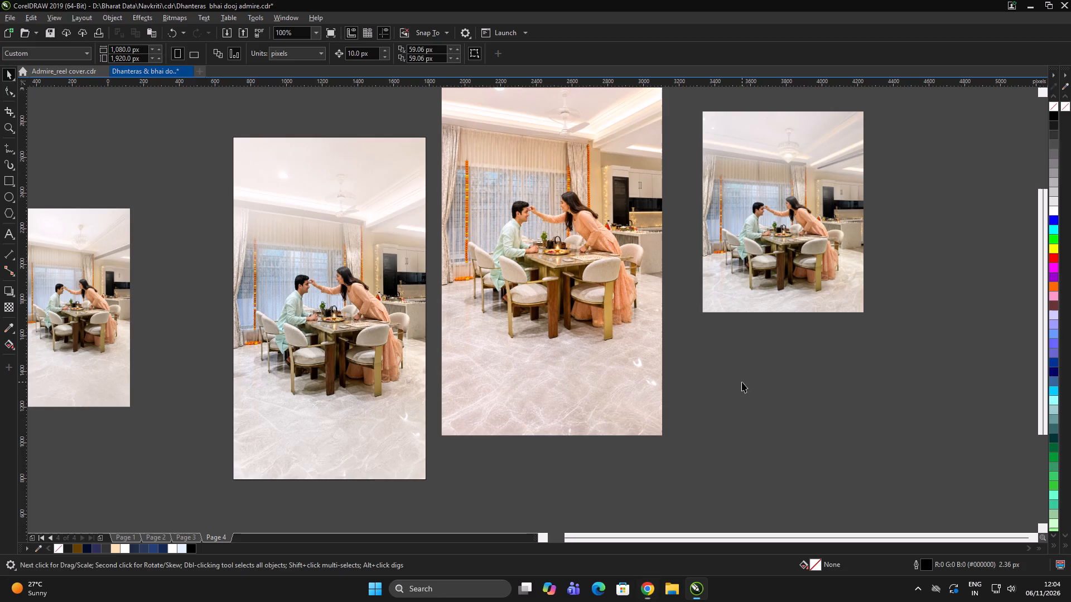
Extract the 88039 image from the page-sized PowerClip frame and delete it.
click(368, 293)
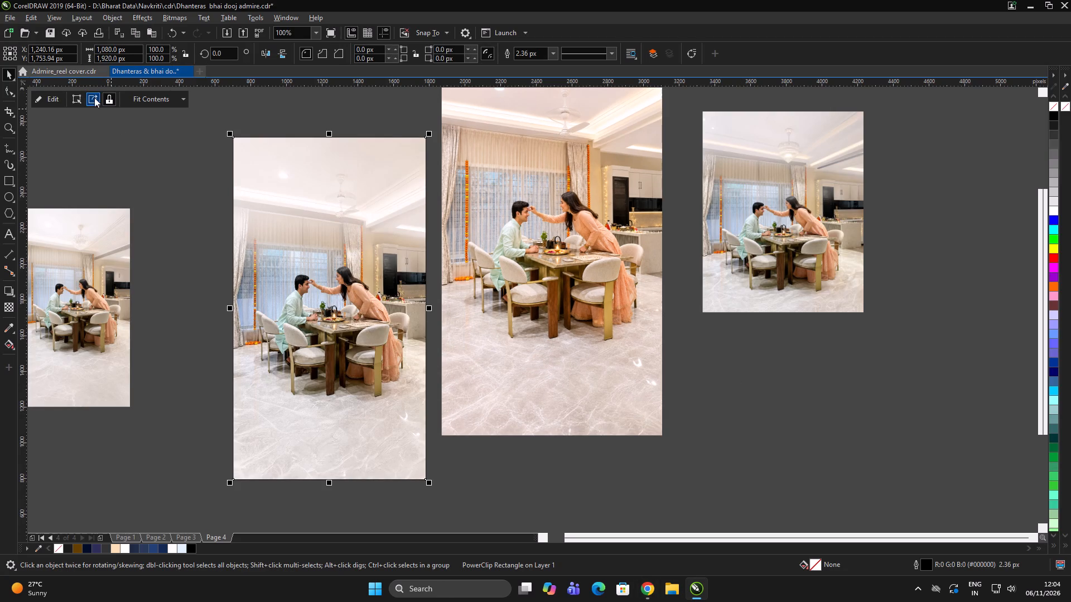
click(91, 97)
key(Delete)
drag(808, 399, 795, 397)
PowerClip the Festive Tilak Ceremony image inside the empty 1080 by 1920 px frame.
click(459, 210)
right_click(454, 179)
click(490, 336)
click(315, 315)
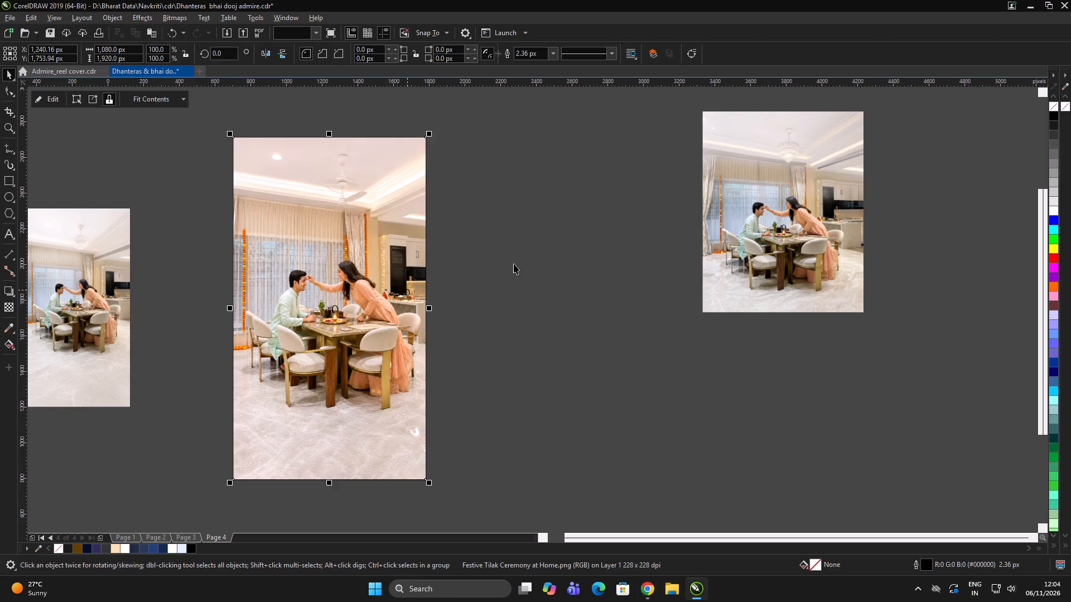
double_click(522, 263)
Scale the Festive Tilak Ceremony image inside its frame to about 1085 by 1929 px so it just covers the page.
alt+click(321, 351)
drag(443, 509, 430, 518)
triple_click(519, 303)
Place a duplicate of the framed Festive Tilak Ceremony image just to the right of the page.
click(358, 288)
drag(320, 264, 536, 255)
shift+right_click(536, 255)
click(564, 251)
Extract the image from the duplicated PowerClip frame and delete it, keeping the empty frame.
click(538, 247)
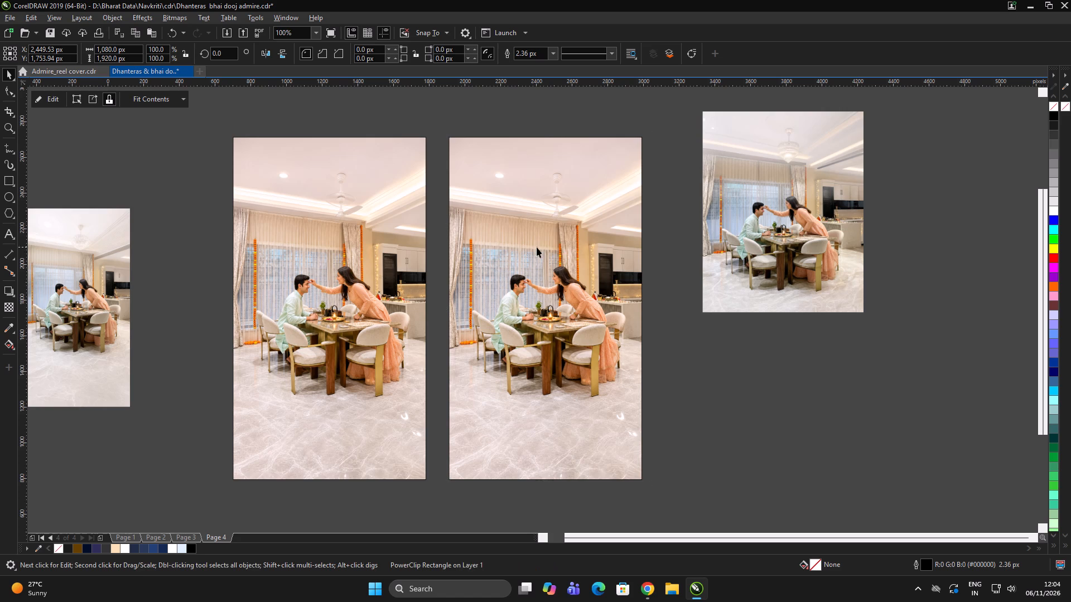
click(98, 100)
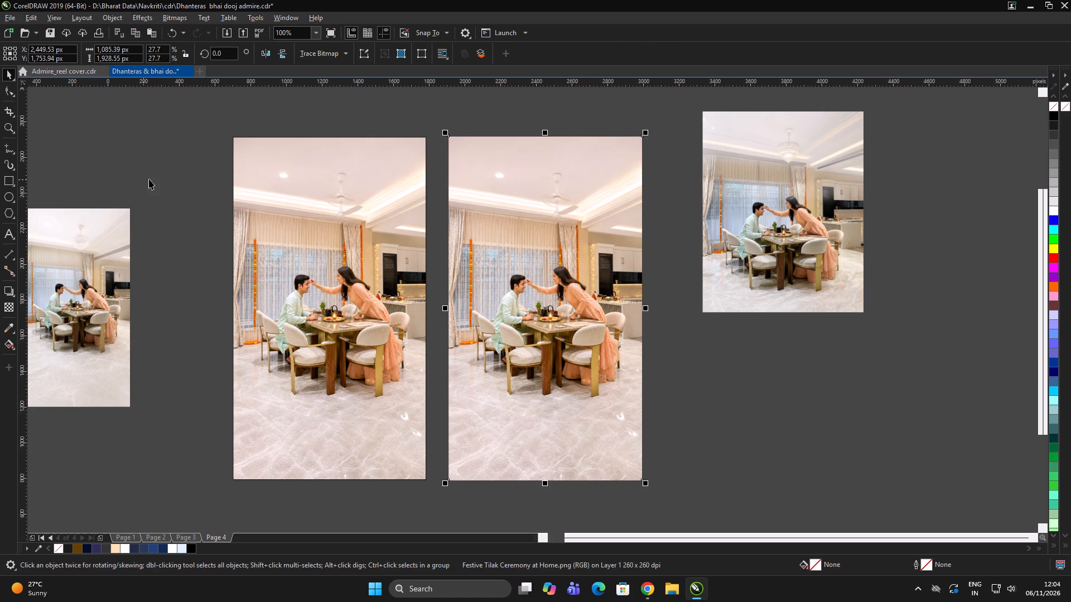
scroll(283, 174, up, 2)
scroll(308, 193, down, 1)
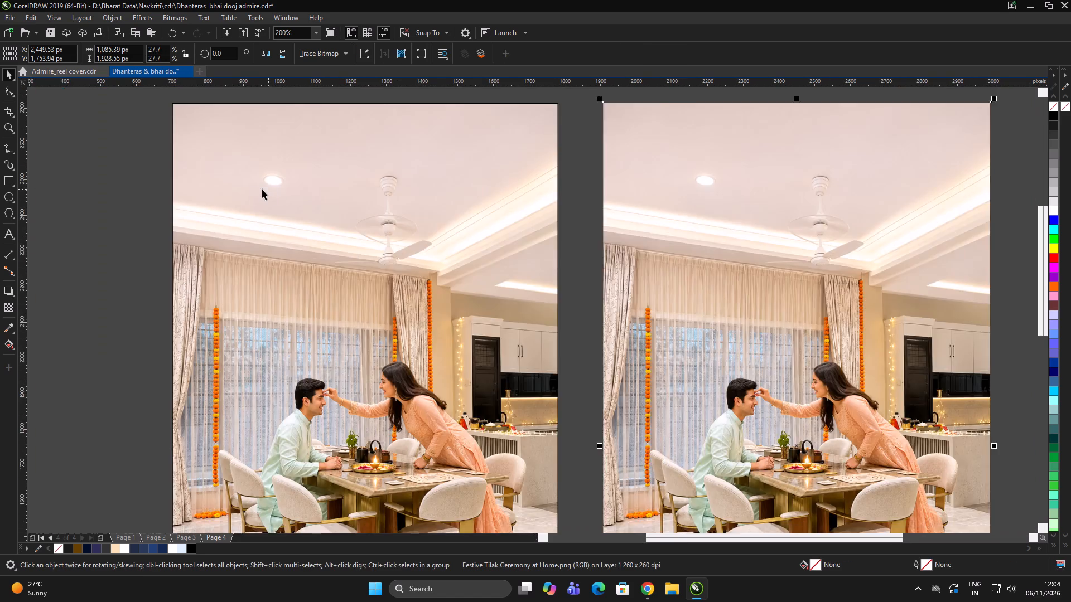
scroll(250, 190, down, 1)
scroll(556, 215, up, 2)
scroll(464, 200, down, 3)
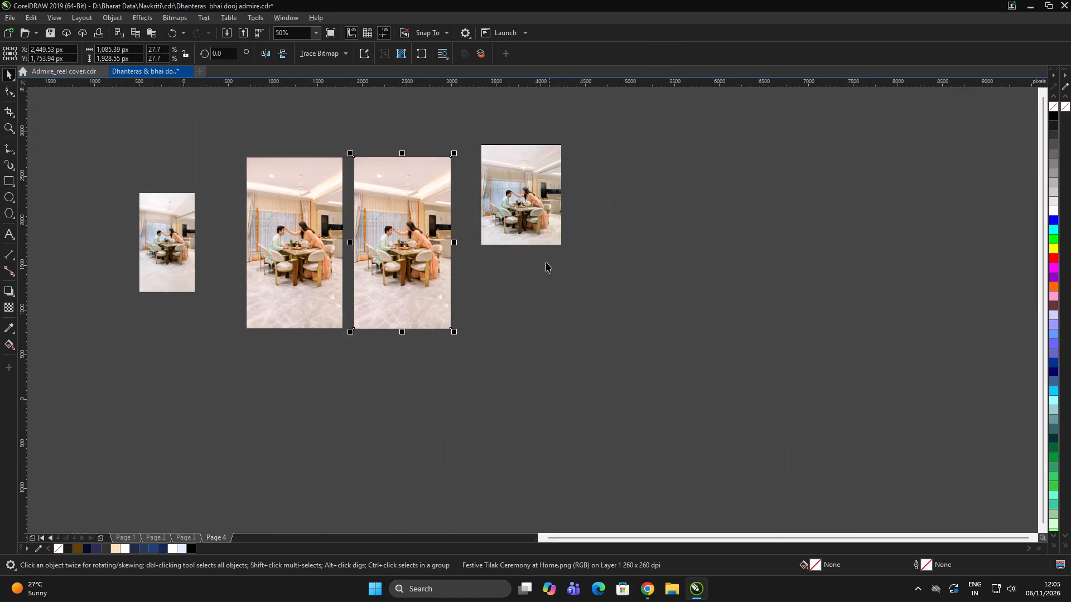
key(Delete)
click(629, 315)
click(630, 312)
Change the frame type of the empty duplicate frame to turn it into a plain rectangle.
click(417, 244)
right_click(391, 195)
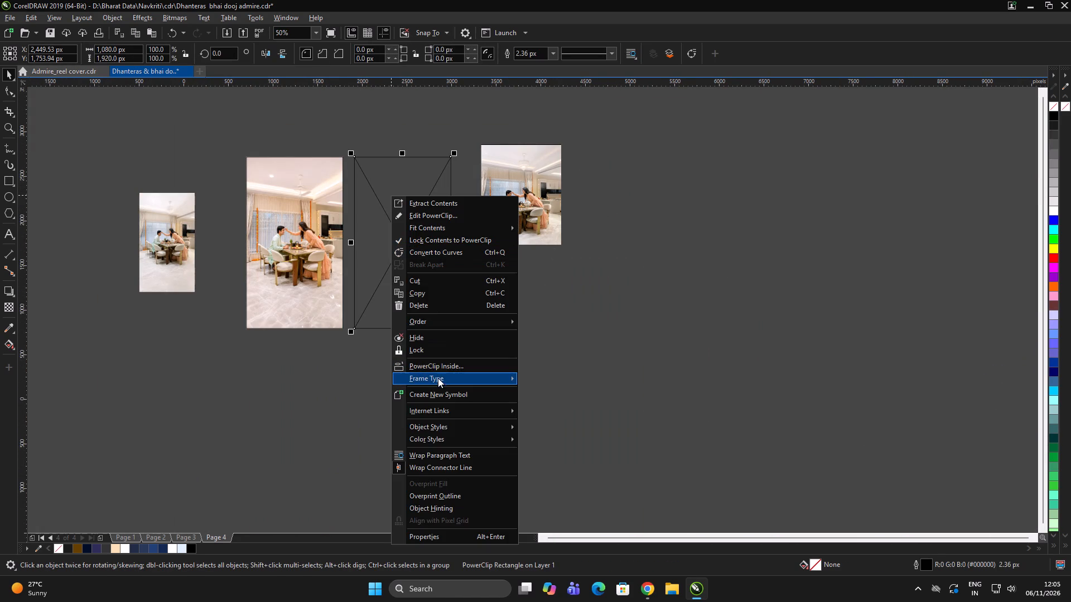
click(550, 409)
click(561, 406)
click(561, 402)
Fill the plain 1080 by 1920 px rectangle with white.
click(418, 253)
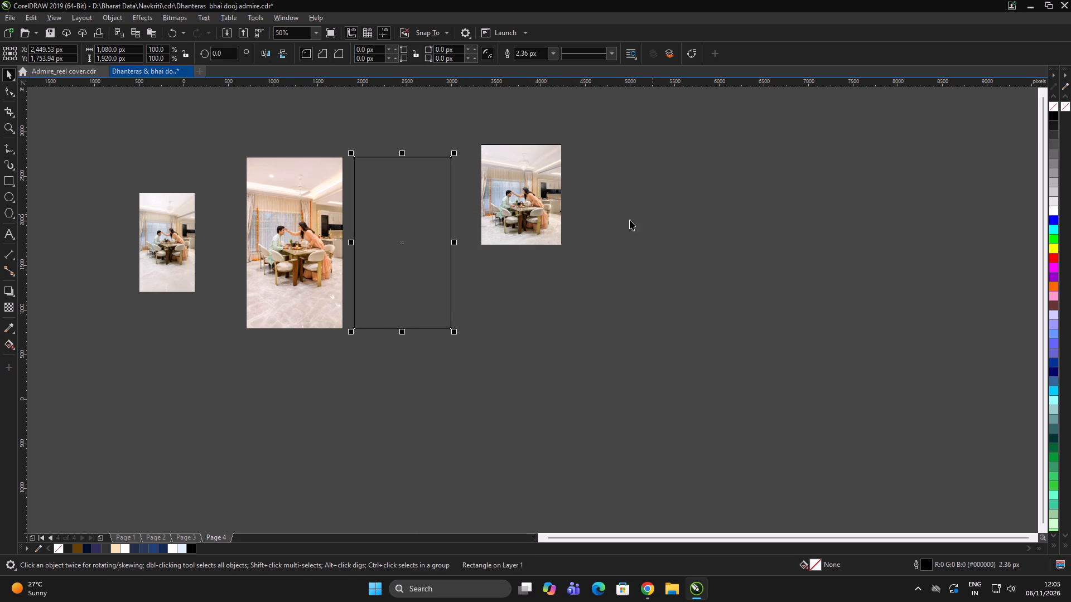
click(125, 545)
click(517, 395)
Align the white rectangle centrally over the framed image on the page.
click(442, 213)
shift+click(302, 232)
key(e)
key(c)
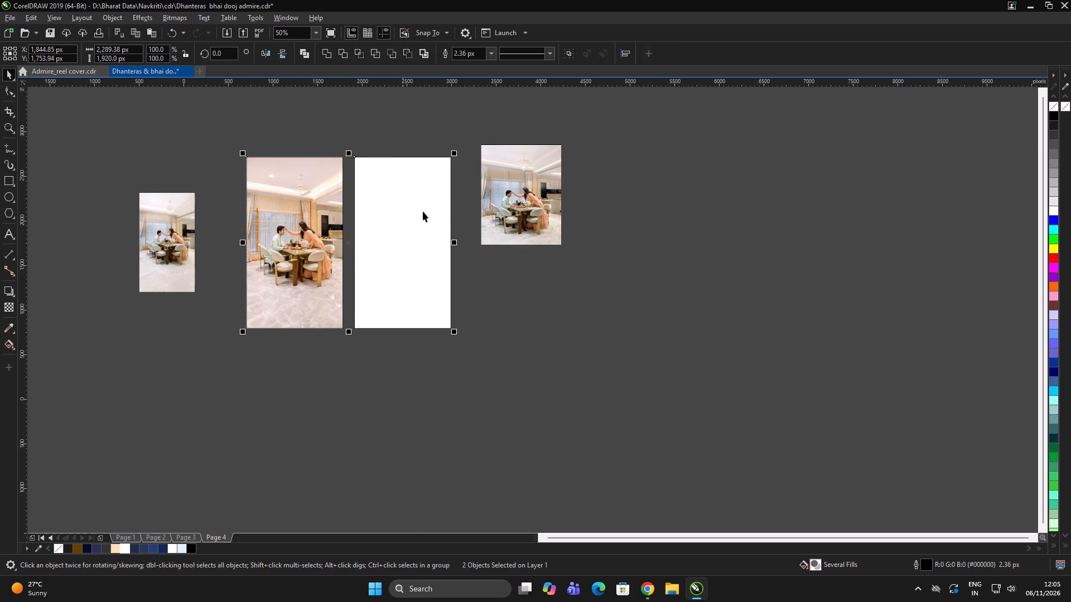
click(461, 202)
Shift the white rectangle sideways to expose the framed image, and remove the outline from the image's PowerClip frame.
click(277, 176)
scroll(300, 160, up, 1)
drag(350, 181, 231, 178)
click(337, 173)
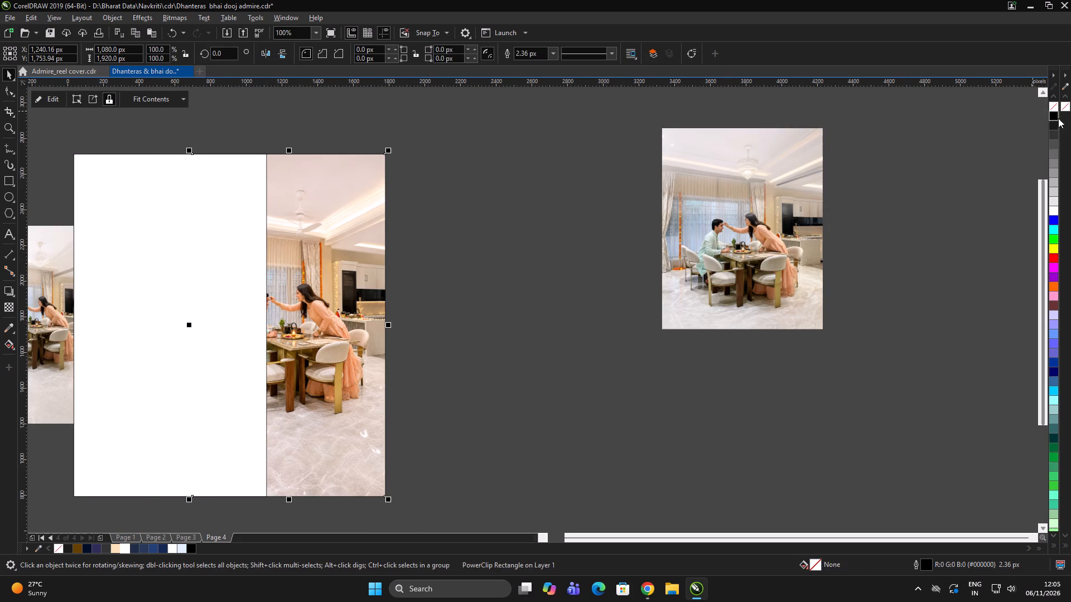
right_click(1054, 107)
click(563, 307)
click(567, 305)
Centre the white rectangle horizontally on the framed image again so it covers the page.
click(233, 264)
shift+click(363, 242)
key(c)
click(527, 239)
click(531, 236)
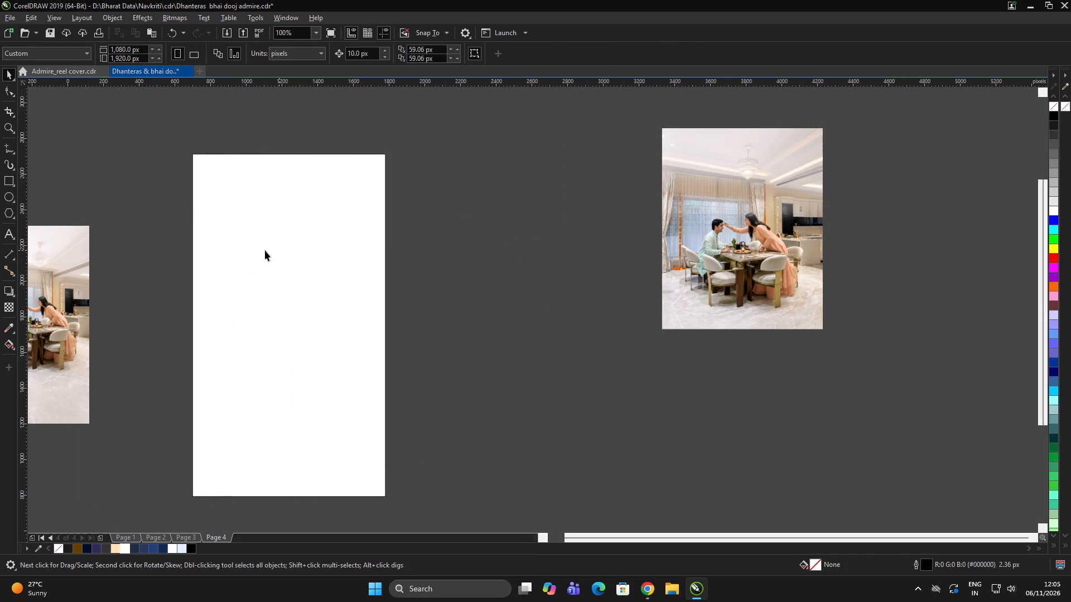
Remove the outline from the white rectangle covering the page.
click(276, 245)
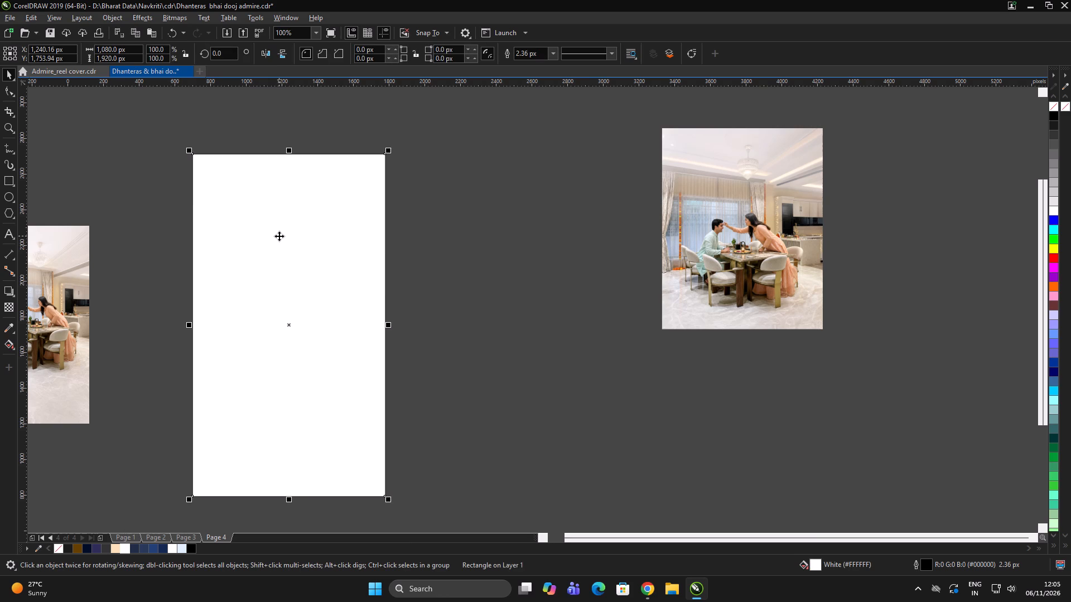
right_click(1058, 106)
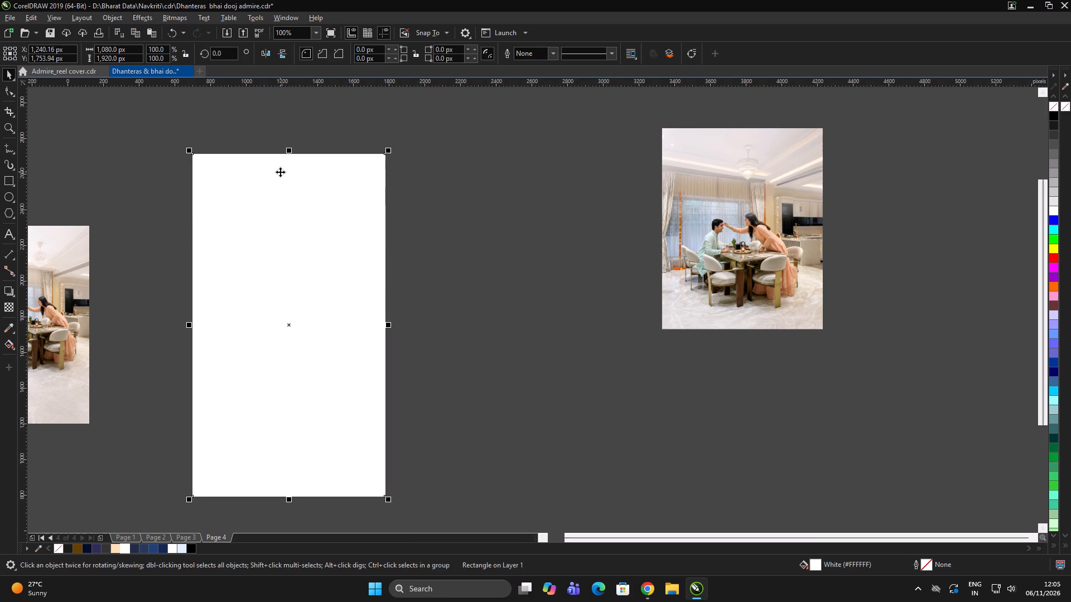
scroll(291, 169, up, 1)
click(636, 148)
drag(638, 144, 631, 149)
Apply a -90° linear fountain transparency to the white rectangle, fading from solid at the ceiling to clear around the couple's heads.
click(335, 250)
scroll(50, 316, up, 1)
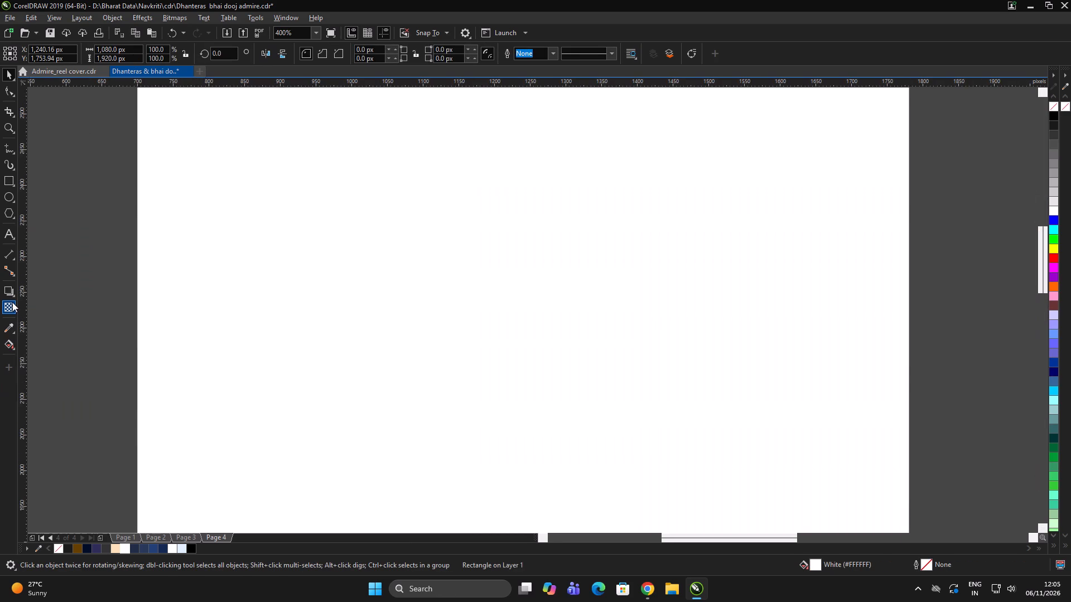
scroll(12, 302, down, 2)
click(11, 302)
shift+drag(475, 178, 466, 509)
scroll(433, 243, down, 2)
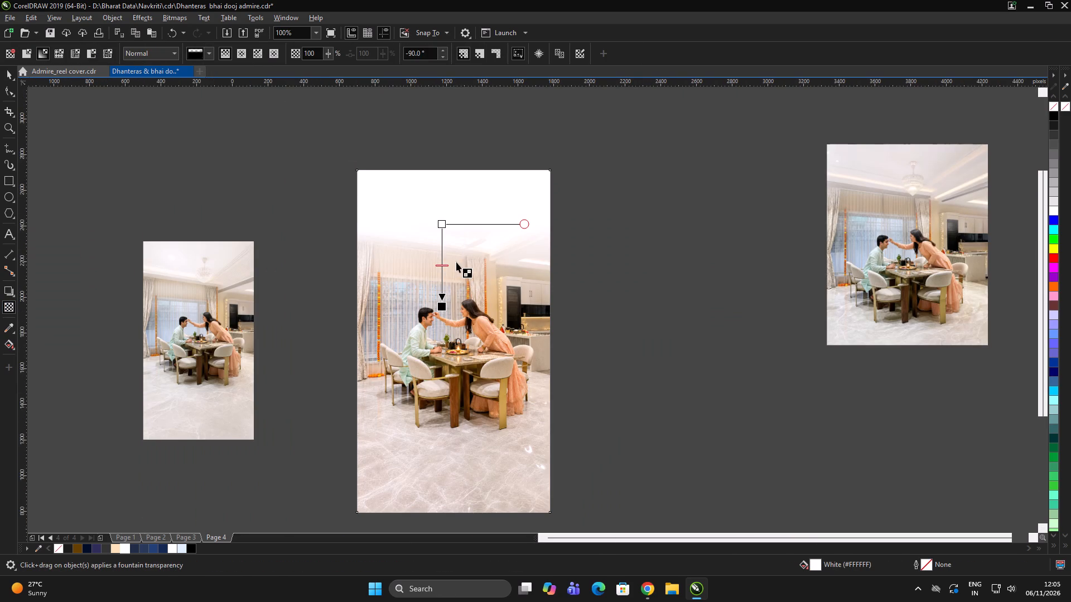
click(441, 307)
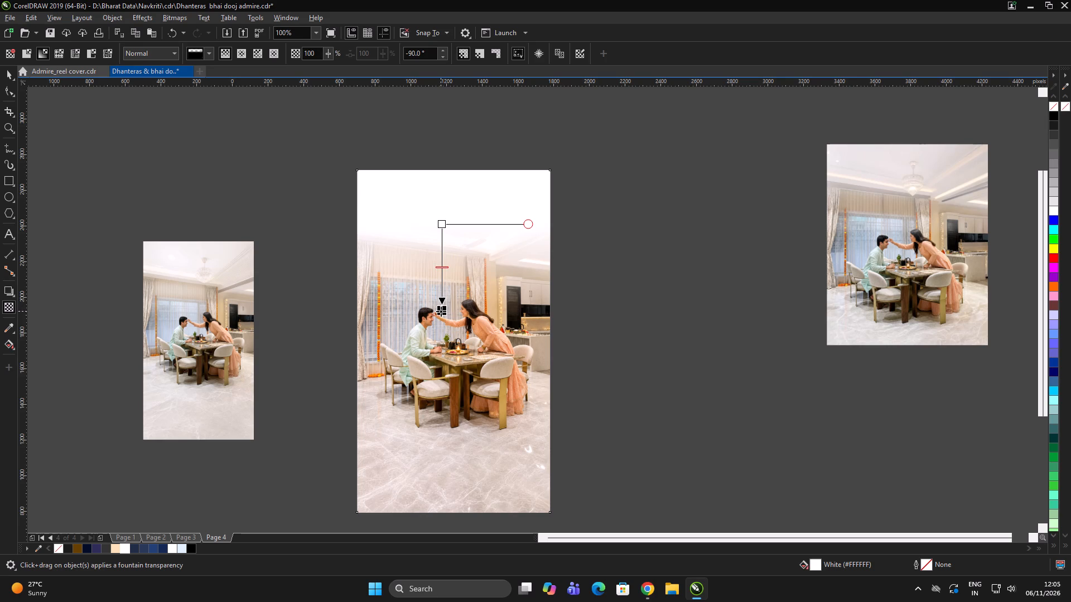
key(space)
click(716, 323)
triple_click(713, 322)
Copy the light blue 1080 by 1920 px Shubh Dhanteras design from Page 3.
key(Page_Up)
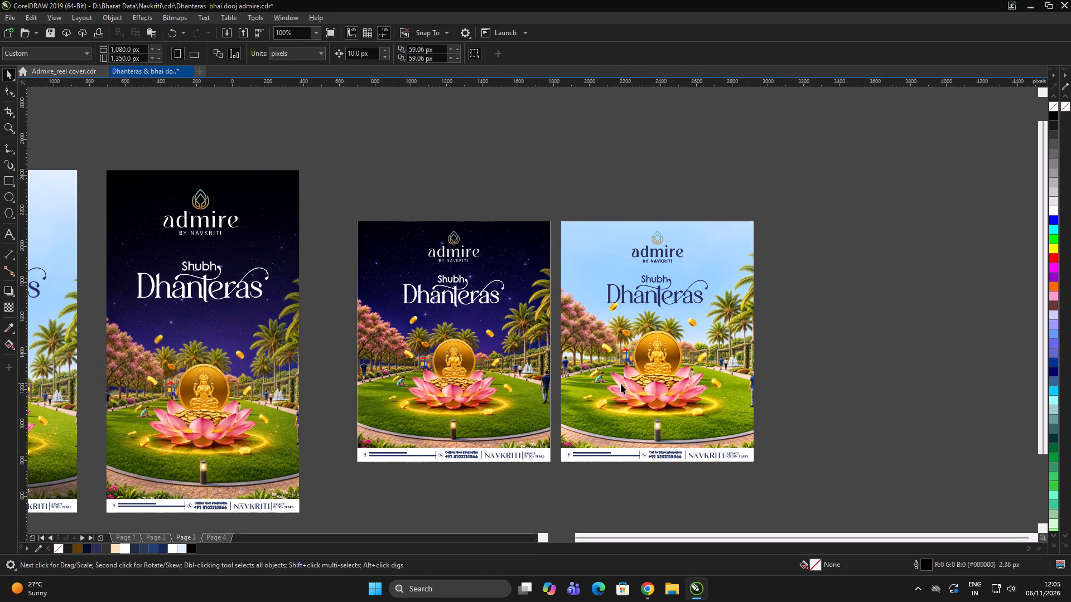
scroll(498, 285, down, 1)
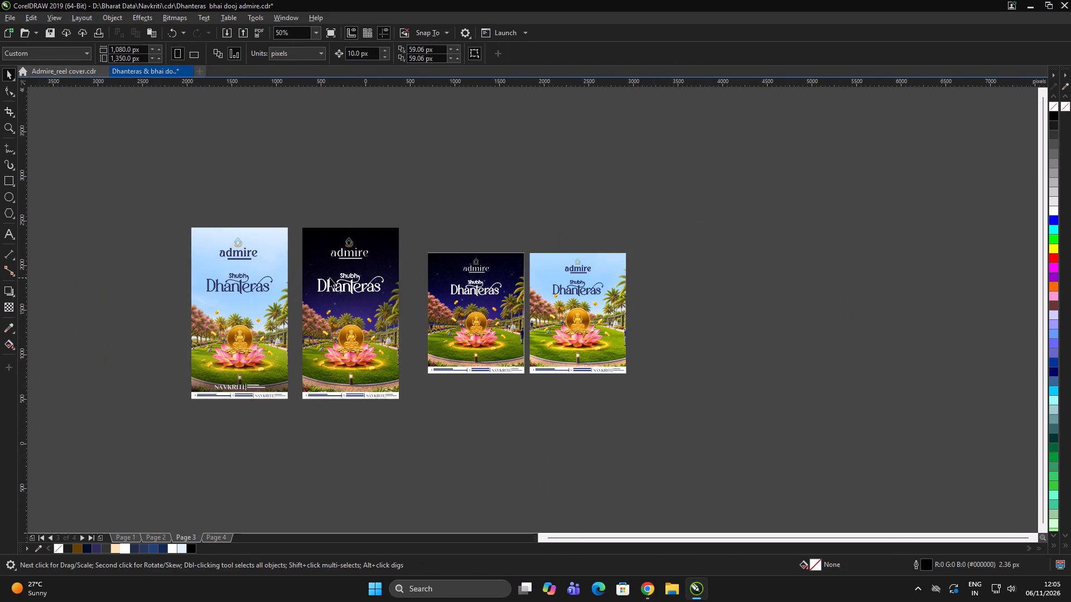
drag(190, 218, 267, 265)
click(254, 258)
drag(148, 193, 270, 371)
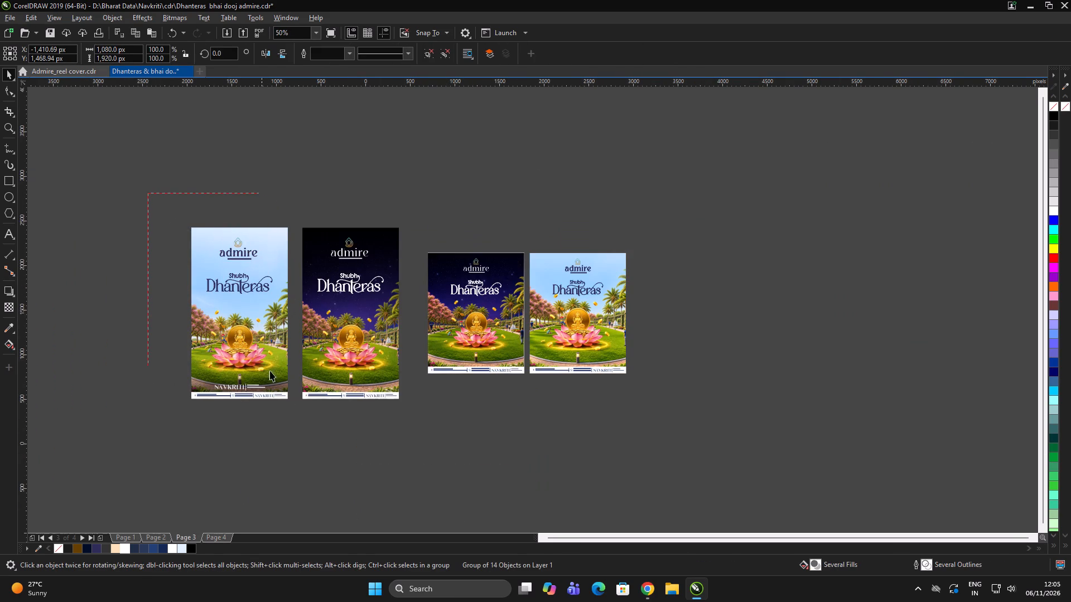
drag(270, 371, 290, 409)
key(ctrl+c)
click(295, 430)
Paste the Shubh Dhanteras design onto Page 4 and place it directly to the right of the page.
click(224, 539)
double_click(298, 508)
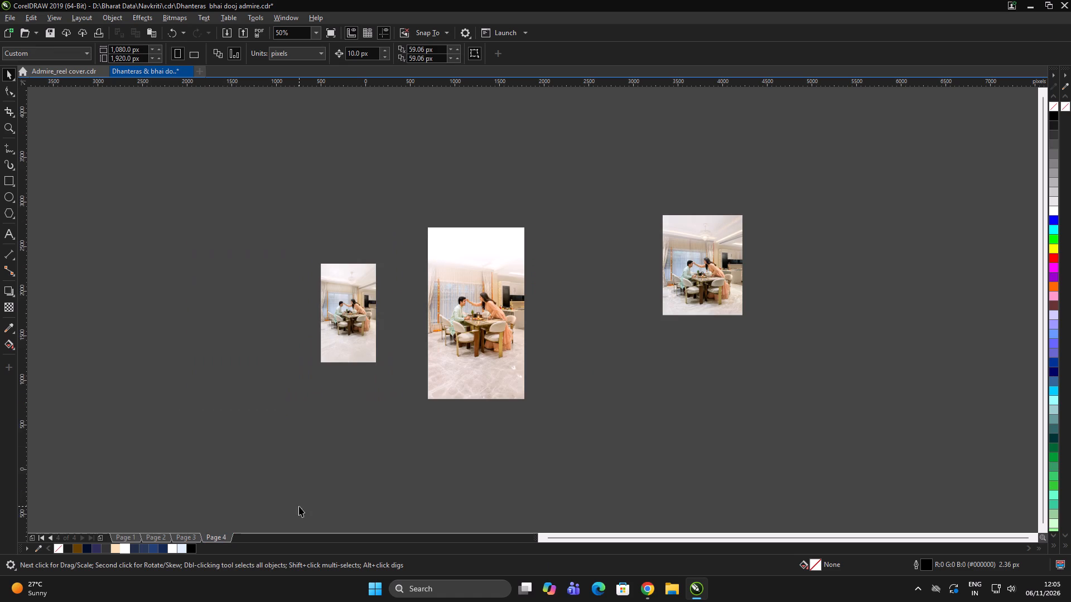
key(ctrl+v)
drag(248, 339, 585, 347)
Ungroup the pasted Shubh Dhanteras design.
key(ctrl+h)
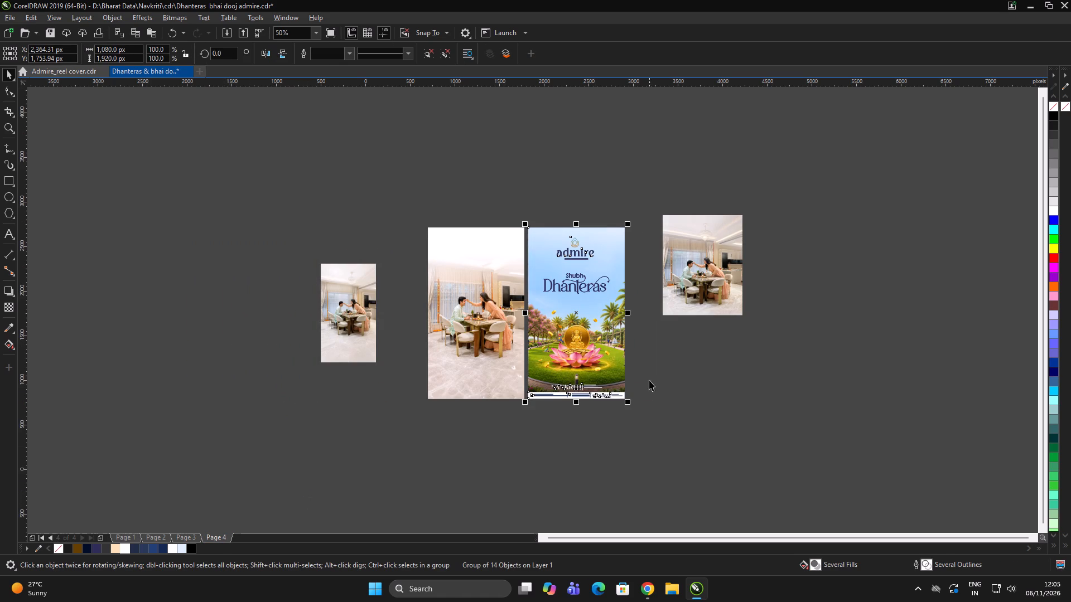
key(ctrl+u)
ctrl+click(670, 339)
ctrl+drag(669, 327, 669, 321)
Group the Admire by Navkriti logo from the Shubh Dhanteras design and centre it horizontally on the dining-image post.
drag(619, 163, 547, 253)
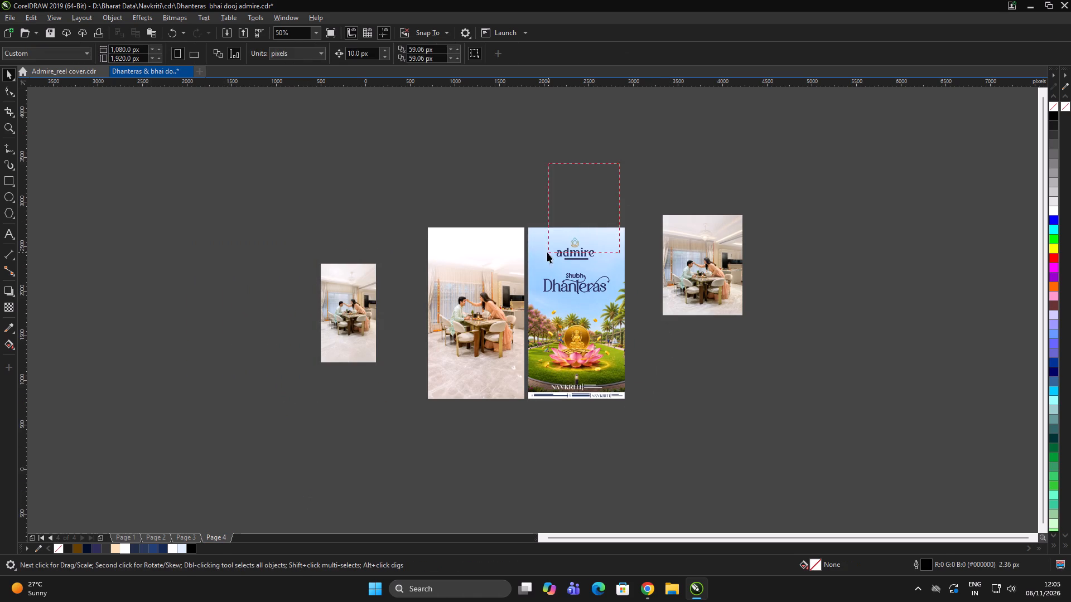
drag(547, 253, 533, 266)
key(ctrl+h)
key(ctrl+g)
shift+click(480, 341)
key(c)
double_click(590, 157)
Remove the outline from the Admire logo on the post and move it slightly higher.
scroll(508, 246, up, 2)
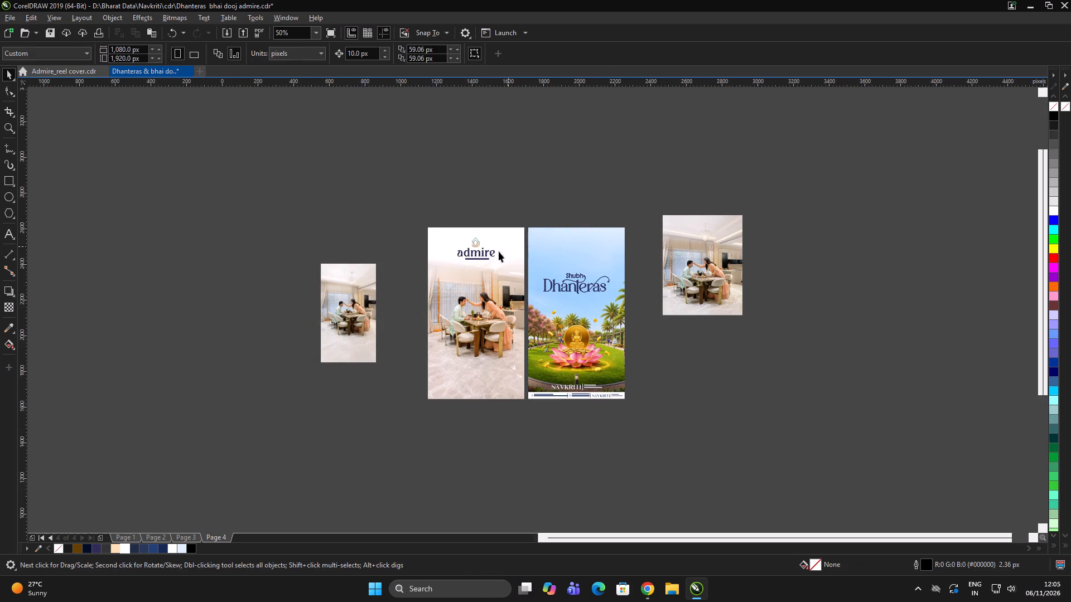
scroll(435, 285, up, 1)
click(424, 266)
scroll(430, 255, down, 2)
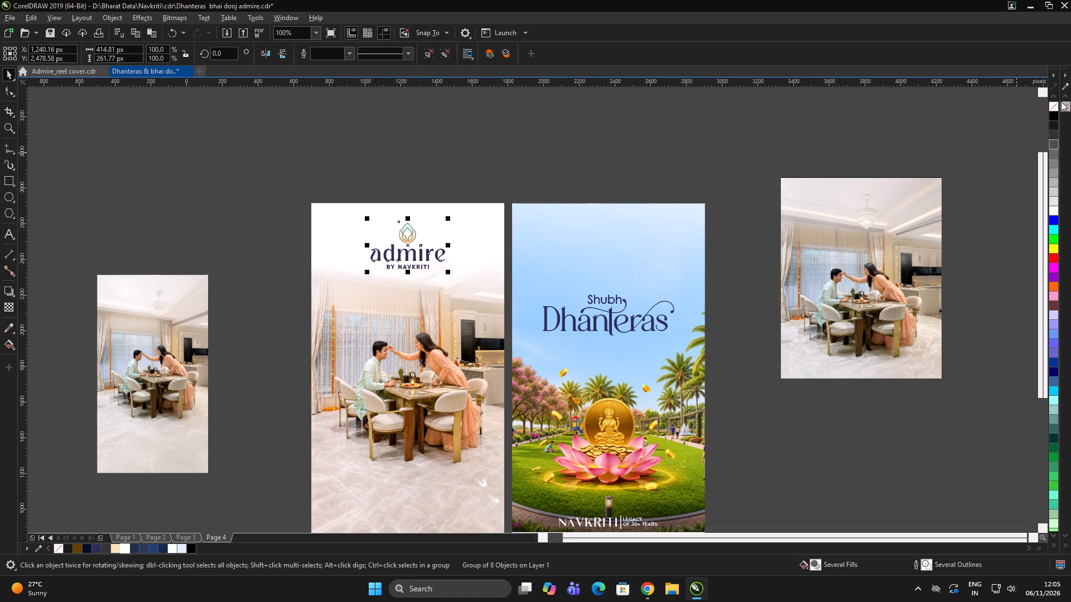
right_click(1051, 103)
scroll(382, 238, up, 1)
drag(442, 228, 446, 221)
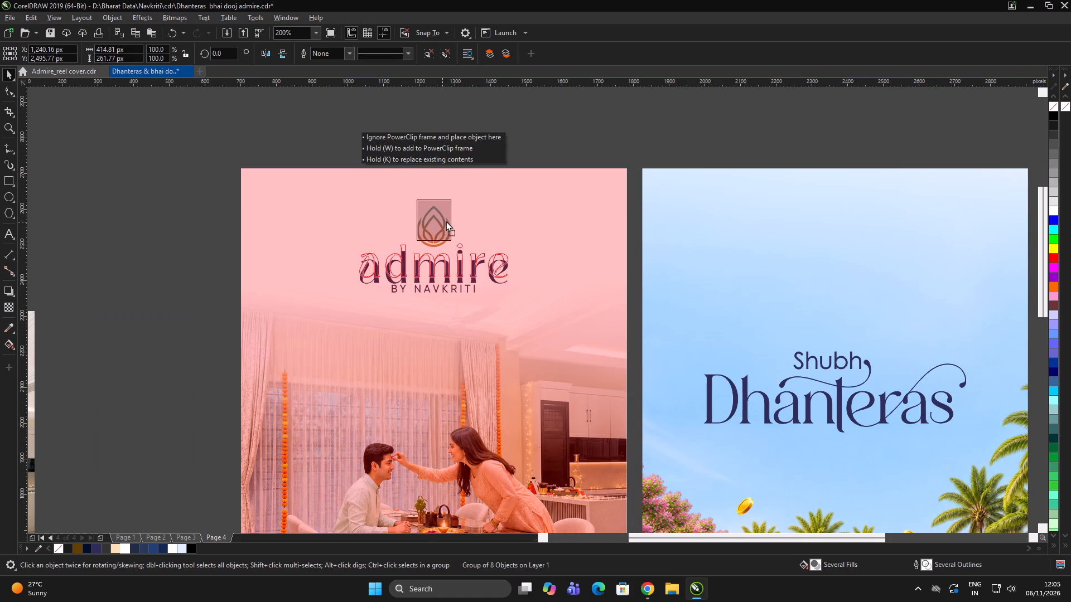
drag(446, 221, 447, 216)
scroll(441, 200, down, 2)
double_click(475, 155)
Group the white contact footer strip of the Dhanteras design and centre it horizontally at the bottom of the dining-image post.
scroll(570, 385, up, 1)
drag(593, 379, 600, 381)
drag(710, 384, 352, 245)
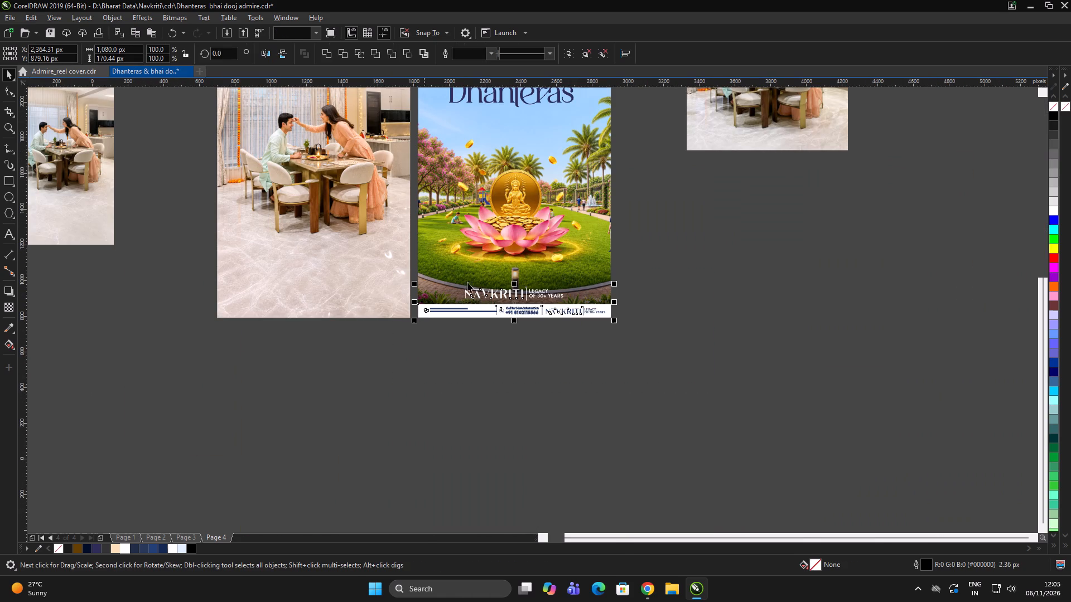
key(ctrl+g)
key(ctrl+u)
ctrl+click(619, 349)
drag(734, 358, 377, 296)
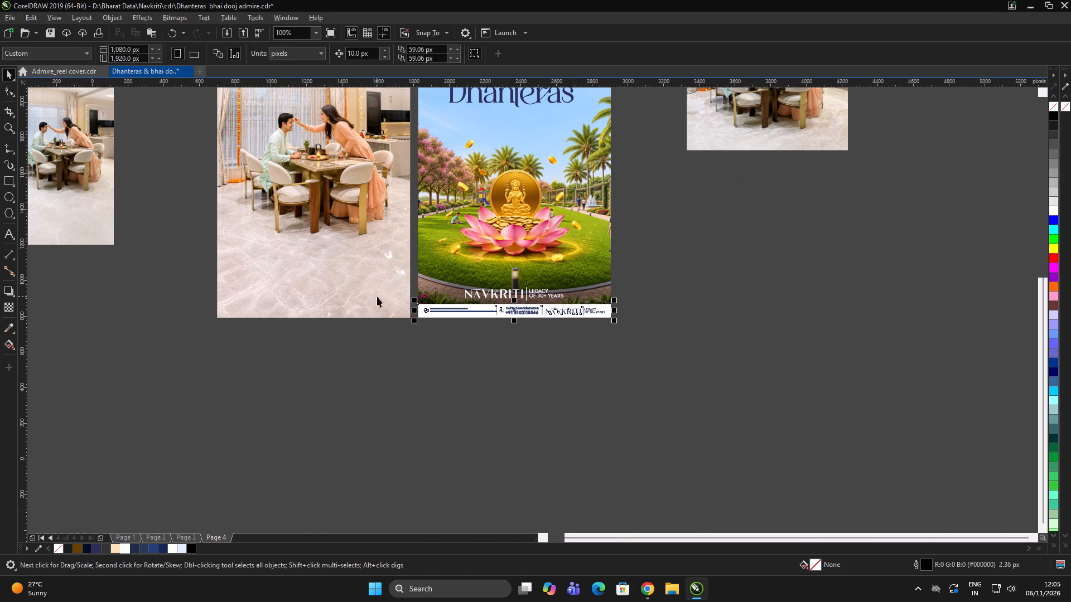
key(ctrl+g)
shift+click(340, 270)
key(c)
double_click(553, 371)
scroll(435, 343, down, 2)
click(480, 360)
scroll(455, 294, up, 1)
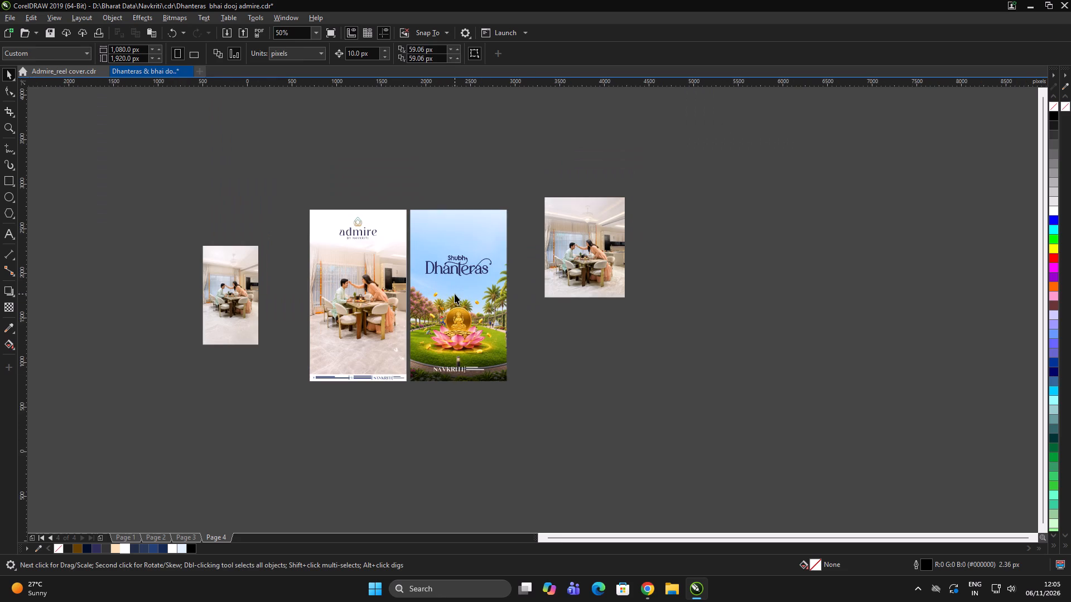
Delete the remaining Shubh Dhanteras design objects beside the post.
click(455, 289)
click(515, 421)
drag(522, 415, 398, 157)
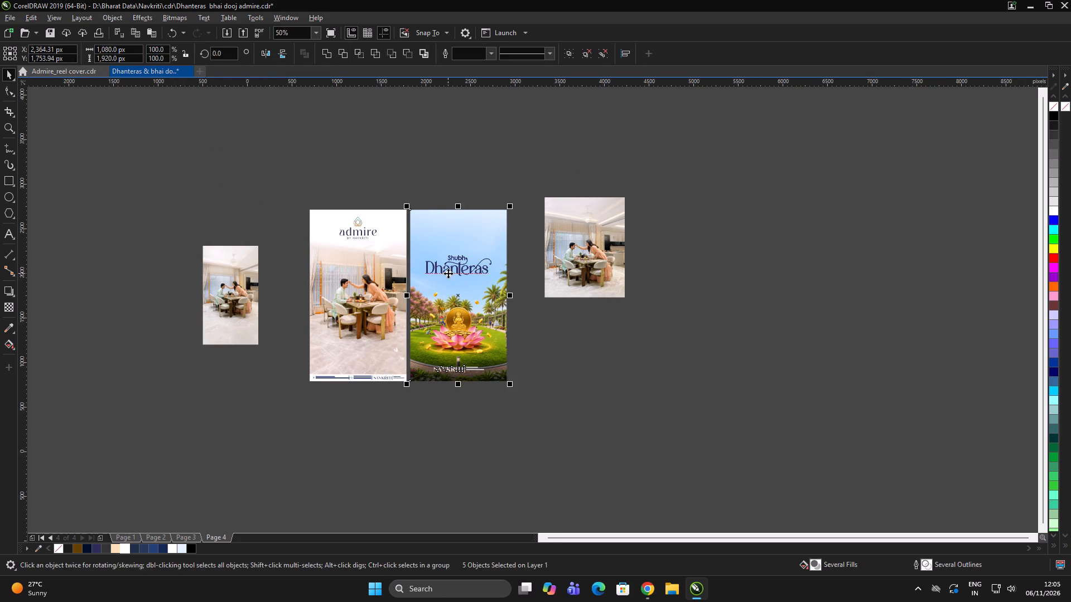
key(Delete)
click(524, 361)
click(527, 361)
Move the white fade rectangle sideways, partly off the post, to expose the dining photo's PowerClip frame.
scroll(362, 308, up, 1)
click(384, 285)
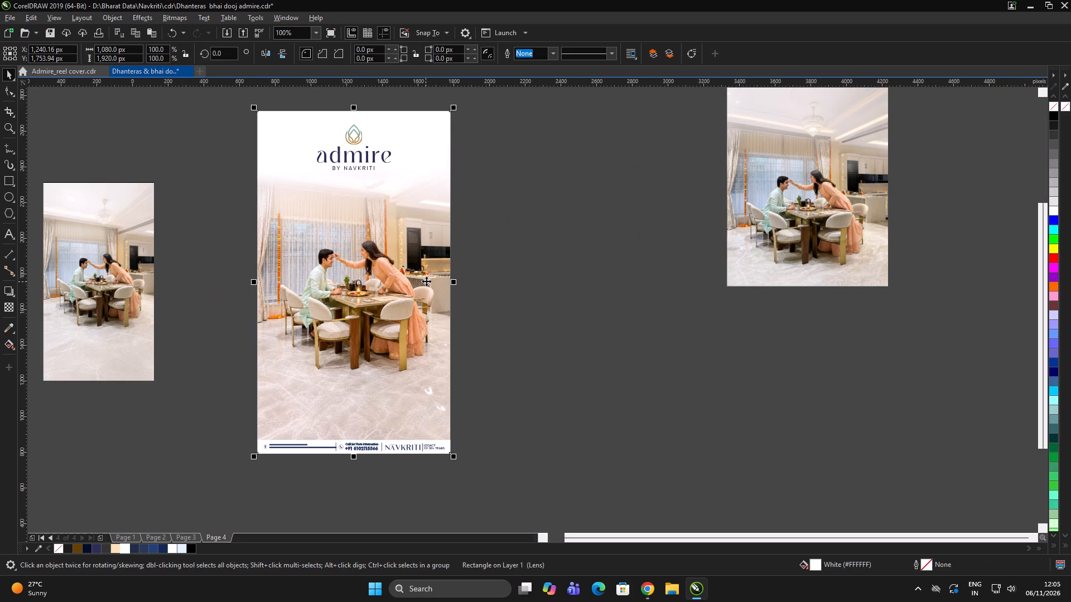
double_click(554, 276)
click(339, 269)
drag(366, 245, 216, 236)
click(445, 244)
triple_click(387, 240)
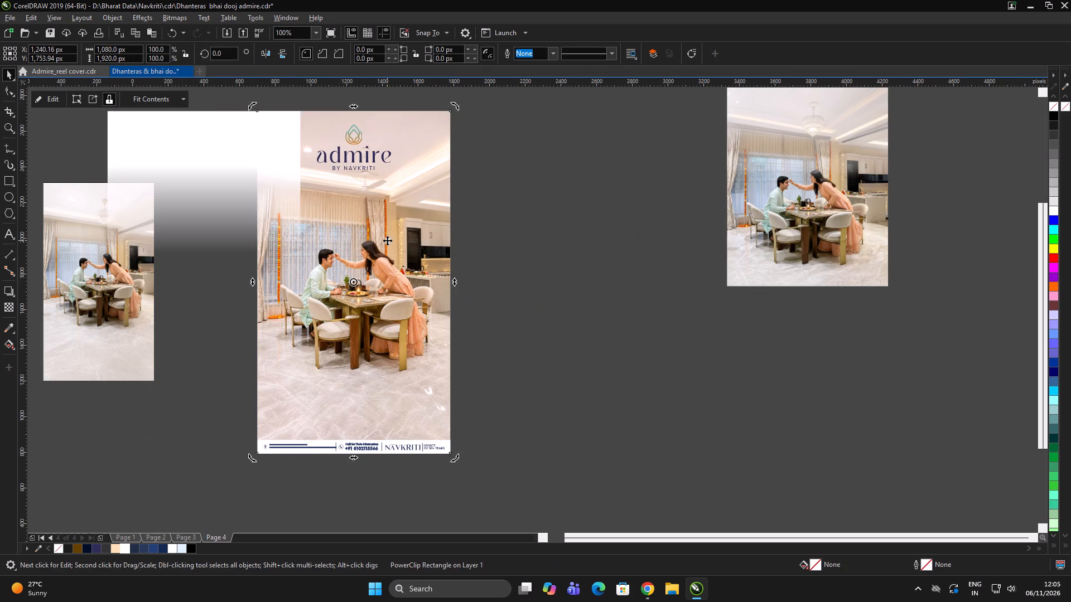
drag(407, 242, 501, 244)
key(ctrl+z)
Move the dining photo down about 165 px inside its PowerClip frame and finish editing the contents.
click(548, 248)
double_click(424, 241)
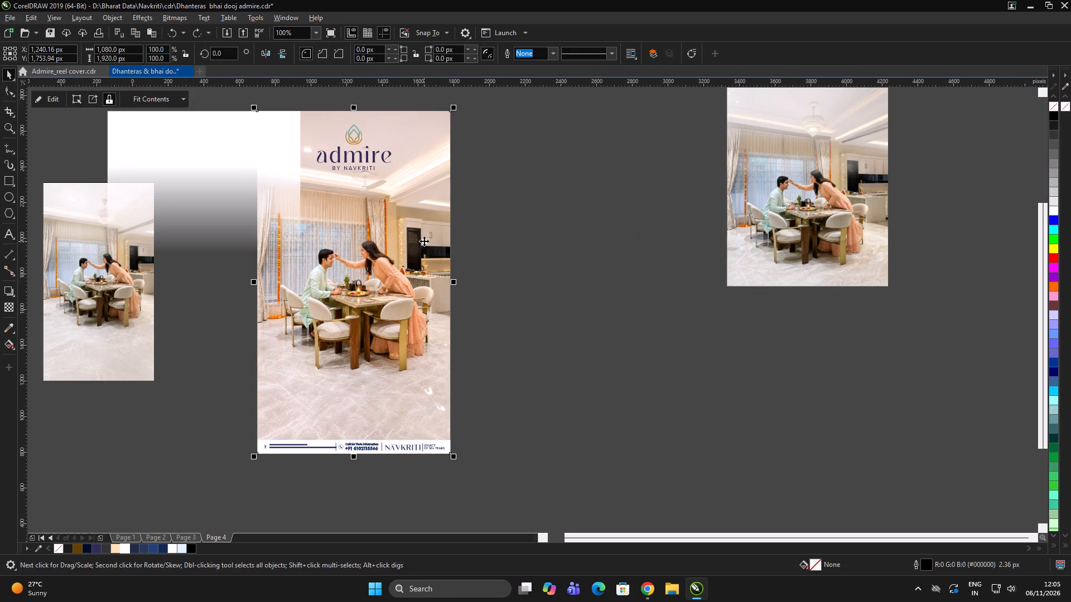
click(407, 227)
drag(422, 175, 420, 205)
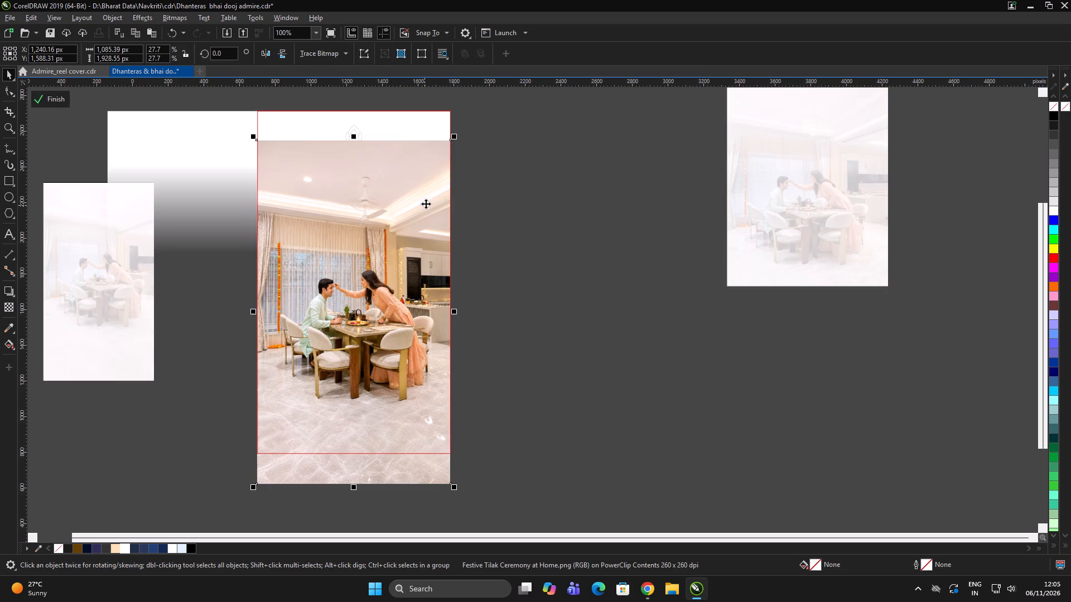
click(53, 105)
click(591, 242)
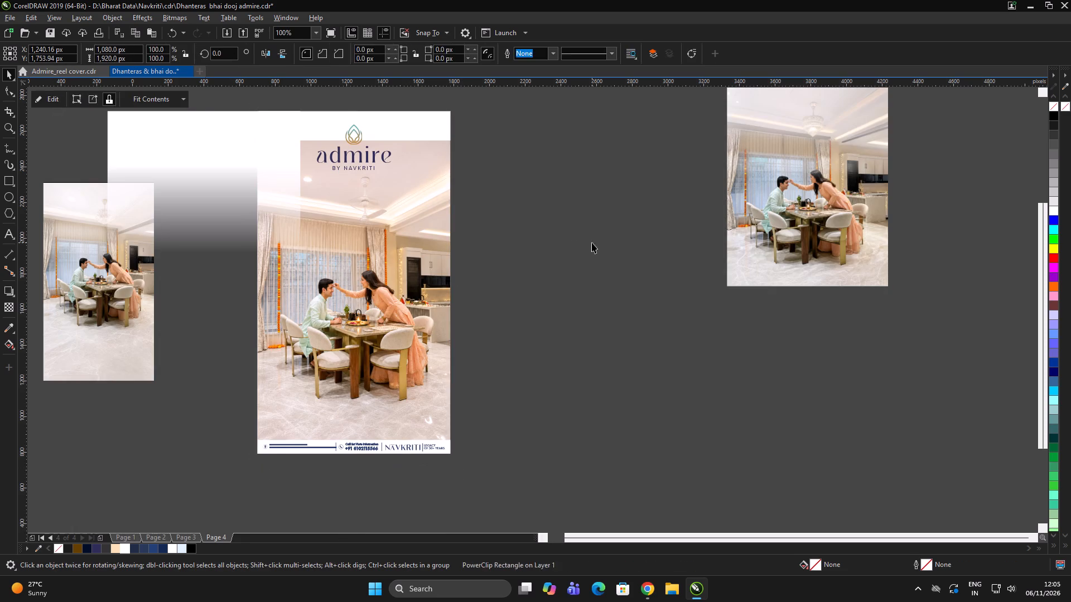
Centre the white fade rectangle horizontally back over the dining-image post.
click(565, 241)
click(272, 225)
shift+click(393, 229)
key(c)
click(559, 252)
click(563, 254)
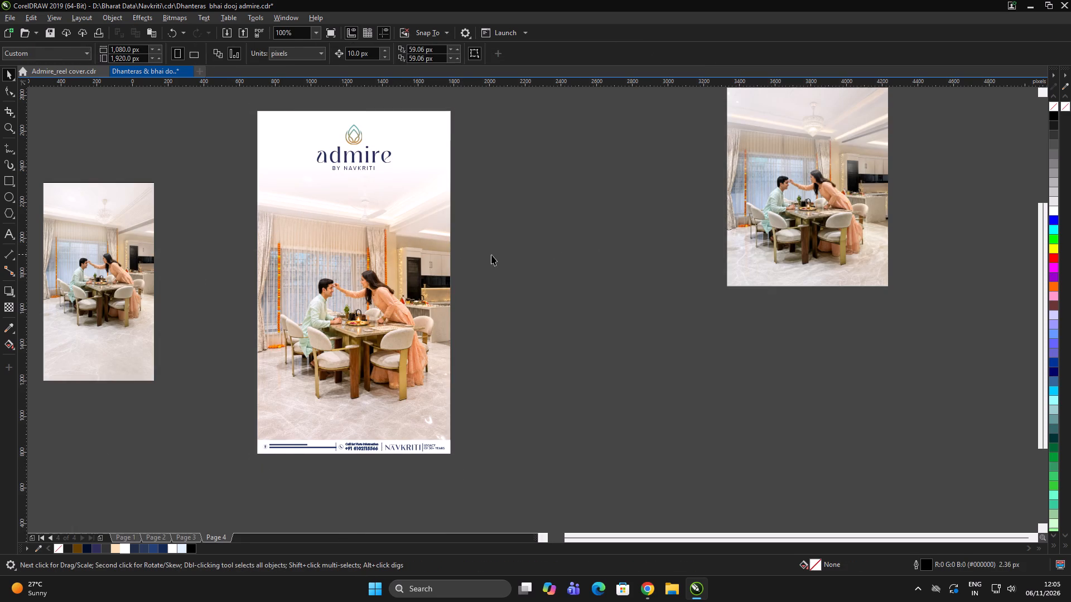
click(417, 244)
double_click(613, 236)
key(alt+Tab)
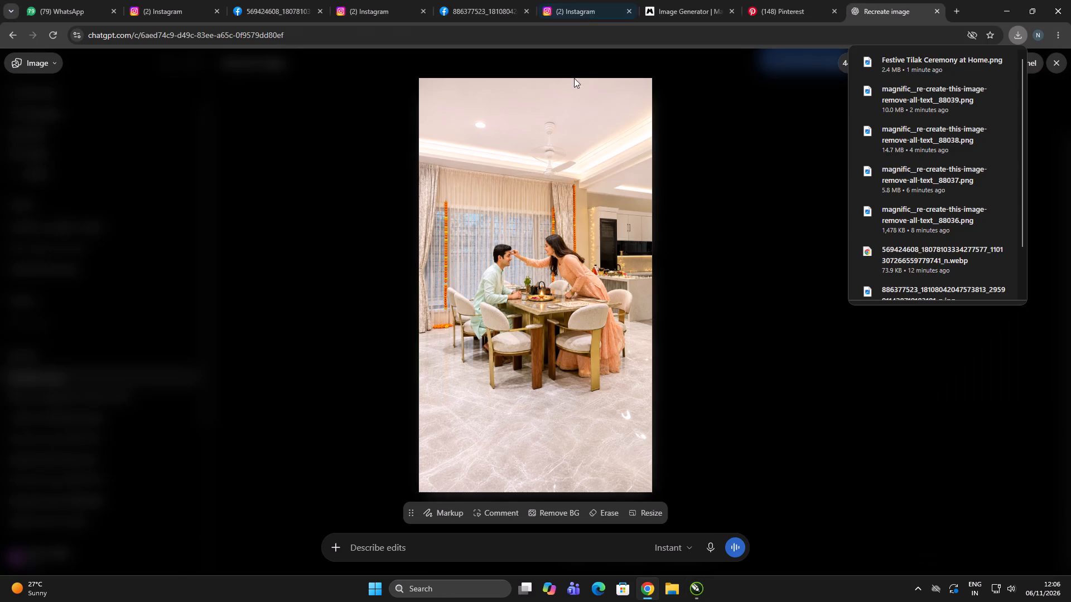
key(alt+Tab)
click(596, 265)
Move the white fade rectangle sideways, partly off the post, and select the dining photo inside its PowerClip frame.
click(373, 221)
drag(394, 211, 243, 211)
alt+click(432, 329)
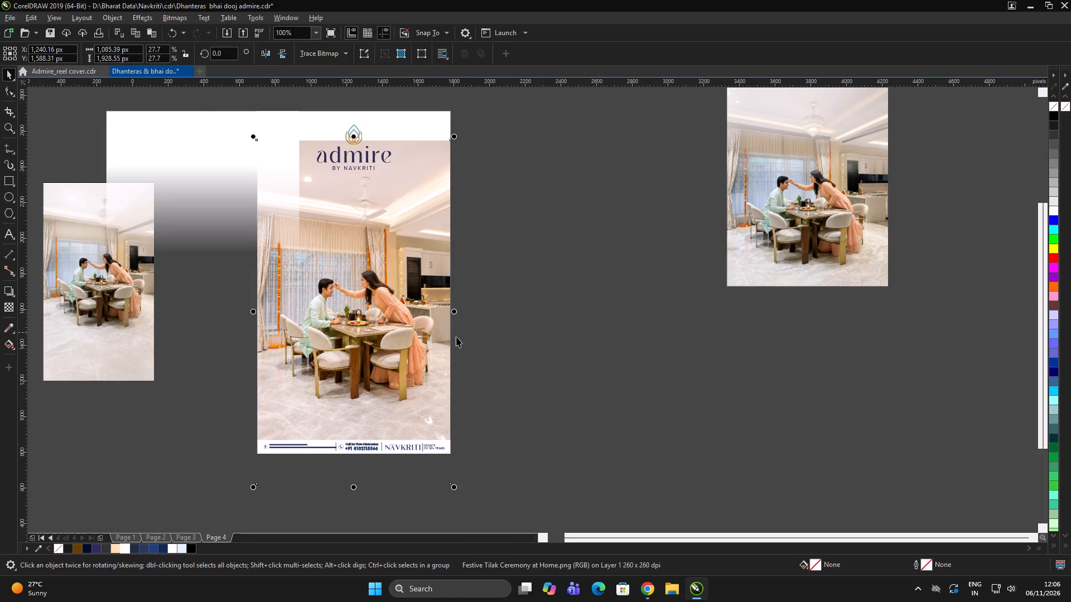
click(556, 346)
click(703, 275)
click(296, 233)
shift+click(394, 236)
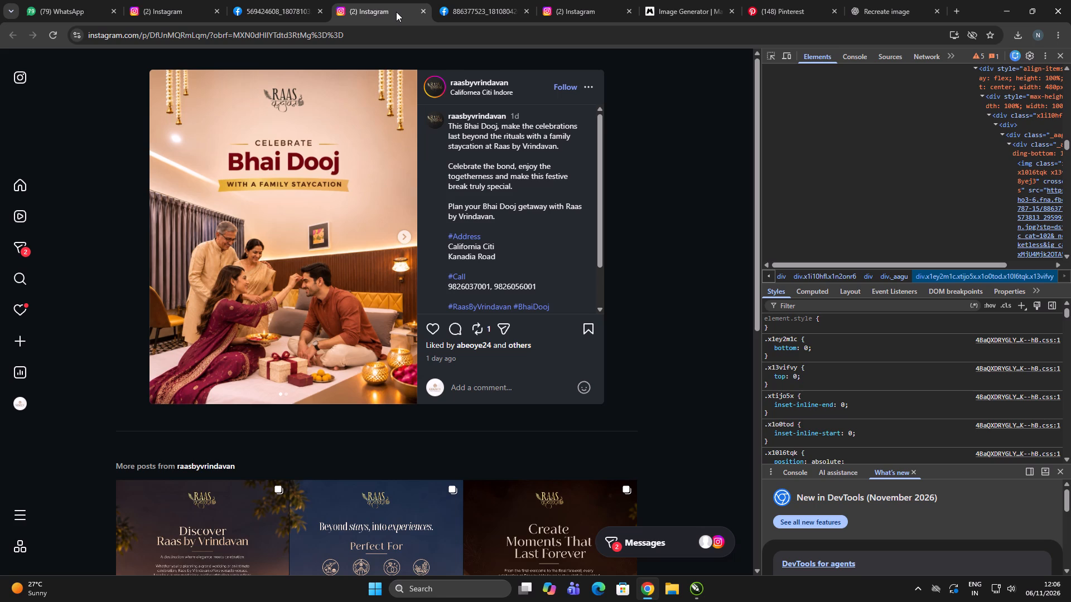
Review the raasbyvrindavan Instagram posts and the enlarged Bhai Dooj family staycation creative, comparing them with the CorelDRAW post.
scroll(401, 266, down, 7)
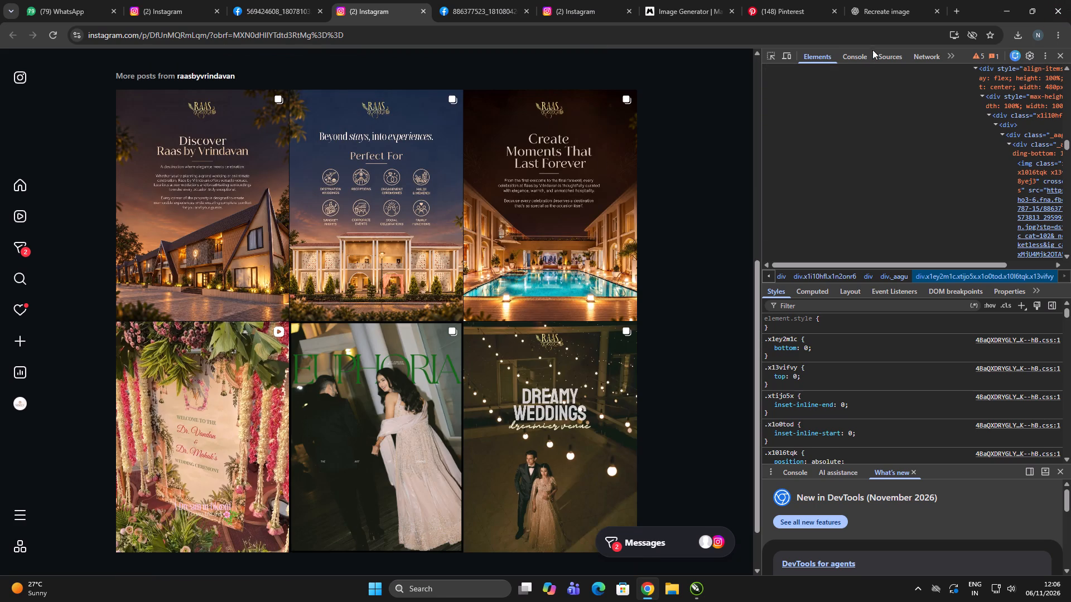
key(alt+Tab)
click(625, 310)
click(629, 309)
key(alt+Tab)
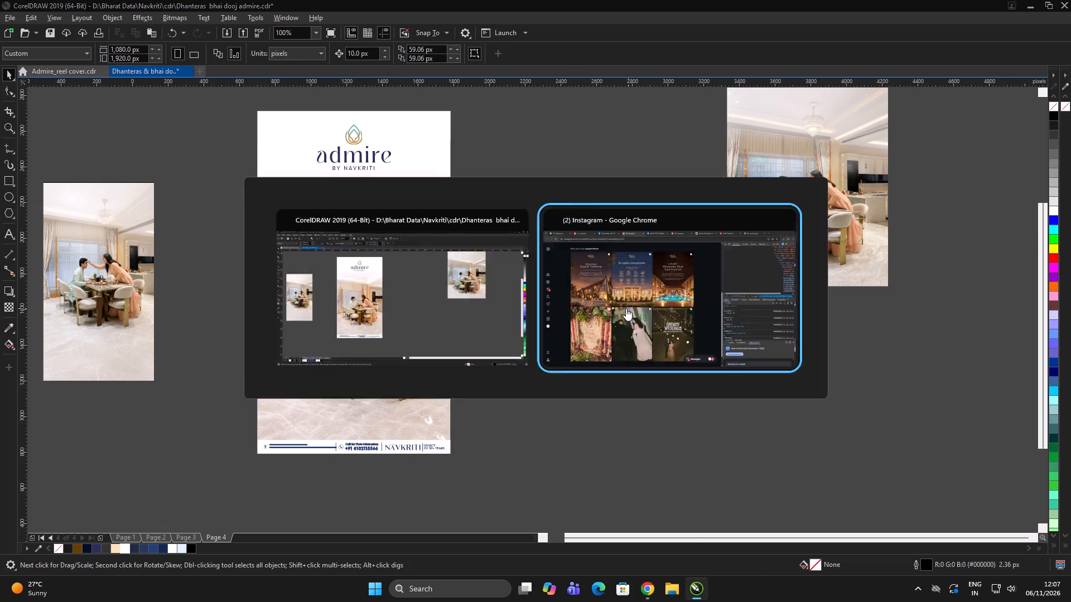
scroll(715, 352, down, 3)
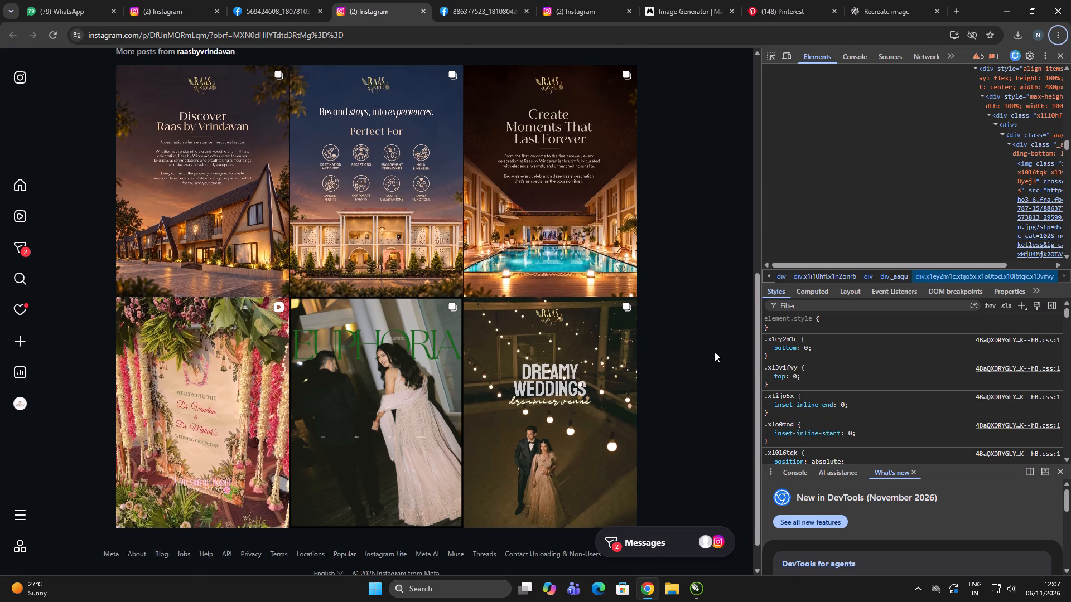
scroll(715, 352, down, 6)
key(alt+Tab)
triple_click(599, 326)
click(600, 328)
alt+click(608, 331)
key(alt+Tab)
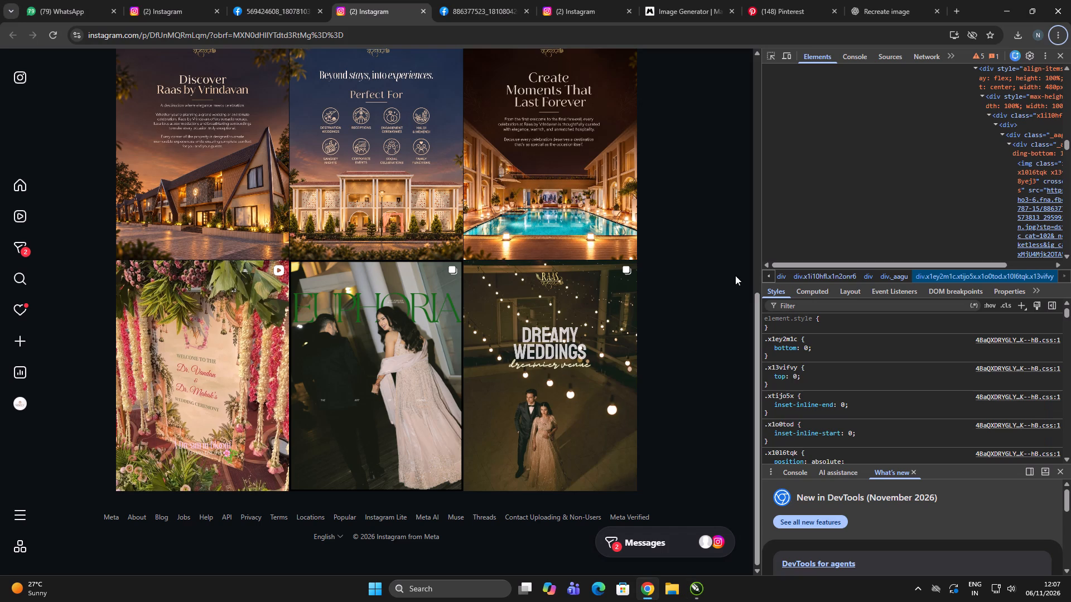
key(alt+Tab)
key(alt+Tab)
click(469, 0)
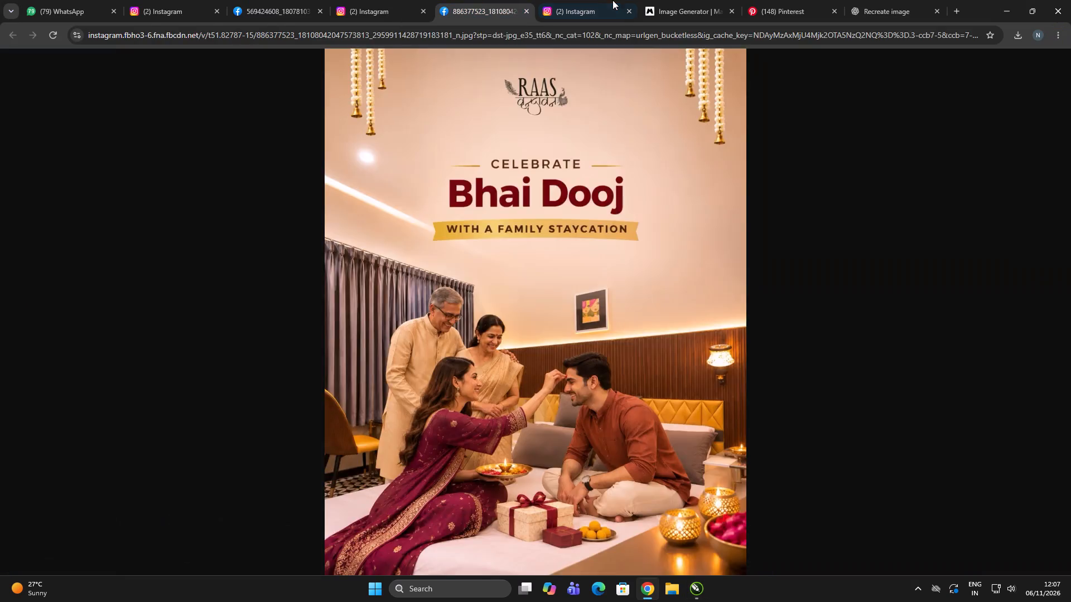
click(612, 0)
scroll(663, 55, up, 12)
drag(669, 0, 675, 0)
Browse the Pinterest results for "bhai dooj creative" for headline lettering and layout references.
click(786, 0)
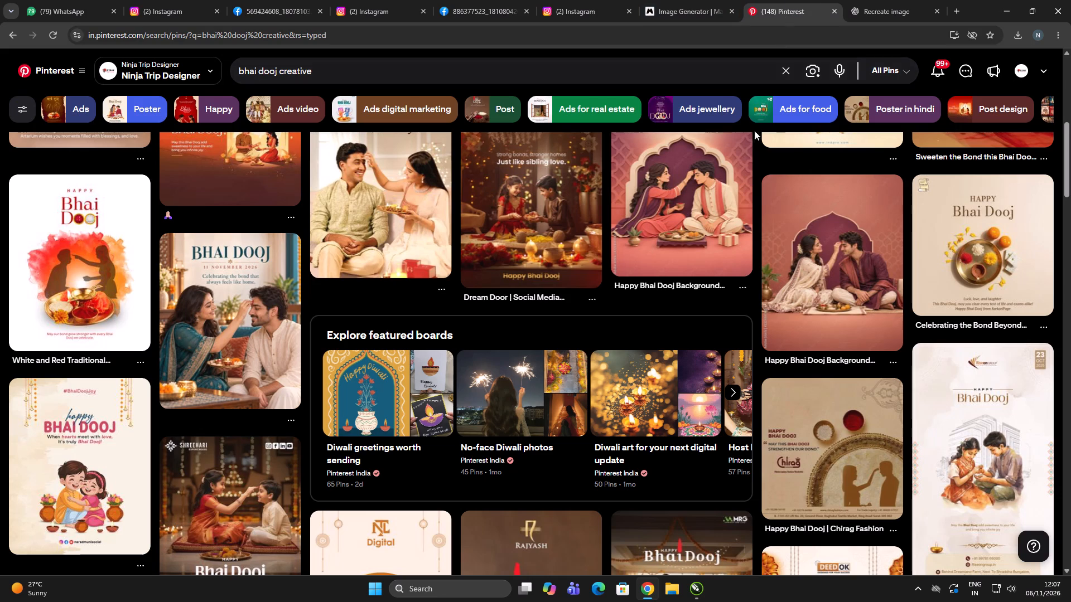
scroll(629, 278, down, 10)
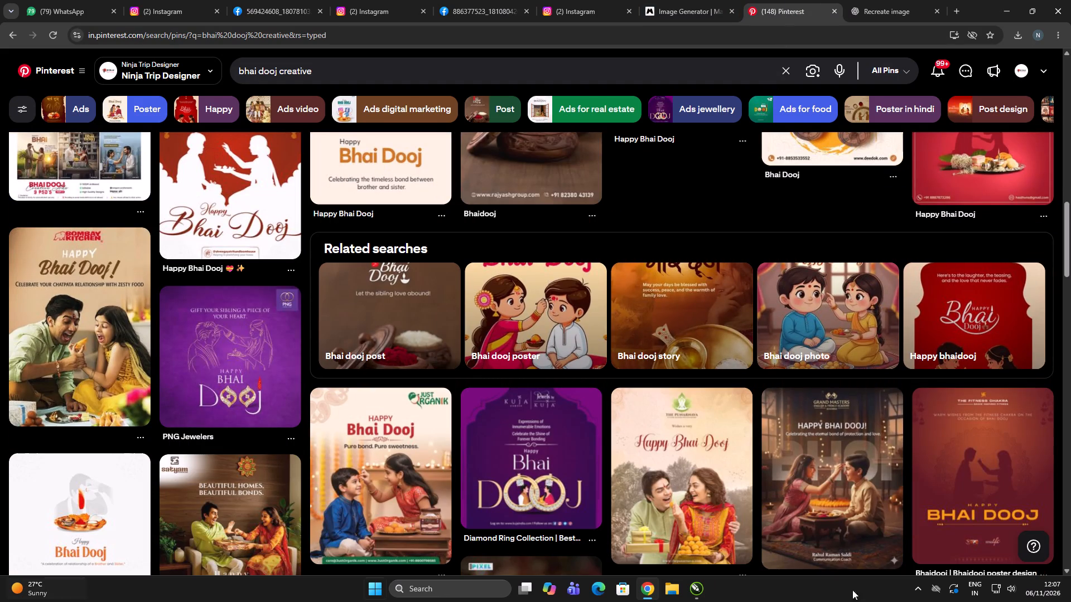
scroll(837, 601, down, 5)
scroll(811, 139, down, 4)
scroll(1029, 159, down, 5)
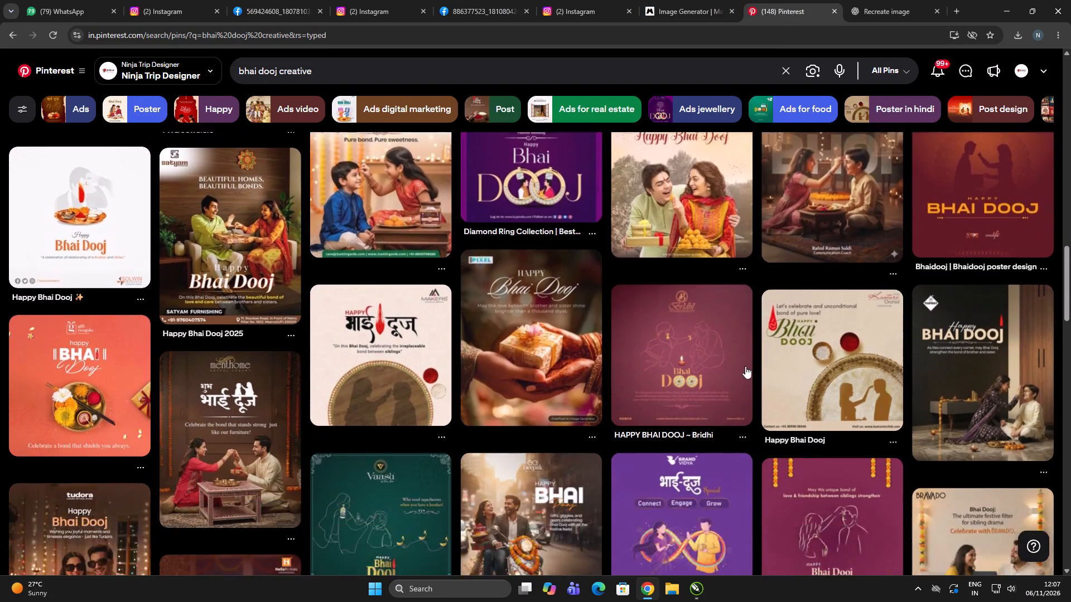
scroll(630, 396, up, 1)
scroll(943, 352, down, 3)
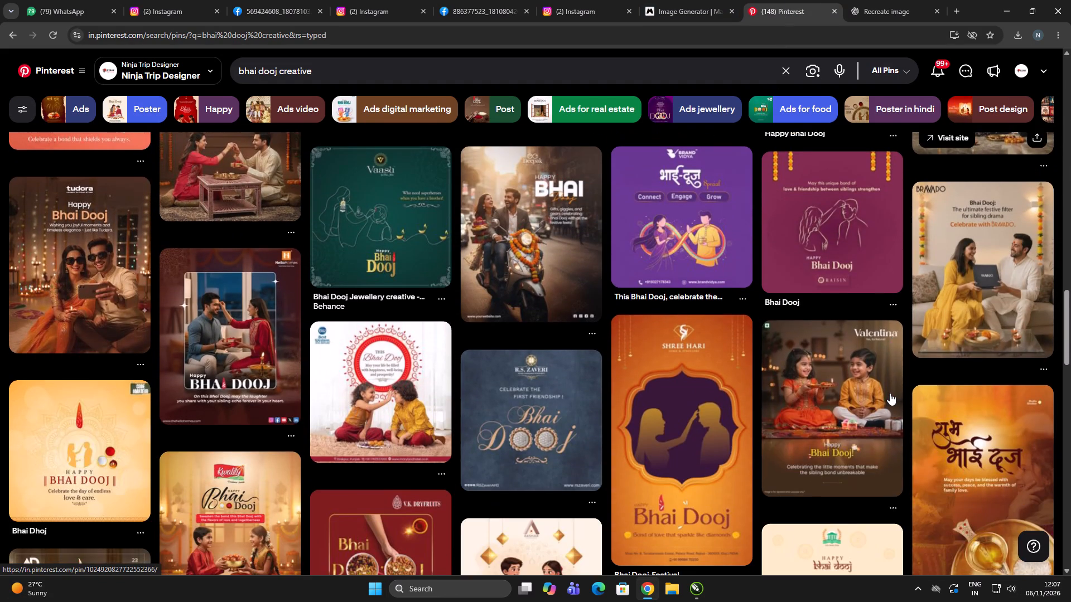
scroll(890, 393, down, 5)
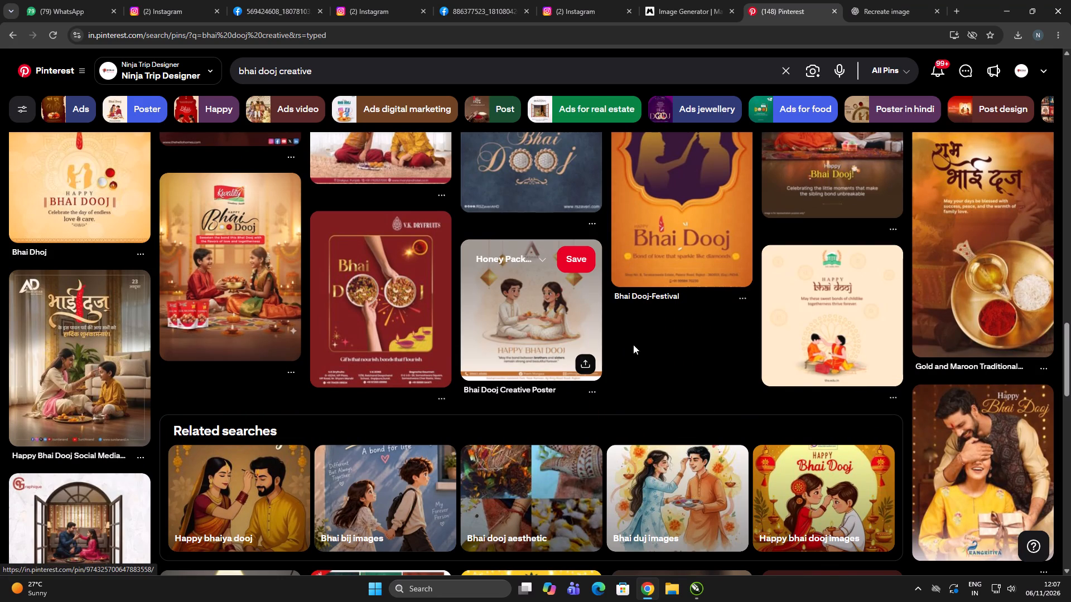
scroll(950, 323, down, 8)
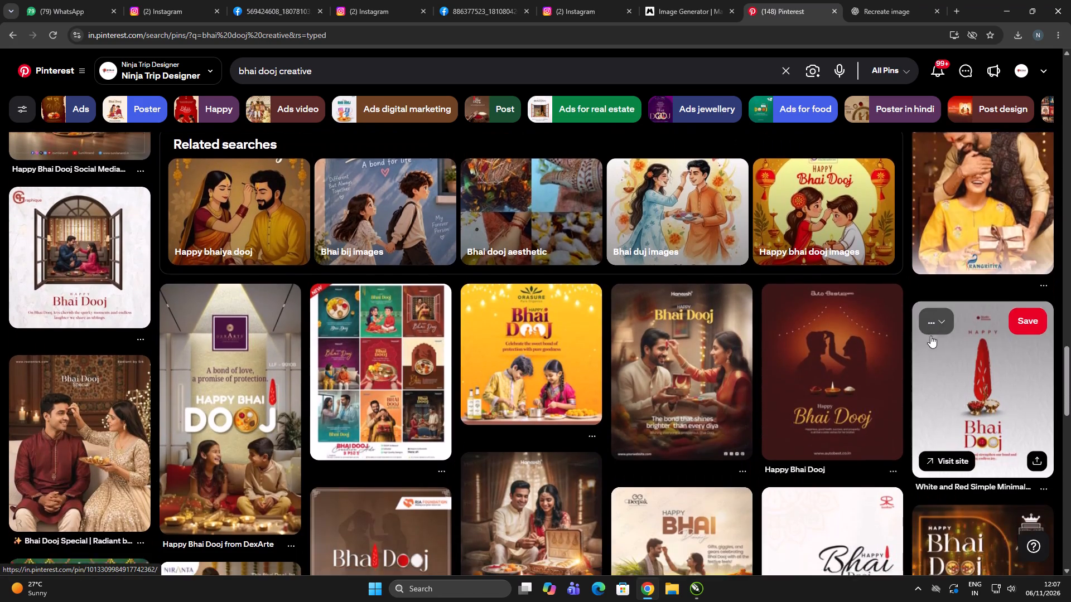
scroll(930, 336, down, 1)
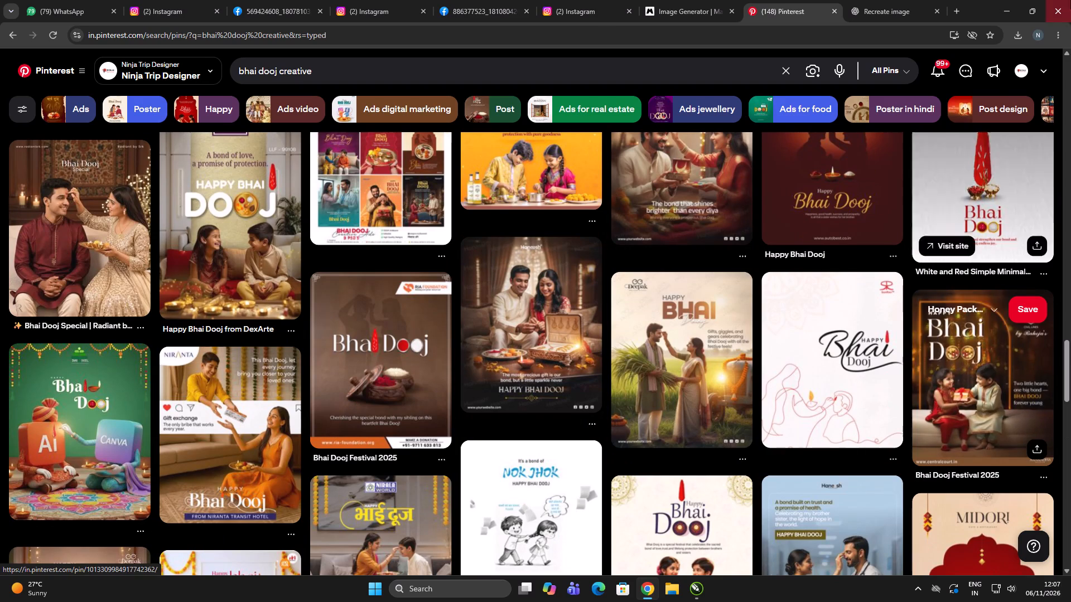
scroll(909, 169, down, 4)
scroll(764, 228, up, 4)
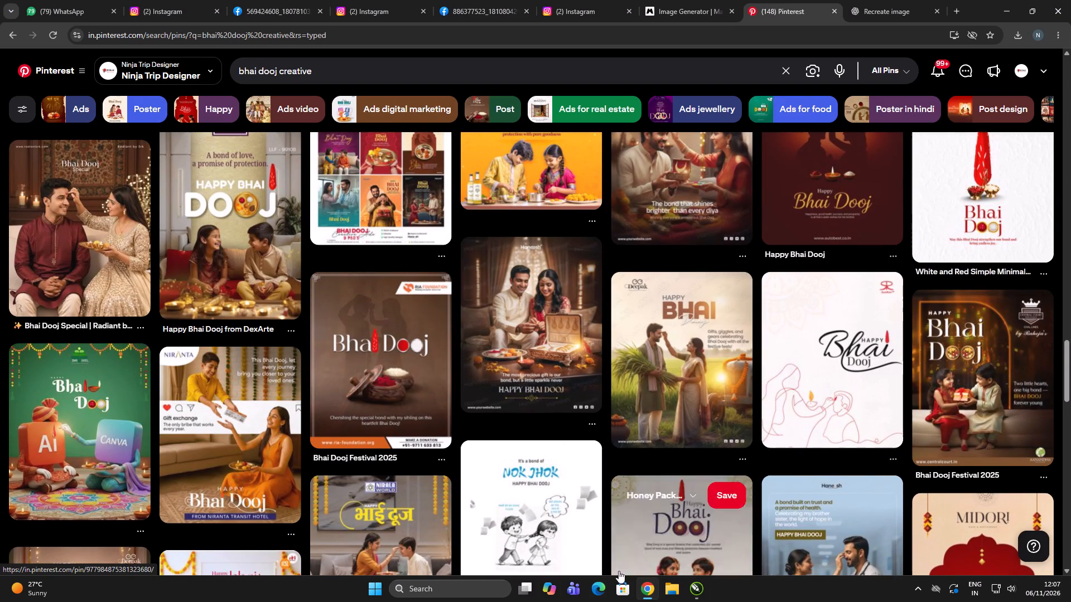
scroll(783, 334, down, 3)
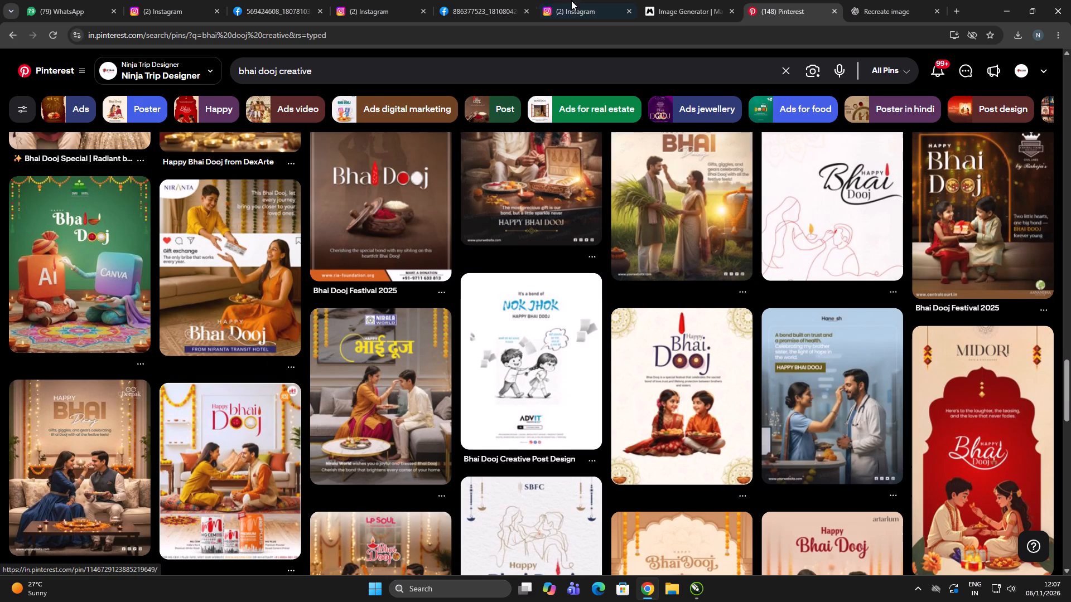
scroll(691, 191, down, 2)
scroll(679, 232, up, 1)
scroll(776, 307, up, 5)
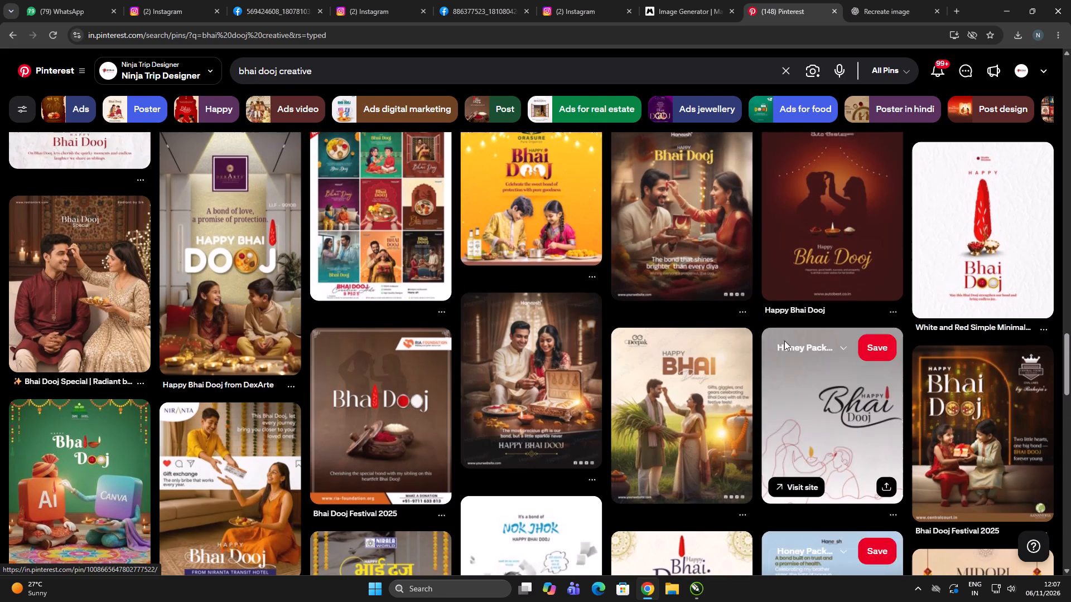
Open the Deepak Happy Bhai Dooj pin set in a sunlit field and examine its related festive creatives.
click(720, 402)
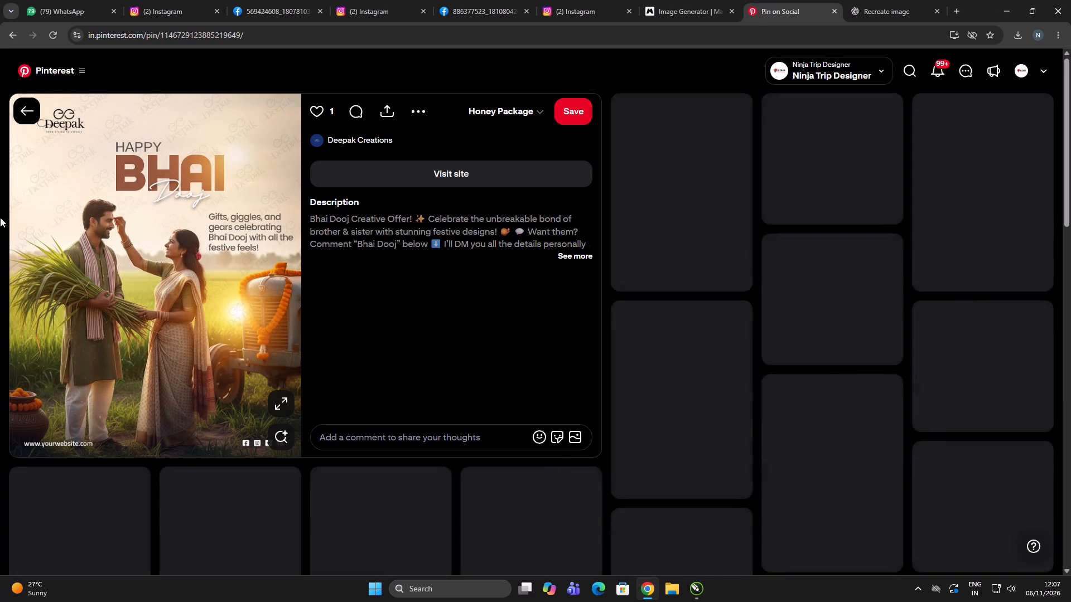
scroll(996, 214, down, 3)
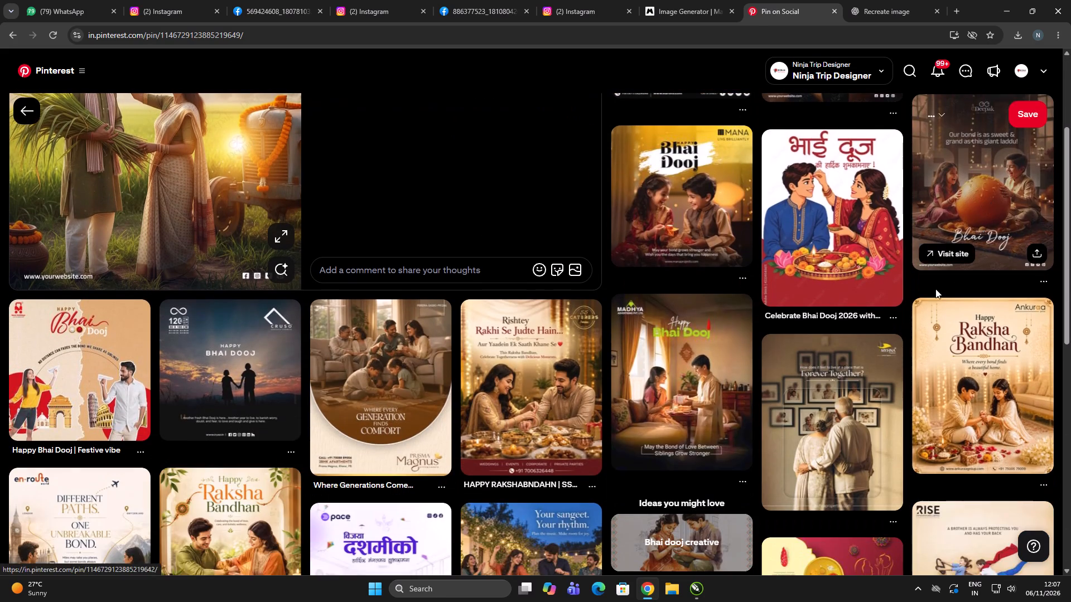
scroll(794, 321, down, 3)
scroll(980, 317, down, 1)
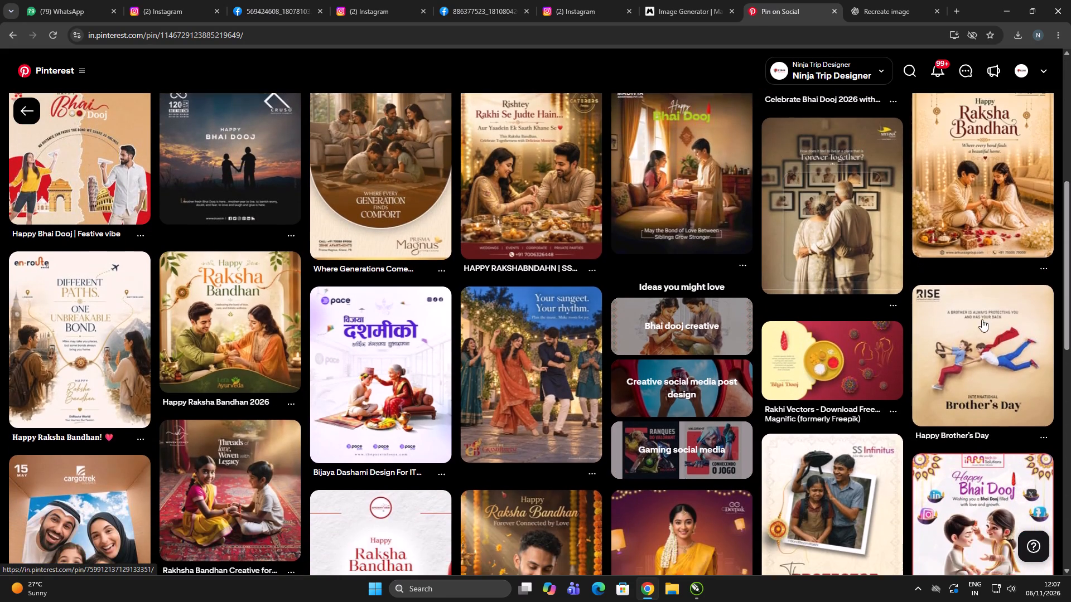
scroll(998, 326, down, 3)
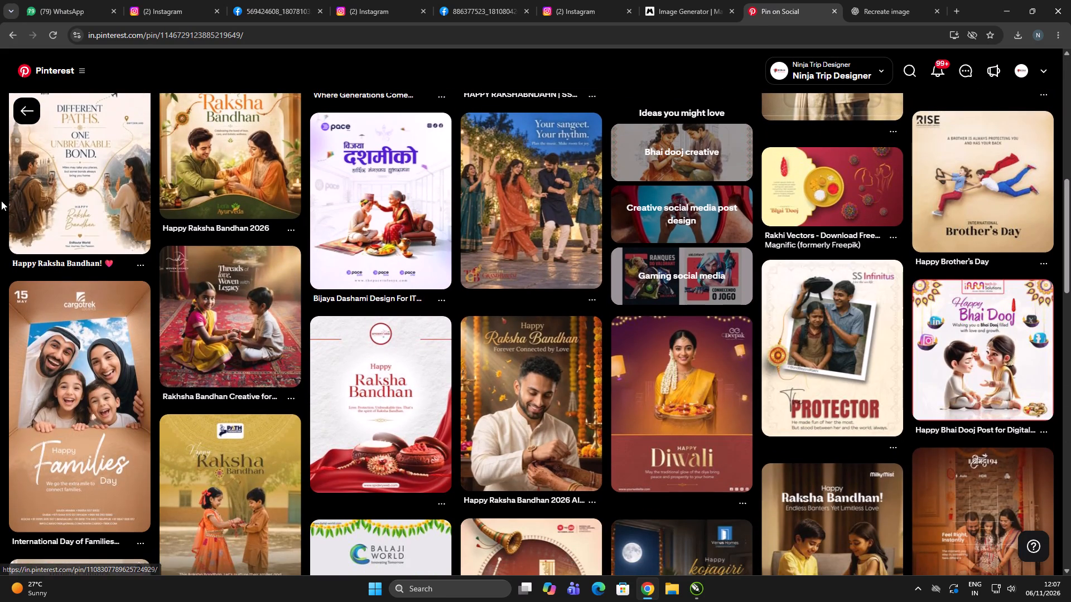
scroll(627, 314, down, 7)
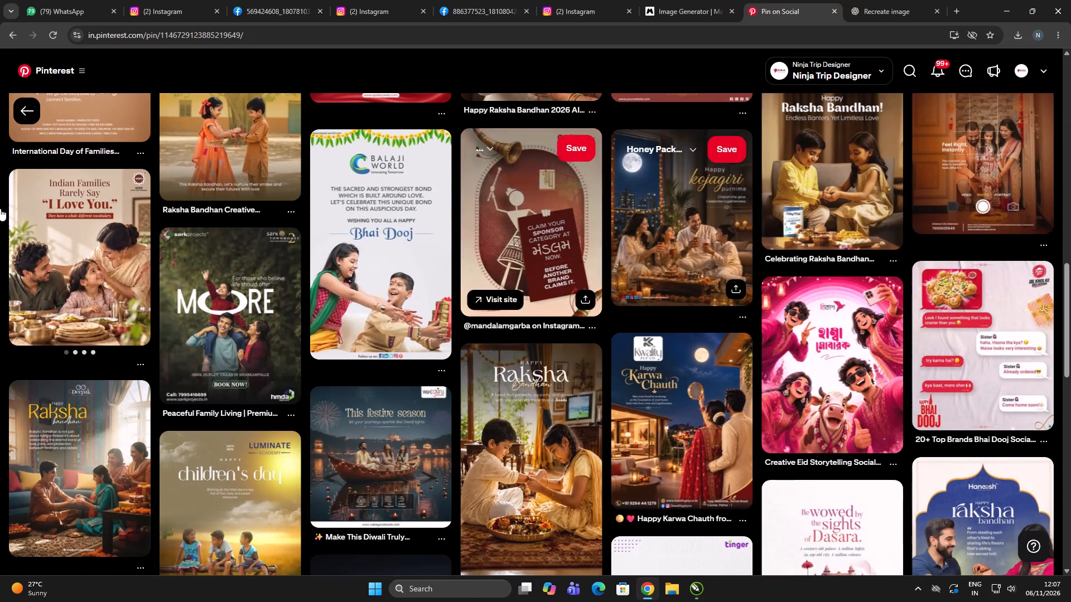
scroll(486, 270, down, 7)
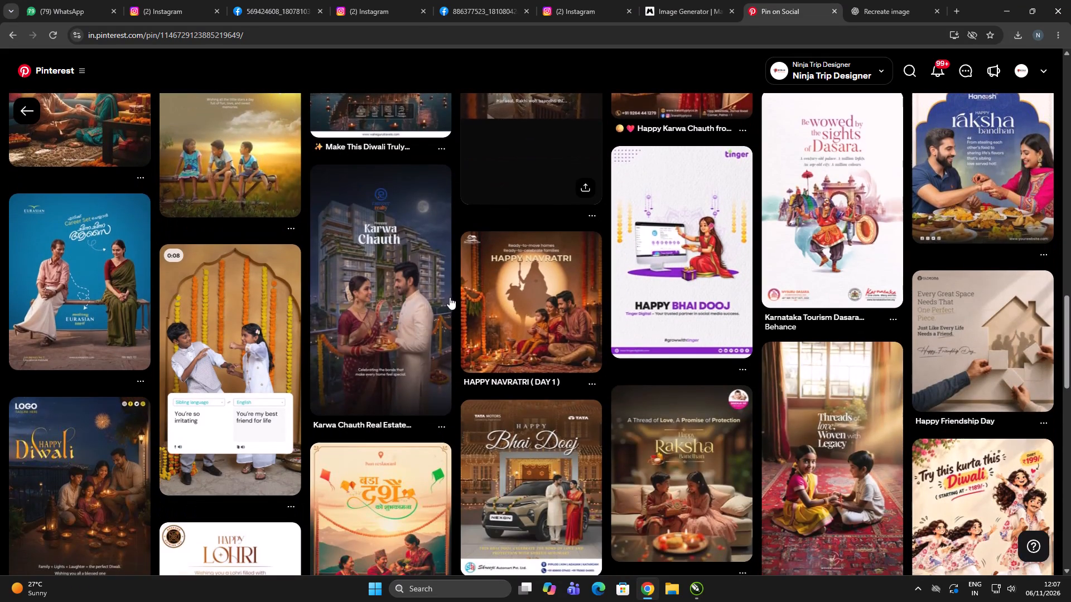
scroll(460, 295, down, 4)
scroll(659, 290, down, 1)
scroll(362, 305, down, 1)
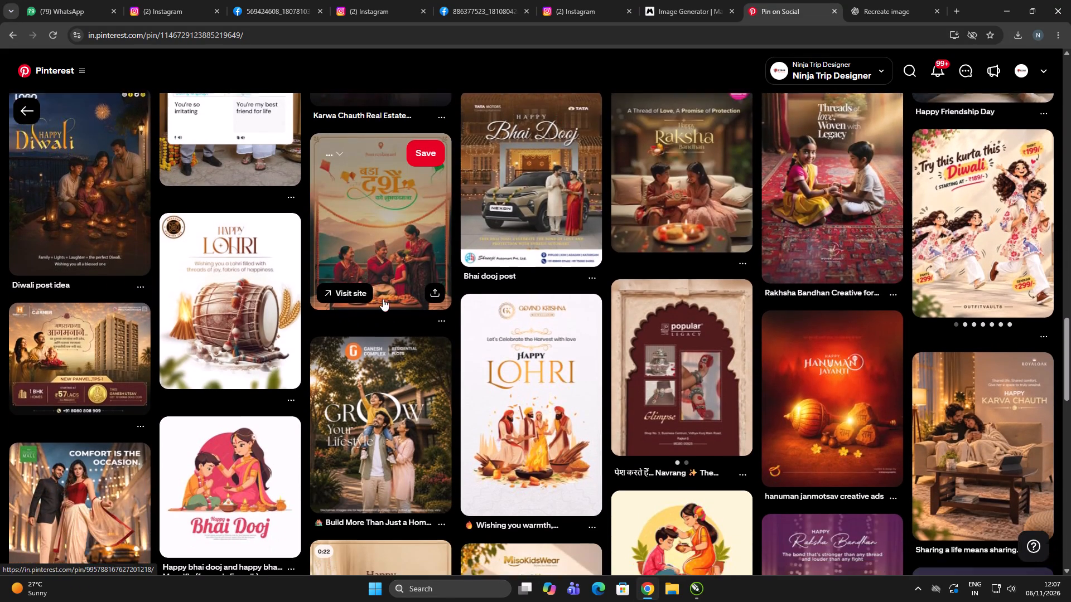
Open the white Happy Lohri drum pin and copy its image.
click(236, 264)
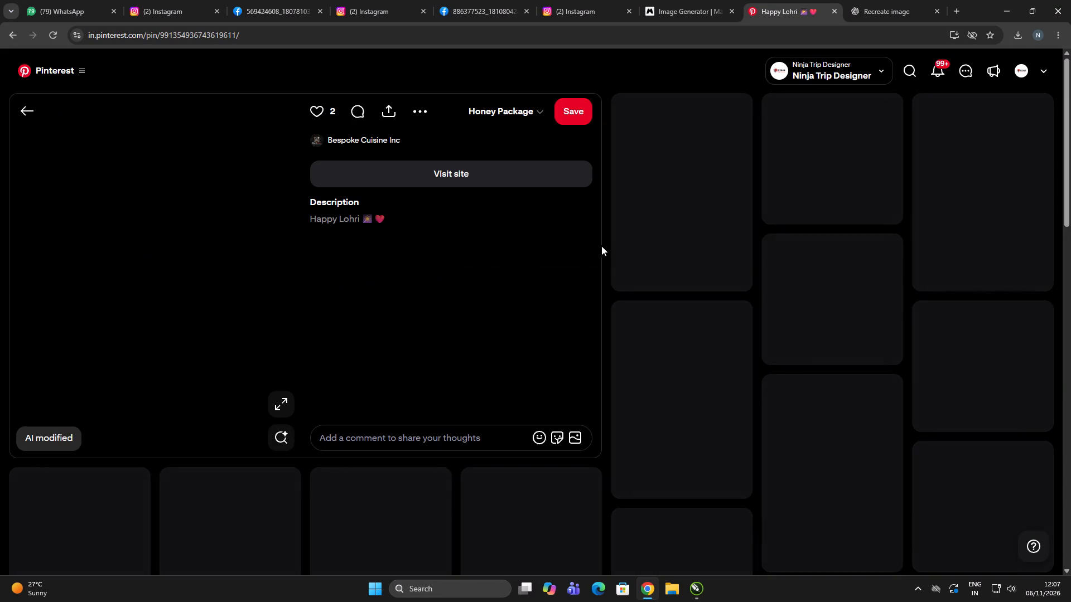
key(alt+Tab)
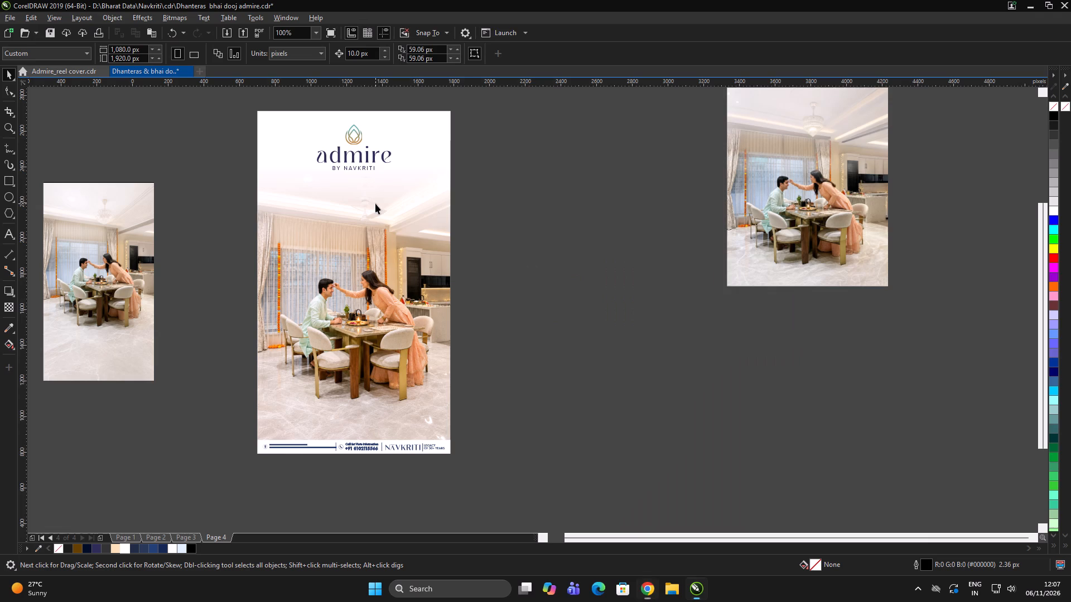
click(628, 306)
key(alt+Tab)
right_click(47, 127)
click(108, 177)
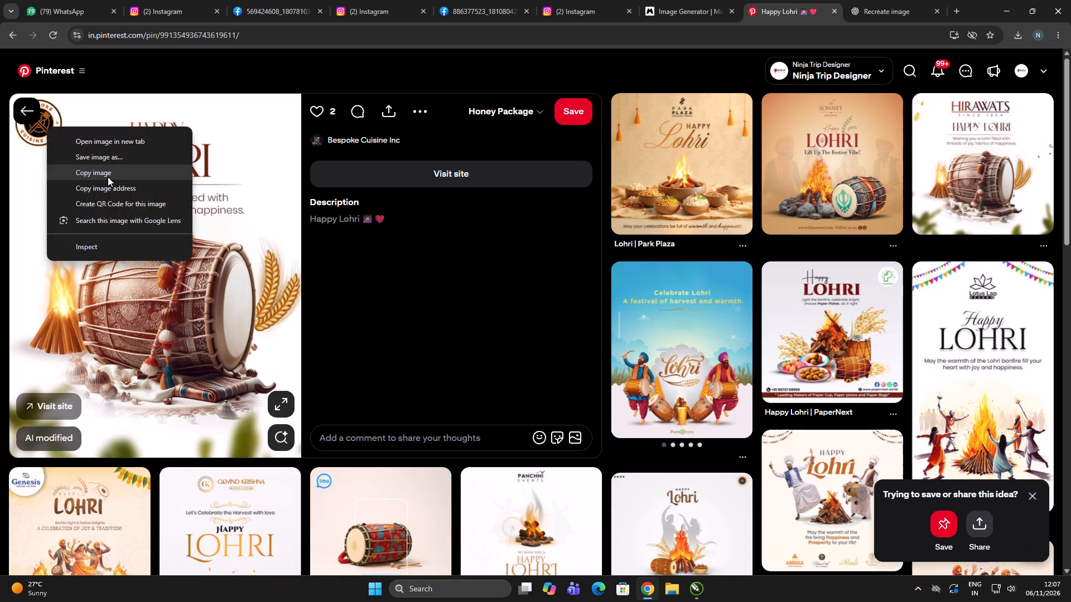
Paste the Happy Lohri image into the CorelDRAW document and place it below the post.
key(alt+Tab)
scroll(533, 263, down, 4)
double_click(558, 330)
click(559, 326)
key(ctrl+v)
ctrl+click(591, 329)
drag(497, 257, 483, 407)
click(524, 391)
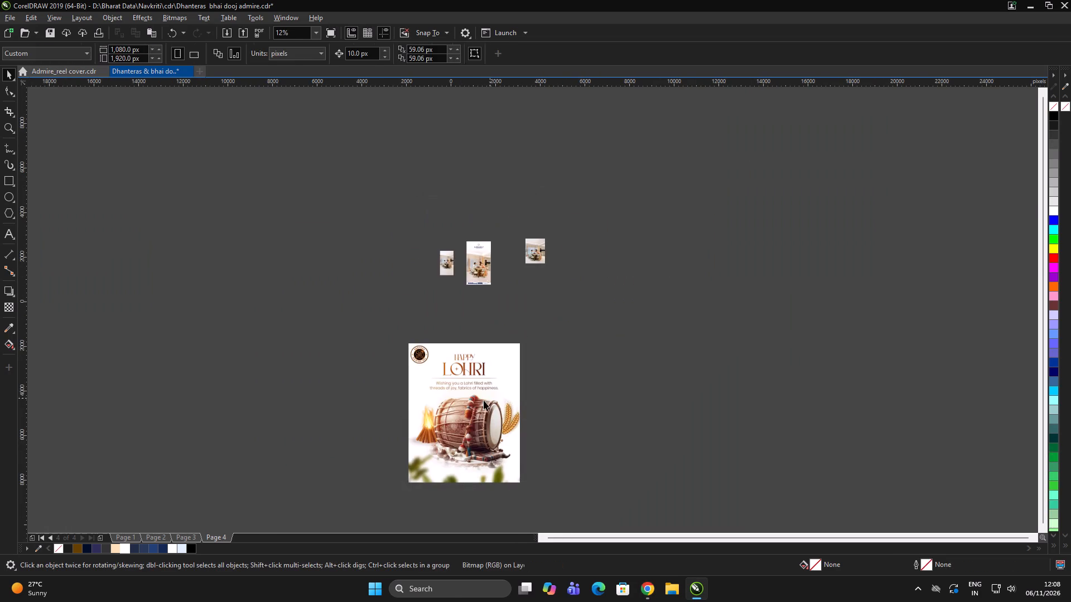
scroll(484, 400, up, 2)
click(841, 334)
click(491, 237)
double_click(747, 268)
click(424, 265)
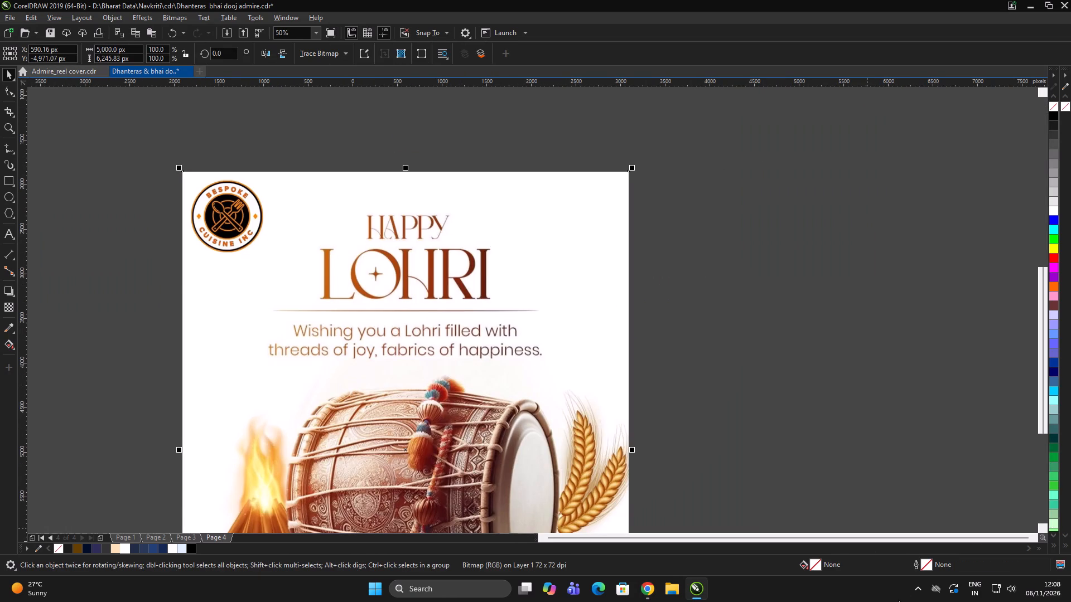
click(920, 588)
click(900, 559)
drag(286, 191, 514, 304)
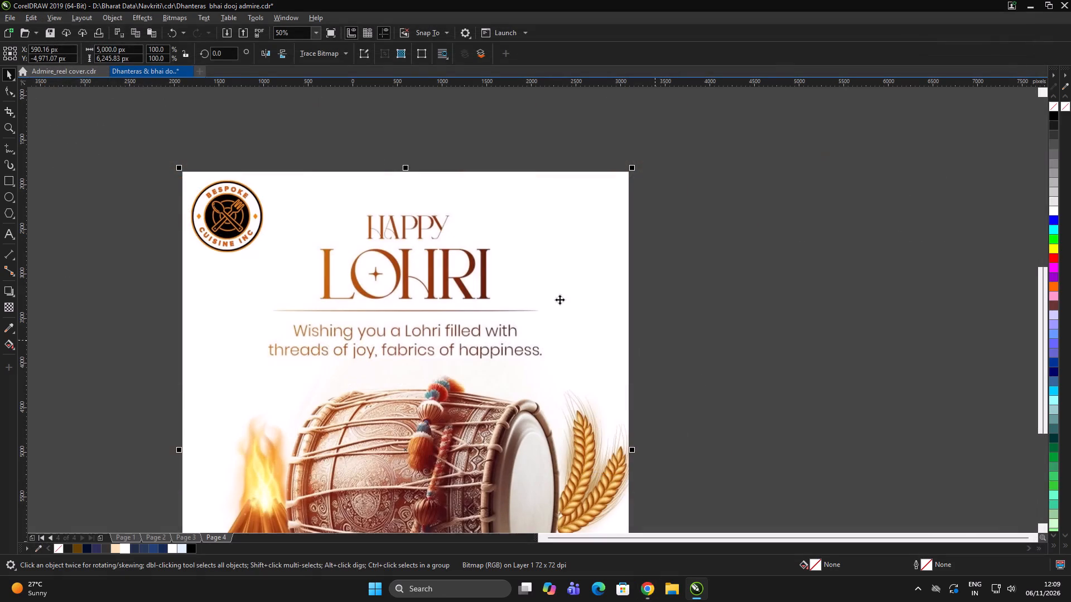
click(790, 281)
click(800, 280)
scroll(414, 183, down, 3)
click(643, 258)
click(652, 256)
click(658, 255)
click(663, 254)
scroll(554, 275, down, 1)
click(583, 249)
scroll(501, 166, up, 4)
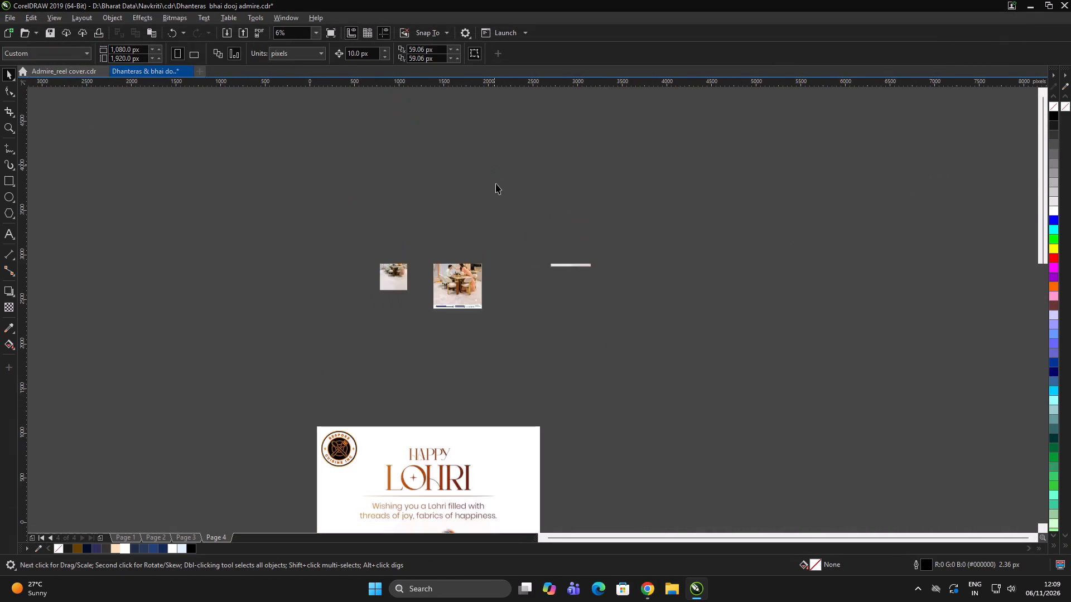
click(542, 331)
click(543, 325)
key(ctrl+i)
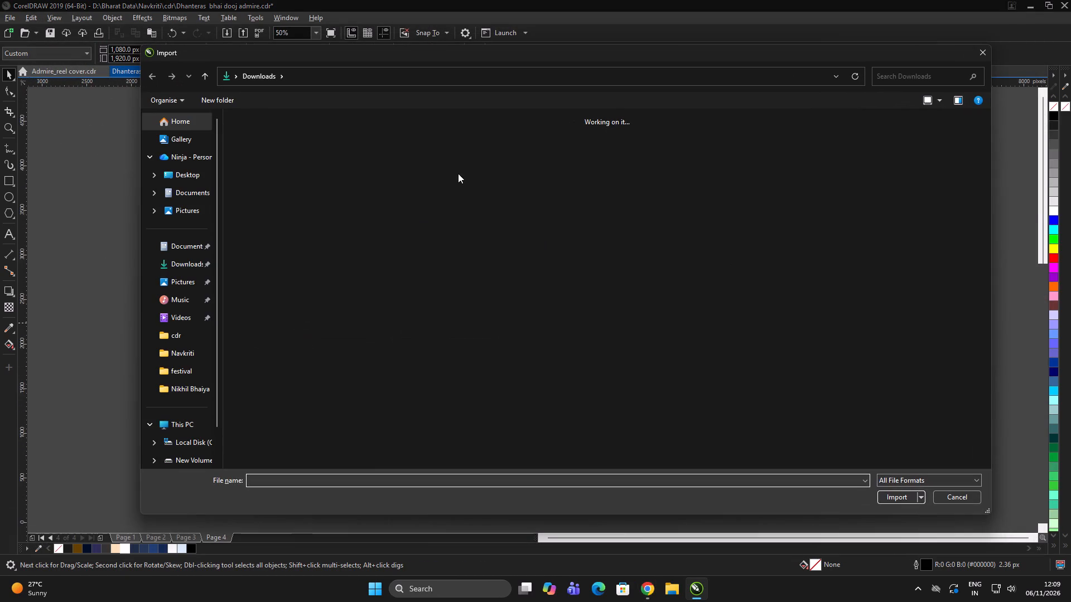
click(329, 245)
click(893, 498)
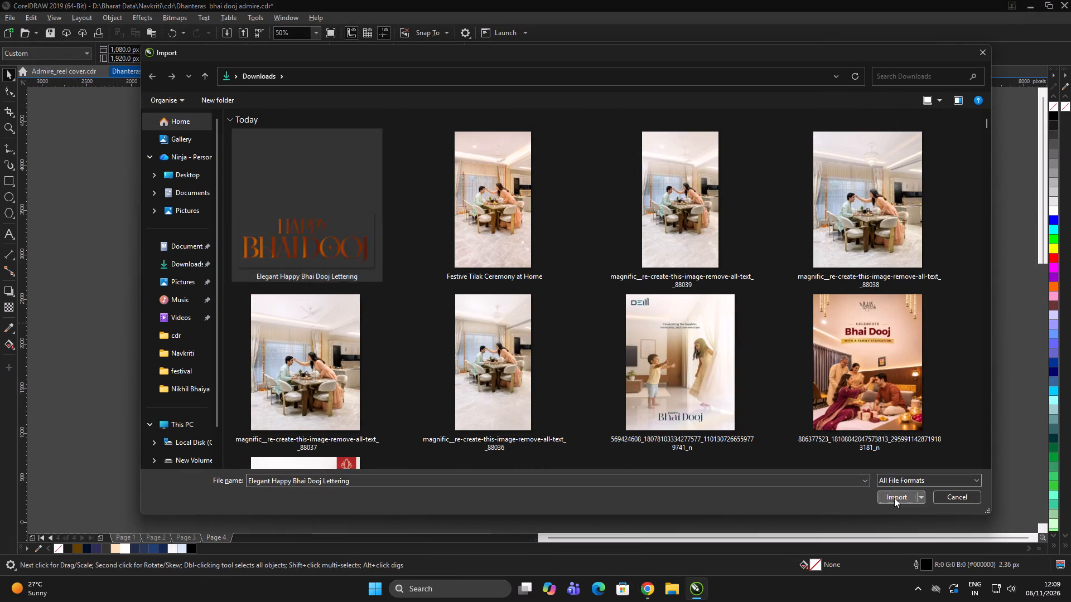
scroll(412, 334, up, 2)
drag(302, 250, 609, 410)
Move the Bhai Dooj lettering beneath the Admire logo and scale it to about 741 by 299 px.
drag(528, 322, 522, 347)
drag(607, 401, 586, 404)
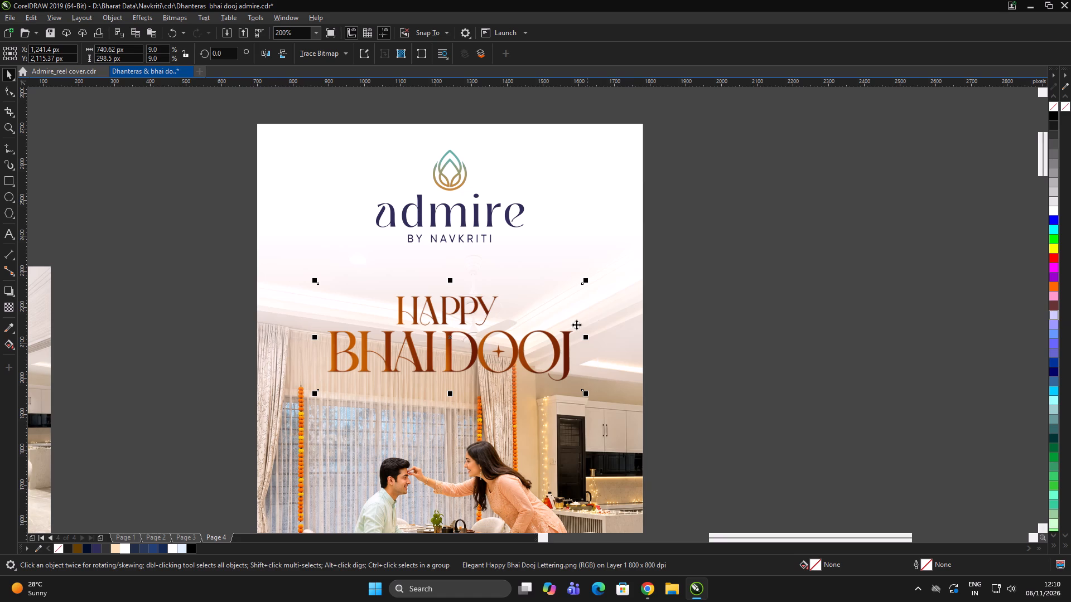
scroll(576, 324, down, 5)
double_click(802, 270)
scroll(605, 322, up, 2)
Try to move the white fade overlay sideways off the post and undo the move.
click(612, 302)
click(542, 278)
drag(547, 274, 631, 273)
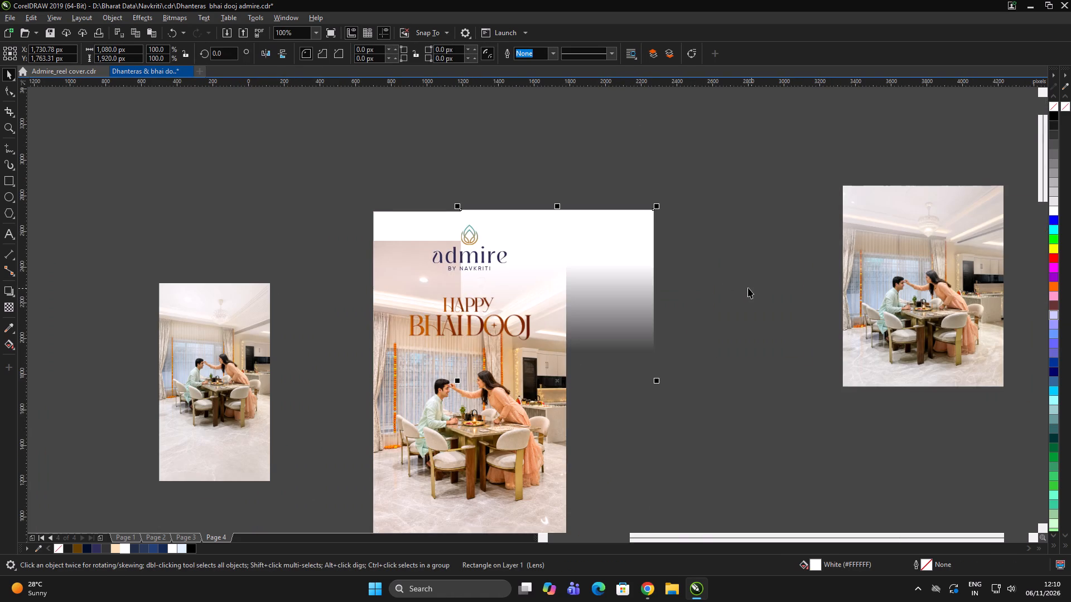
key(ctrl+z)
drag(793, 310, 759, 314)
Extend the end of the white overlay's linear transparency further down the dining photo.
click(541, 295)
click(15, 304)
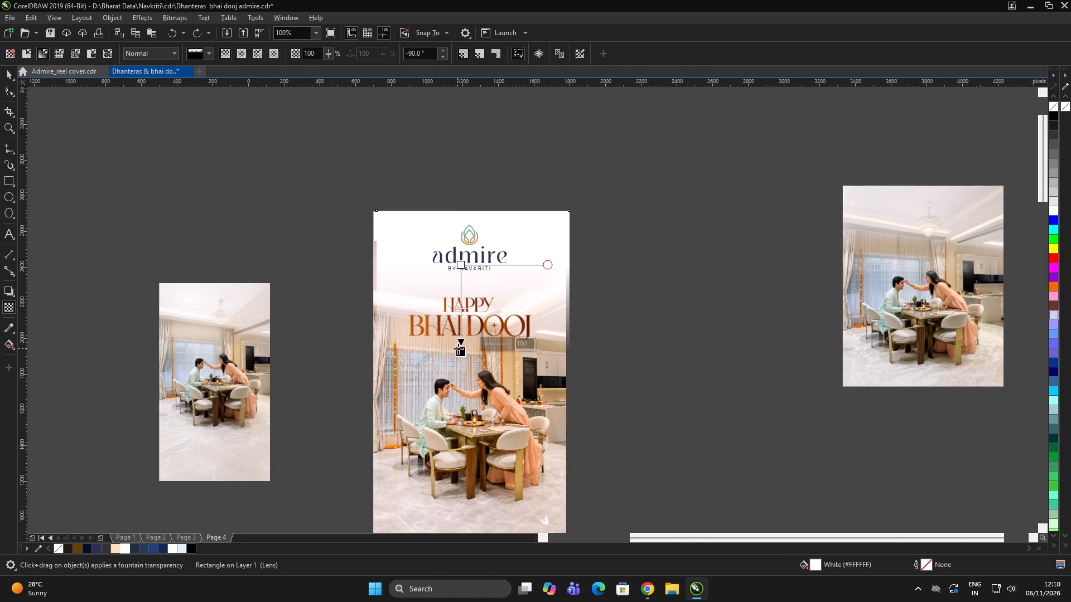
drag(460, 348, 461, 372)
key(space)
click(658, 327)
Move the Bhai Dooj lettering up closer to the logo, to a Y position of about 2,155 px.
click(486, 309)
scroll(488, 304, up, 2)
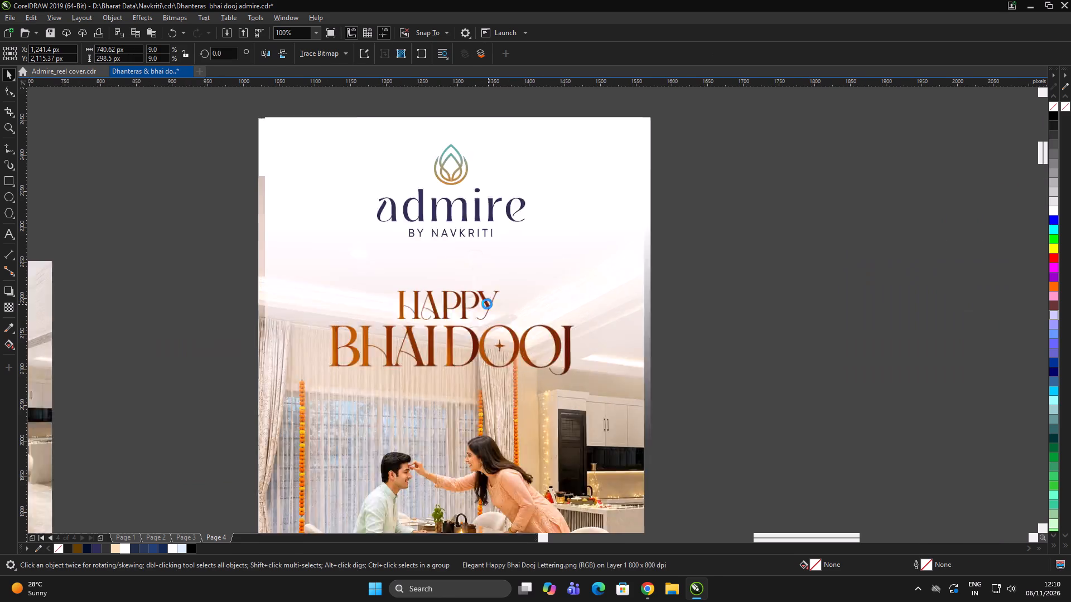
drag(486, 302, 493, 273)
scroll(443, 270, down, 2)
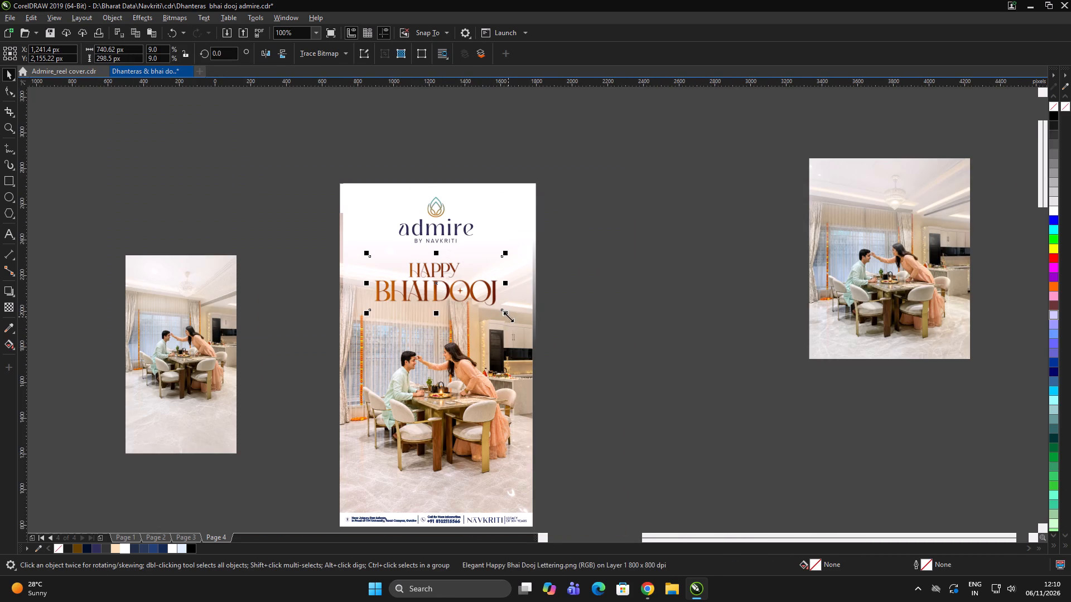
click(508, 316)
click(577, 318)
Centre the white fade overlay on the page.
click(461, 335)
drag(469, 334, 663, 333)
key(ctrl+z)
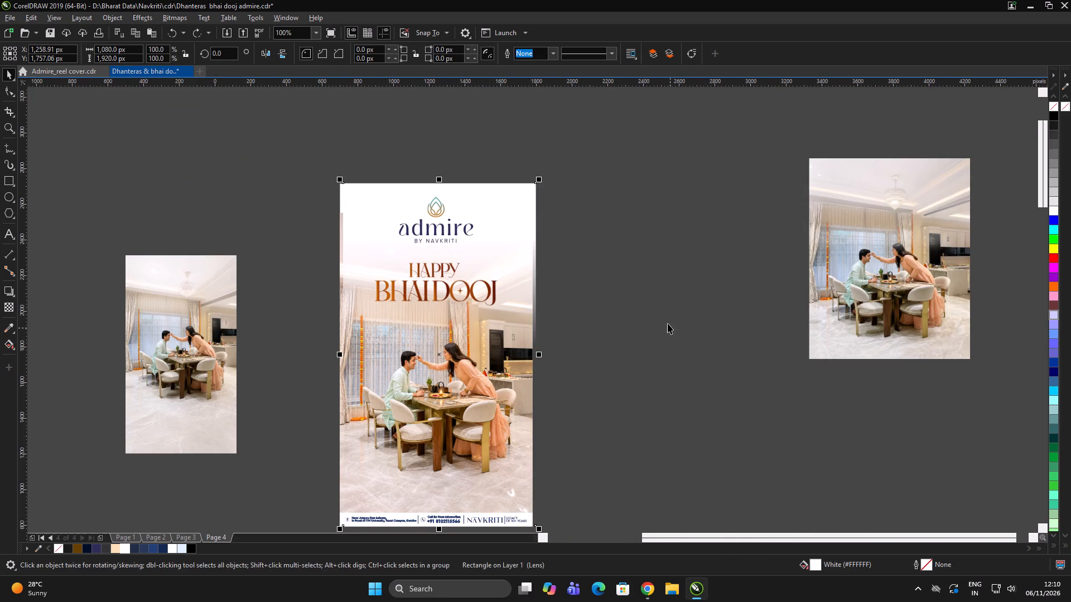
key(p)
click(751, 316)
drag(753, 315, 748, 317)
Lower the start and end points of the overlay's transparency so solid white reaches down to the HAPPY line.
click(438, 351)
scroll(448, 332, up, 2)
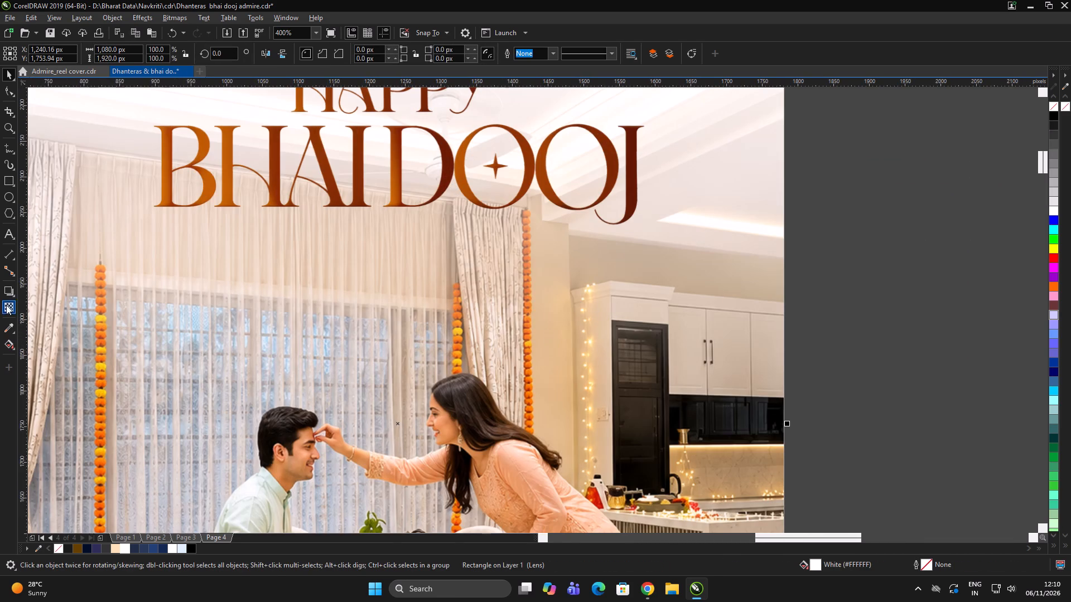
click(6, 304)
scroll(457, 350, down, 2)
drag(430, 241, 428, 270)
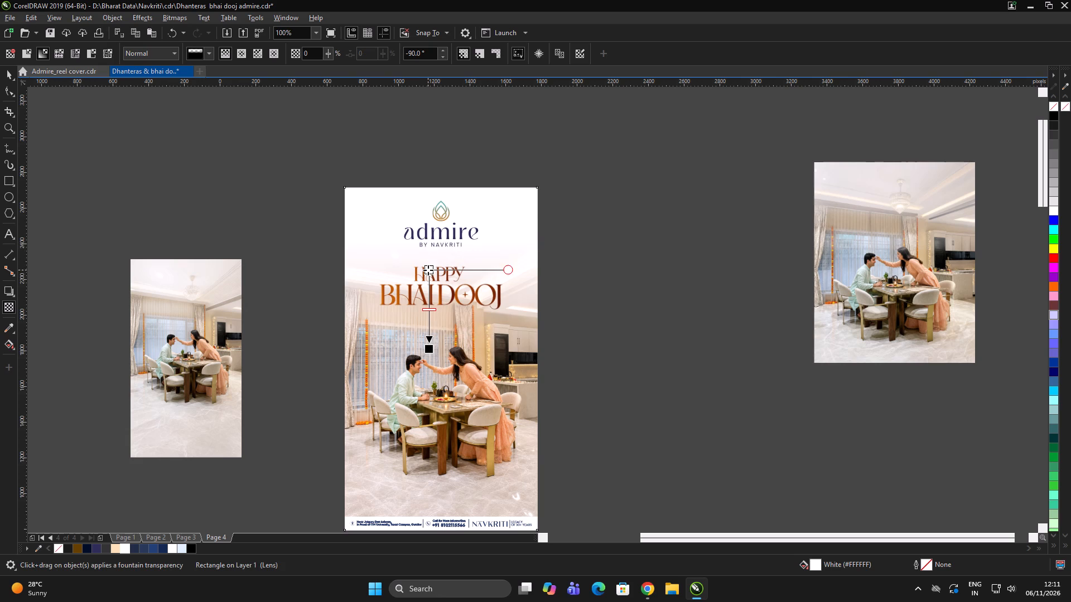
drag(428, 270, 428, 271)
drag(428, 351, 430, 359)
key(space)
click(671, 298)
Enlarge the Bhai Dooj lettering about its centre to roughly 795 by 321 px.
click(491, 299)
scroll(518, 293, up, 1)
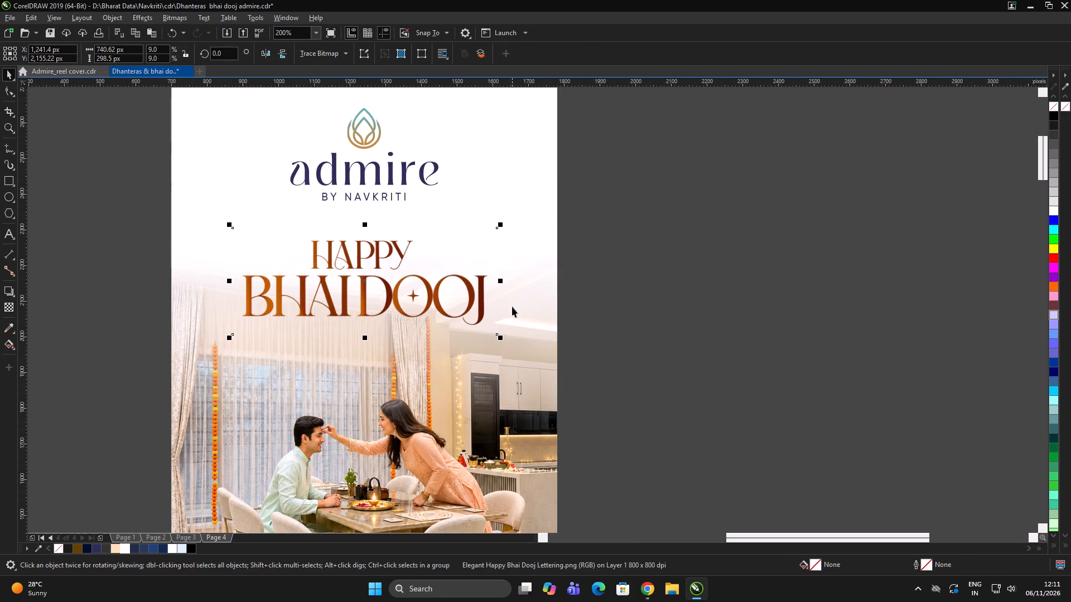
drag(501, 337, 510, 351)
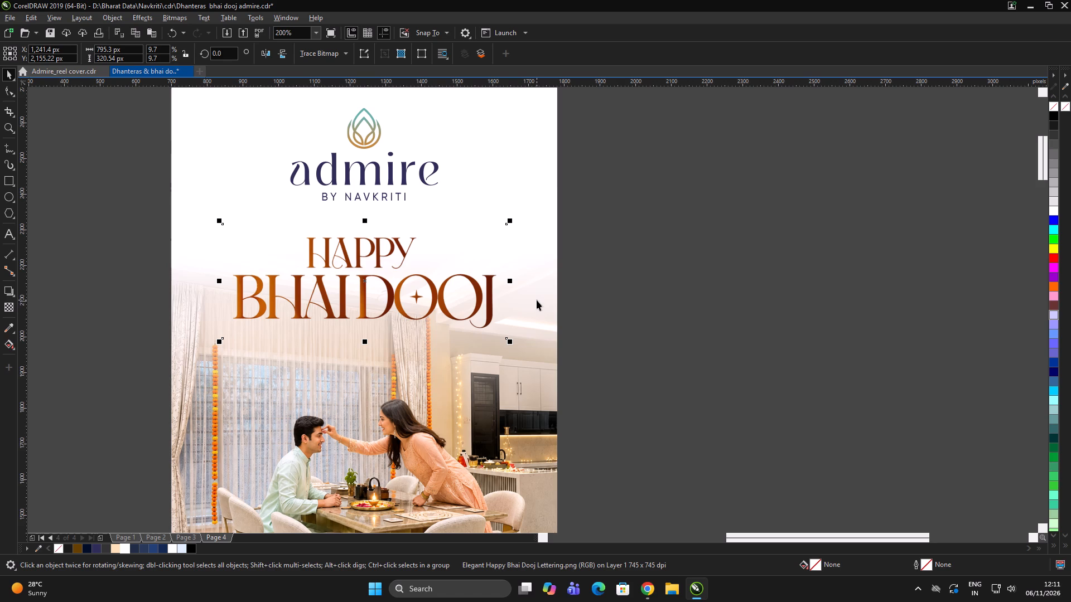
scroll(443, 213, down, 3)
double_click(541, 258)
scroll(451, 238, up, 1)
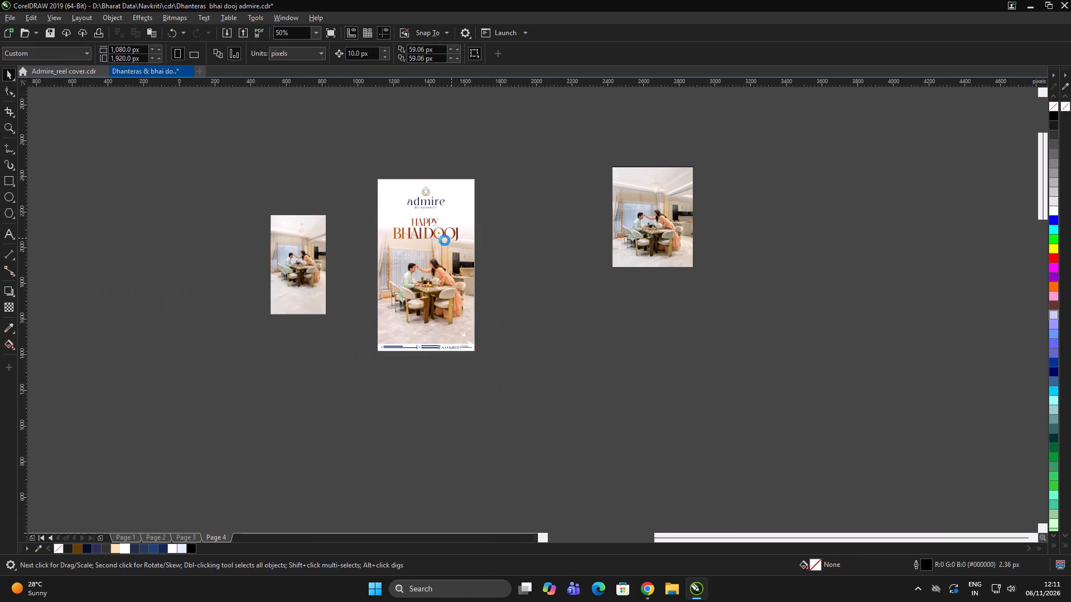
Shift the Bhai Dooj lettering slightly down to a Y position of about 2,133 px.
click(430, 235)
click(462, 233)
double_click(568, 261)
click(575, 260)
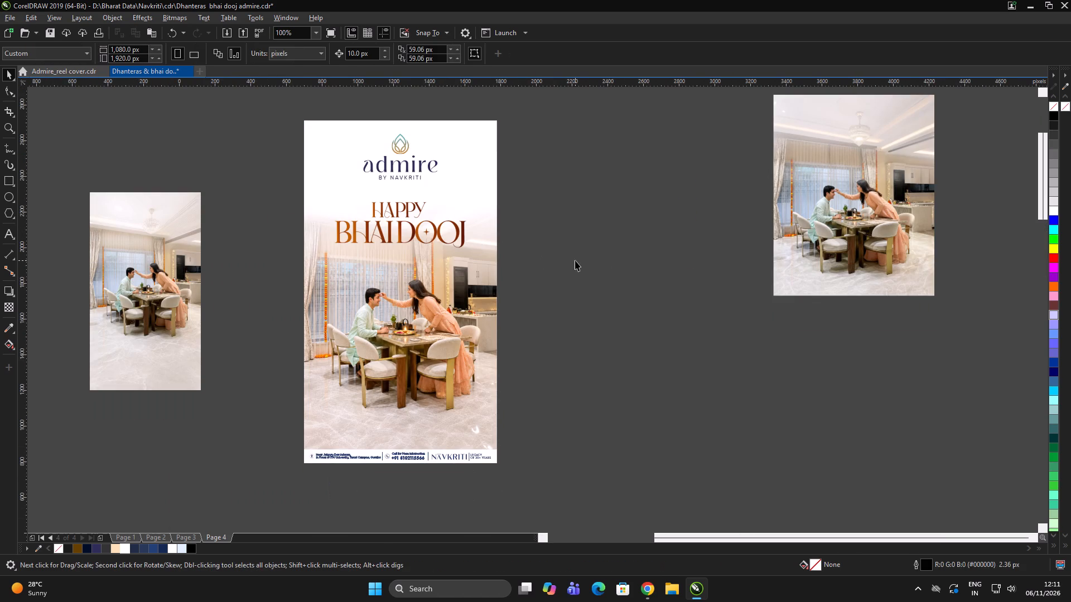
click(579, 260)
Move the white fade overlay aside and enlarge the post's dining photo to about 1,171 by 2,081 px.
click(398, 365)
drag(429, 330, 685, 320)
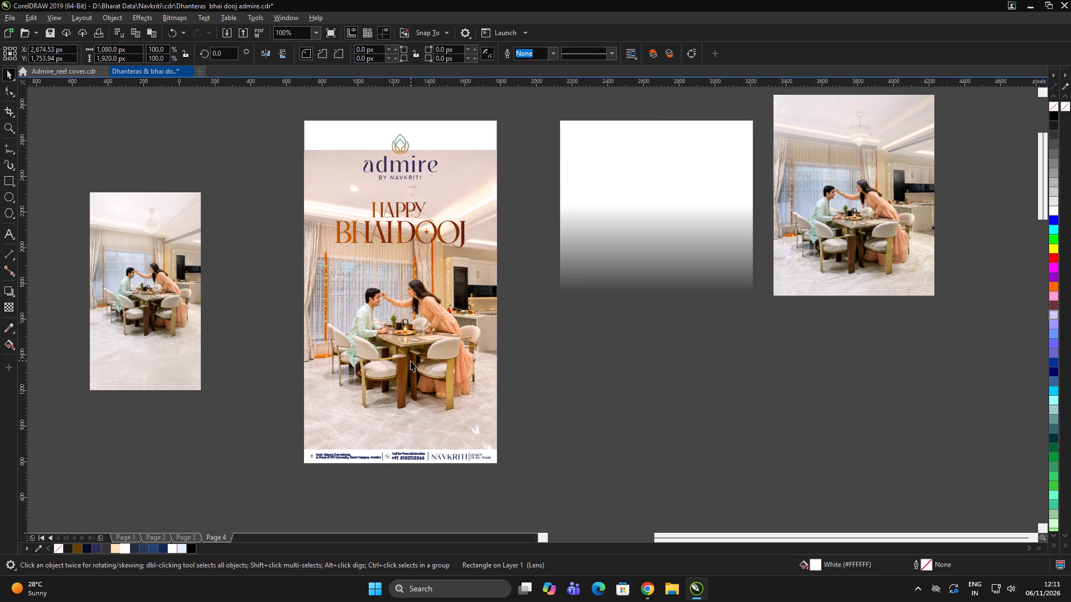
alt+click(411, 361)
drag(503, 500, 513, 513)
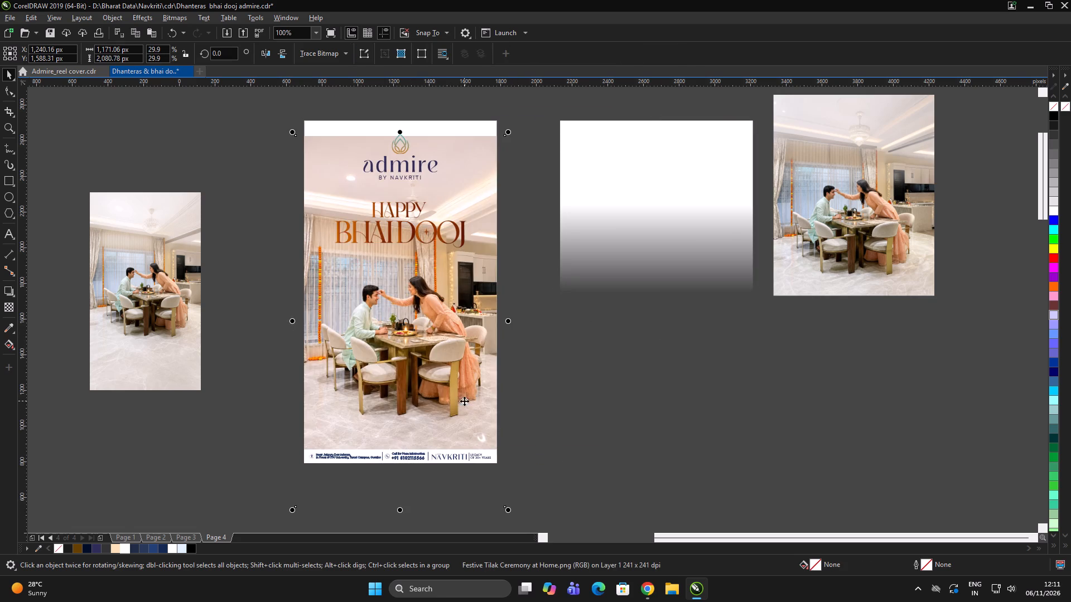
click(464, 401)
click(672, 428)
Align the white fade overlay back over the post by matching its horizontal and vertical centres with the page rectangle.
click(617, 217)
shift+click(432, 321)
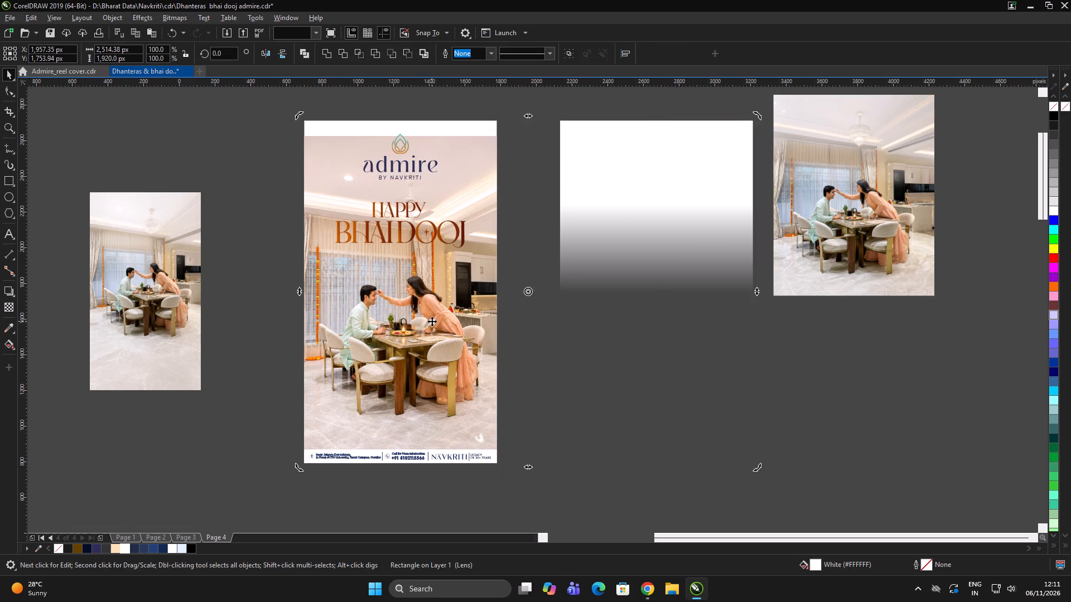
key(e)
key(c)
click(620, 326)
click(625, 327)
click(403, 340)
click(641, 321)
Move the Bhai Dooj lettering slightly up to a Y position of about 2,149 px.
click(439, 244)
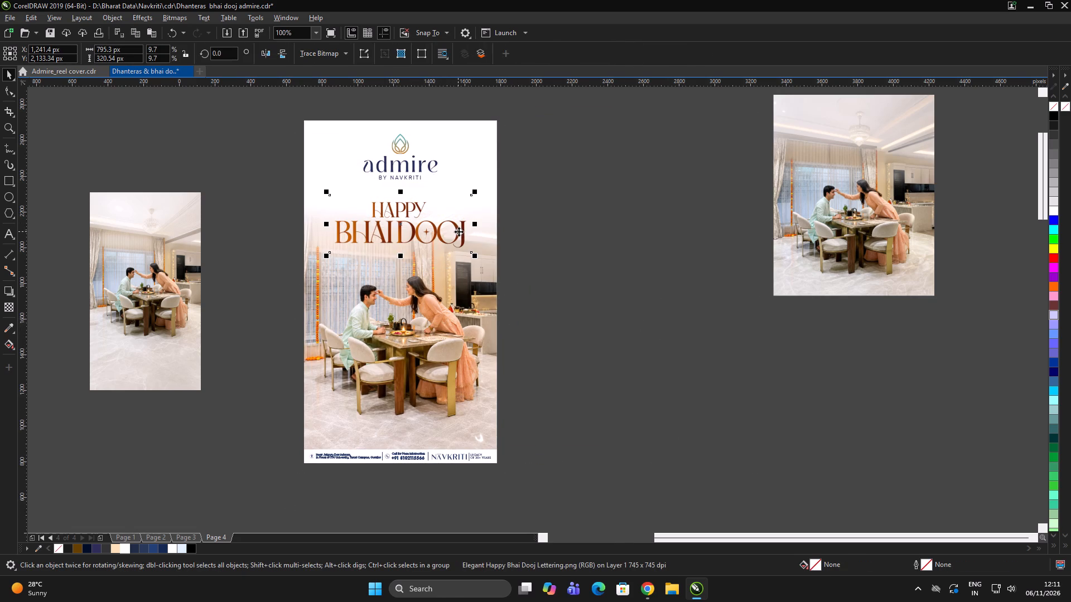
click(462, 230)
click(520, 226)
Move the fade overlay partly off the post and fill it with off-white #F3F2EF sampled from the smaller dining photo's ceiling.
click(472, 183)
drag(477, 172, 342, 172)
scroll(364, 159, up, 1)
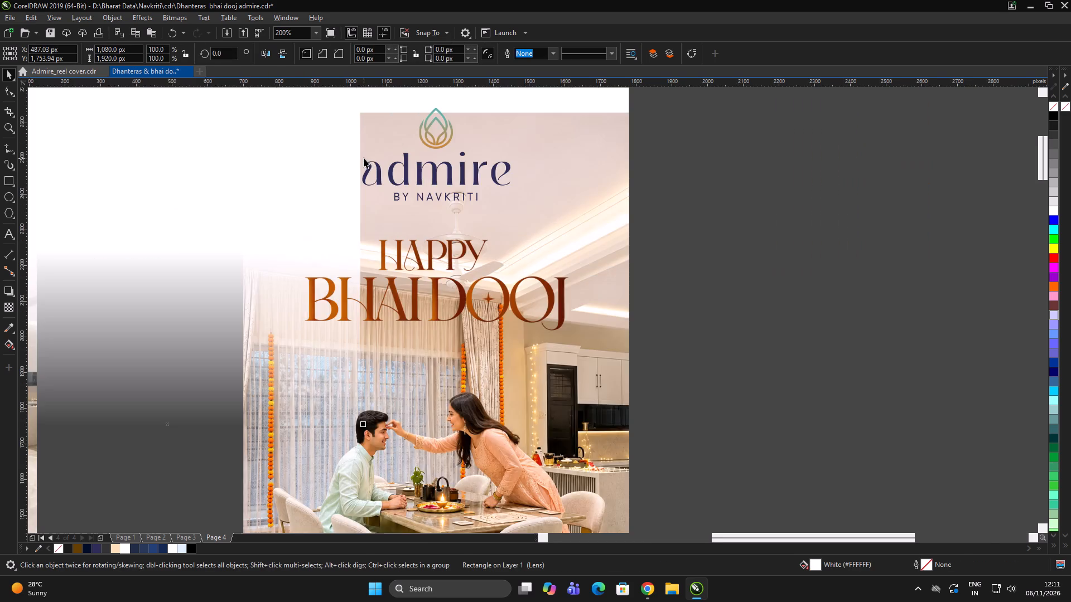
scroll(575, 210, down, 2)
click(655, 225)
scroll(459, 226, up, 3)
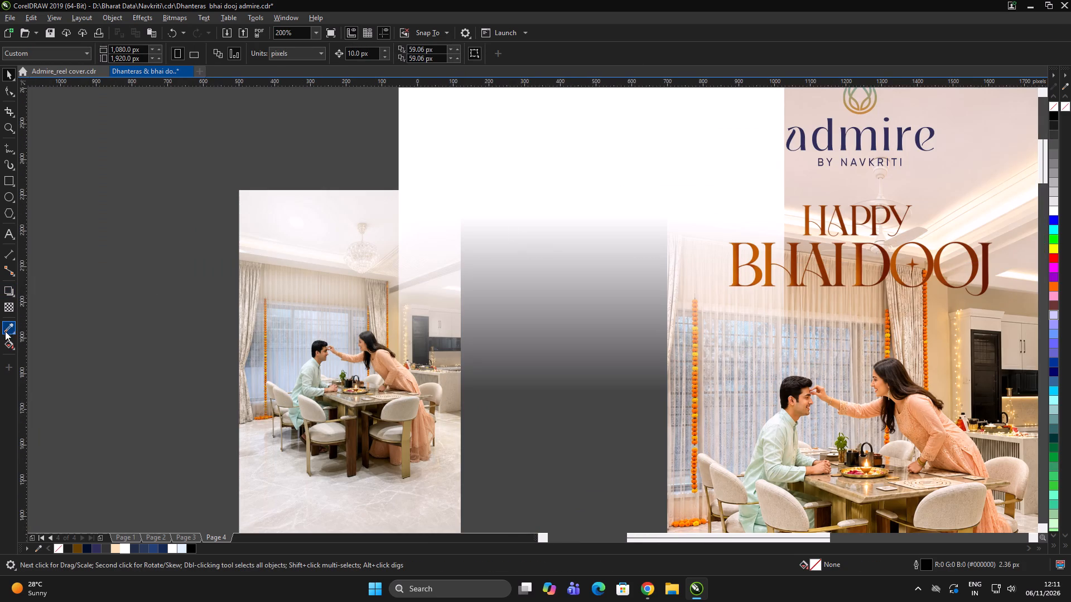
click(5, 331)
click(320, 220)
click(523, 143)
key(space)
click(4, 333)
click(273, 241)
click(564, 134)
key(space)
Align the off-white fade overlay back over the post by its horizontal and vertical centres.
scroll(293, 183, down, 2)
click(305, 187)
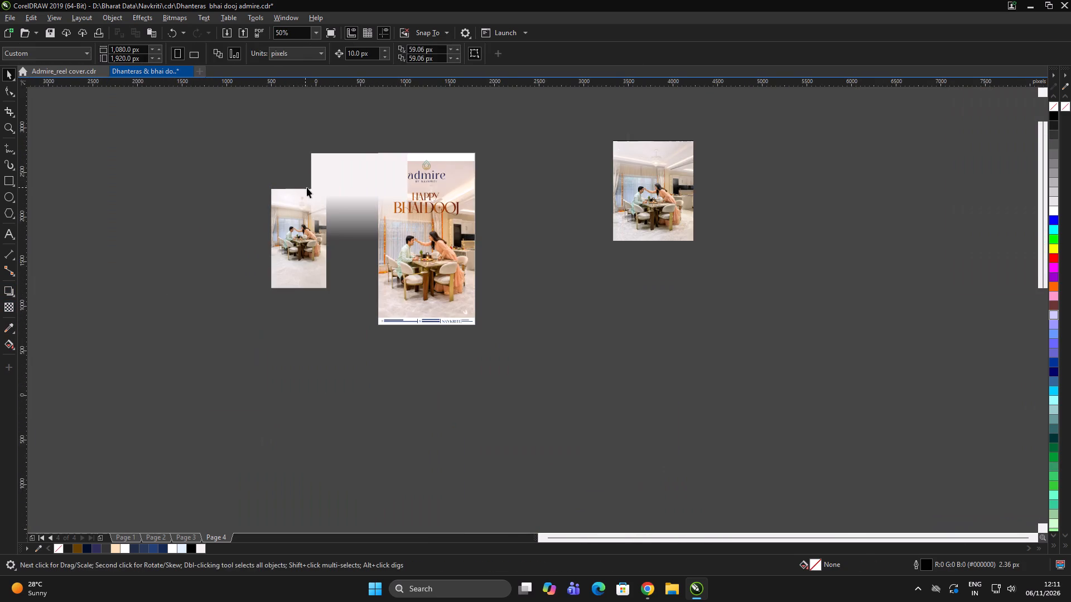
click(359, 178)
scroll(441, 179, up, 1)
shift+click(470, 176)
key(e)
key(c)
triple_click(638, 184)
click(643, 181)
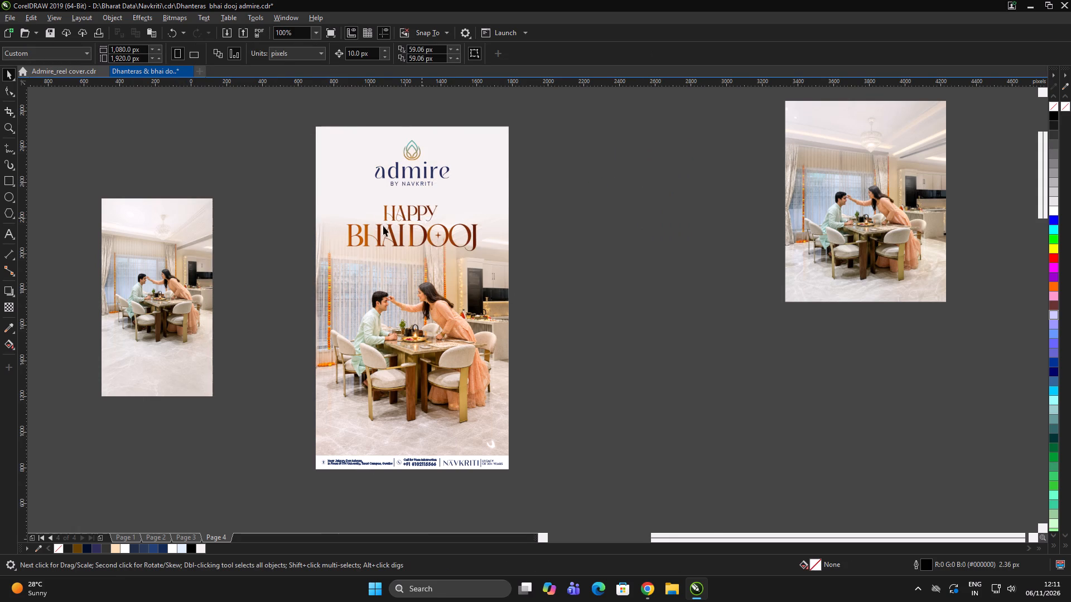
Examine the off-white fade overlay and the Bhai Dooj lettering on the post.
scroll(383, 226, up, 1)
scroll(601, 218, down, 2)
click(663, 227)
drag(663, 227, 655, 228)
scroll(586, 227, up, 2)
scroll(580, 227, down, 1)
click(575, 228)
click(763, 263)
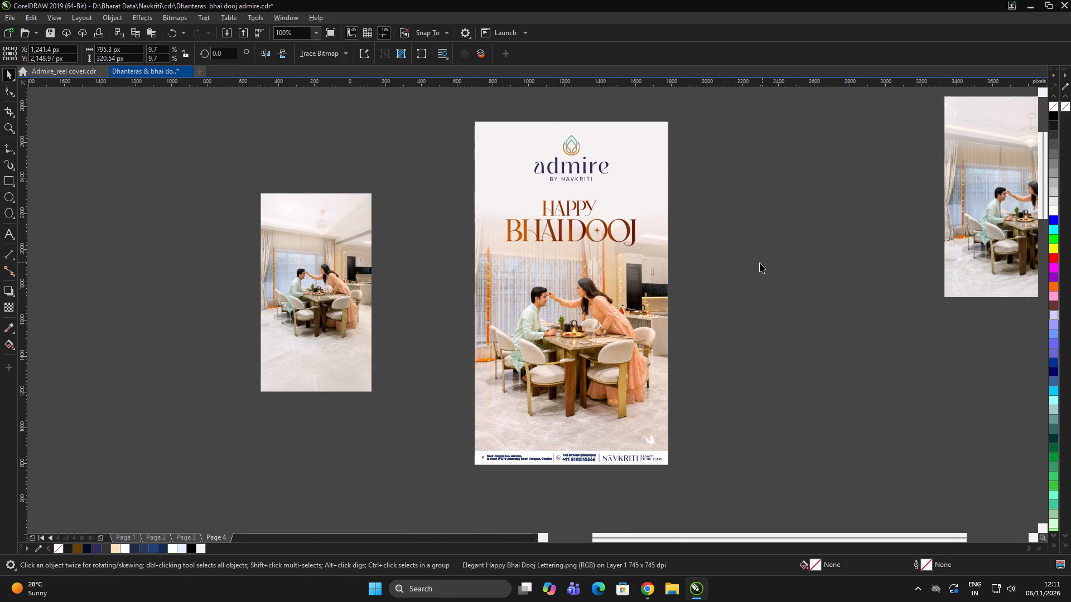
scroll(545, 212, up, 1)
click(508, 186)
click(447, 176)
scroll(449, 199, down, 2)
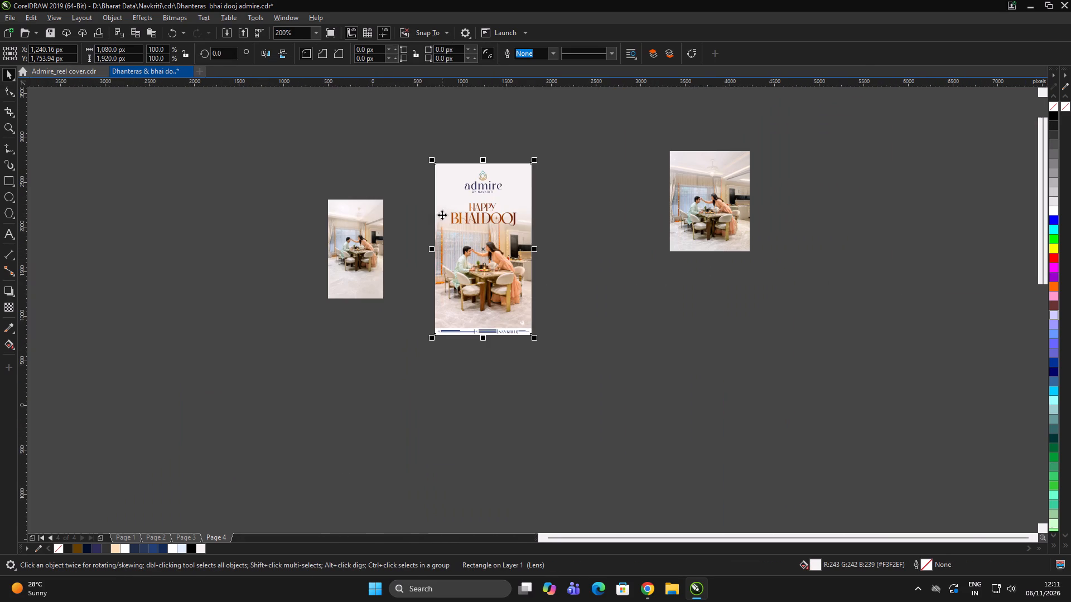
Lower the Happy Bhai Dooj lettering to a Y position of about 2,122 px and scale it down slightly about its centre.
key(g)
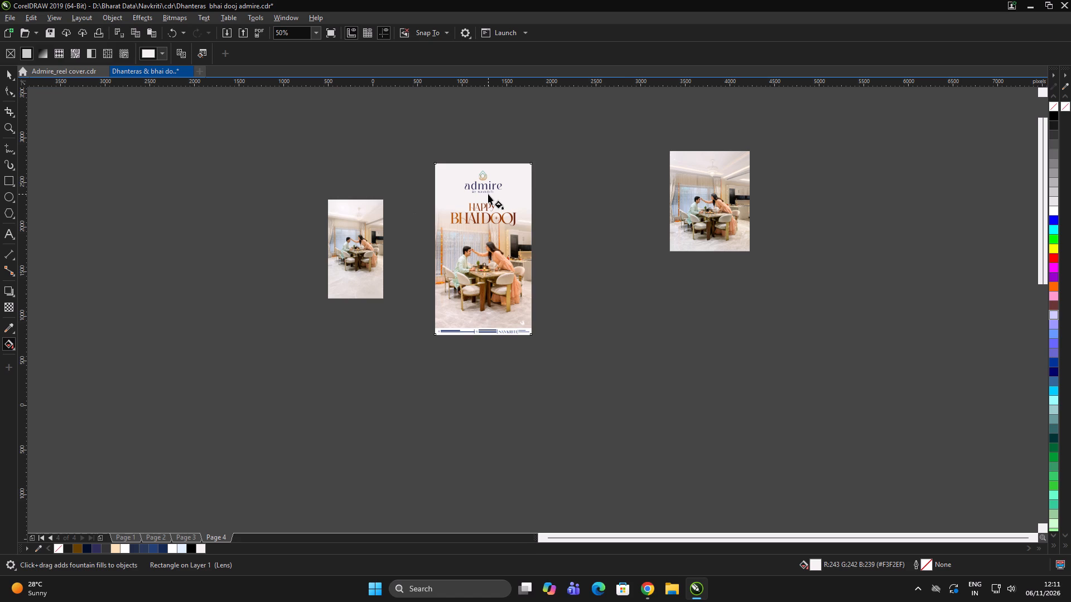
scroll(513, 227, up, 2)
click(511, 207)
key(space)
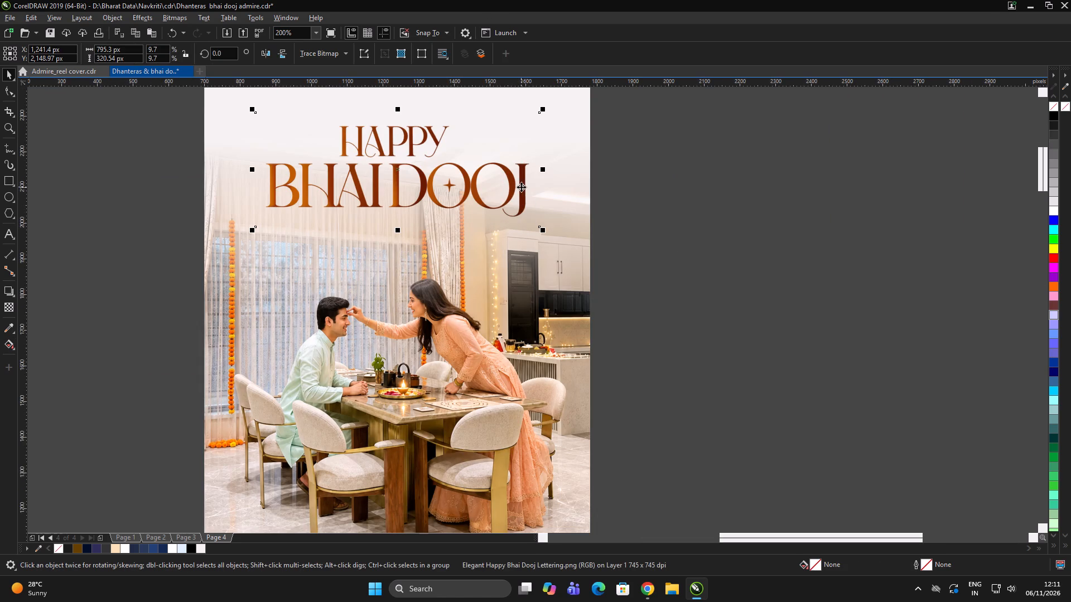
drag(521, 186, 521, 195)
drag(543, 241, 538, 244)
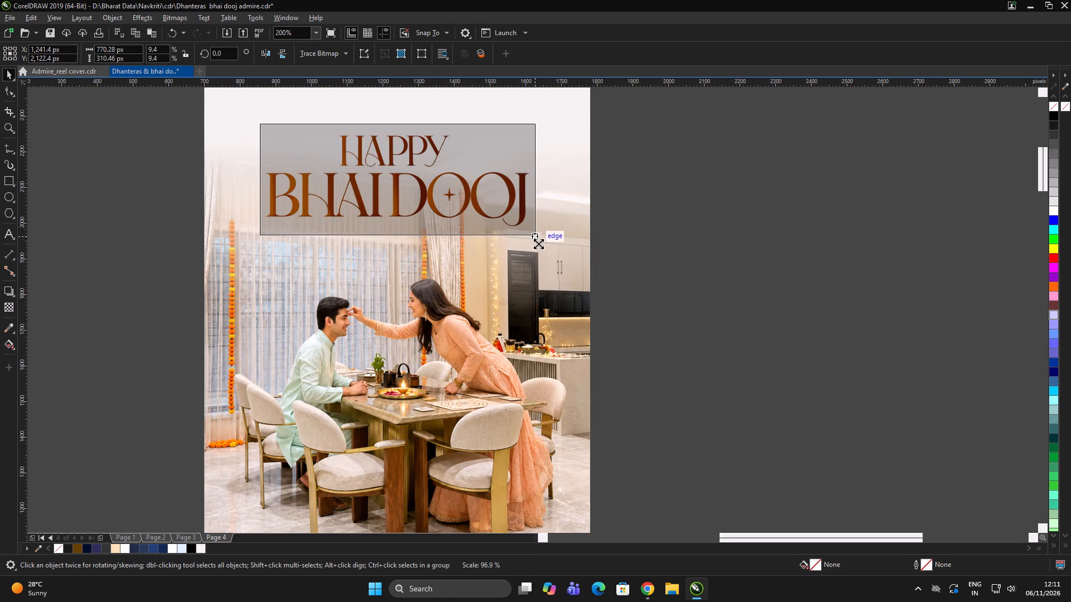
drag(538, 244, 538, 244)
scroll(380, 233, down, 2)
shift+click(471, 254)
double_click(514, 245)
double_click(509, 241)
Copy the thin ornamental divider under the Happy Bhai Dooj title of the taller Navkriti post on Page 2.
key(Page_Up)
scroll(441, 215, up, 1)
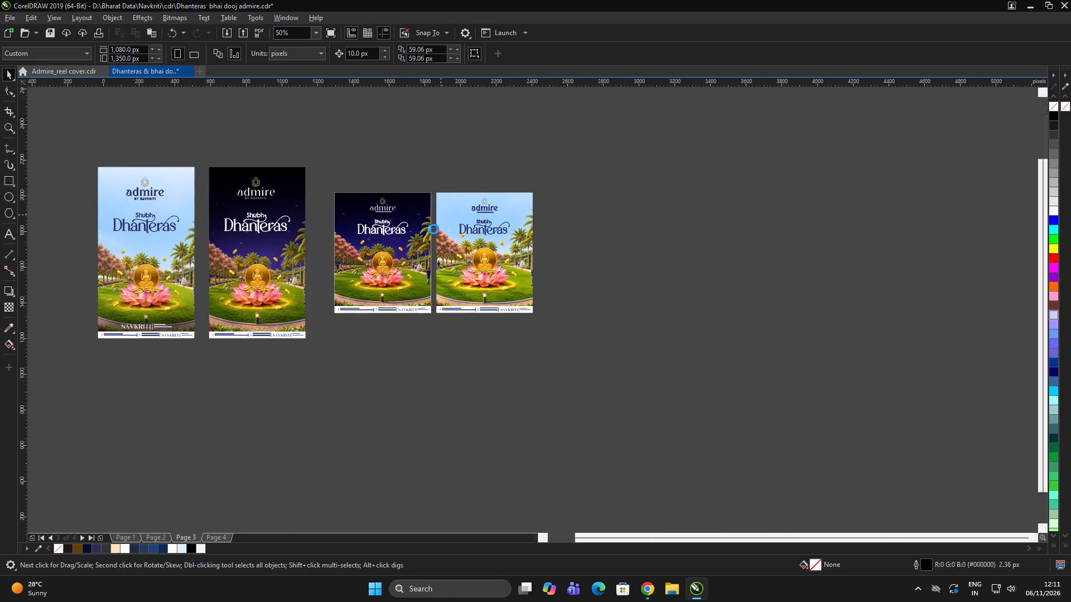
scroll(433, 229, up, 1)
scroll(554, 216, down, 3)
key(Page_Up)
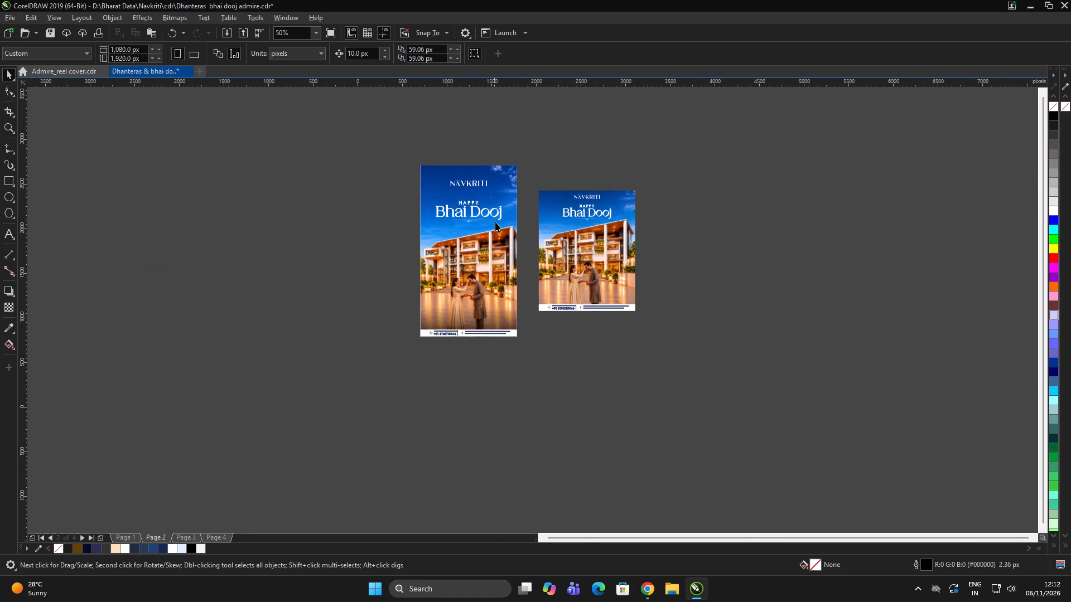
scroll(492, 222, up, 2)
drag(99, 190, 617, 233)
key(ctrl+c)
double_click(209, 257)
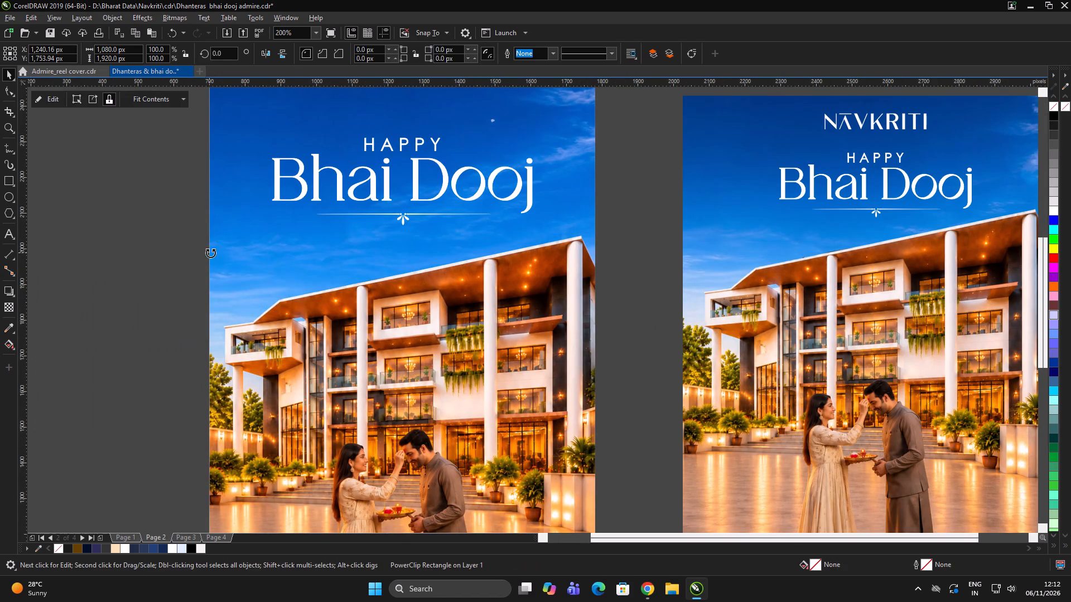
click(210, 253)
Paste the divider on the Page 4 post and place it just below the lettering at a Y position of about 1,964 px.
key(Page_Down)
key(Page_Down)
key(Page_Down)
click(611, 371)
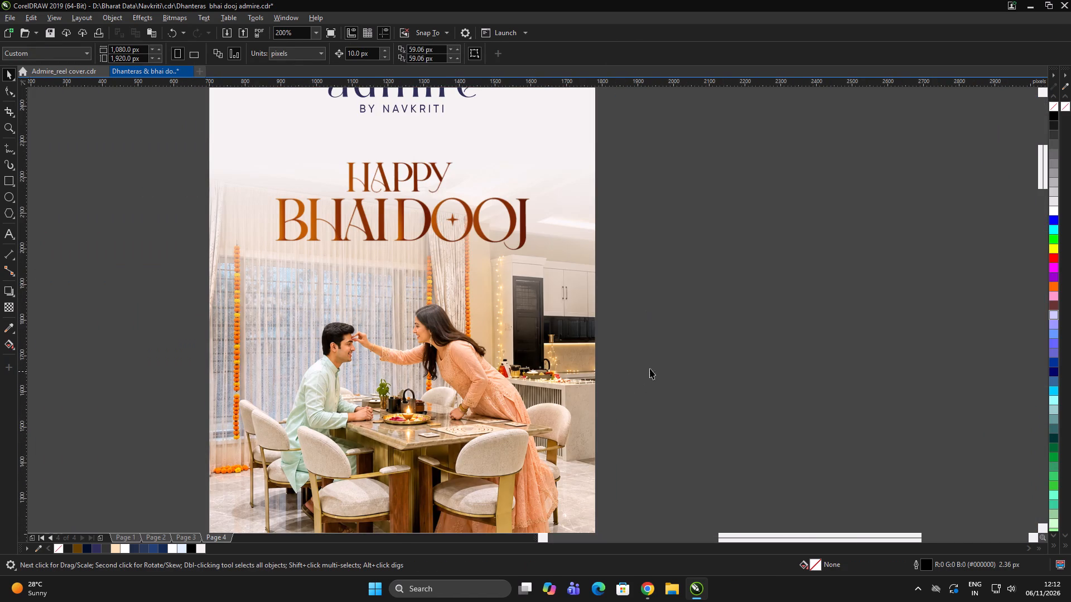
key(ctrl+v)
drag(402, 217, 399, 263)
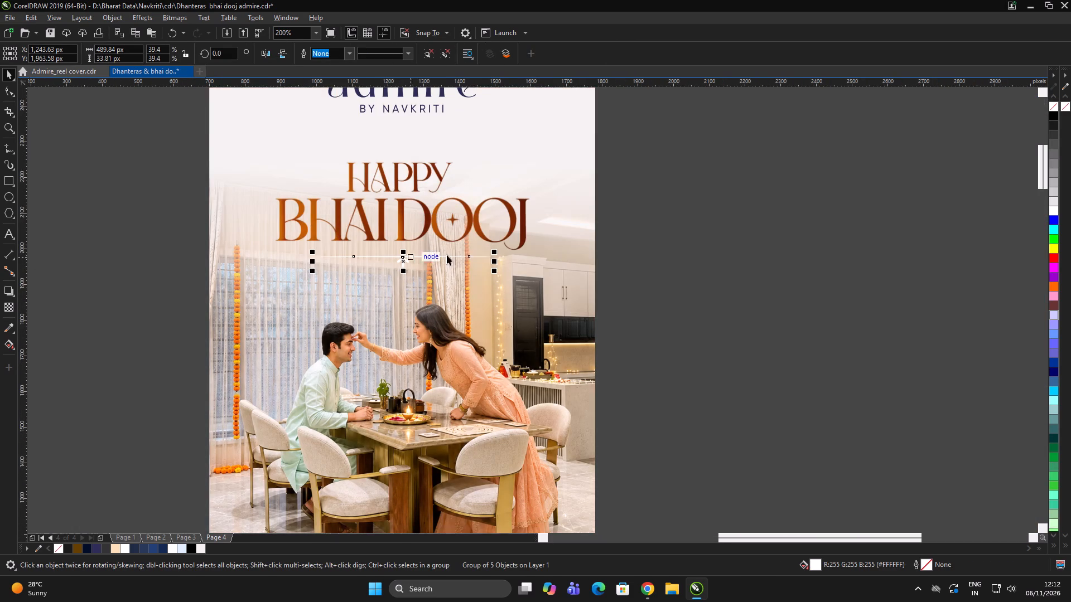
Fill the grouped divider below the lettering with brown #664002 and scale it down slightly about its centre.
key(ctrl+g)
click(75, 545)
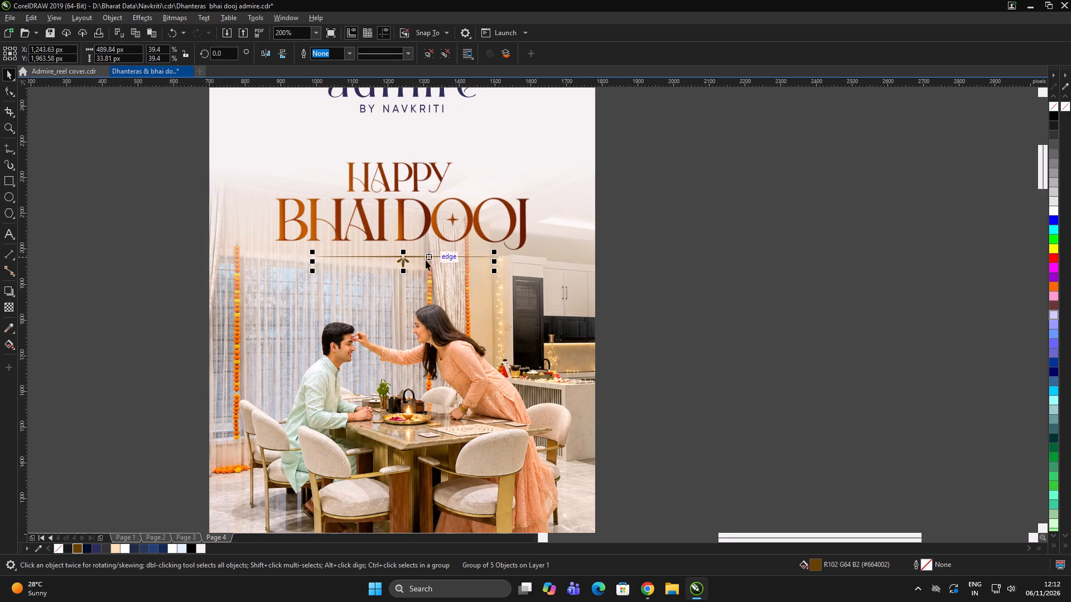
double_click(701, 235)
drag(710, 229, 93, 316)
drag(497, 273, 491, 277)
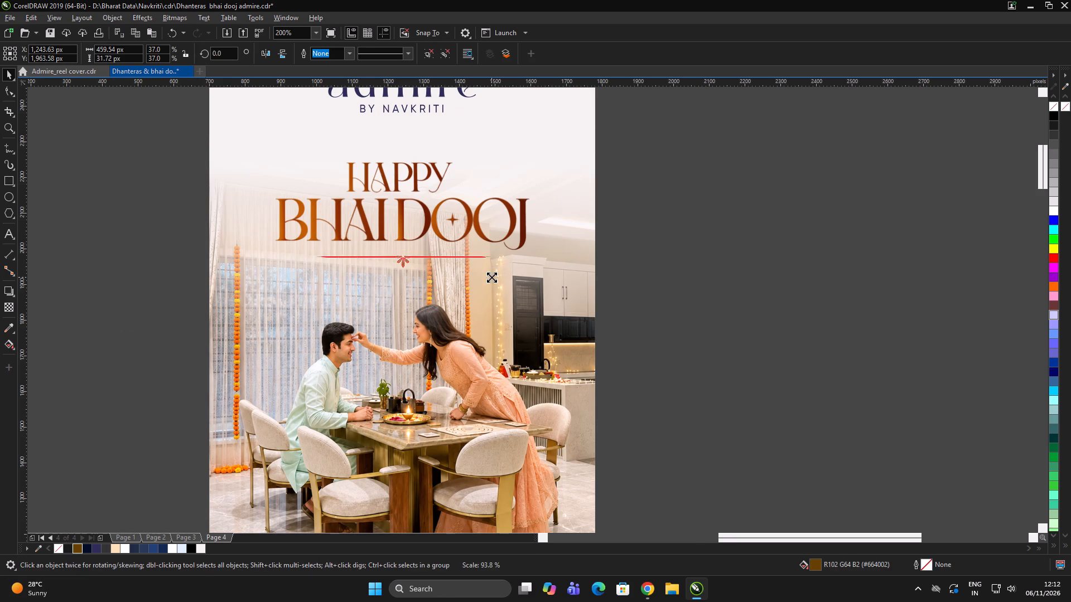
drag(491, 277, 489, 281)
scroll(440, 281, down, 2)
key(ctrl+g)
ctrl+double_click(649, 280)
scroll(428, 296, up, 2)
click(541, 288)
scroll(427, 271, down, 1)
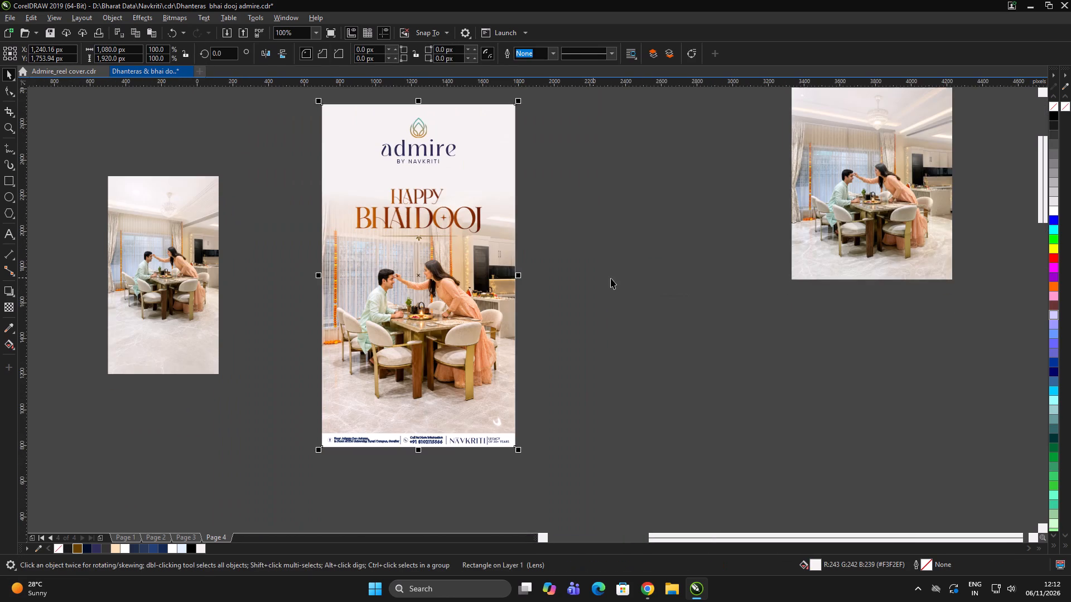
double_click(611, 278)
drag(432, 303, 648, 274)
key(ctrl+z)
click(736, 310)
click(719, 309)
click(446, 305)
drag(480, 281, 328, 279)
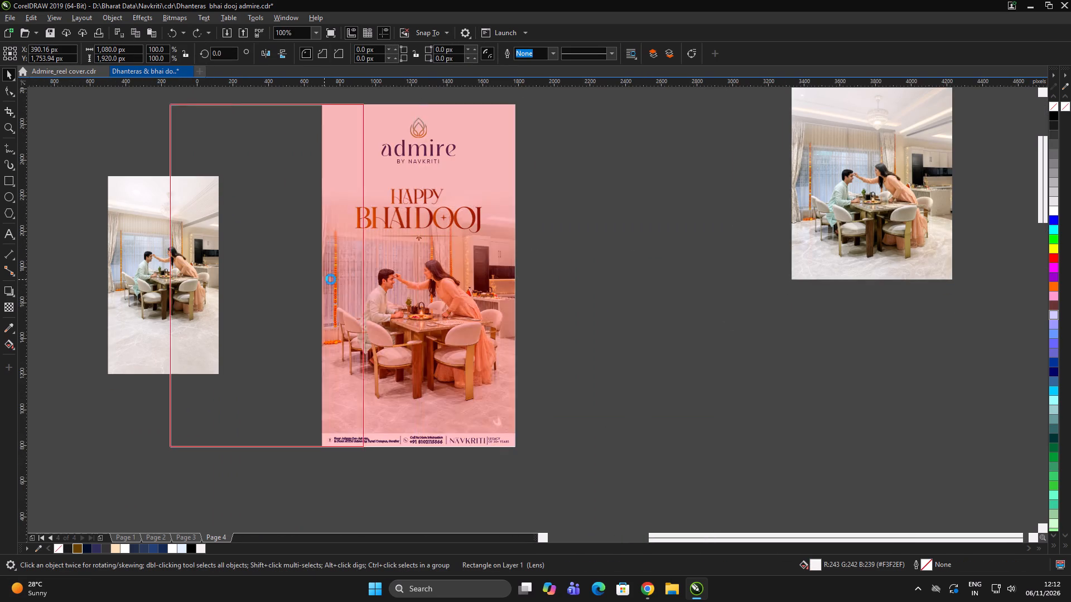
Shift the large dining photo inside the Bhai Dooj post slightly downward, with the white fade overlay set aside.
alt+click(506, 329)
click(481, 299)
click(636, 376)
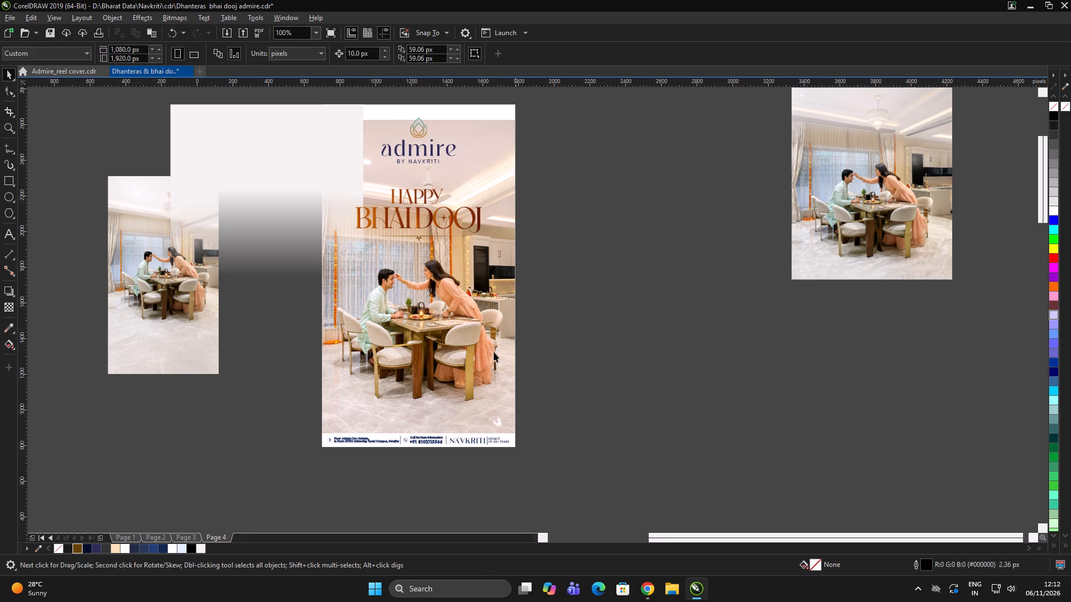
alt+click(491, 351)
shift+click(528, 494)
drag(482, 394, 481, 399)
click(487, 361)
click(627, 354)
drag(627, 354, 580, 346)
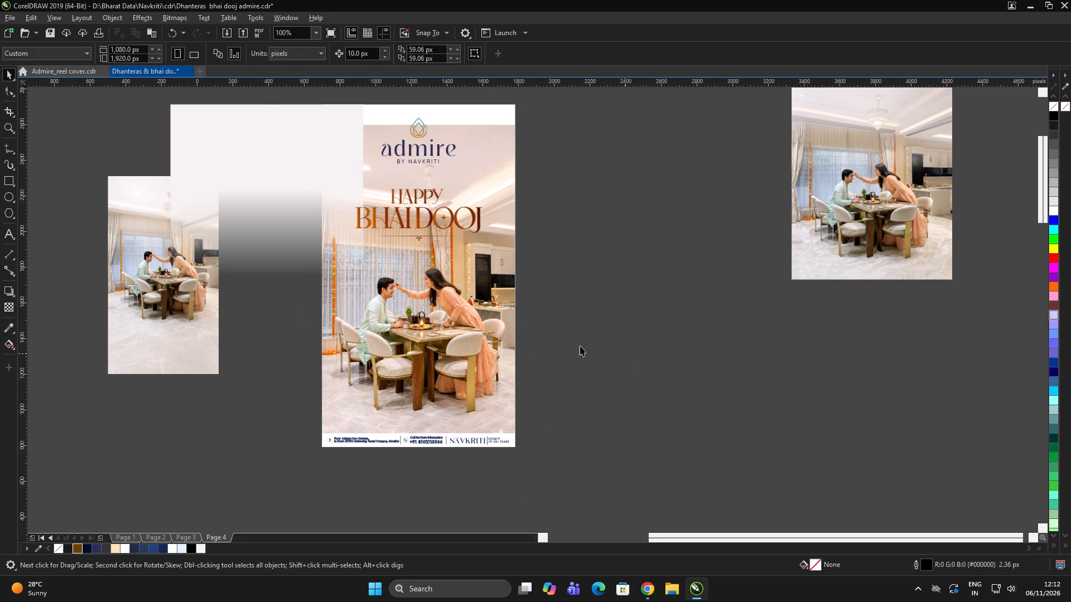
drag(580, 346, 615, 352)
Put the white fade overlay back over the post by aligning it horizontally centred with the dining photo.
click(291, 259)
shift+click(421, 319)
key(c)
triple_click(717, 289)
Raise the Happy Bhai Dooj lettering and its brown divider together to a Y position of about 2,135 px.
click(454, 208)
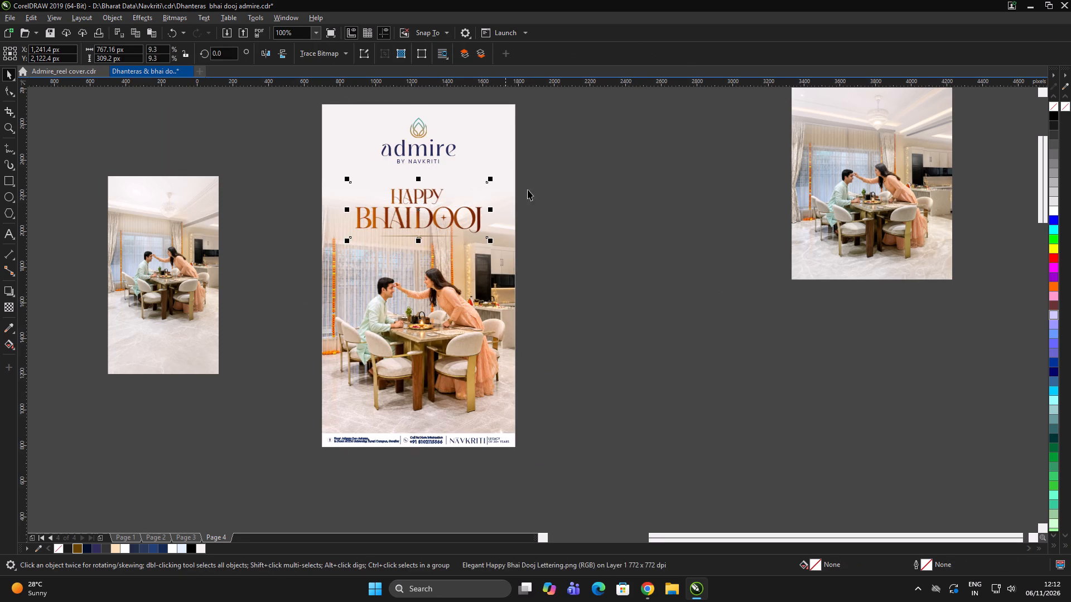
drag(582, 166, 215, 299)
scroll(432, 216, up, 1)
drag(439, 222, 442, 215)
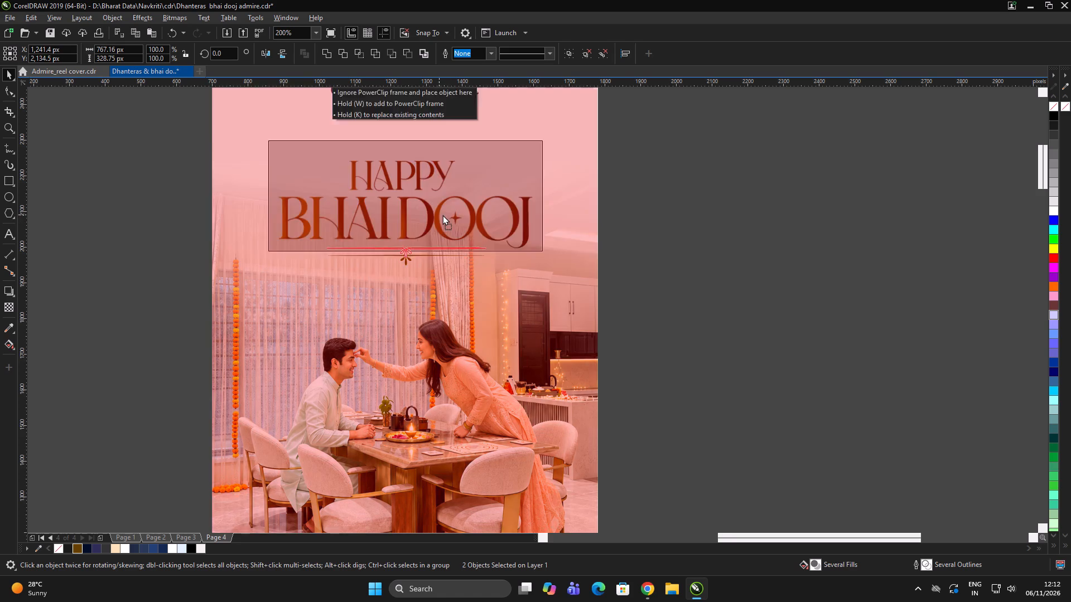
drag(442, 215, 442, 214)
scroll(391, 288, down, 2)
scroll(404, 228, up, 1)
Scale the Happy Bhai Dooj lettering and its divider up slightly together.
click(386, 243)
click(495, 302)
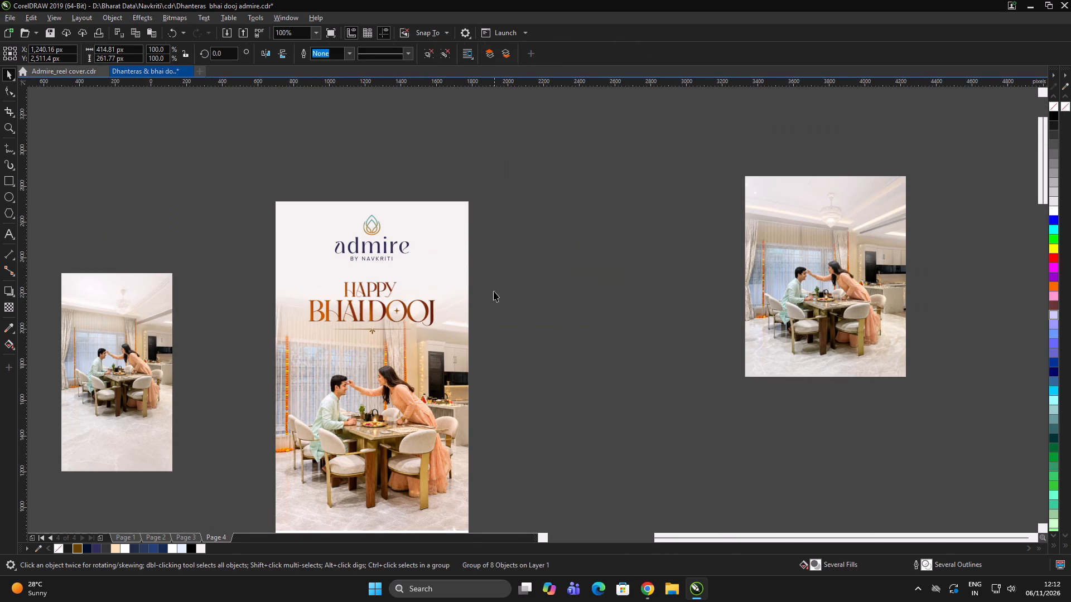
drag(526, 267, 221, 394)
drag(444, 338, 447, 343)
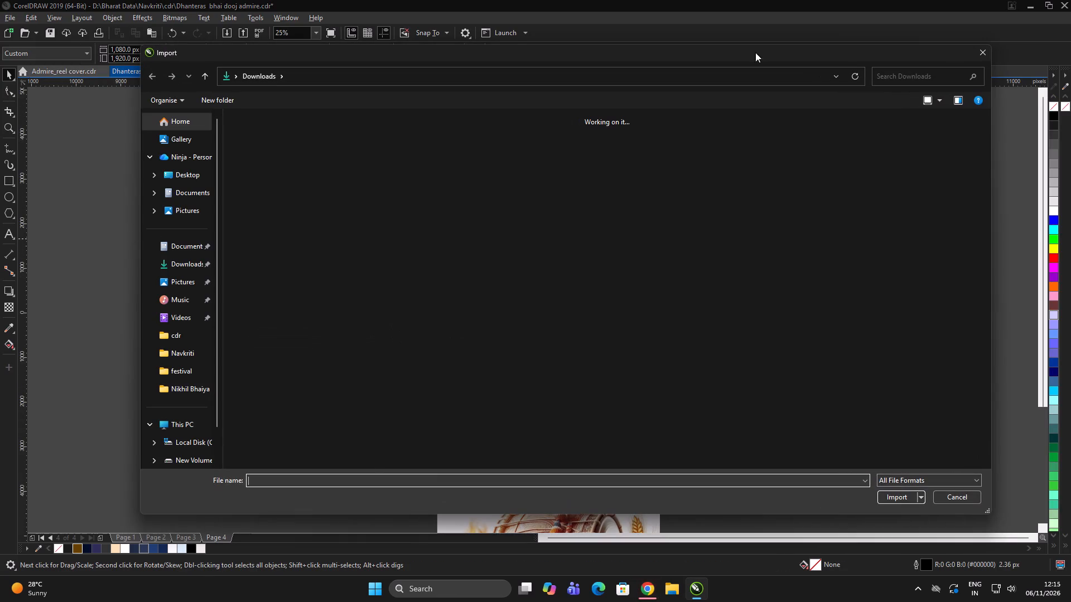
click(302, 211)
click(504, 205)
Switch to Chrome and save the 1080x1920 image to Downloads as the PNG "Joyful Living Room Peekaboo".
key(alt+Tab)
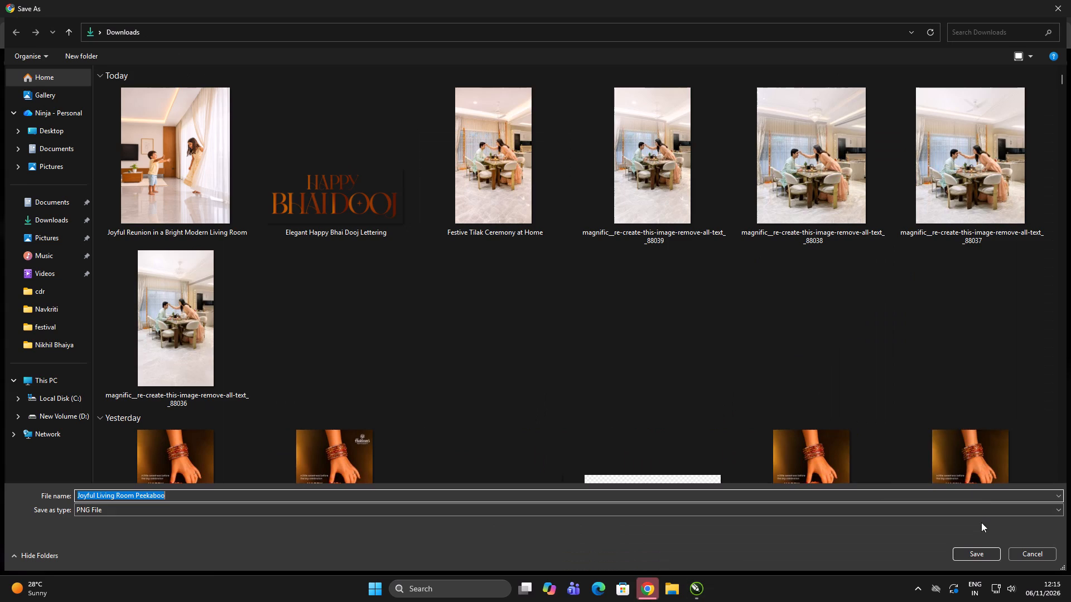
click(970, 557)
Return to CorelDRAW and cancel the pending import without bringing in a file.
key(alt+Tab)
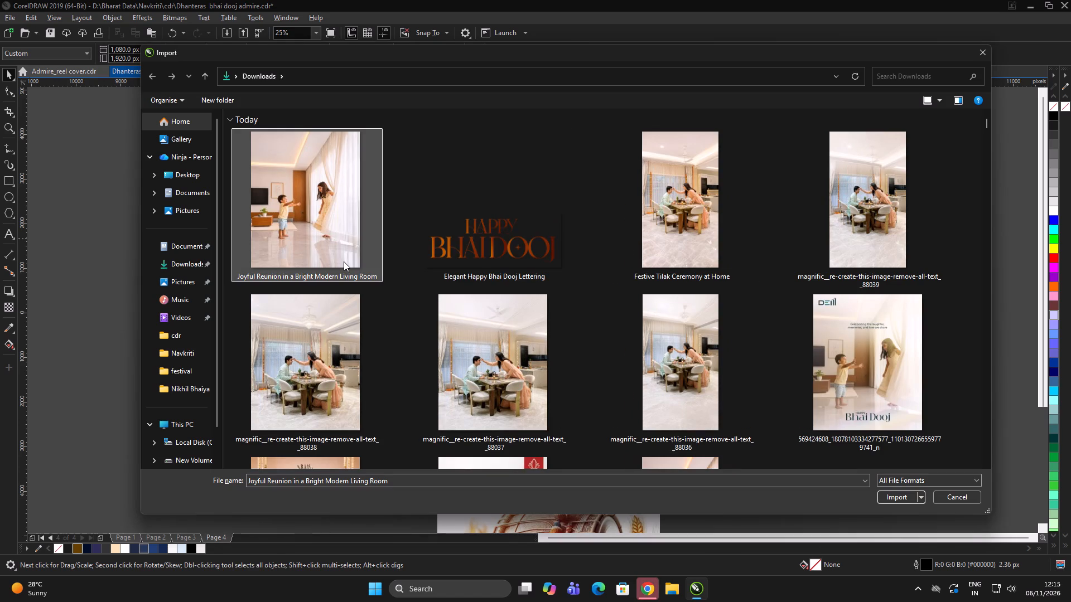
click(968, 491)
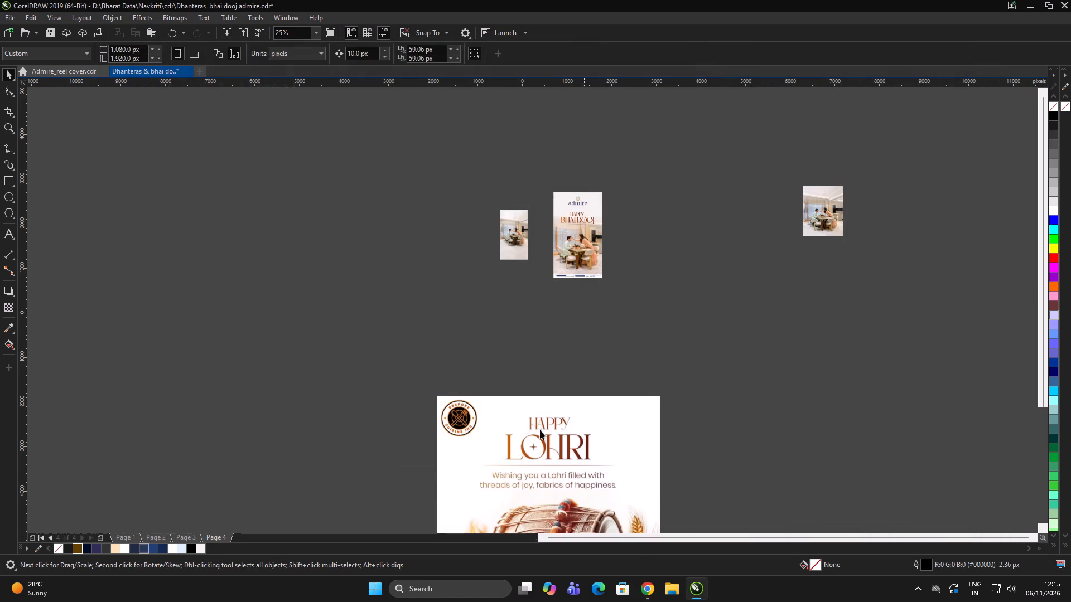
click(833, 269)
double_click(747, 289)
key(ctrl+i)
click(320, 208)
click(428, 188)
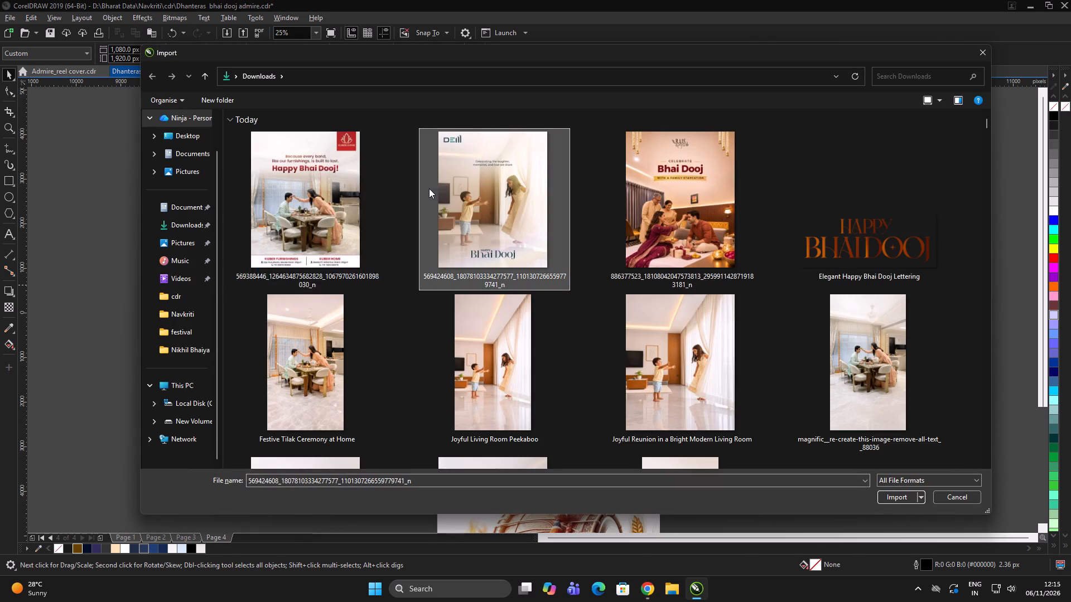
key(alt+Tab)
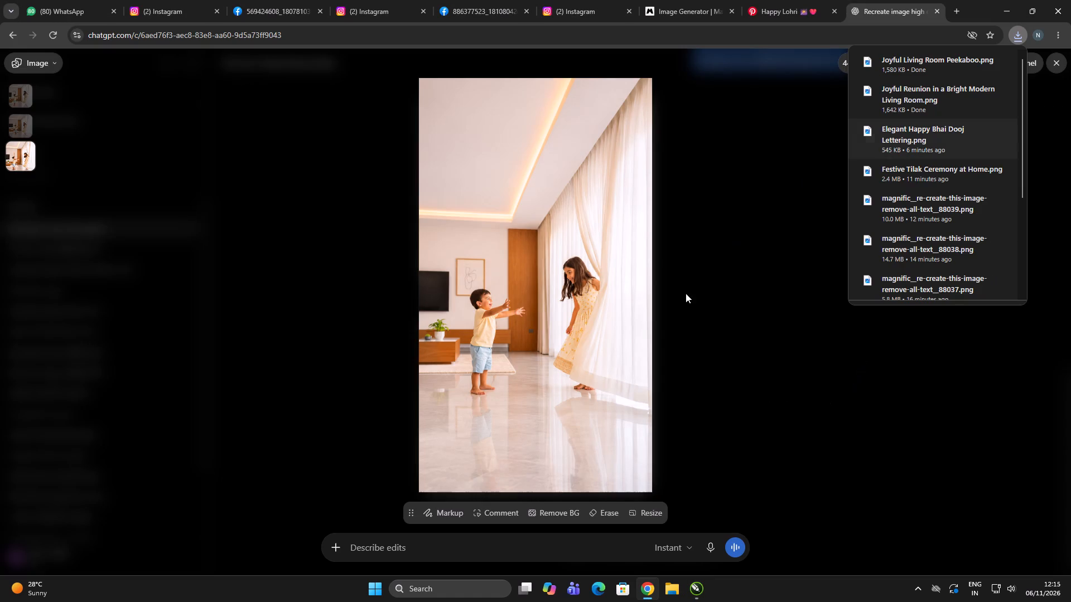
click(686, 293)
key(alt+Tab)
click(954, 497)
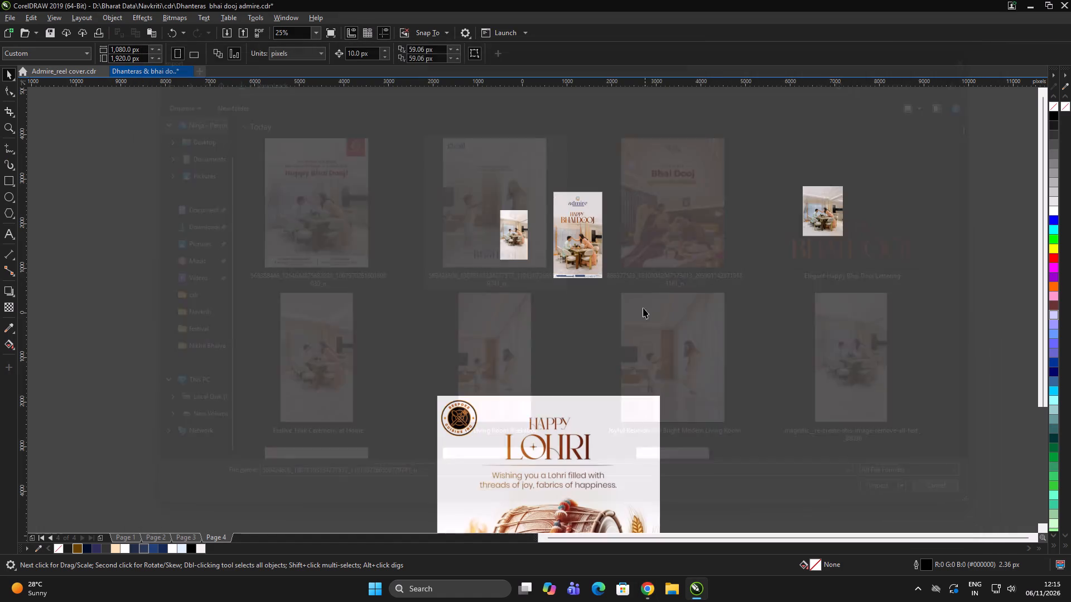
Import the PNG "Joyful Living Room Peekaboo" at about 1038 by 1844 px beside the dining post and vertically centre-align it with that post.
click(643, 305)
click(687, 300)
click(693, 298)
scroll(650, 208, up, 1)
double_click(691, 205)
click(694, 205)
key(ctrl+i)
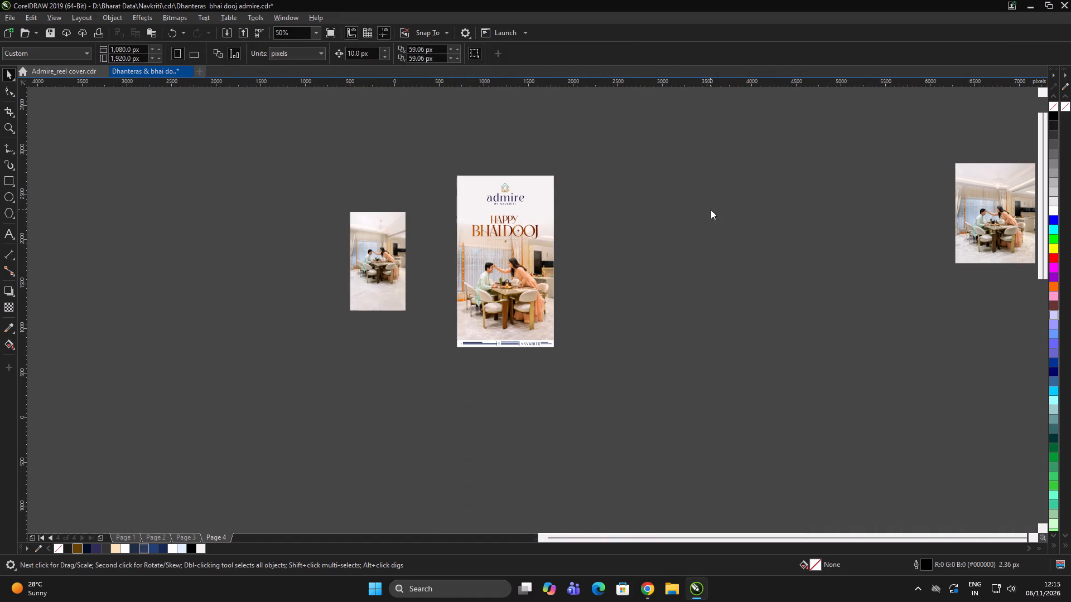
click(333, 173)
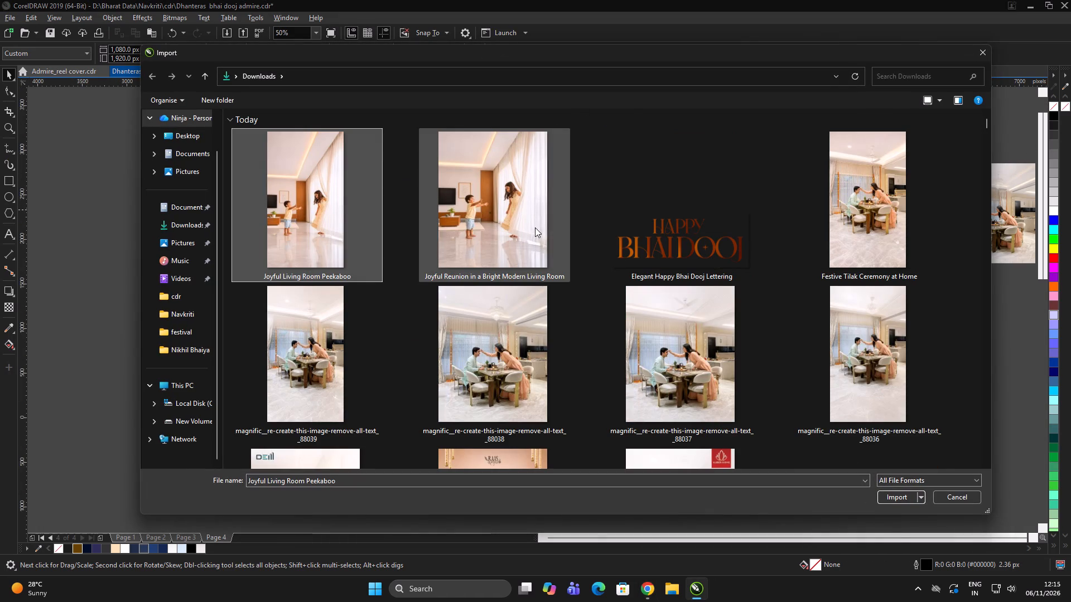
click(896, 493)
drag(586, 157, 688, 321)
click(766, 321)
drag(757, 315, 734, 313)
click(643, 272)
shift+click(483, 273)
key(e)
click(752, 342)
click(758, 343)
Set the imported children's image to 1080 px wide and 1920 px high.
click(657, 278)
click(120, 42)
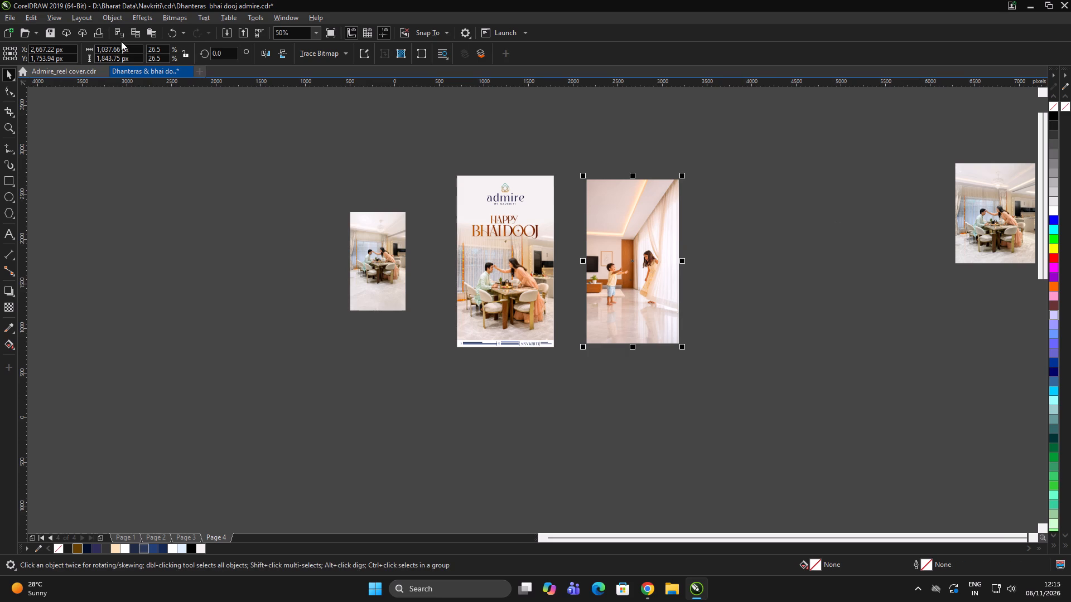
click(118, 50)
key(ctrl+a)
text(1080)
key(Tab)
text(1920)
key(Return)
Copy the white fade rectangle from the dining post onto the children's image and centre it horizontally there.
scroll(289, 0, up, 1)
click(847, 205)
drag(847, 204, 816, 204)
drag(840, 138, 576, 230)
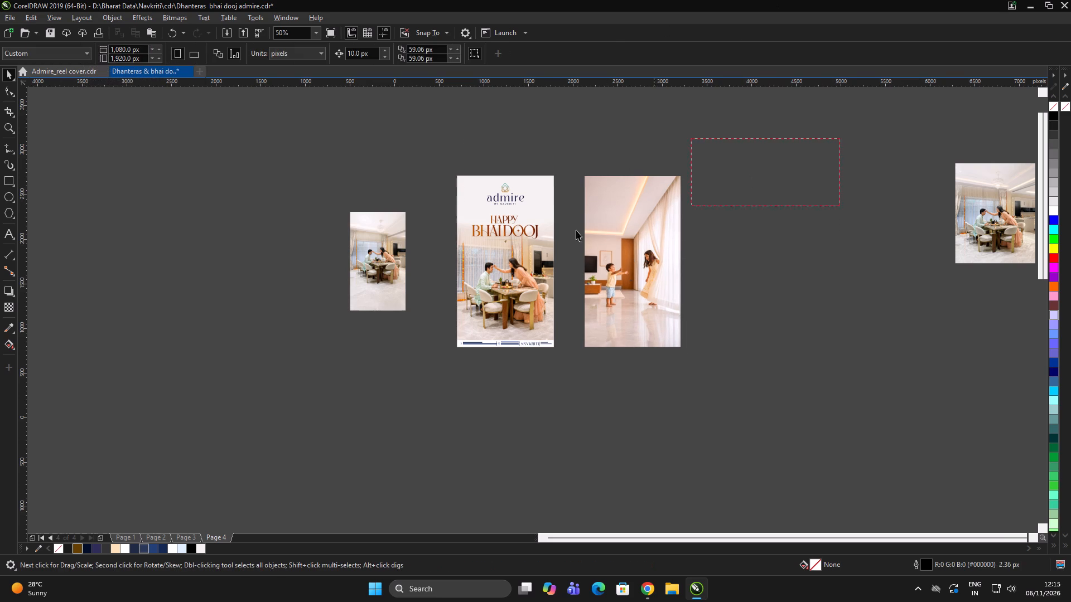
drag(576, 230, 418, 266)
click(525, 281)
drag(508, 275, 557, 273)
shift+right_click(557, 273)
shift+click(666, 253)
key(c)
double_click(773, 251)
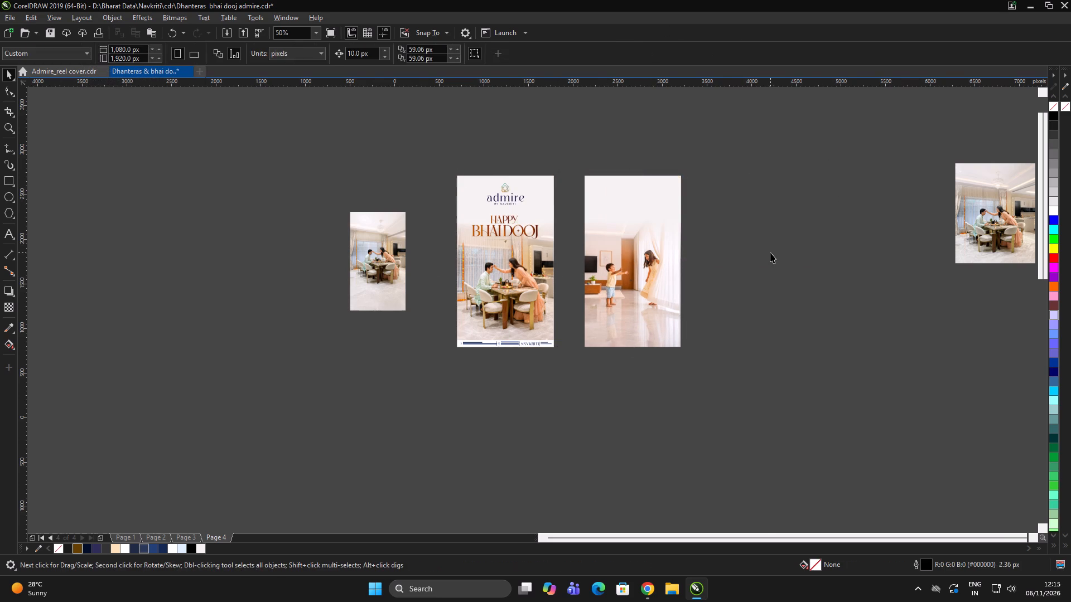
Move the copied fade rectangle off the children's image and fill it with a pale pink sampled from that image.
scroll(625, 223, up, 1)
click(631, 217)
drag(645, 211, 879, 214)
click(934, 227)
click(601, 274)
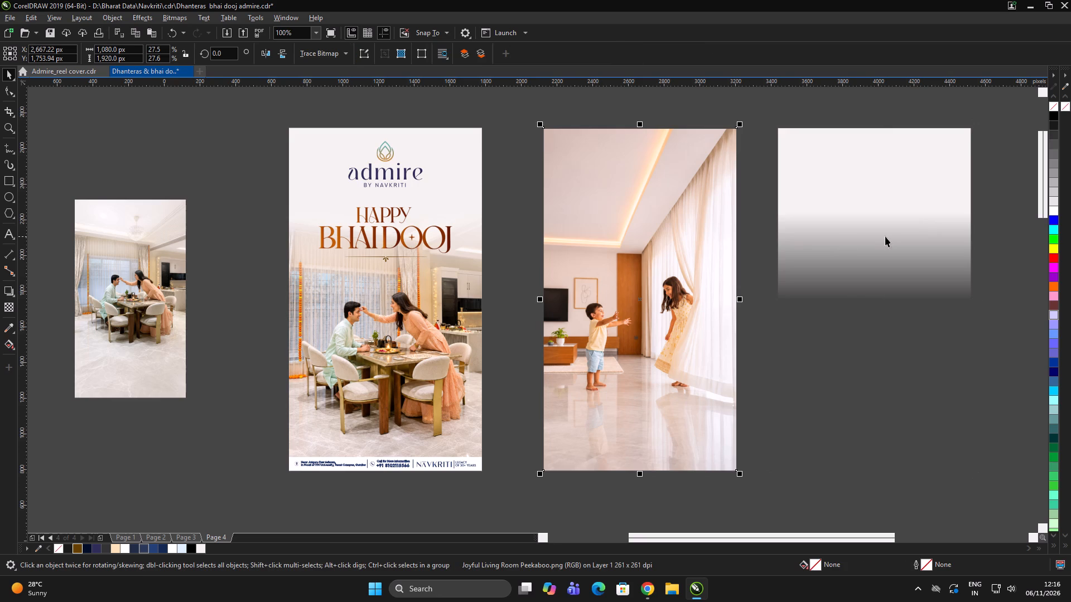
click(850, 238)
scroll(691, 164, up, 1)
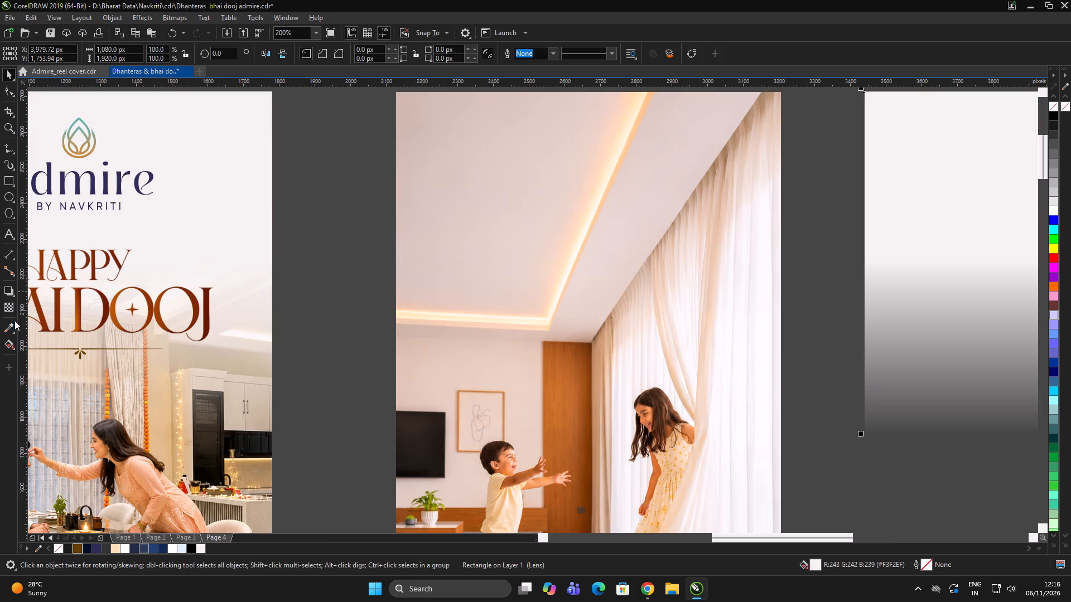
scroll(12, 325, down, 2)
click(9, 327)
click(592, 264)
scroll(470, 222, down, 5)
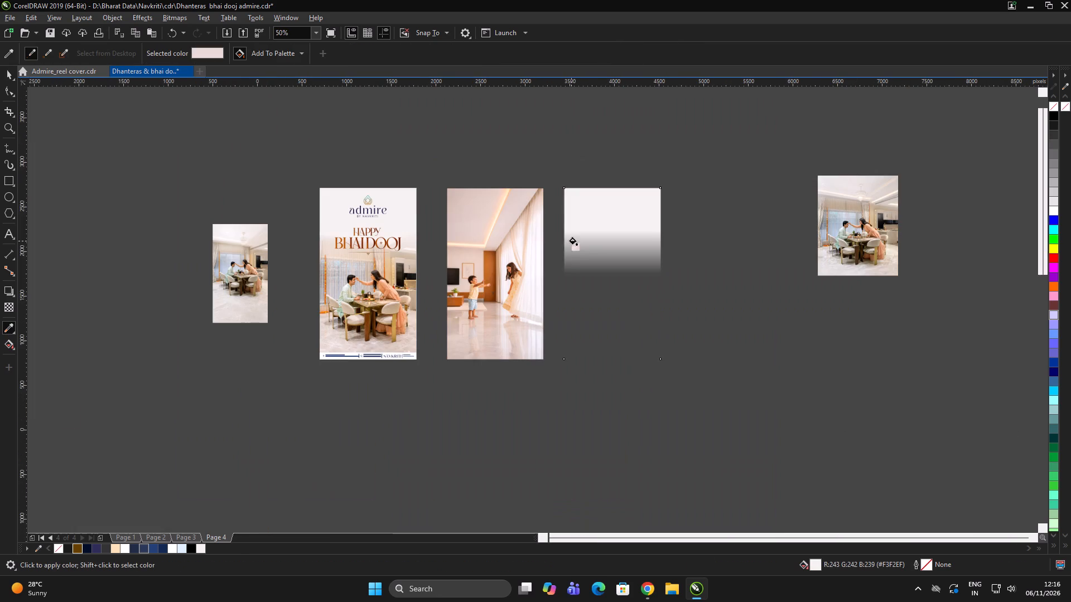
click(607, 225)
key(space)
click(679, 318)
click(577, 168)
Centre the pink fade rectangle horizontally over the children's image.
click(617, 219)
shift+click(443, 297)
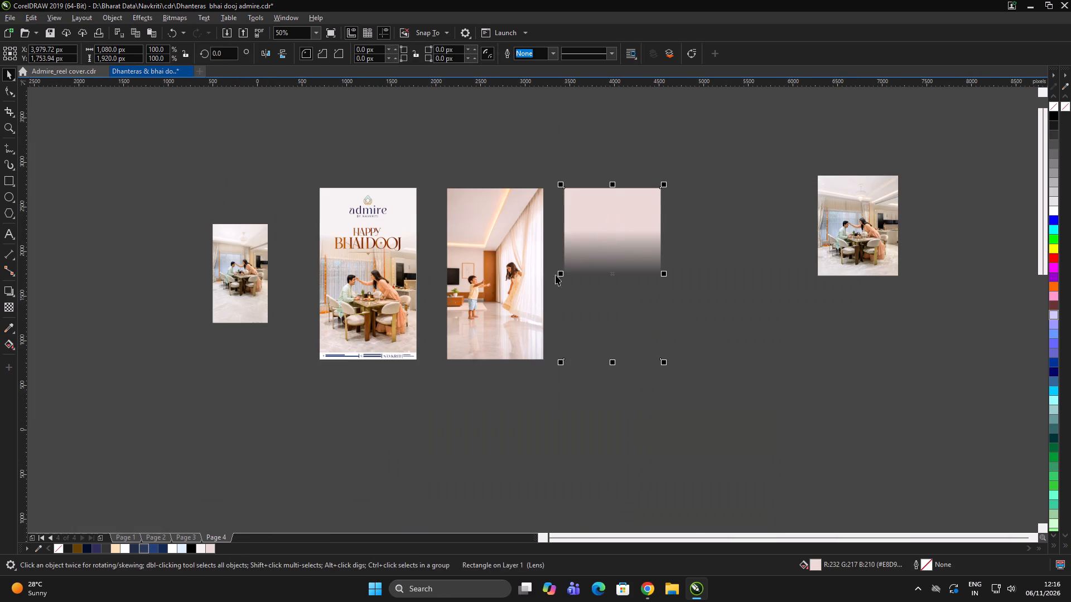
key(c)
click(771, 238)
click(776, 234)
scroll(616, 241, up, 1)
click(615, 239)
shift+click(367, 289)
key(c)
double_click(716, 251)
double_click(659, 197)
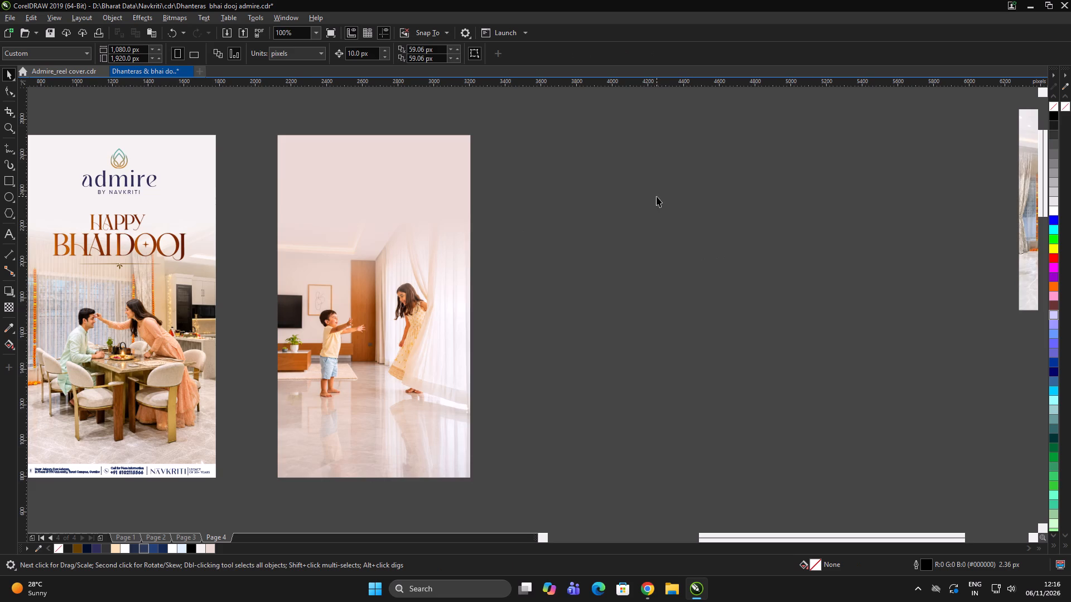
Copy the white NAVKRITI logo from the taller Bhai Dooj post on Page 2.
scroll(592, 211, down, 1)
double_click(621, 206)
scroll(440, 195, up, 1)
click(459, 133)
scroll(493, 226, down, 2)
key(Page_Up)
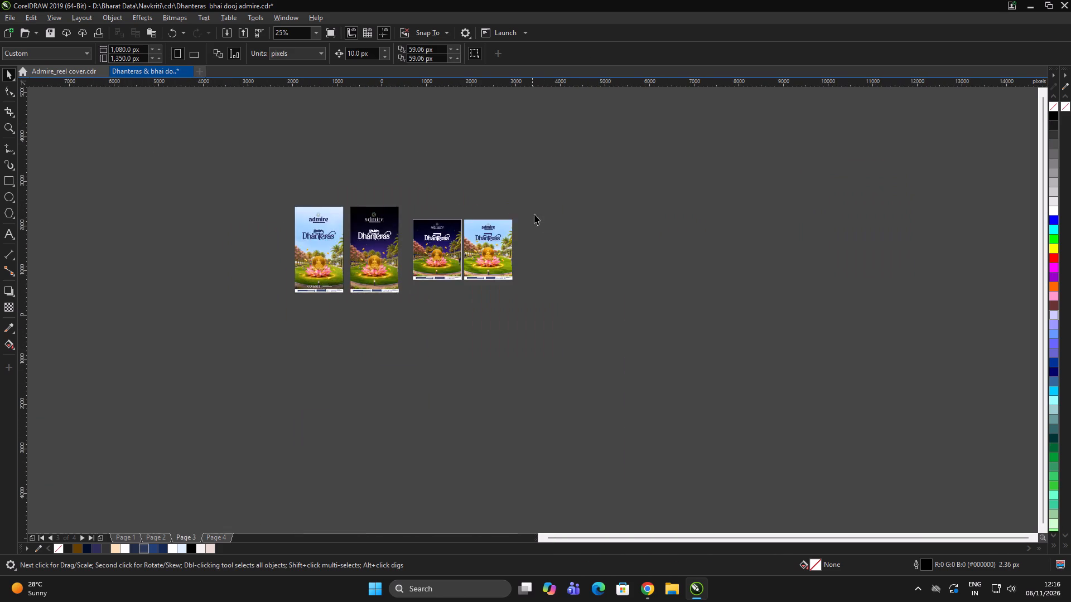
key(Page_Up)
key(Page_Up)
scroll(449, 212, up, 1)
key(Page_Down)
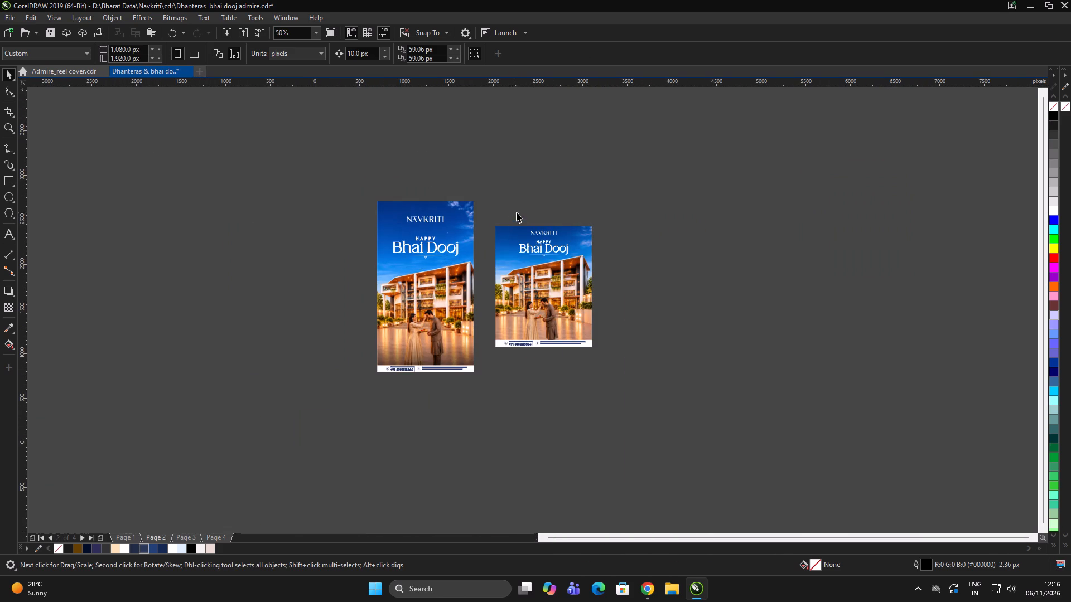
click(543, 188)
drag(659, 176, 329, 284)
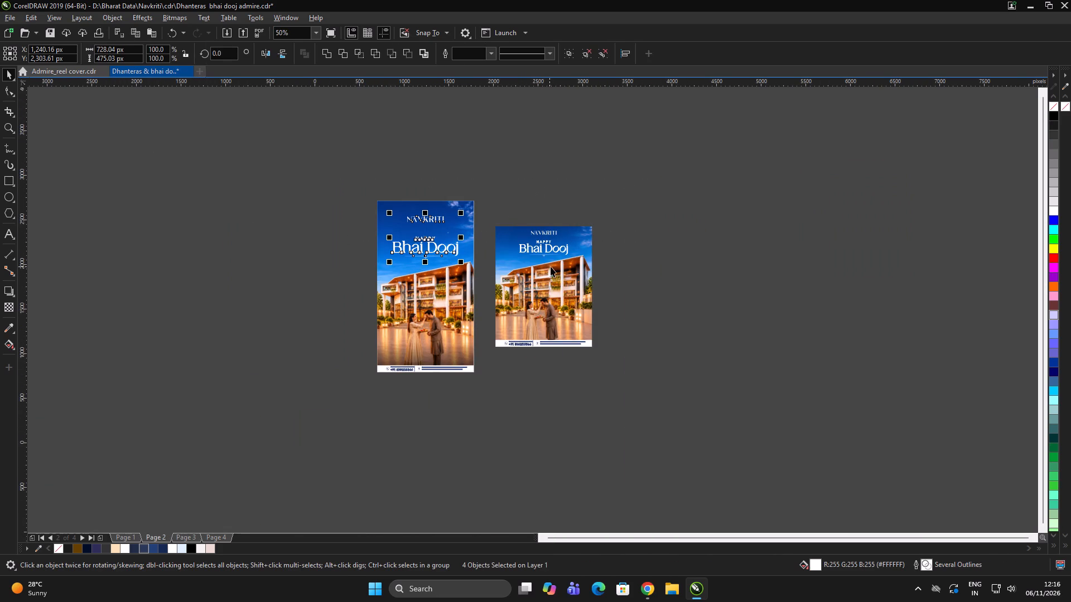
drag(514, 174, 349, 230)
key(ctrl+c)
double_click(725, 231)
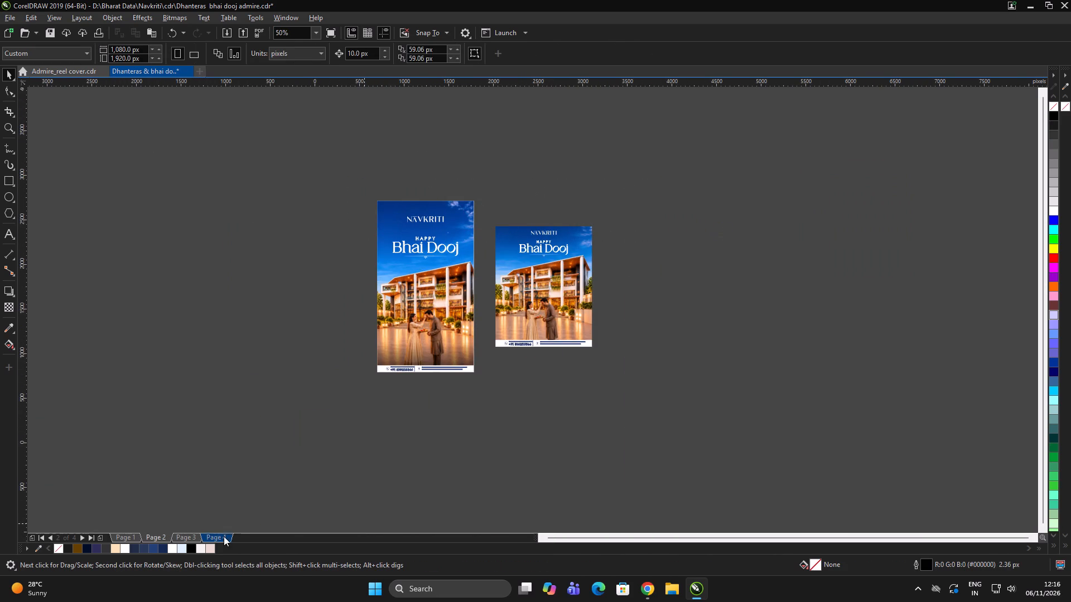
Paste the NAVKRITI logo onto Page 4, group it and centre it horizontally over the children's image.
click(223, 536)
click(524, 399)
click(533, 396)
key(ctrl+v)
key(ctrl+g)
shift+click(560, 312)
key(c)
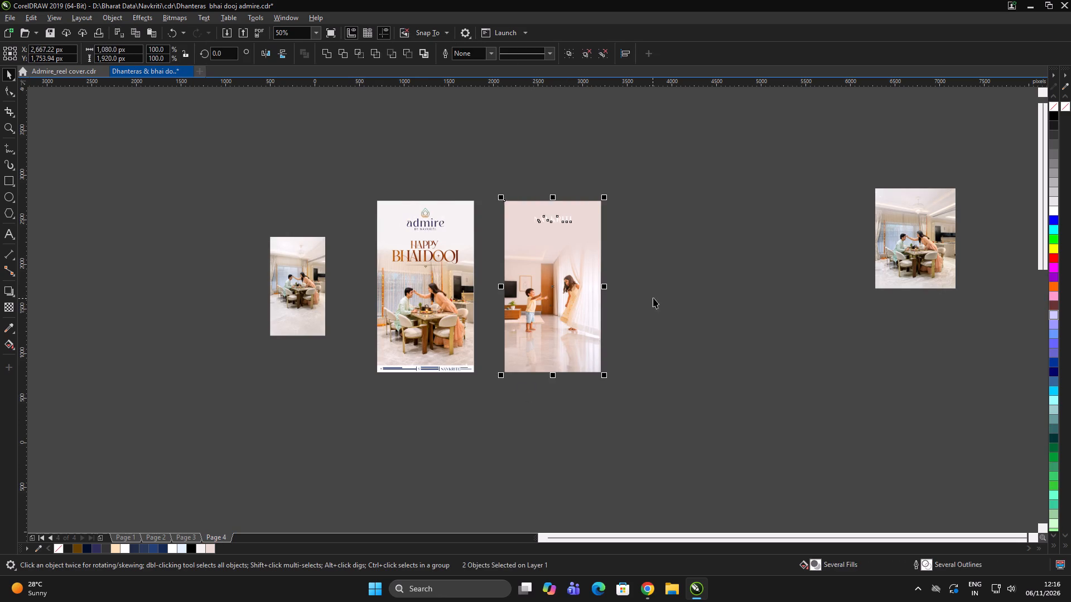
click(654, 298)
Fill the NAVKRITI logo on the children's image with dark navy #142953.
scroll(570, 227, up, 1)
drag(774, 164, 356, 275)
scroll(605, 234, up, 1)
scroll(466, 179, down, 2)
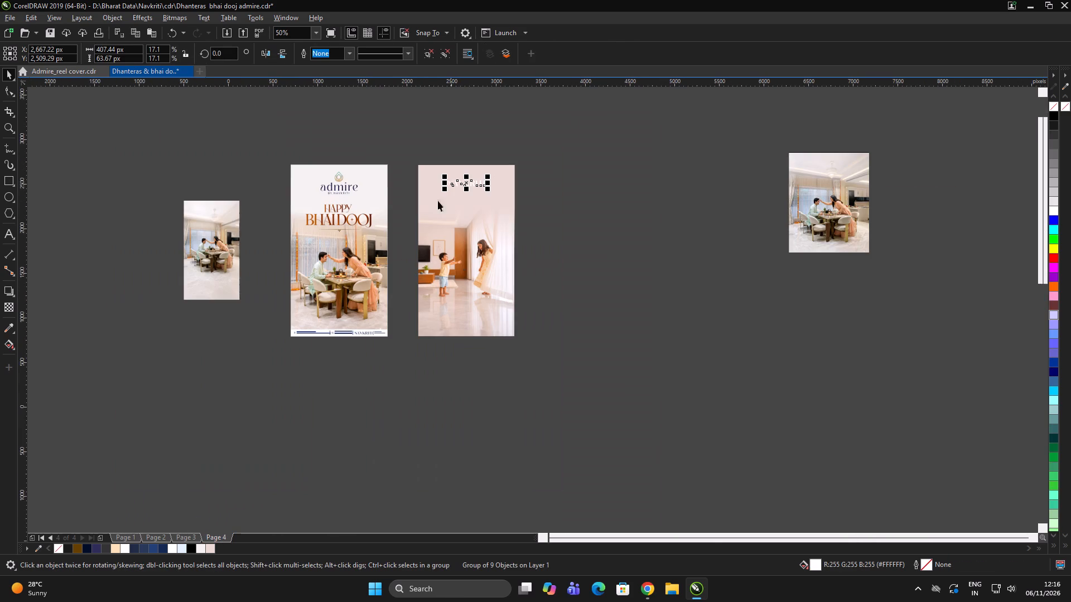
click(163, 548)
double_click(625, 338)
Ungroup the white "Happy Bhai Dooj" title on the Page 1 post.
scroll(479, 189, up, 1)
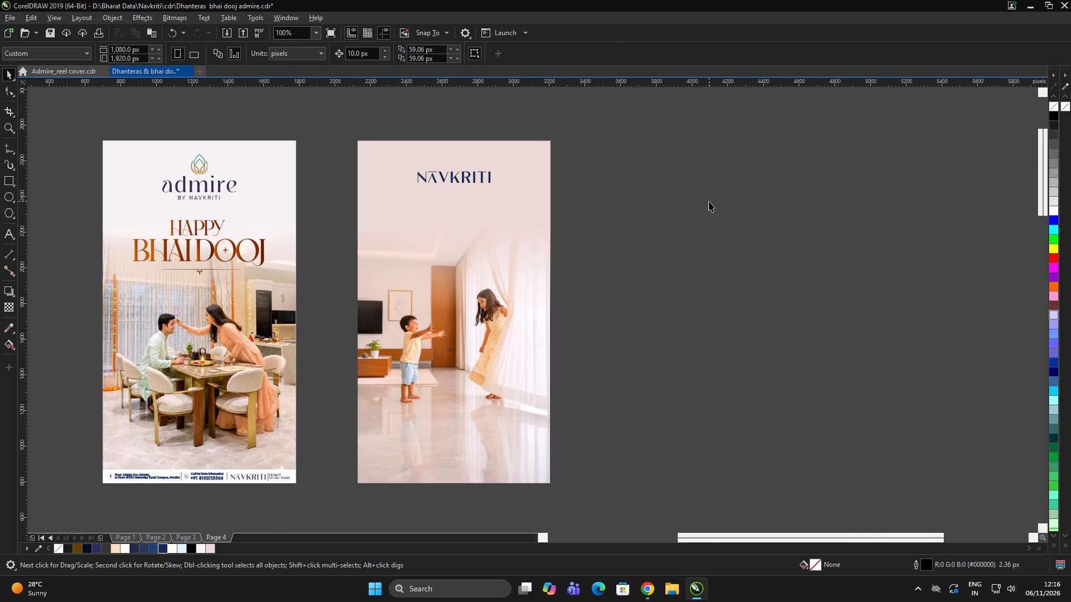
triple_click(709, 201)
click(710, 200)
key(Page_Up)
double_click(710, 202)
click(688, 290)
click(688, 285)
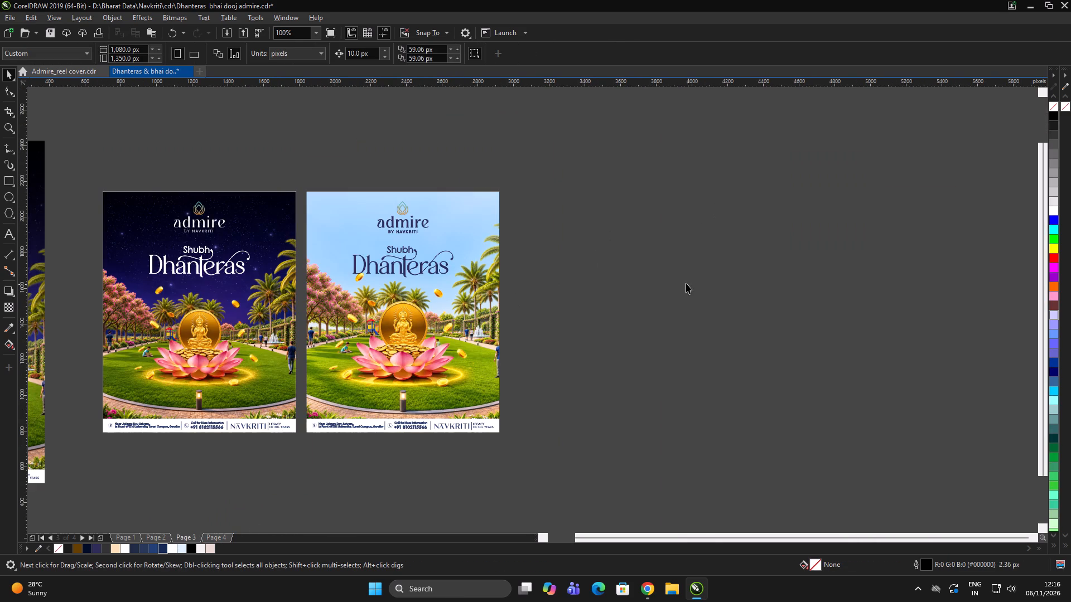
click(686, 281)
key(Page_Up)
key(Page_Up)
drag(596, 304, 79, 211)
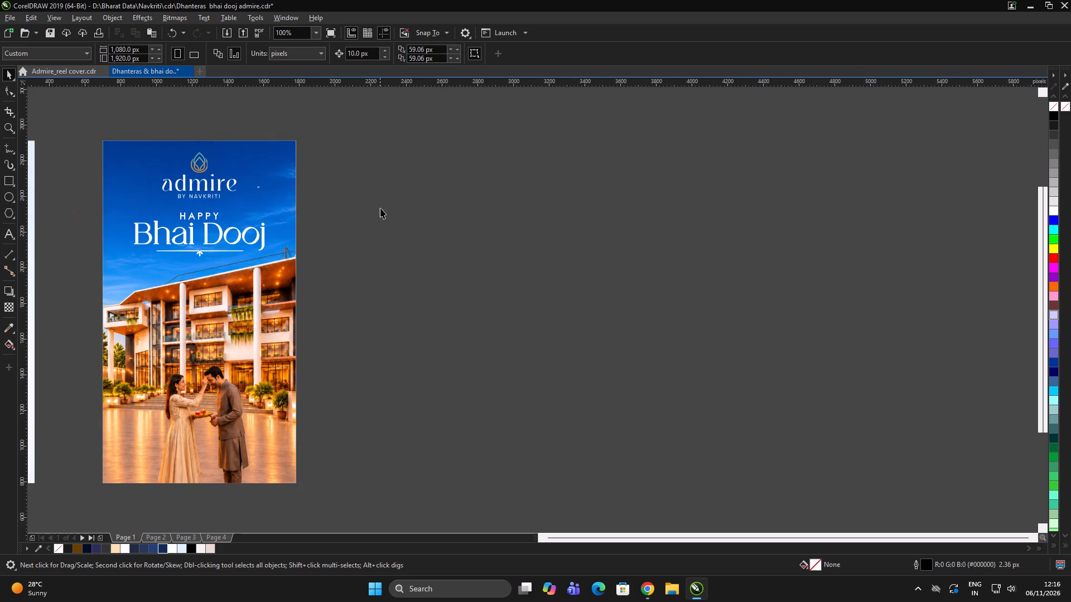
drag(383, 202, 41, 324)
click(219, 244)
key(ctrl+u)
ctrl+click(360, 230)
Copy the white "Happy Bhai Dooj" lettering with its ornamental underline from Page 1, without the Admire logo text.
drag(378, 193, 45, 314)
key(ctrl+c)
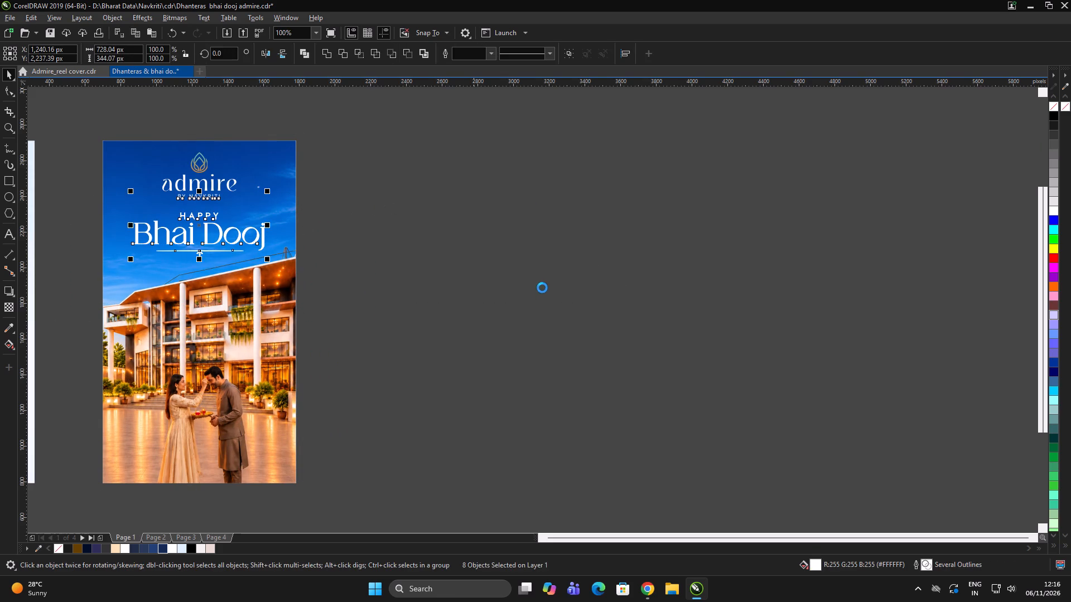
click(530, 288)
drag(426, 303, 106, 201)
key(ctrl+c)
double_click(537, 285)
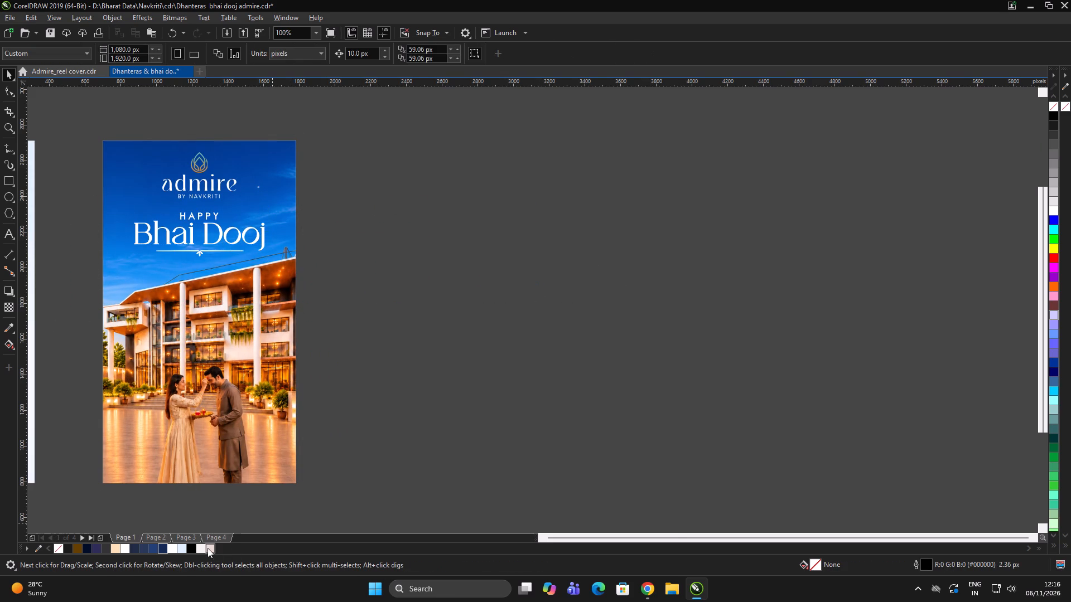
Paste the "Happy Bhai Dooj" title onto Page 4, group it and centre it horizontally over the children's image.
click(211, 540)
click(744, 353)
click(777, 336)
key(ctrl+v)
key(ctrl+g)
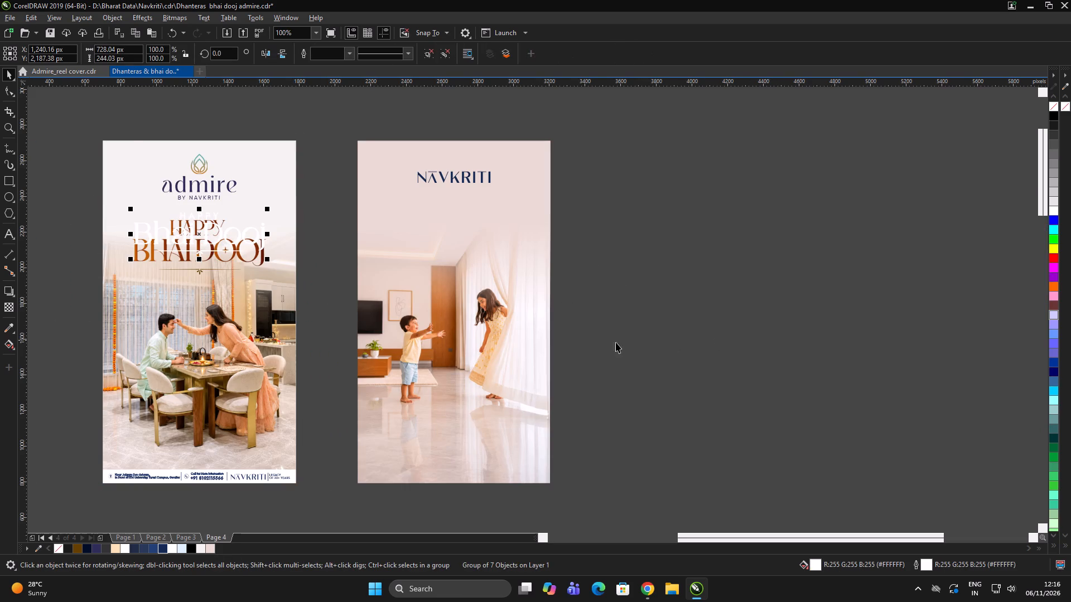
shift+click(457, 355)
key(c)
double_click(672, 316)
click(650, 319)
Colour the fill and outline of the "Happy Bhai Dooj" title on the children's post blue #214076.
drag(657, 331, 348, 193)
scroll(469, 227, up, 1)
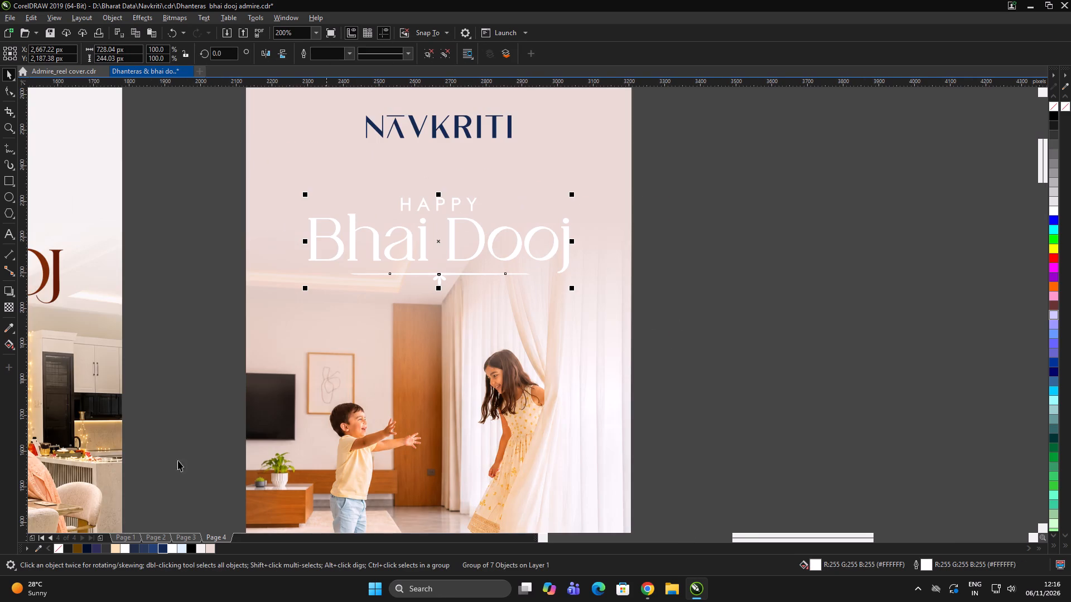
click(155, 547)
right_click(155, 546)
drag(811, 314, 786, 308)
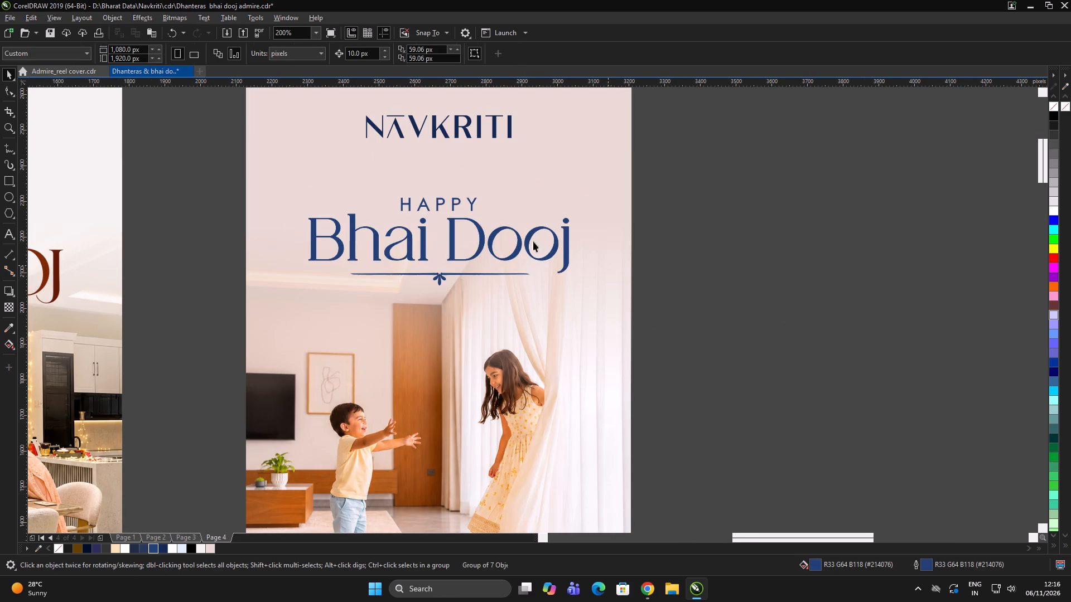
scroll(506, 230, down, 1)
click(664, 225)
Set the fill and outline of the children's post's "Happy Bhai Dooj" title to dark navy #142953.
scroll(540, 219, up, 1)
drag(725, 189, 147, 344)
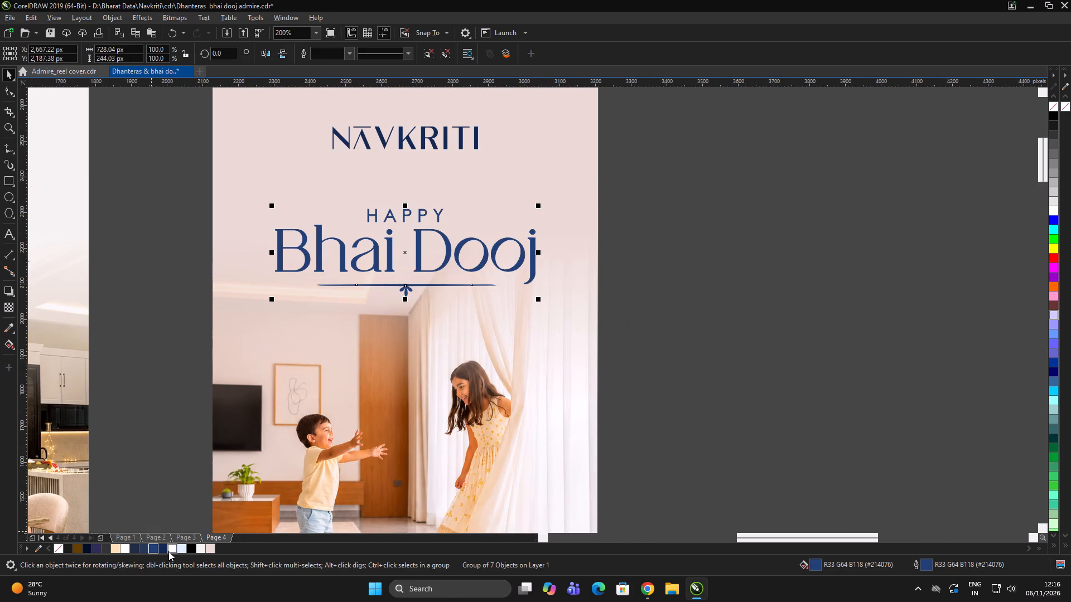
click(163, 546)
right_click(165, 545)
double_click(737, 314)
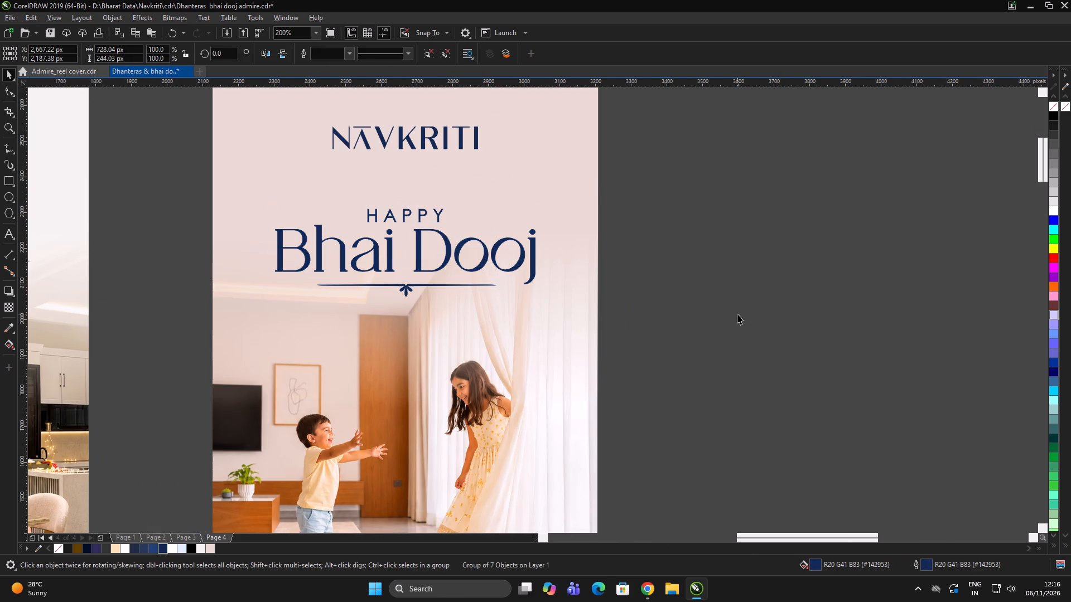
click(732, 308)
Enlarge the NAVKRITI logo on the children's post to about 456 px wide and centre it horizontally on the image.
scroll(533, 281, down, 2)
scroll(576, 263, up, 1)
double_click(621, 248)
drag(598, 192, 465, 232)
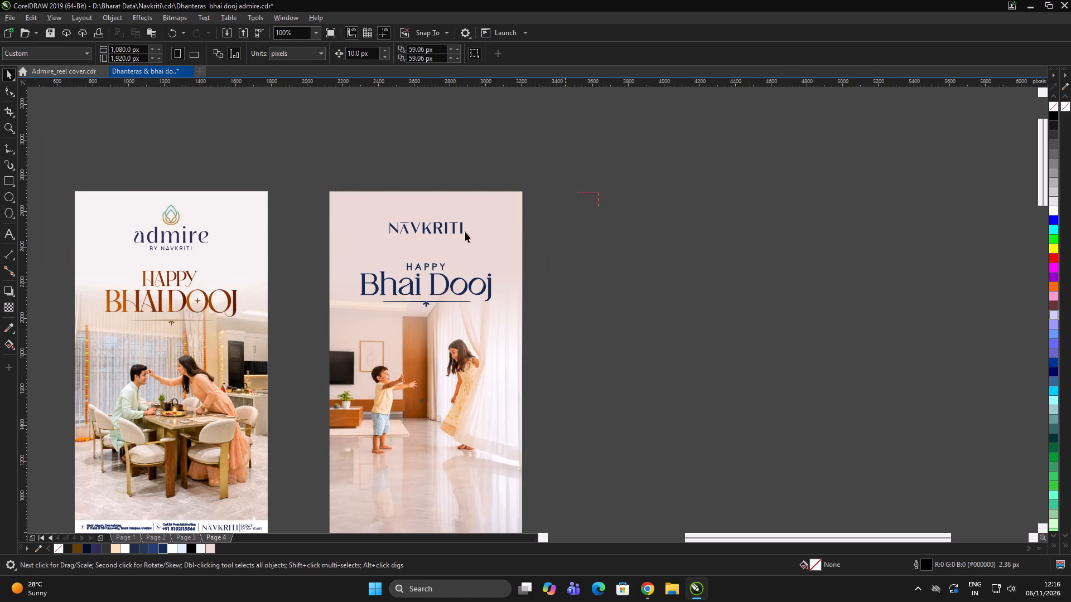
drag(465, 232, 231, 255)
scroll(520, 221, up, 1)
drag(410, 251, 419, 257)
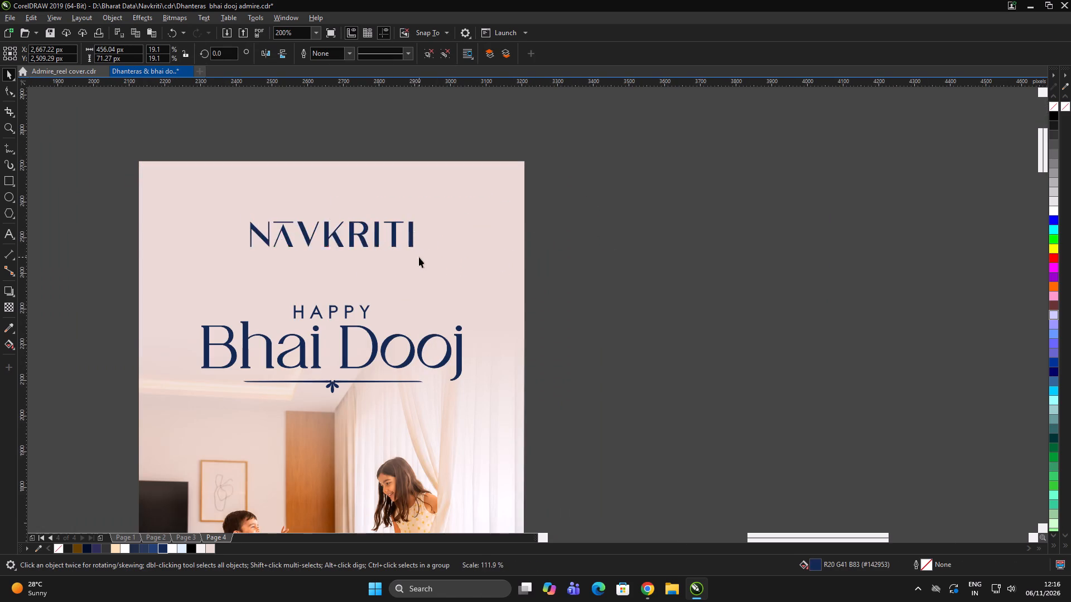
scroll(393, 227, down, 3)
key(ctrl+g)
shift+click(388, 318)
key(c)
triple_click(535, 274)
click(534, 264)
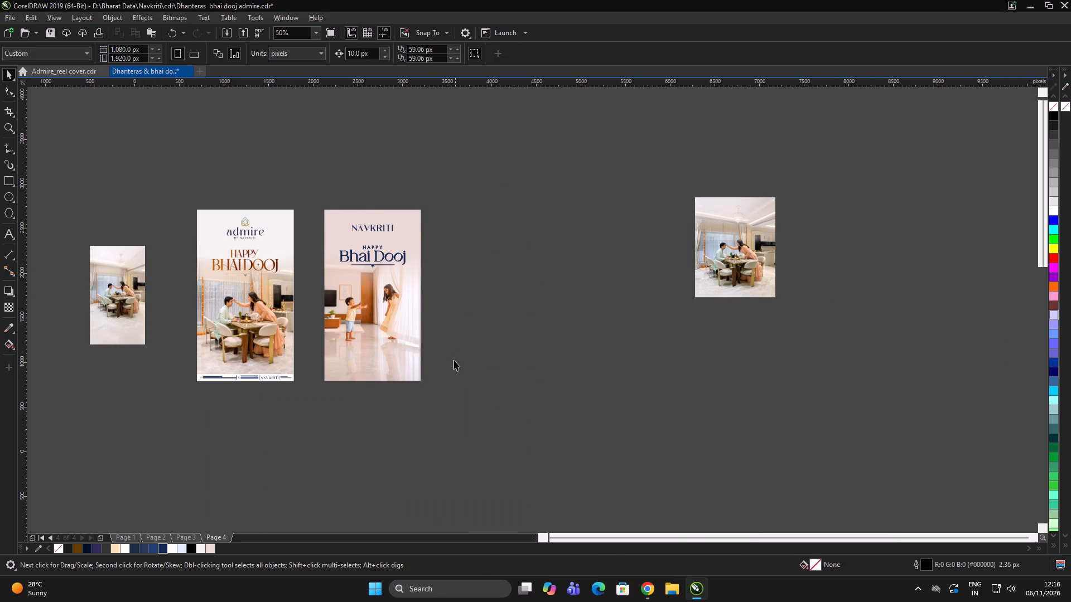
Copy the white contact footer strip from the tall Navkriti building post on Page 2.
key(Page_Up)
scroll(350, 375, up, 1)
key(Page_Up)
scroll(512, 347, down, 1)
click(524, 378)
drag(566, 379, 366, 313)
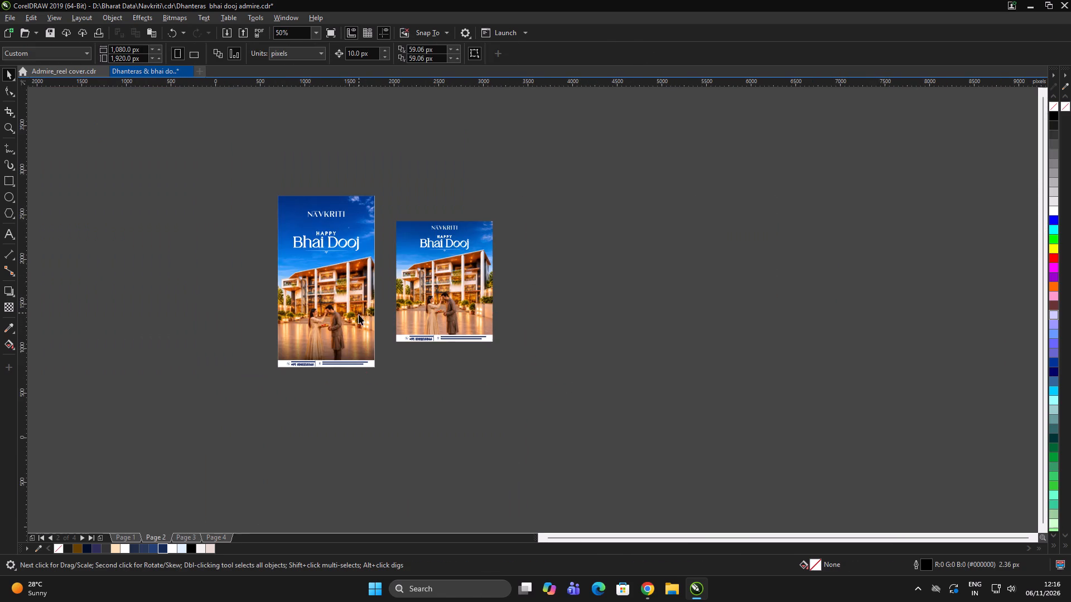
click(368, 405)
drag(399, 402, 246, 343)
key(ctrl+c)
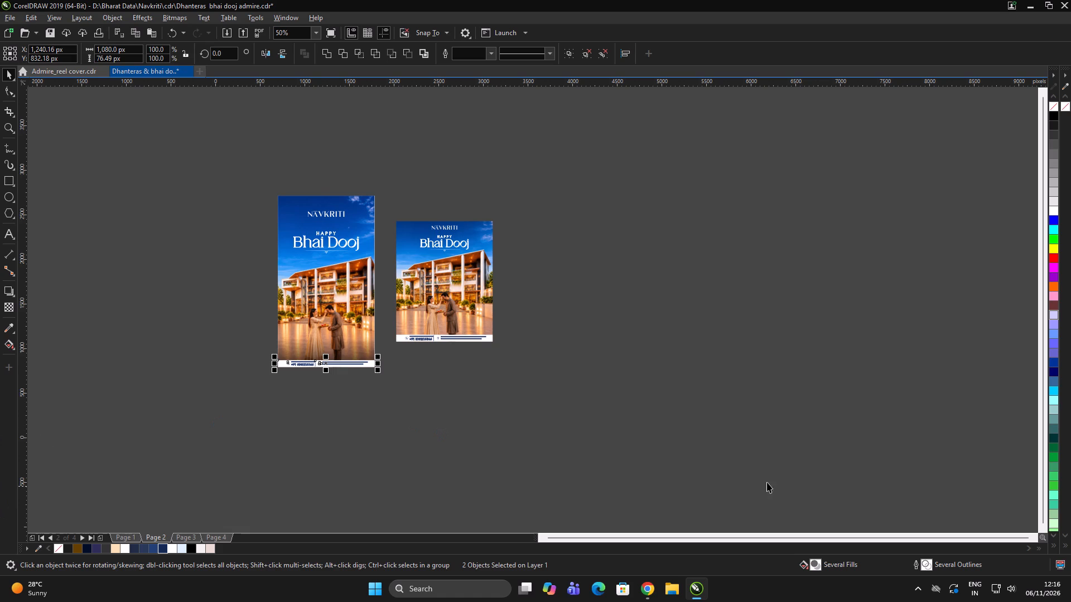
click(782, 459)
drag(777, 458, 769, 458)
Paste the contact footer onto Page 4, group it and centre it horizontally along the bottom of the children's post.
click(217, 540)
click(499, 439)
click(505, 437)
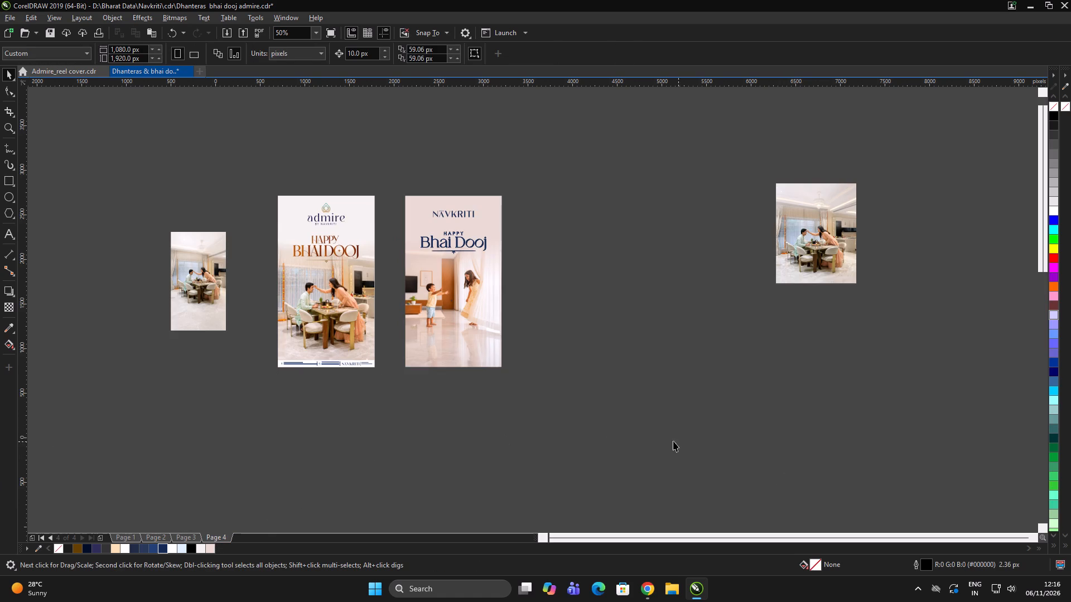
click(712, 397)
key(ctrl+v)
key(ctrl+g)
shift+click(481, 335)
key(c)
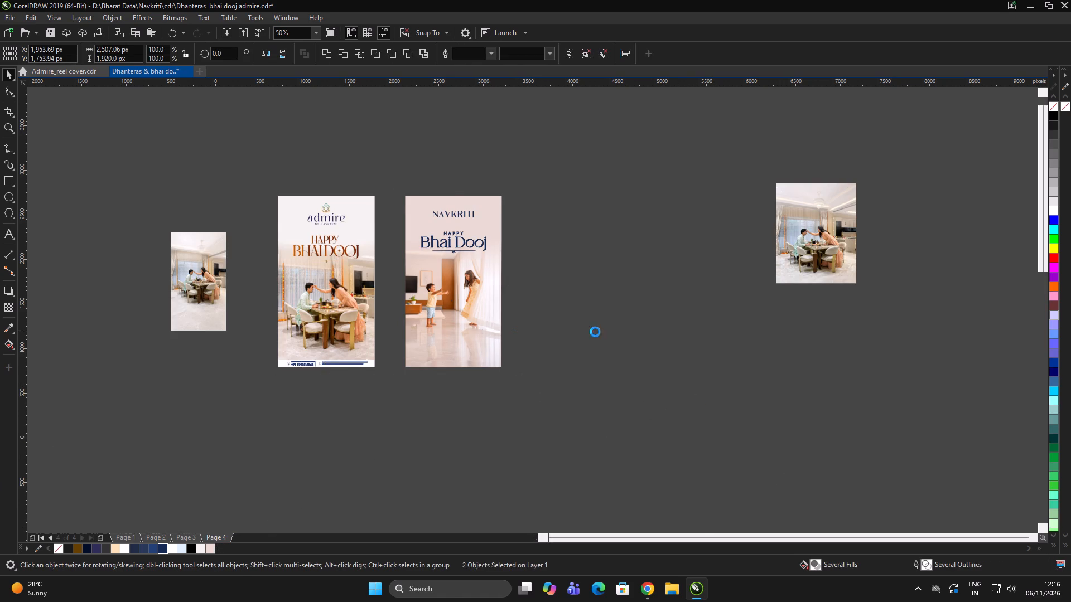
double_click(630, 333)
Examine the logo, title and footer layout of the children's post up close.
scroll(486, 328, up, 1)
click(621, 308)
click(632, 310)
click(623, 278)
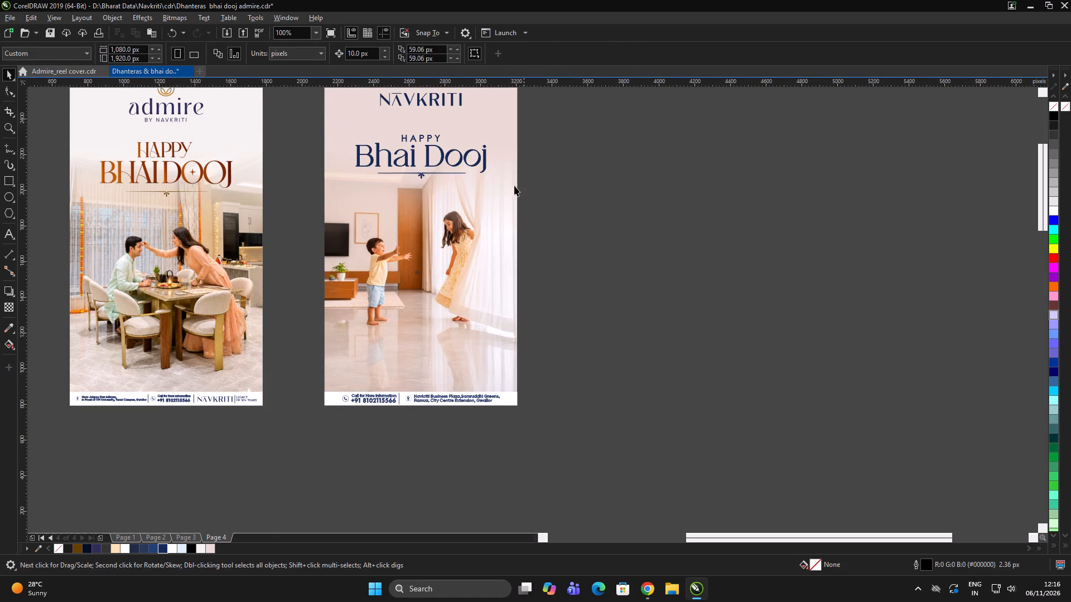
scroll(503, 172, up, 1)
scroll(539, 339, down, 2)
click(568, 332)
scroll(528, 288, up, 2)
click(523, 301)
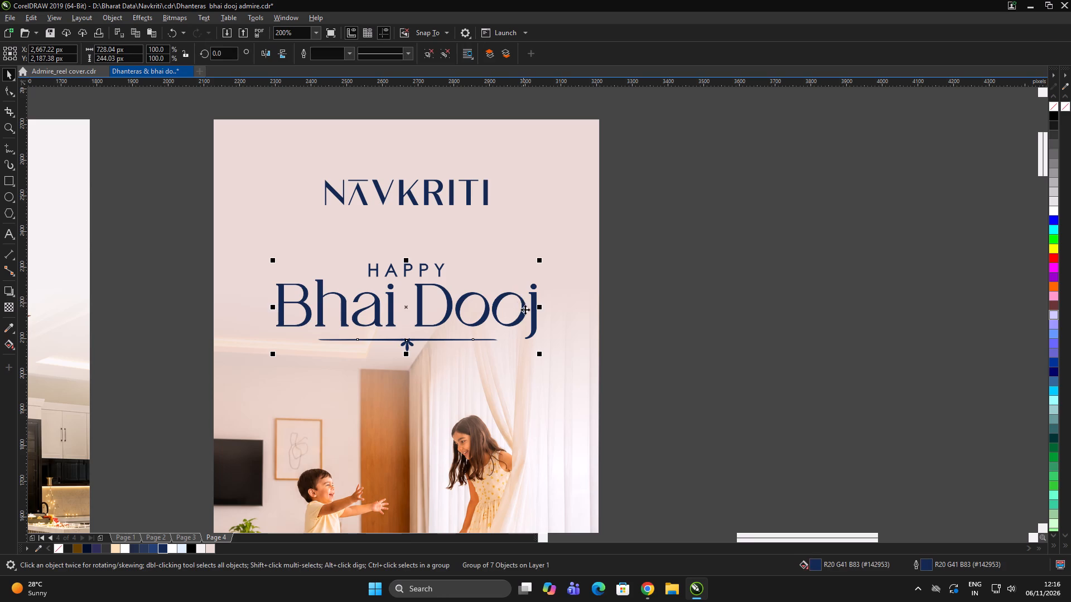
click(525, 305)
click(745, 293)
click(751, 293)
Switch to Chrome and search Google Images for "mandala vector".
key(alt+Tab)
click(715, 0)
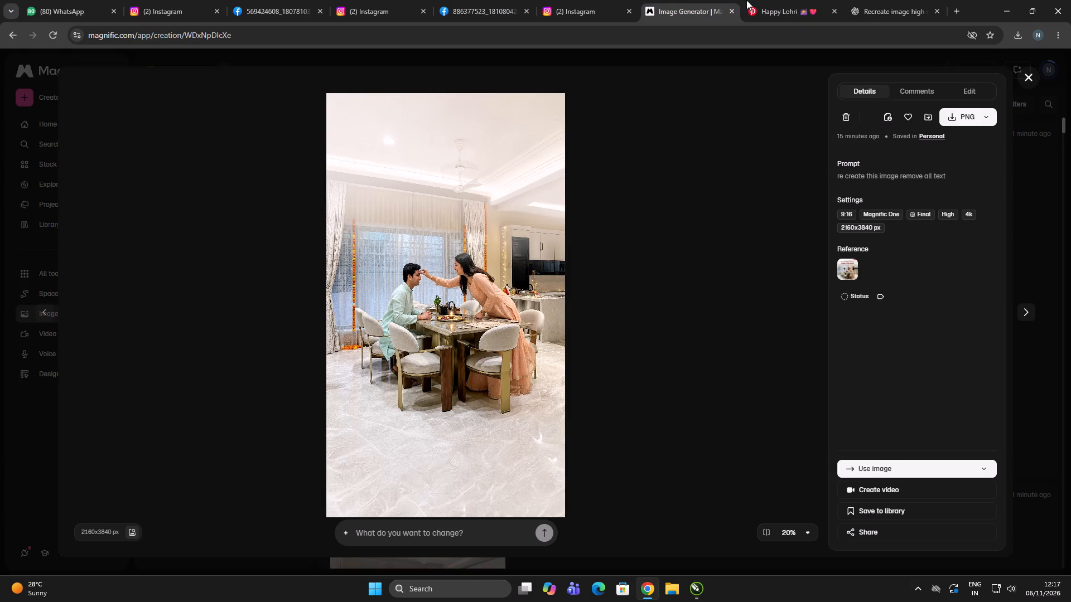
click(595, 1)
click(506, 40)
key(ctrl+a)
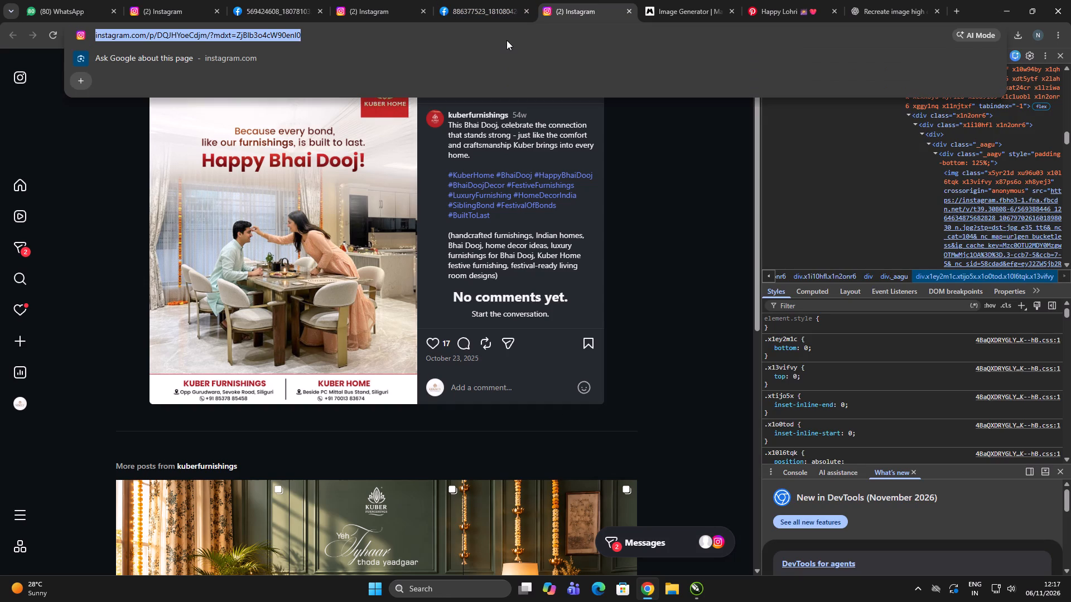
text(mandala vector)
key(Return)
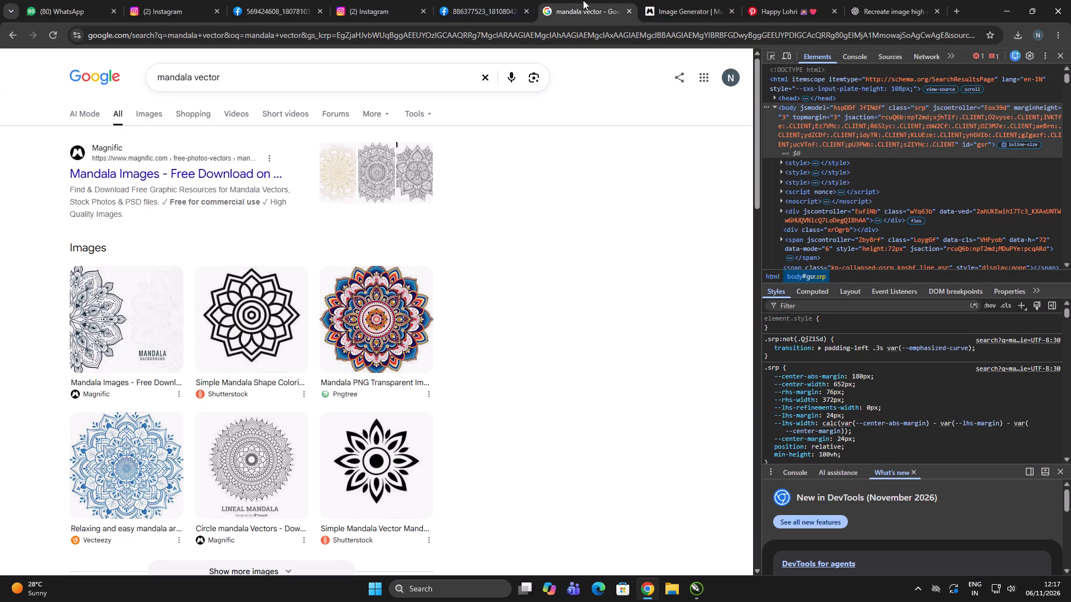
click(1061, 57)
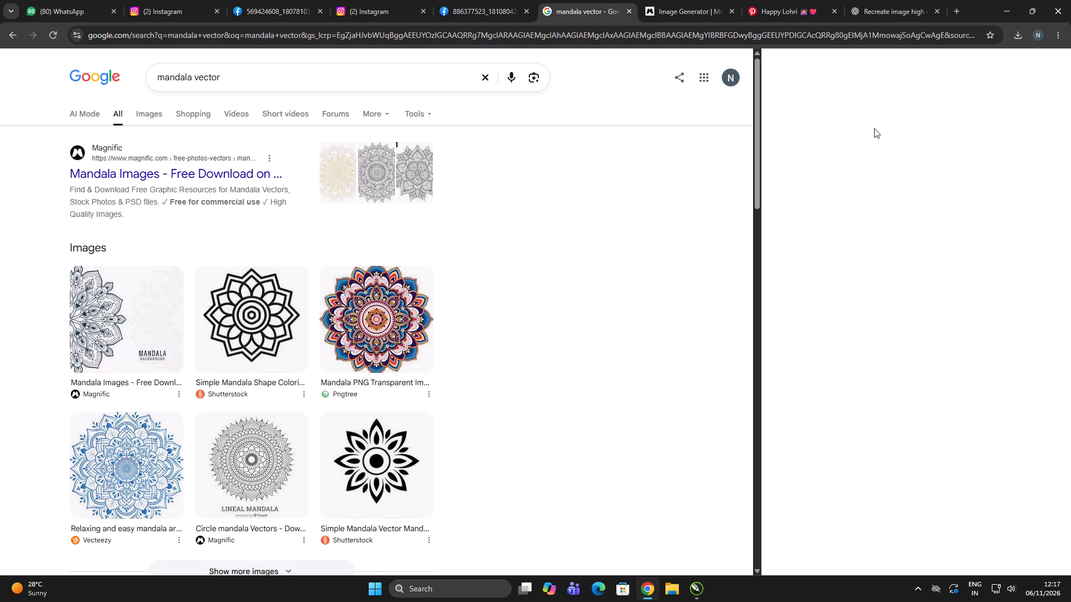
click(223, 109)
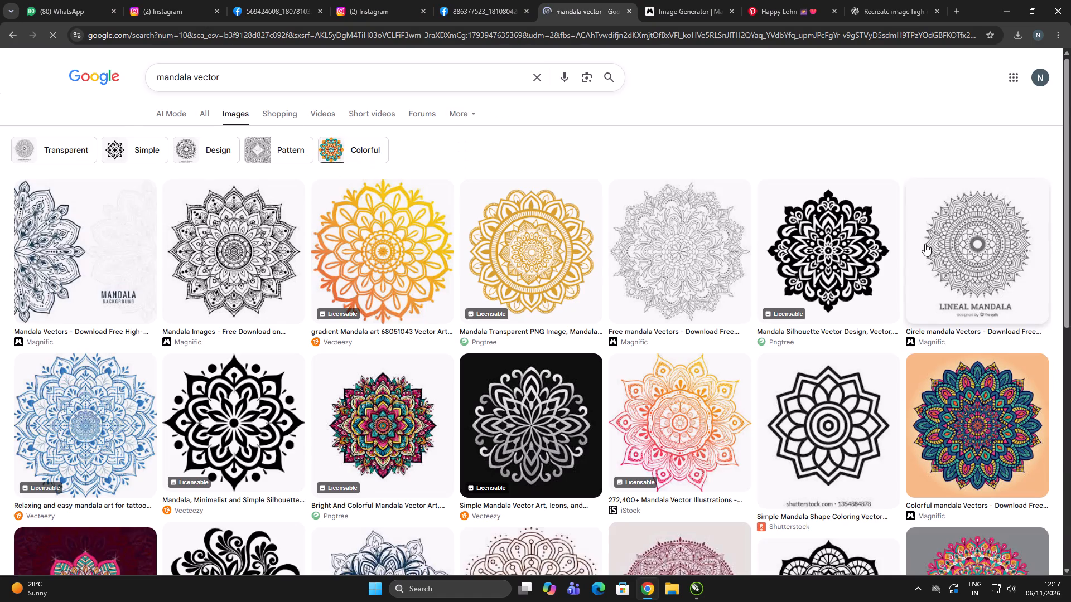
Browse the mandala image results and related designs for a suitable line-art mandala.
scroll(929, 230, down, 8)
click(398, 177)
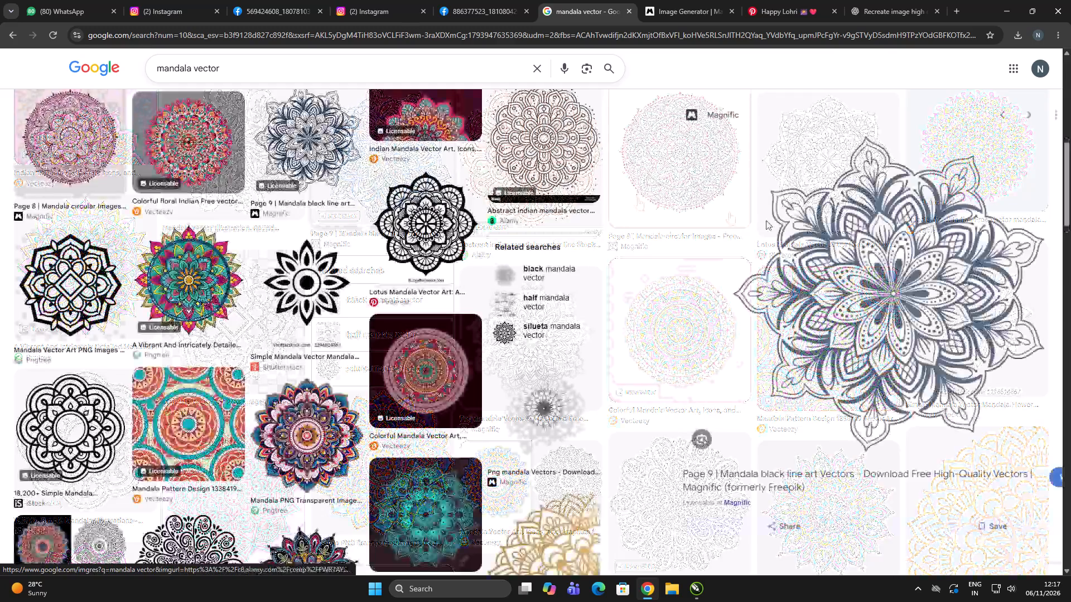
key(alt+Tab)
click(692, 261)
key(alt+Tab)
right_click(857, 219)
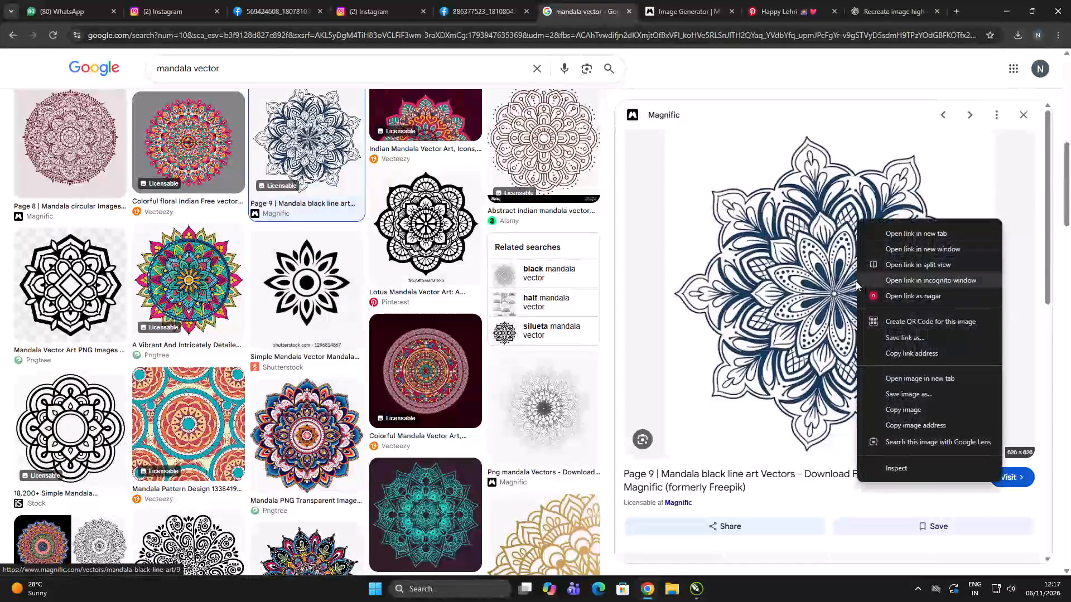
scroll(826, 294, down, 7)
scroll(693, 298, down, 5)
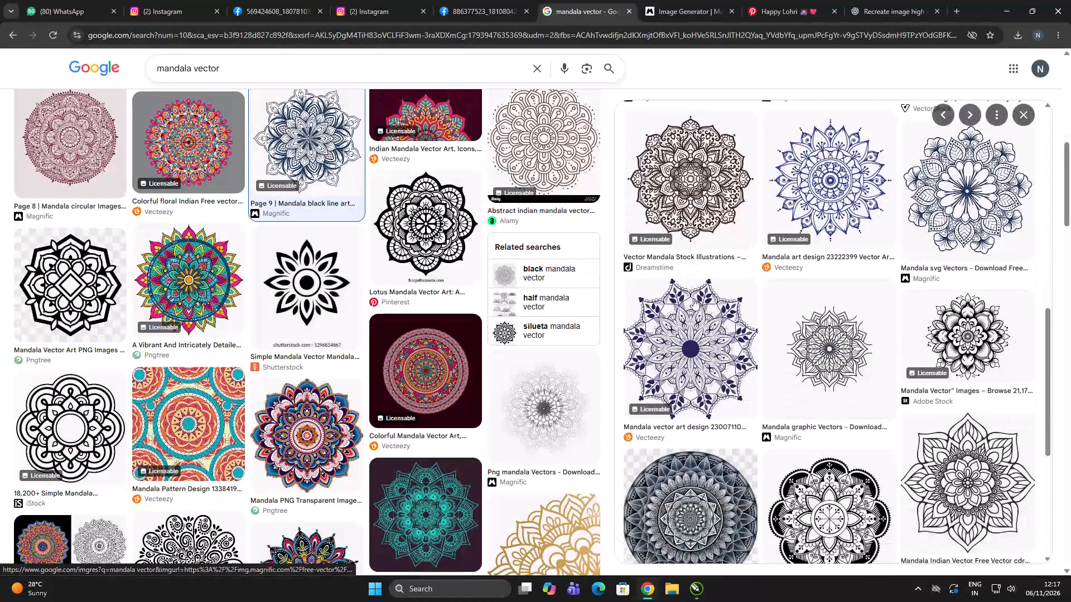
scroll(693, 298, up, 2)
scroll(693, 298, down, 3)
scroll(693, 298, up, 1)
scroll(693, 298, down, 4)
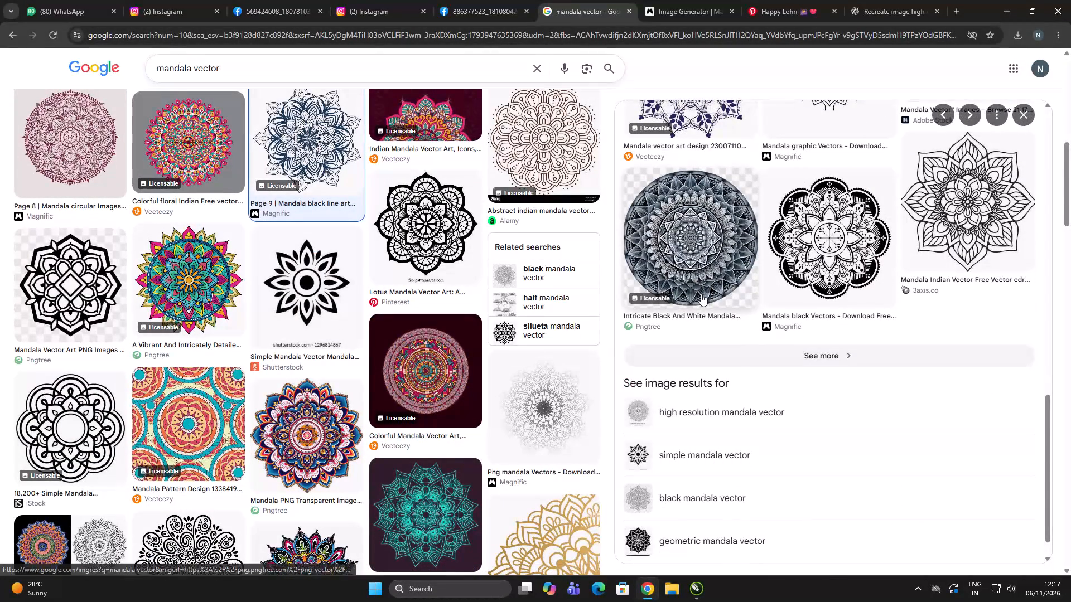
scroll(670, 302, up, 12)
scroll(1040, 339, down, 6)
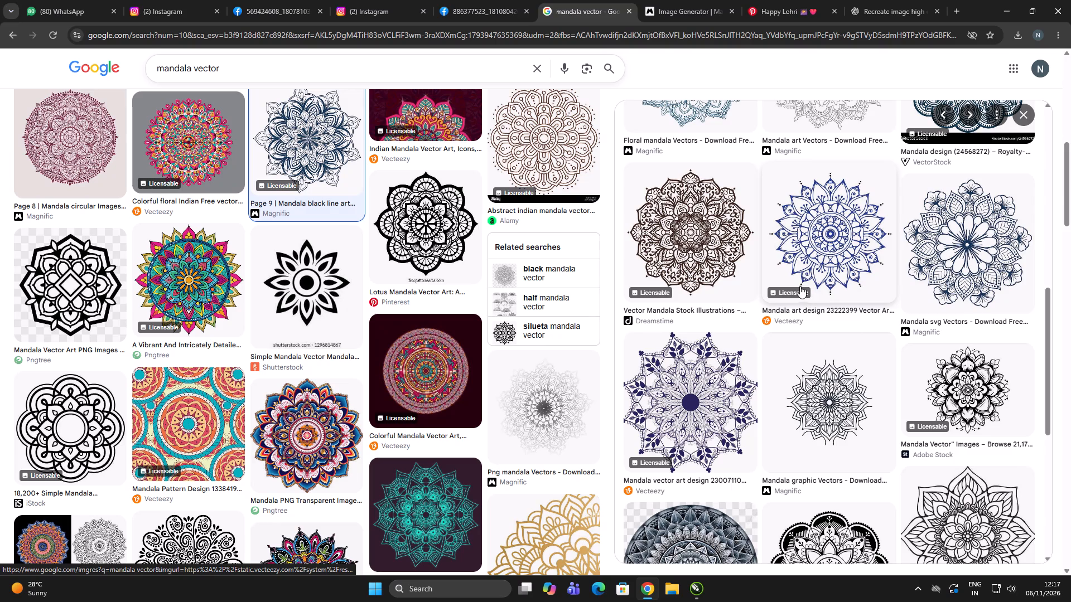
Open the blue Vecteezy "Mandala art design" image and copy it.
click(832, 233)
scroll(814, 226, down, 8)
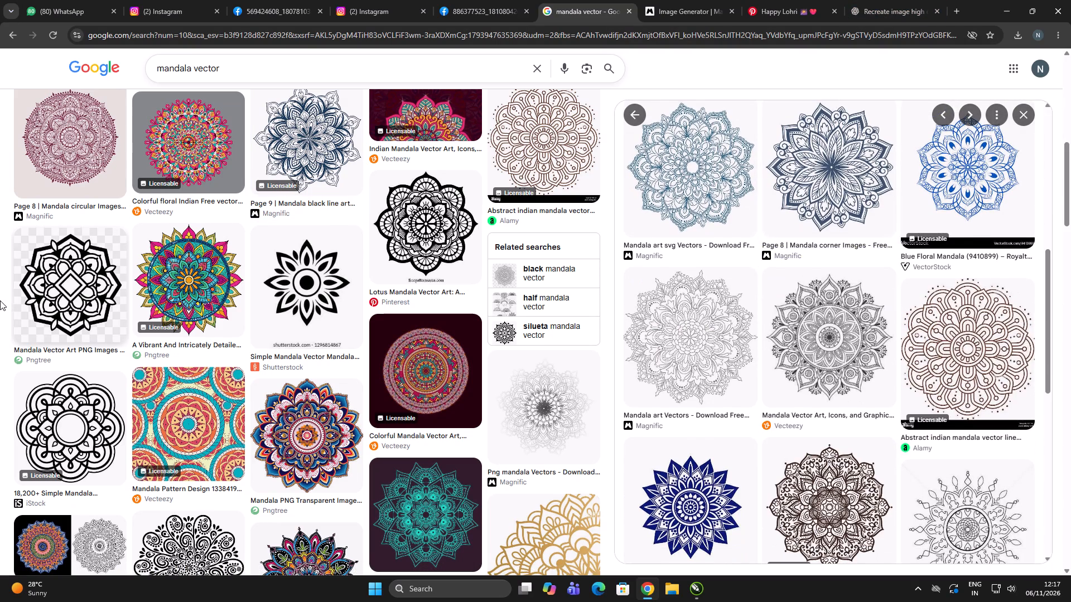
scroll(504, 318, down, 12)
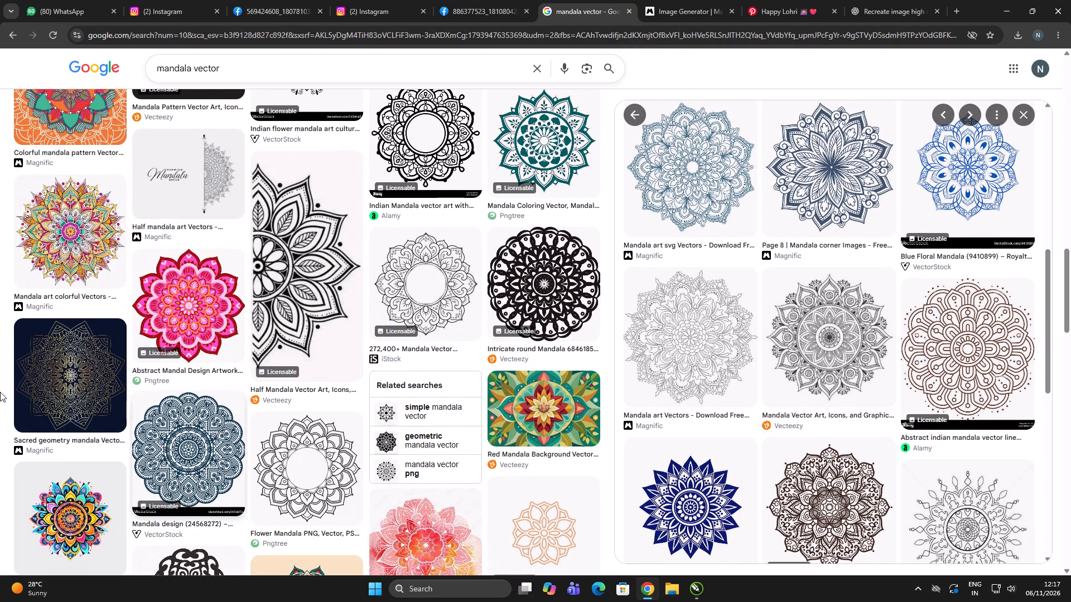
scroll(819, 372, down, 7)
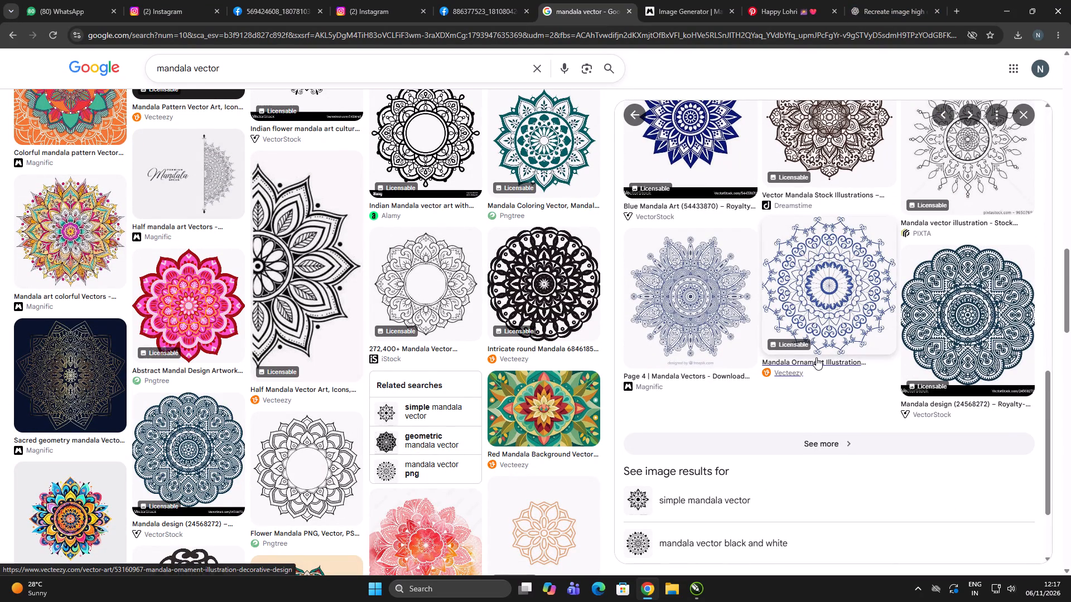
scroll(803, 358, up, 17)
right_click(785, 229)
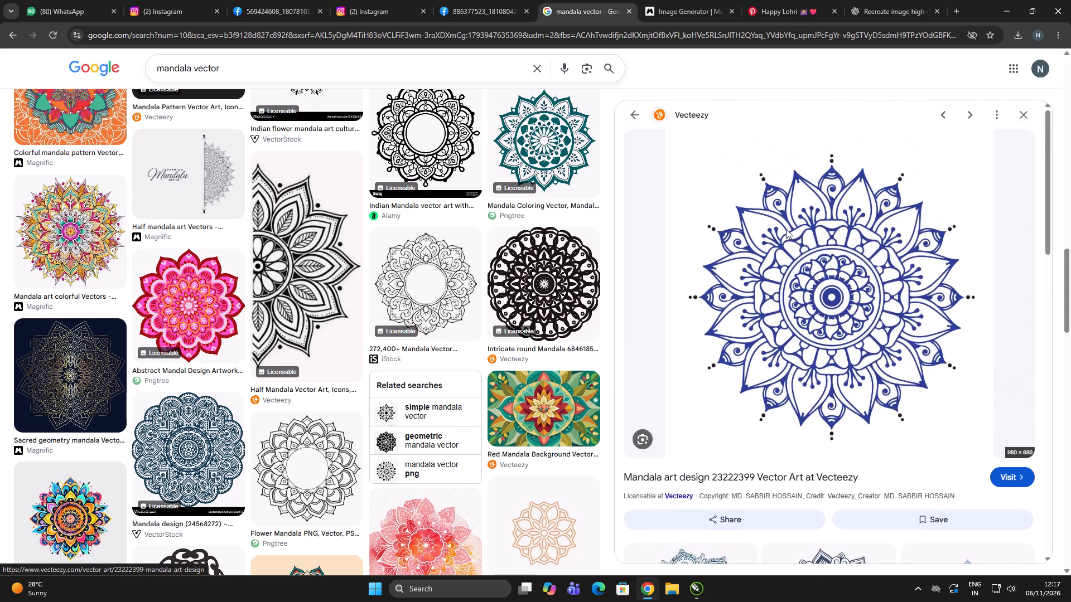
click(833, 412)
Switch to CorelDRAW, paste the blue mandala onto Page 4 and scale it down to about 1,011 px square.
key(alt+Tab)
click(687, 264)
scroll(634, 268, down, 3)
ctrl+click(719, 274)
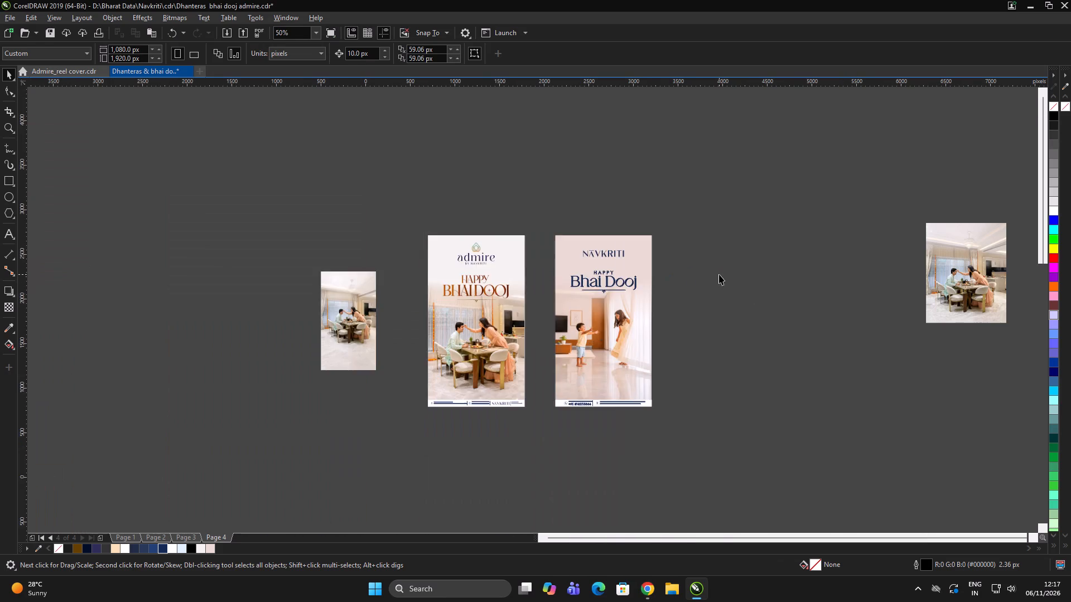
key(ctrl+v)
double_click(793, 322)
click(561, 317)
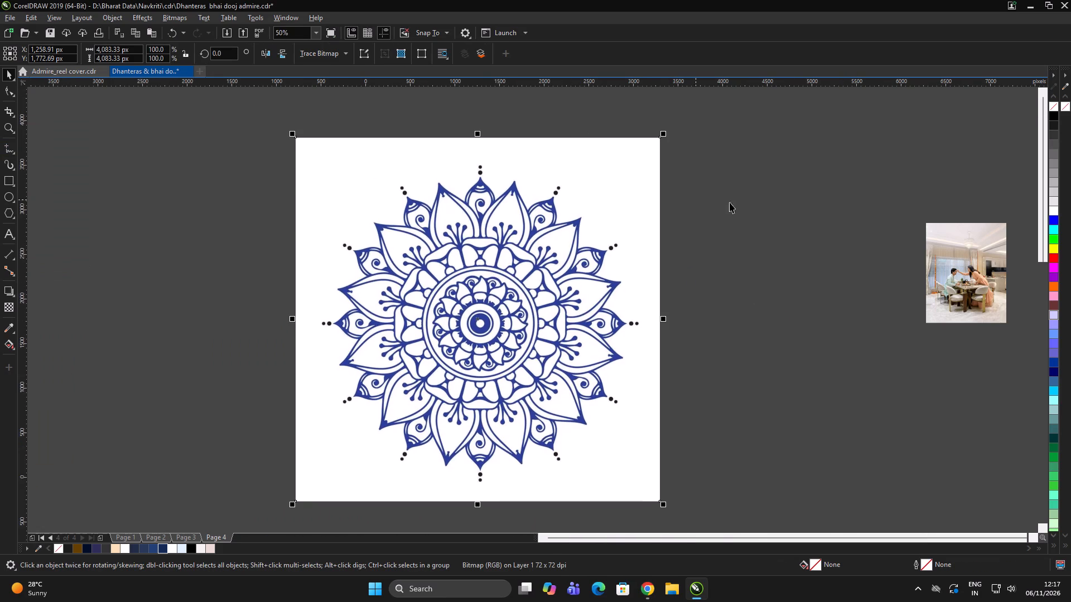
click(735, 202)
click(569, 206)
shift+drag(663, 130, 598, 271)
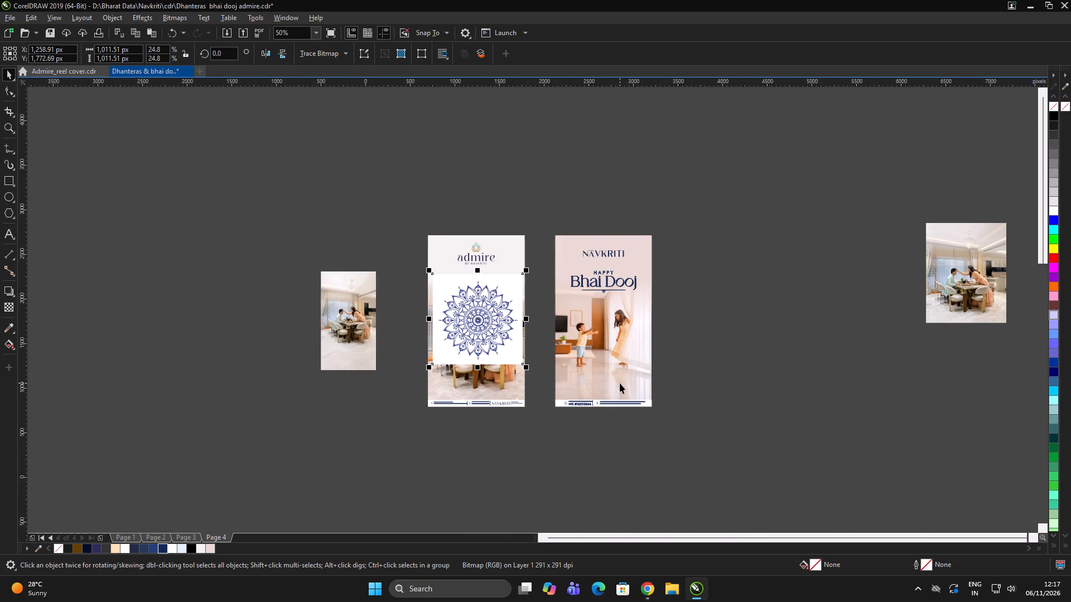
Move the mandala image over the logo and title area of the children's post.
scroll(586, 321, up, 1)
drag(350, 304, 677, 163)
click(816, 190)
drag(712, 185, 632, 187)
double_click(761, 180)
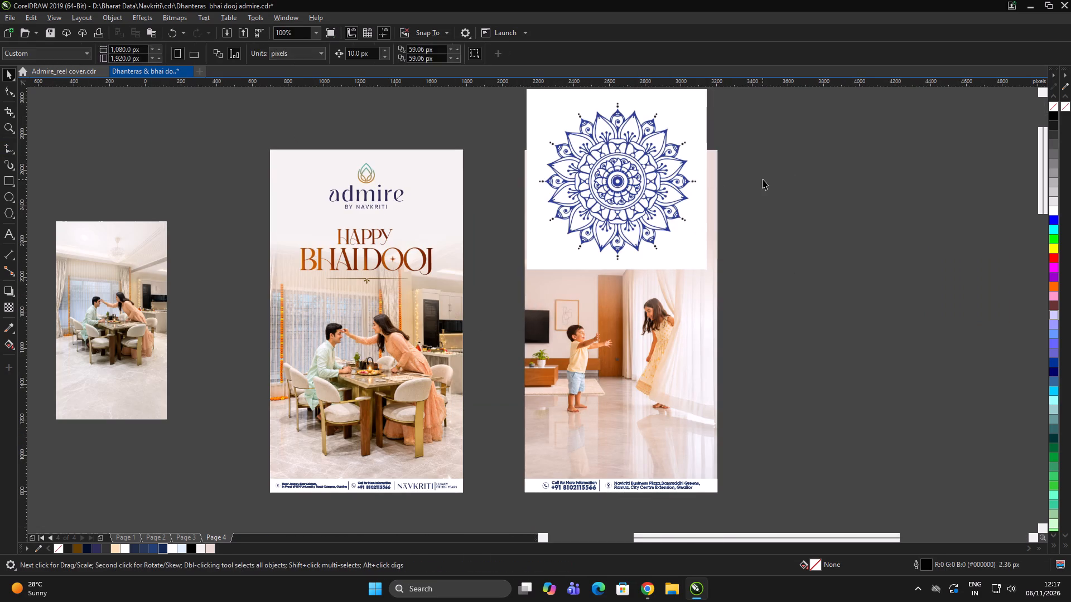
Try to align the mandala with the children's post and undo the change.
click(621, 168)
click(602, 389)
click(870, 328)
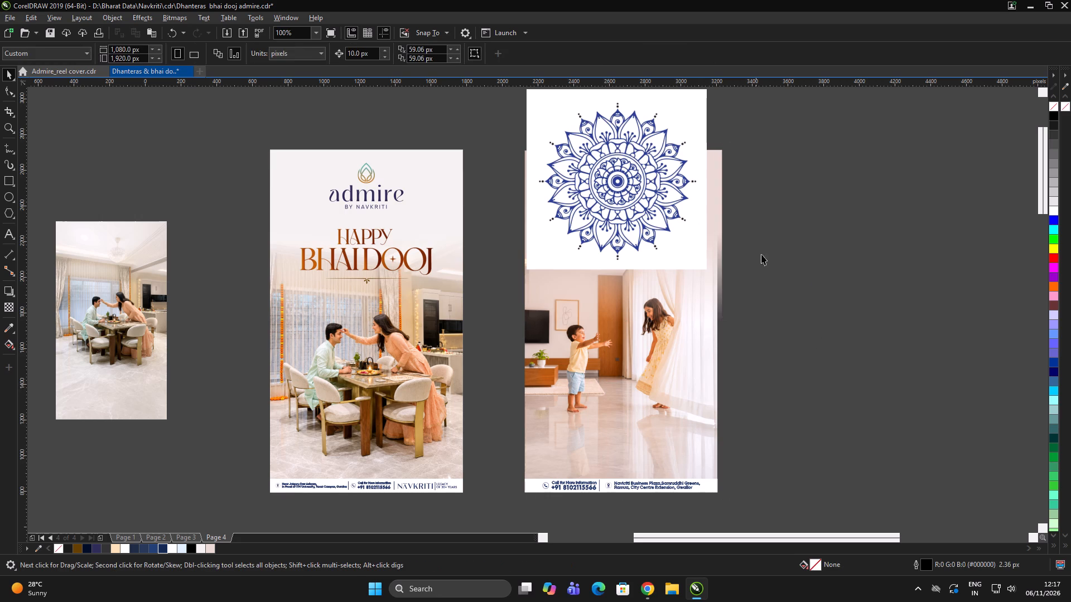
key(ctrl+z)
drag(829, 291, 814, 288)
Centre the mandala image horizontally on the children's post.
click(607, 191)
shift+click(576, 308)
key(c)
key(x)
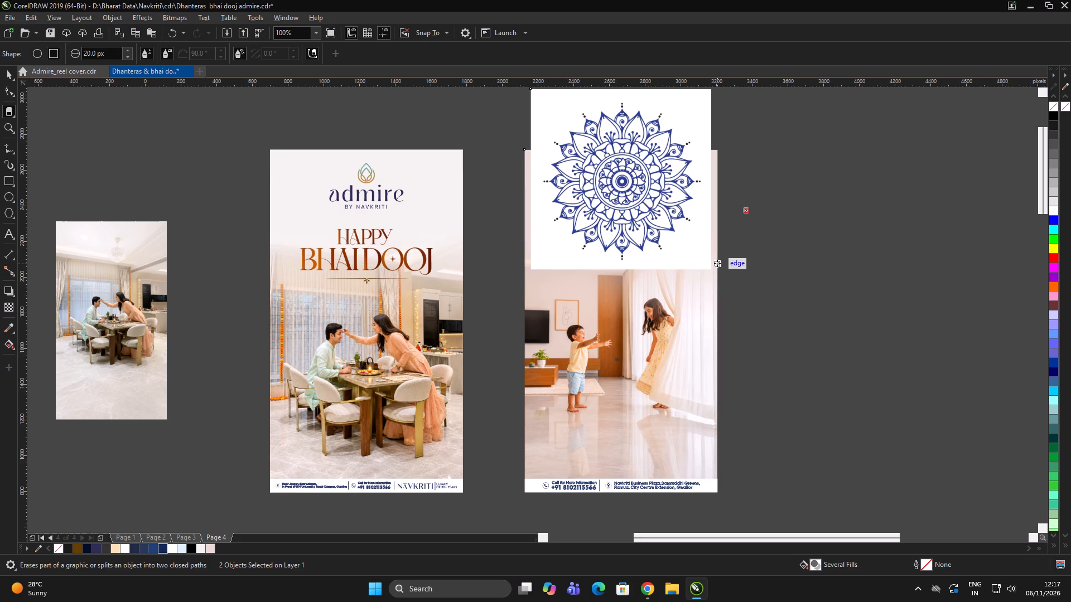
click(932, 193)
click(638, 197)
key(space)
Set the mandala image's transparency merge mode to Multiply.
click(801, 201)
click(662, 212)
click(11, 309)
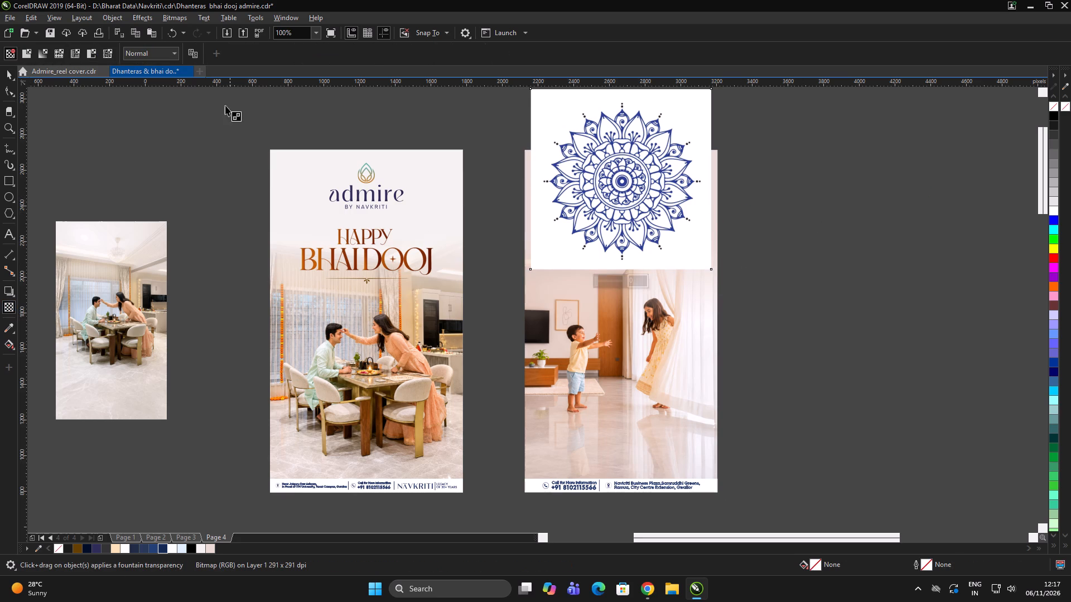
click(164, 55)
click(154, 109)
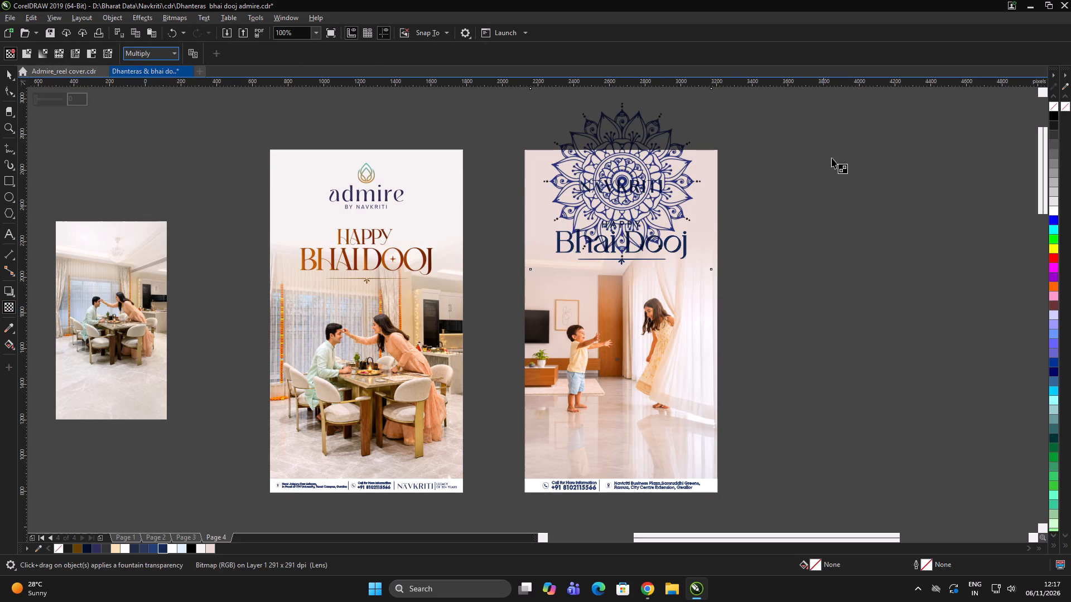
Apply a uniform transparency of 83 to the mandala image.
click(4, 74)
click(4, 306)
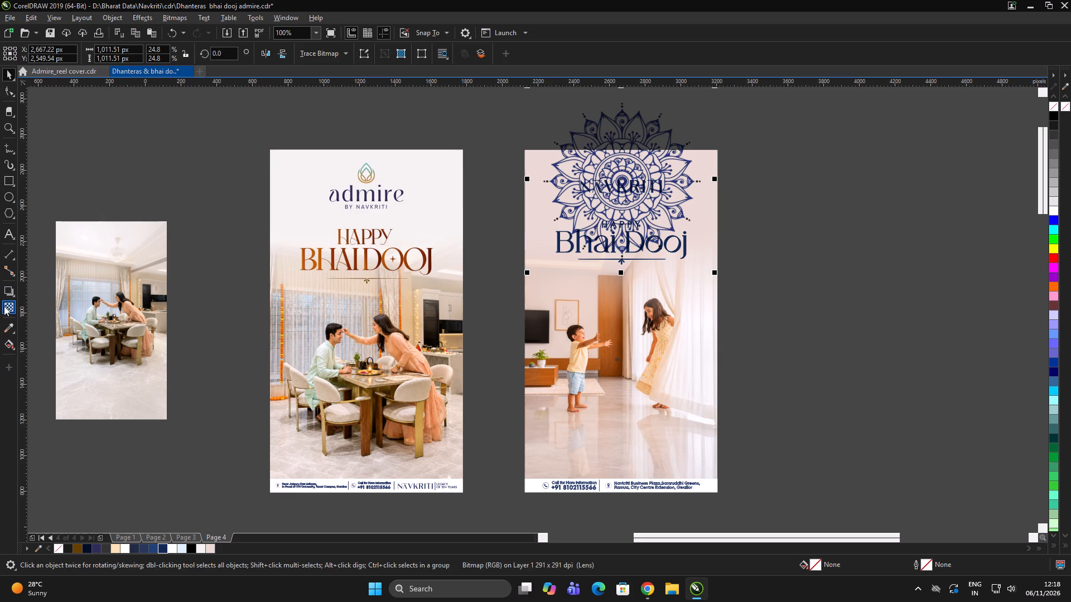
click(604, 285)
double_click(610, 280)
click(616, 278)
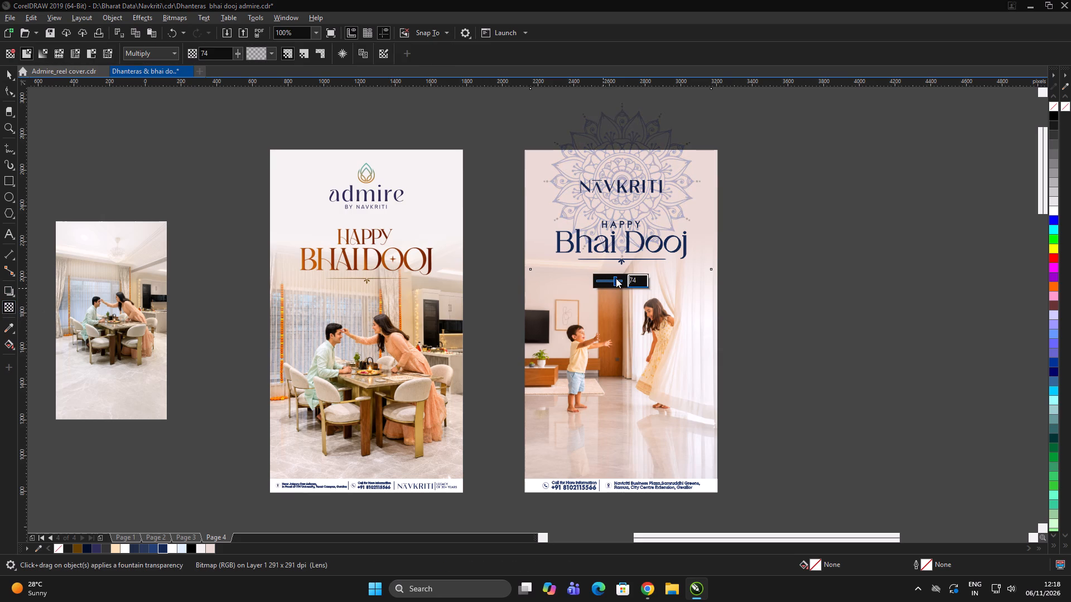
click(618, 278)
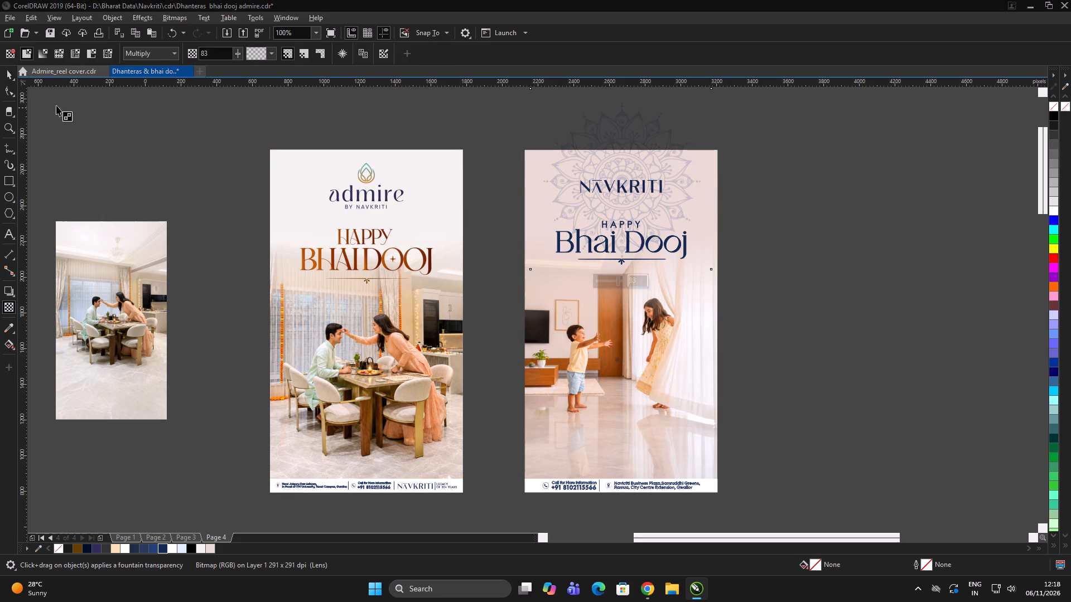
click(9, 77)
click(965, 311)
drag(951, 306, 913, 295)
Scale the mandala down to about 853 px square and move it up behind the NAVKRITI logo on the children's post.
click(633, 168)
drag(653, 172, 652, 148)
scroll(676, 158, up, 1)
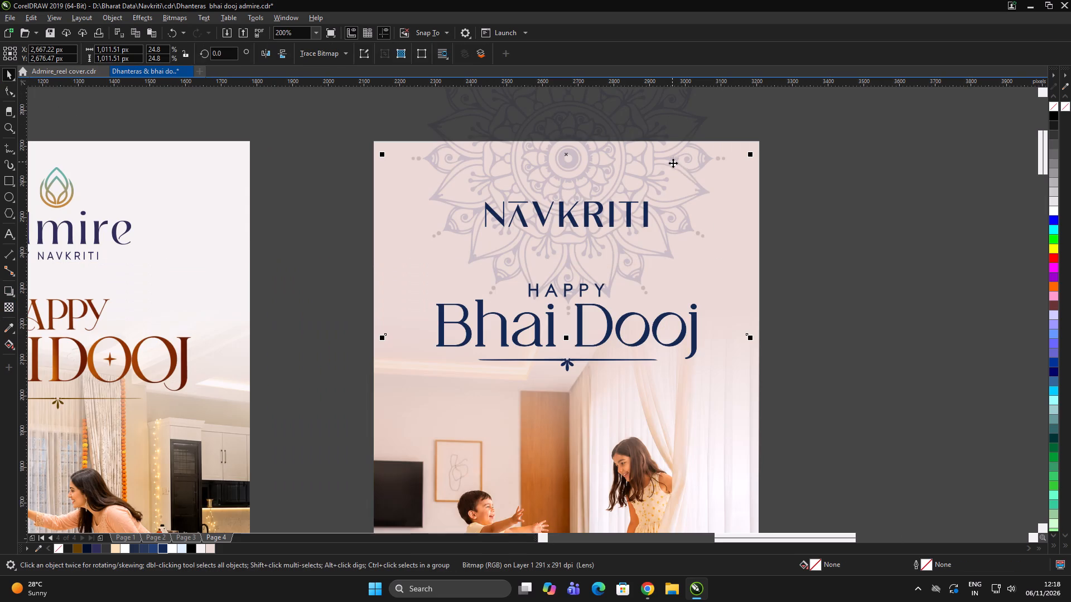
drag(751, 339, 722, 355)
scroll(664, 206, up, 1)
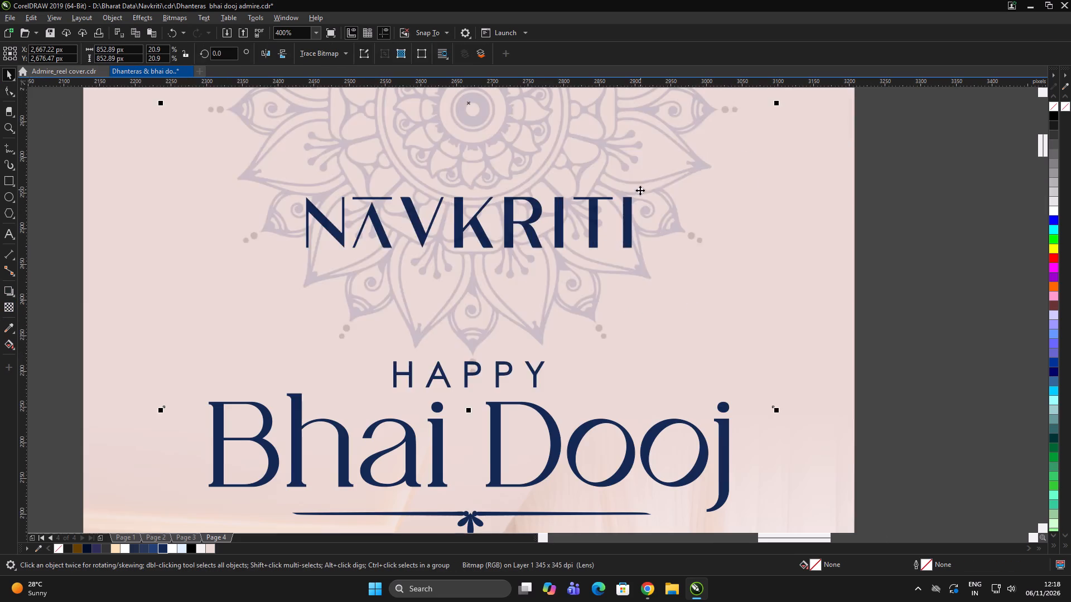
drag(639, 188, 638, 169)
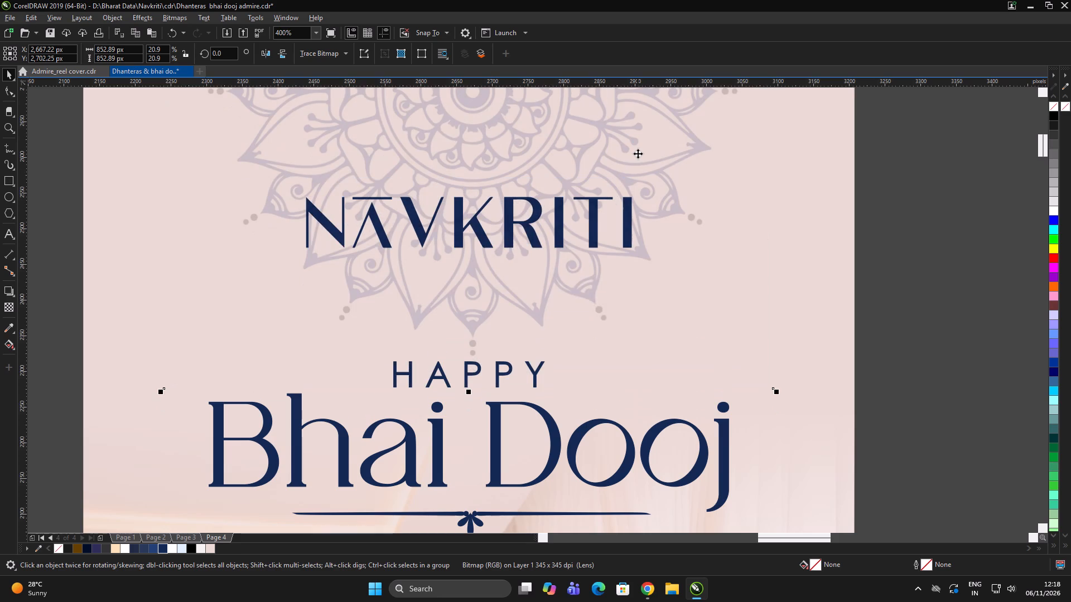
Scale the mandala image behind the NAVKRITI logo down to about 700 px square.
scroll(678, 208, down, 4)
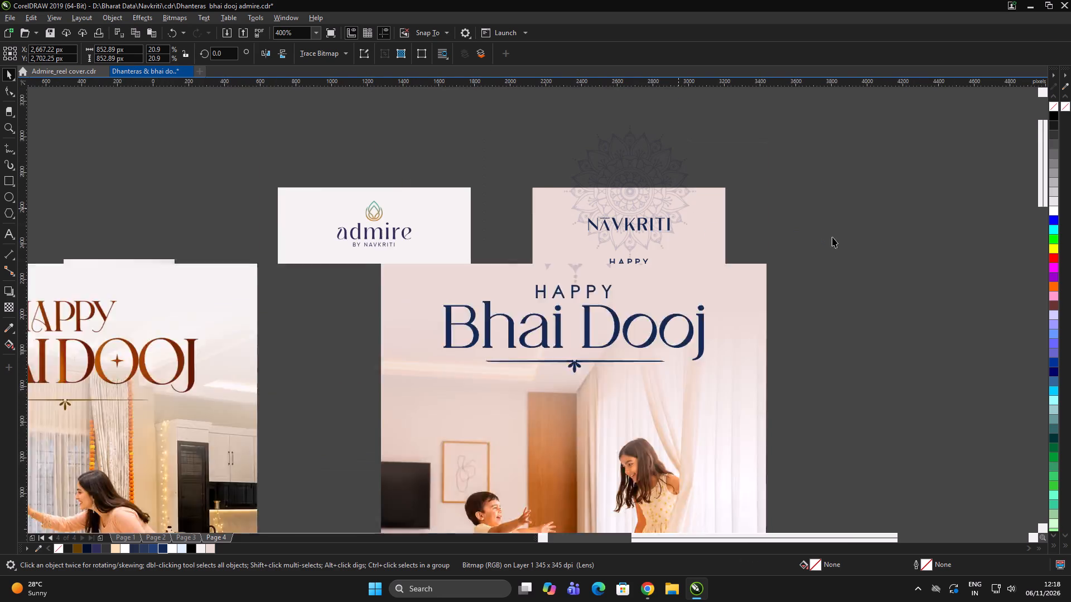
double_click(833, 236)
scroll(663, 192, up, 1)
click(632, 198)
drag(752, 343, 742, 353)
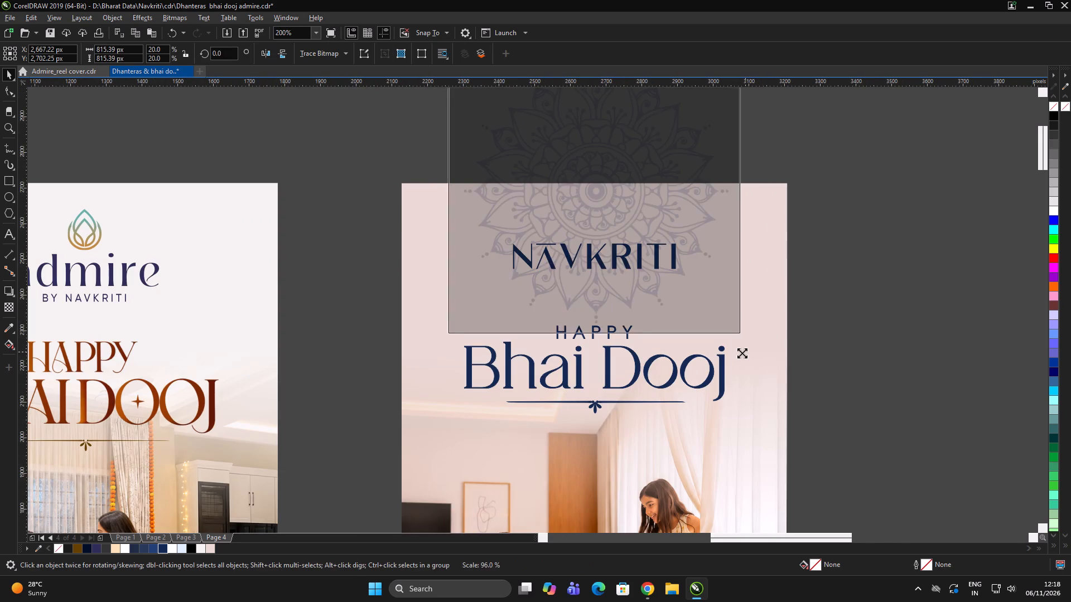
drag(742, 353, 725, 357)
triple_click(841, 273)
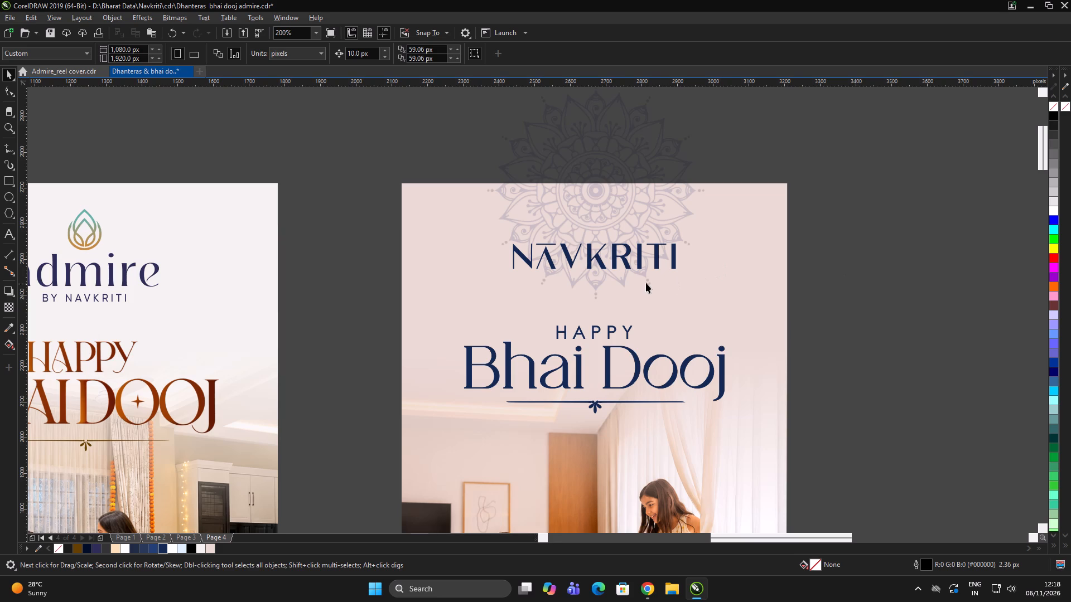
click(915, 224)
drag(911, 224, 860, 228)
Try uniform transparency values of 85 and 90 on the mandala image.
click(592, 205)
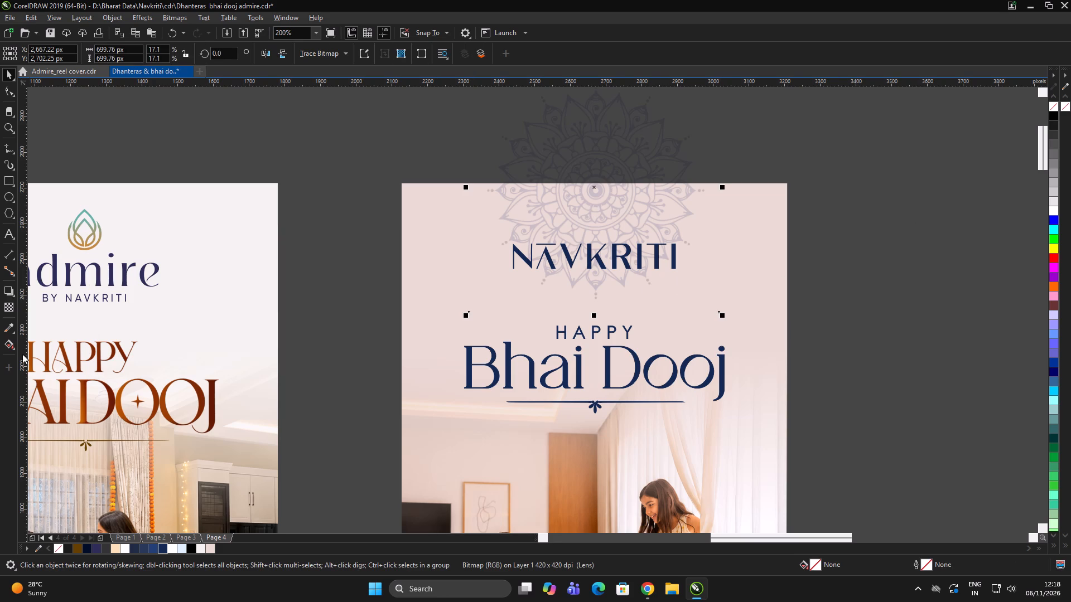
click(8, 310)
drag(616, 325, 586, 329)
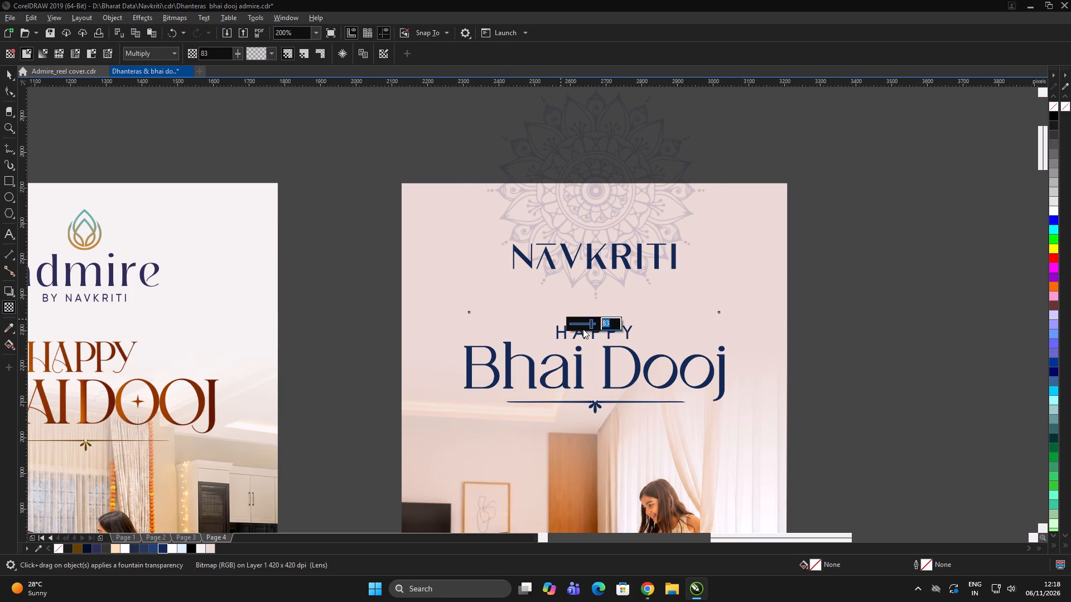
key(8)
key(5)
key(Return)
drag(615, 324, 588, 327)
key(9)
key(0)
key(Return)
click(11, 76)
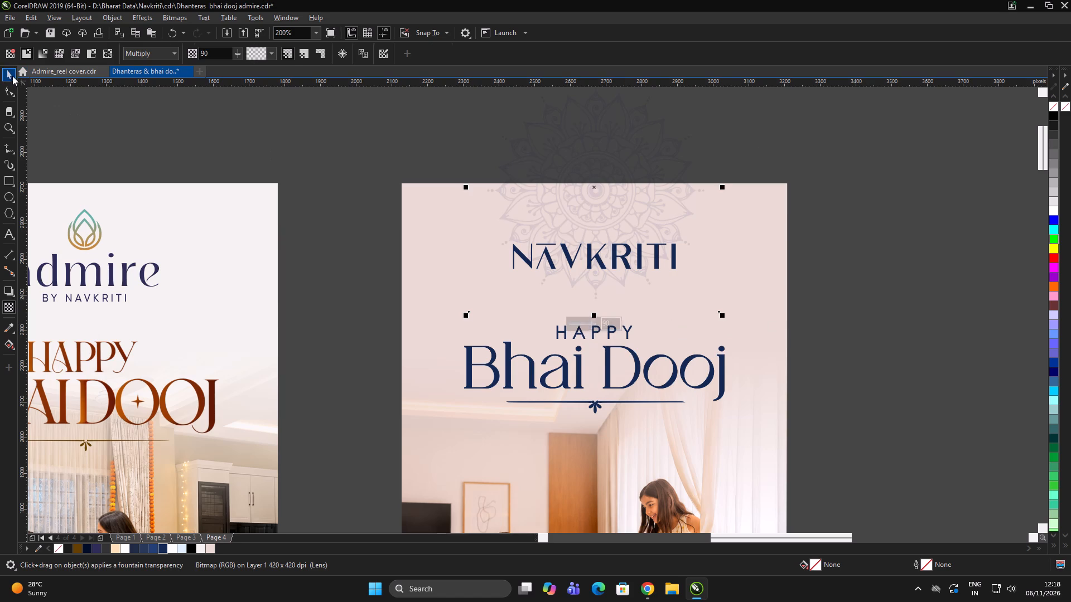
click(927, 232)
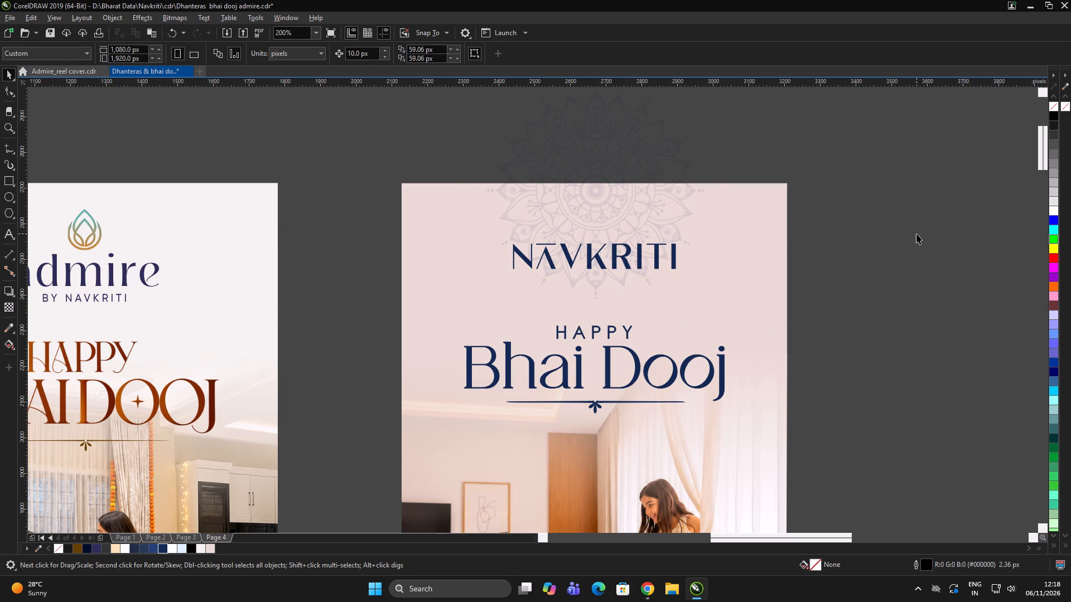
Move the mandala image up about 15 px on the children's post.
click(942, 230)
click(644, 205)
scroll(684, 192, up, 1)
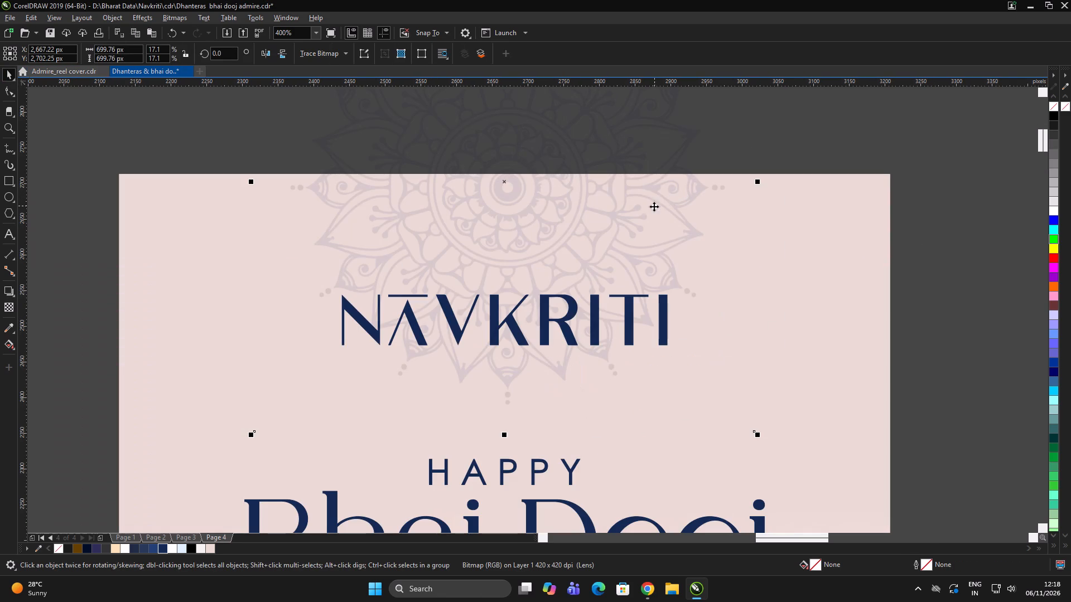
drag(648, 205, 650, 194)
scroll(606, 210, down, 2)
double_click(821, 211)
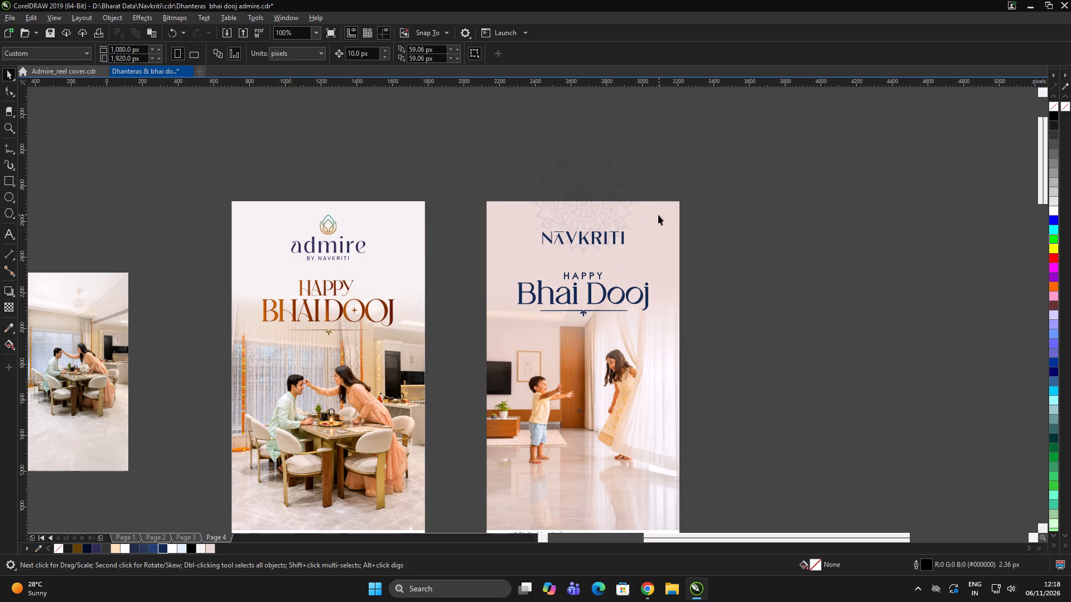
Set the mandala image's uniform transparency to 95.
click(567, 203)
scroll(595, 231, up, 2)
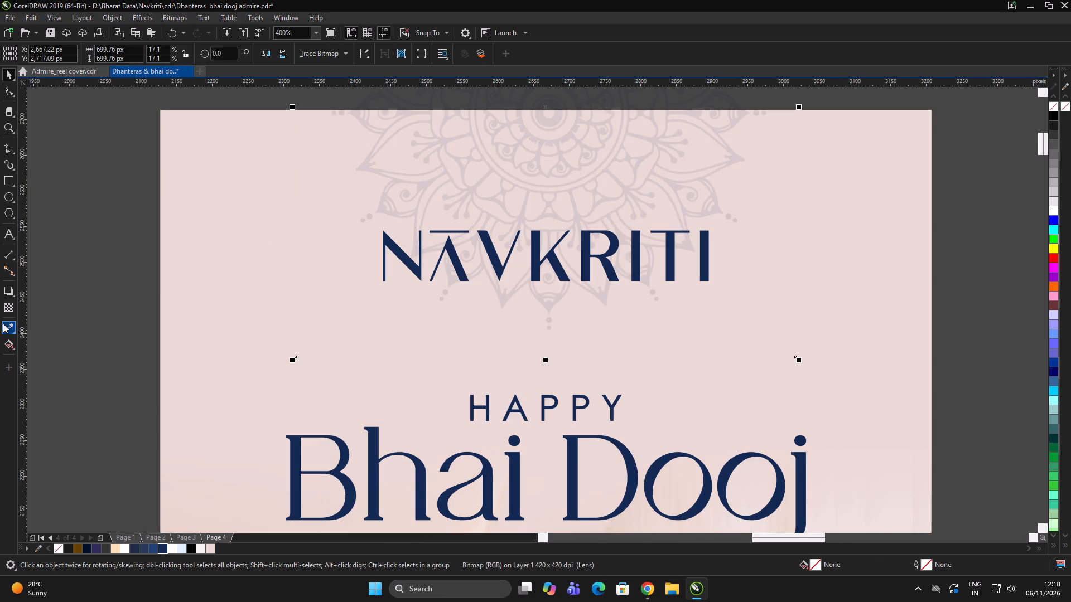
click(8, 304)
drag(564, 367, 545, 370)
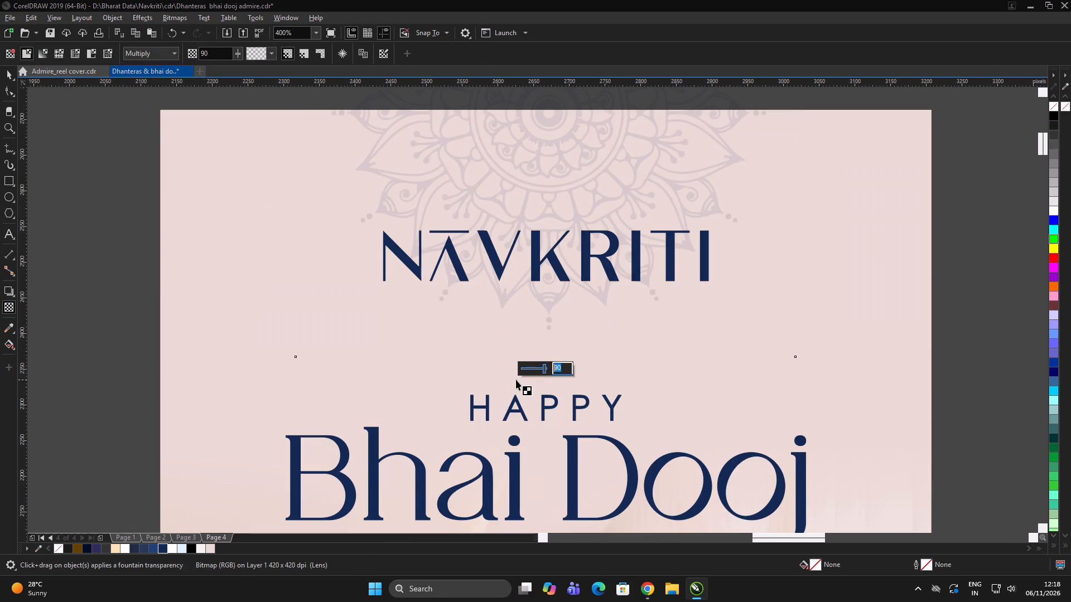
text(95)
key(Return)
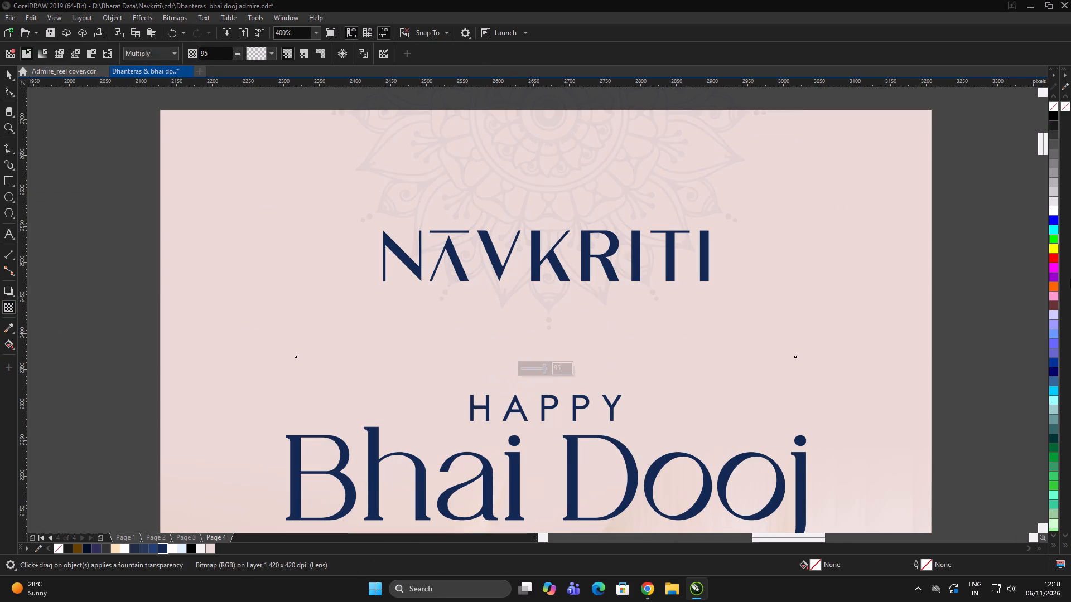
click(11, 77)
scroll(597, 255, down, 1)
double_click(818, 264)
click(816, 260)
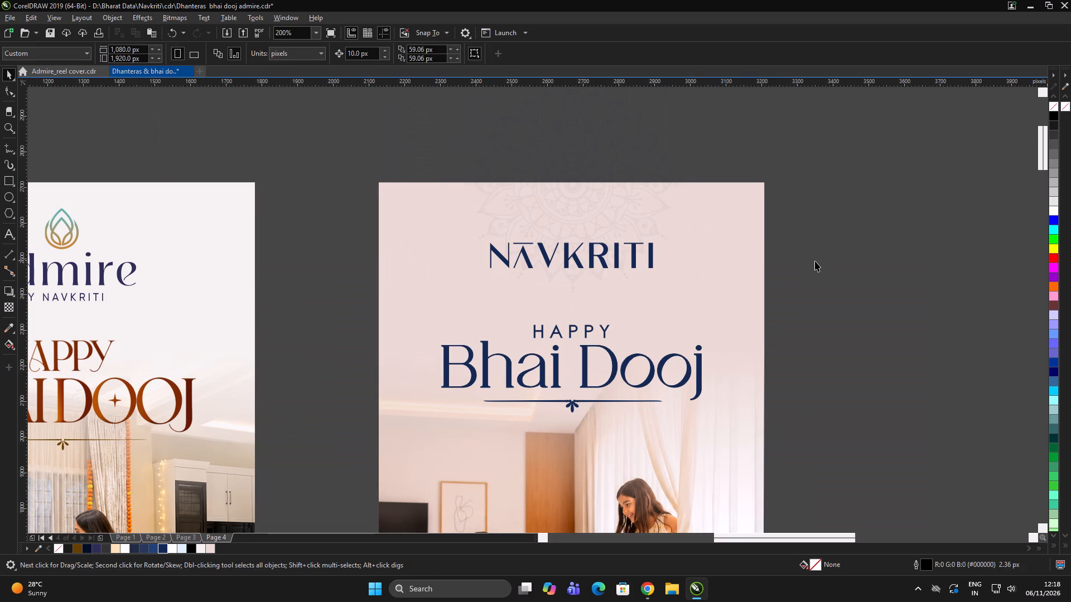
PowerClip the mandala image inside the pink background rectangle of the children's post.
click(592, 207)
right_click(586, 205)
click(631, 364)
click(429, 292)
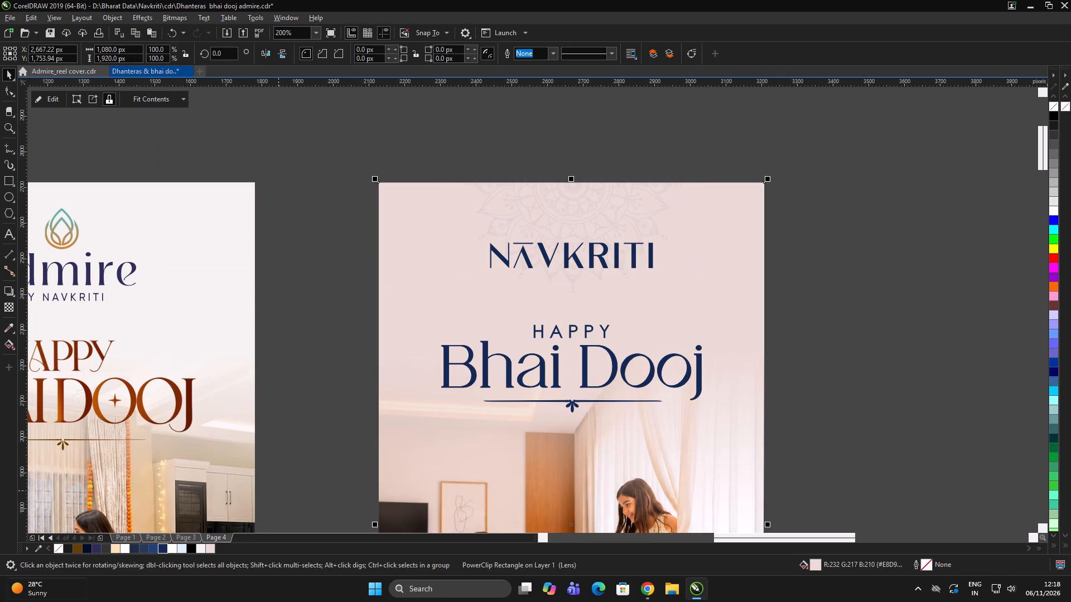
drag(884, 234, 877, 234)
Nudge the NAVKRITI logo on the children's post down by 10 px.
drag(890, 200, 382, 287)
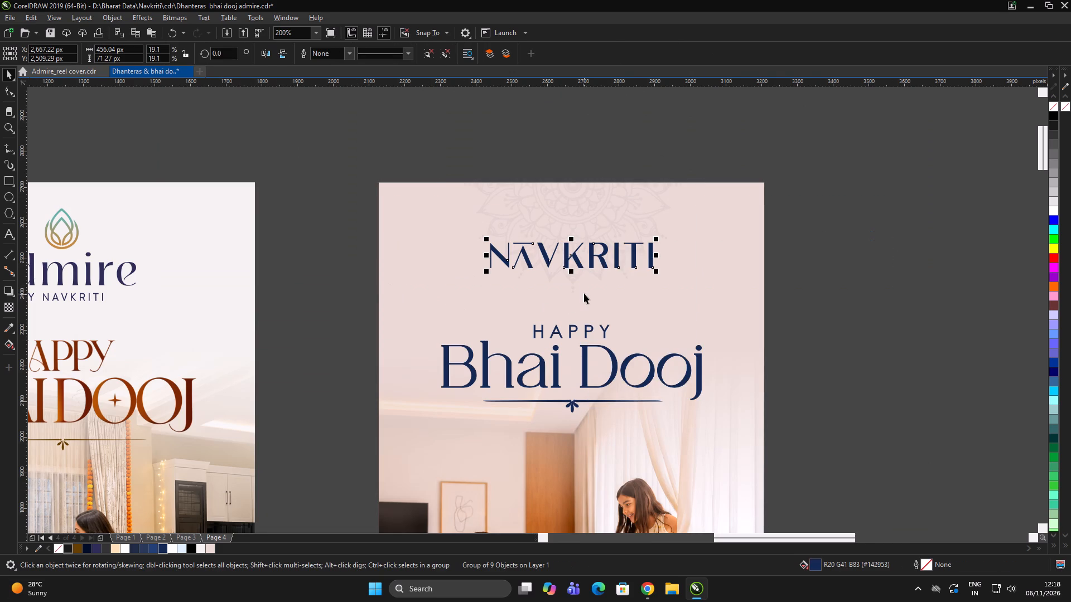
key(Down)
key(Down)
key(Up)
scroll(623, 295, down, 4)
double_click(768, 269)
scroll(619, 327, up, 1)
double_click(757, 290)
click(566, 351)
click(756, 304)
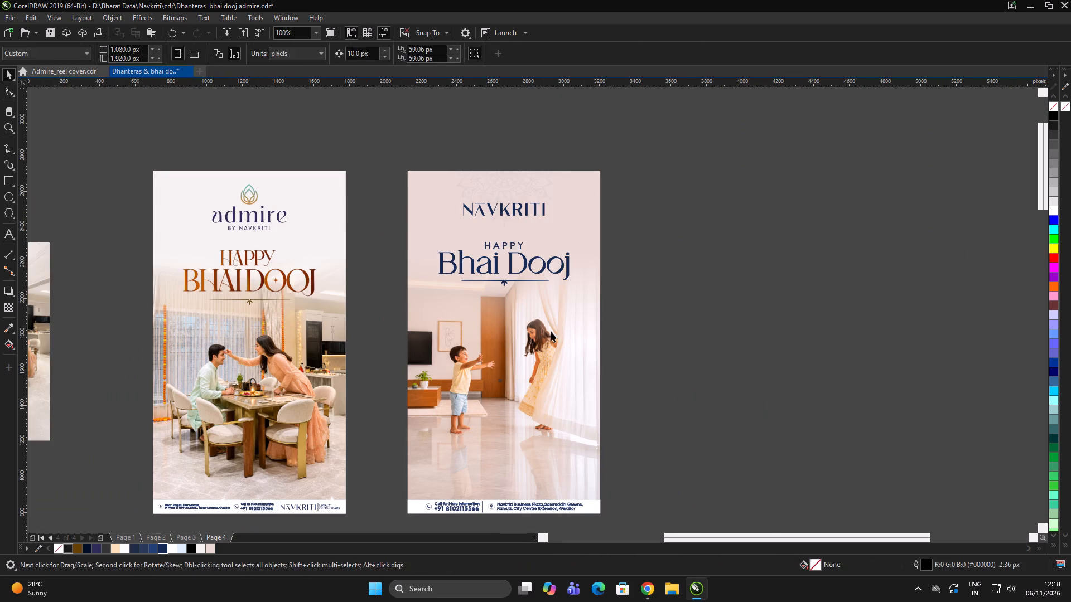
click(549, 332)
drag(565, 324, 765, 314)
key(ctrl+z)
Apply a linear fountain fill to the children's post background, running diagonally from pink near the right edge to white beyond the upper-left corner.
key(g)
drag(585, 222, 481, 225)
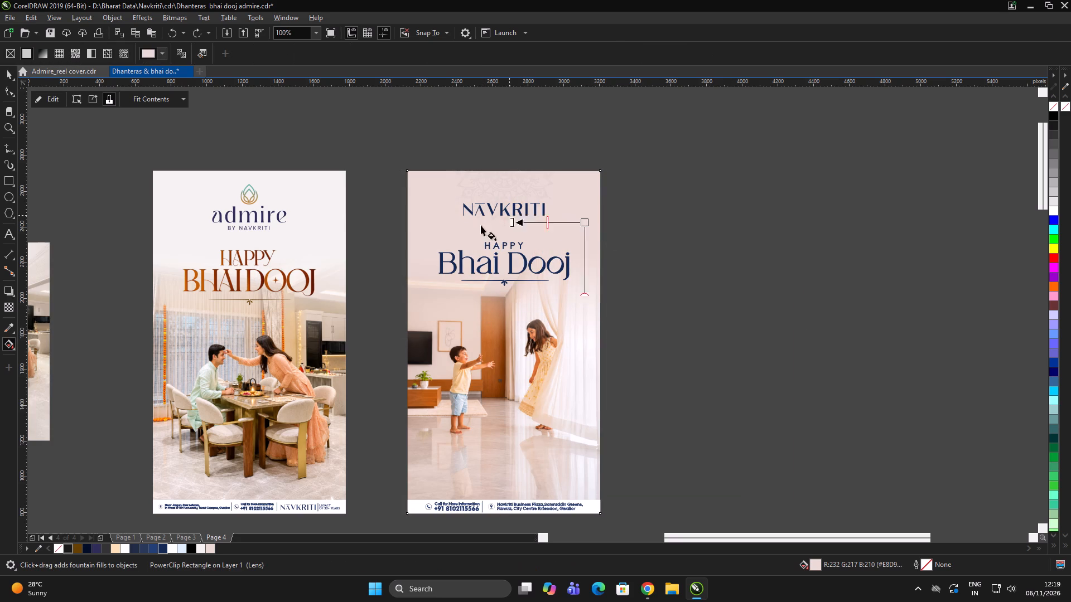
drag(481, 225, 477, 226)
drag(474, 222, 396, 162)
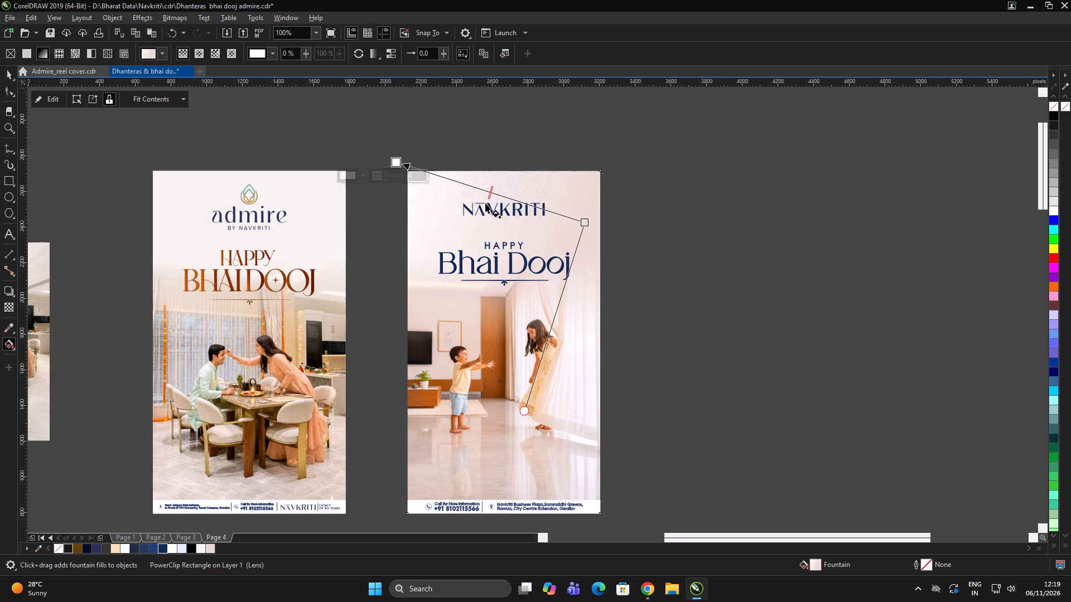
key(space)
triple_click(787, 261)
scroll(517, 198, up, 1)
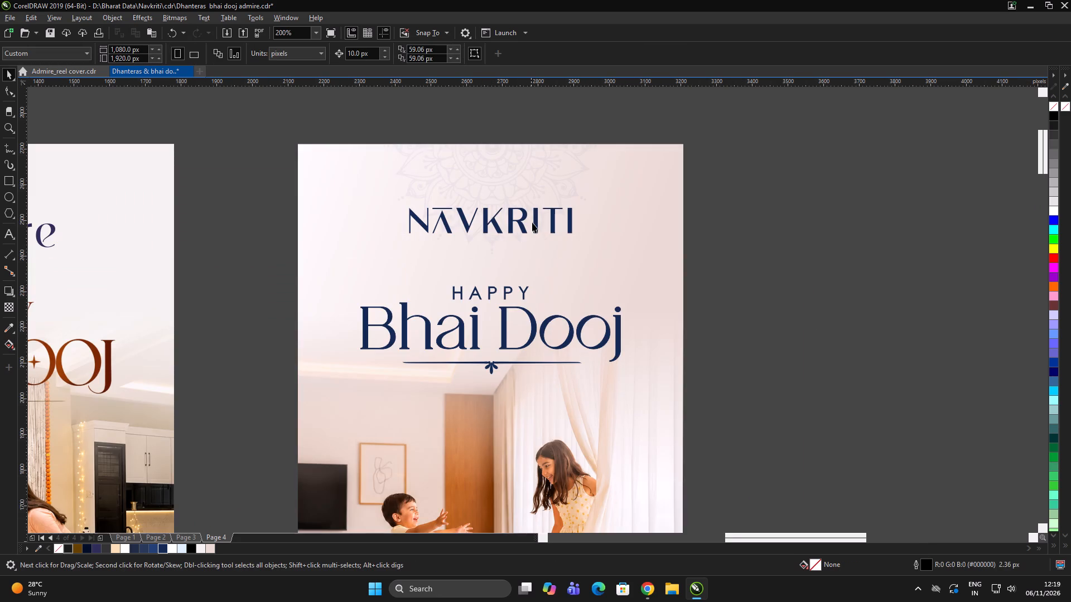
click(534, 231)
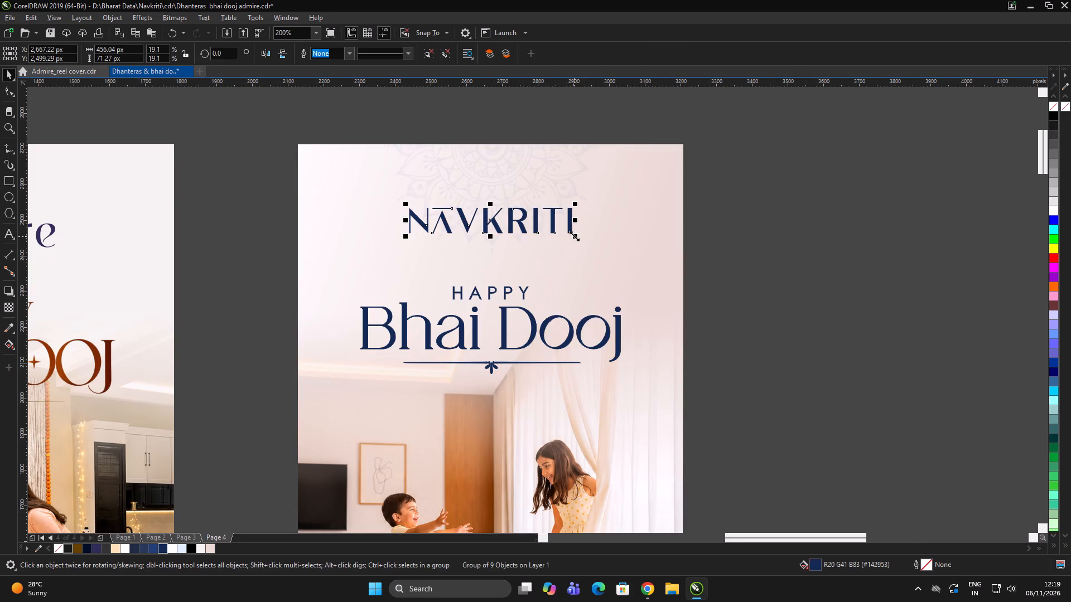
click(575, 236)
scroll(500, 192, down, 2)
double_click(678, 216)
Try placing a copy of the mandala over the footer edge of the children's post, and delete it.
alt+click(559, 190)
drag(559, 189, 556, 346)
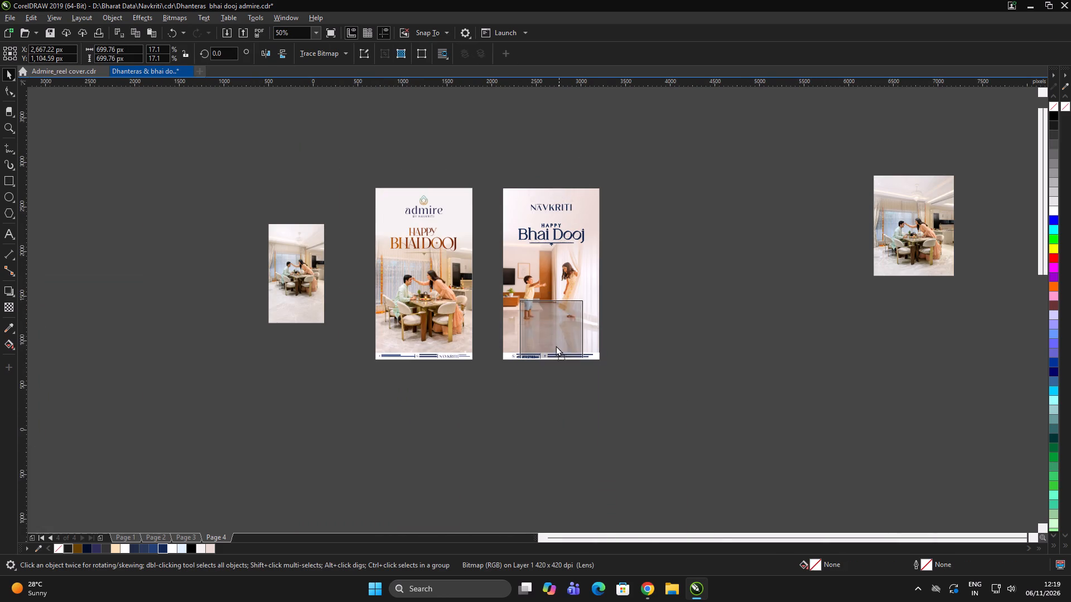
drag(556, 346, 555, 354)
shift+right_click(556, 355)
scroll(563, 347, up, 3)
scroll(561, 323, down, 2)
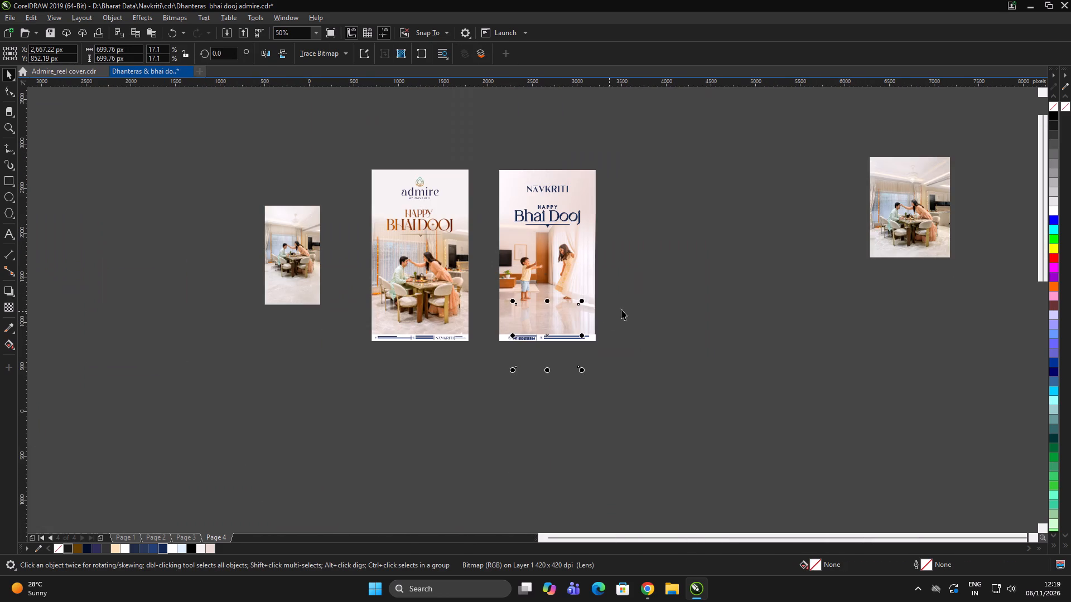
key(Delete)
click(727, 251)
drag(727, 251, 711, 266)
Ungroup the contact footer on the children's post.
scroll(576, 336, up, 3)
scroll(508, 370, down, 2)
click(548, 398)
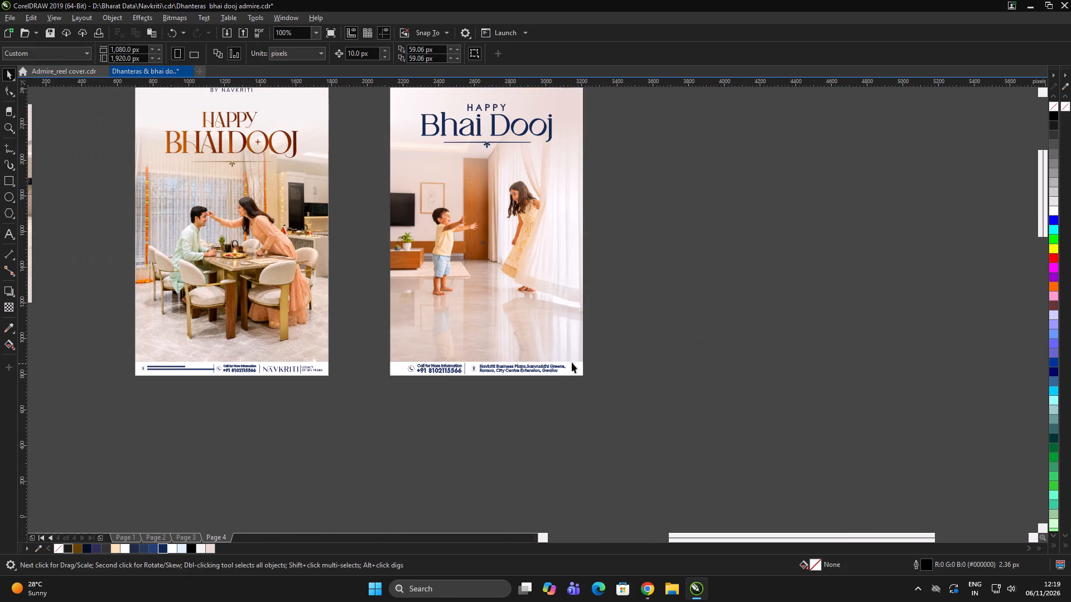
click(576, 358)
click(573, 372)
key(ctrl+u)
ctrl+double_click(644, 380)
scroll(578, 371, up, 2)
click(573, 369)
scroll(553, 383, down, 3)
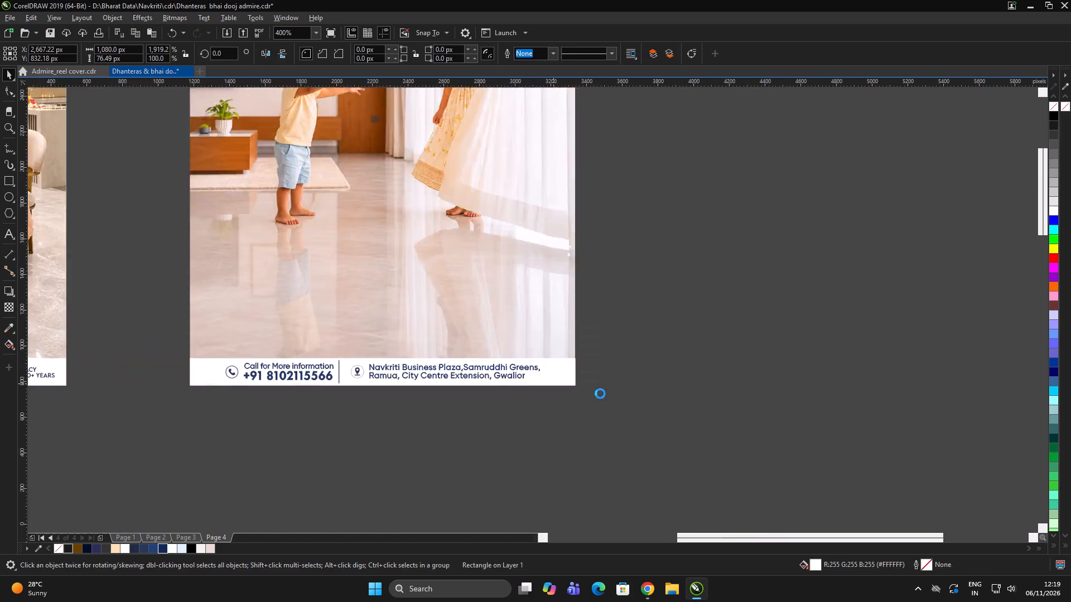
triple_click(659, 401)
scroll(612, 383, down, 2)
scroll(601, 360, up, 2)
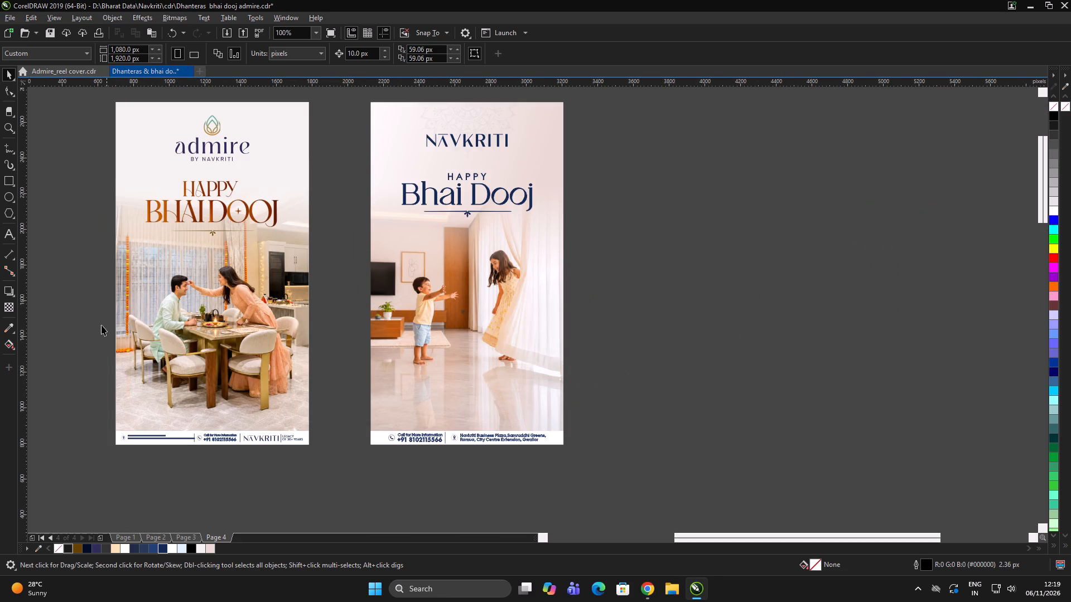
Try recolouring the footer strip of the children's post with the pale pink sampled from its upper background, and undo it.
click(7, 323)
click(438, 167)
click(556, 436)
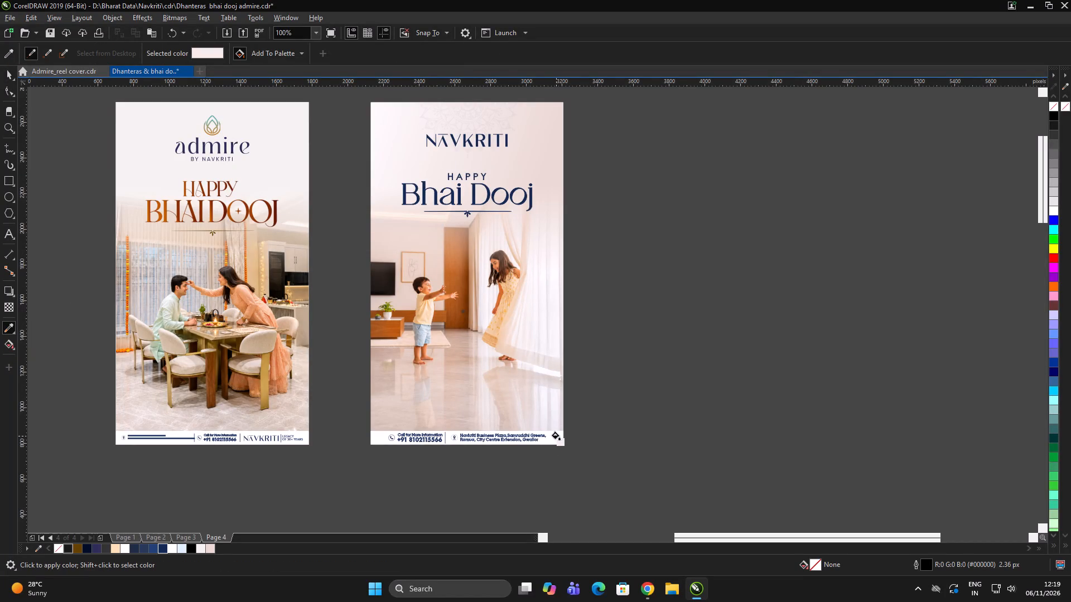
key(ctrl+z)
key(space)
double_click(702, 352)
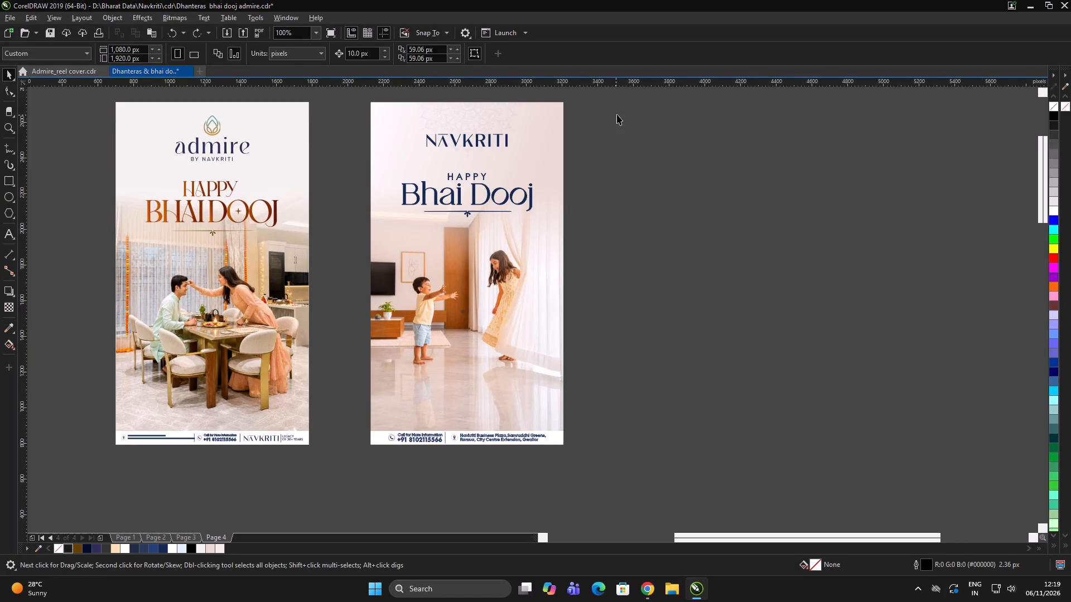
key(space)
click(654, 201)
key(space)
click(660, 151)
Move the entire children's post closer to the dining post, leaving only a narrow gap between the two designs.
drag(689, 498, 354, 138)
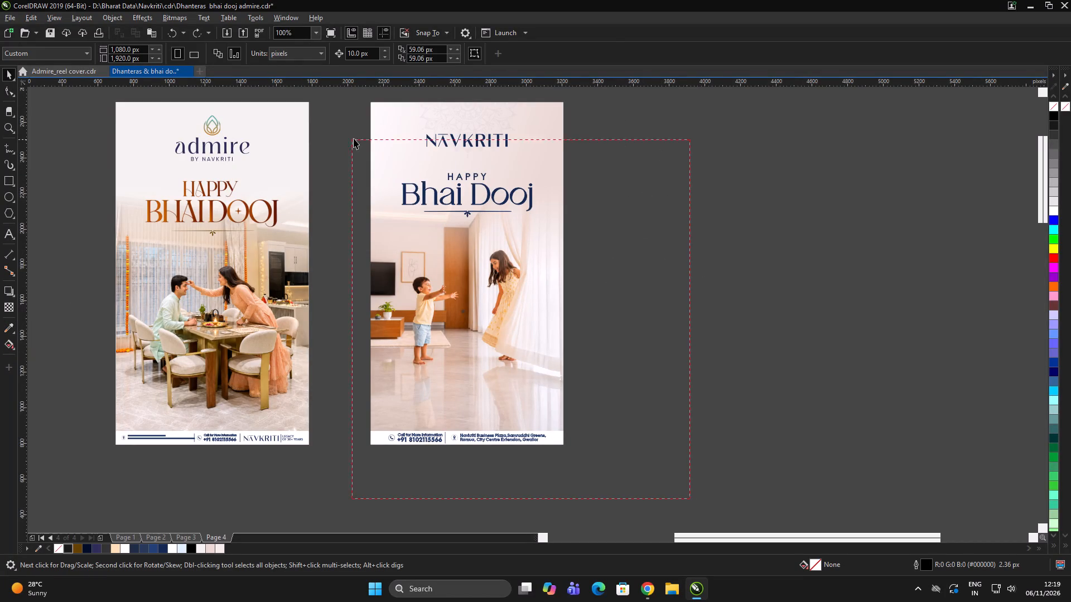
drag(354, 138, 340, 85)
drag(455, 202, 408, 206)
double_click(809, 249)
key(alt+Tab)
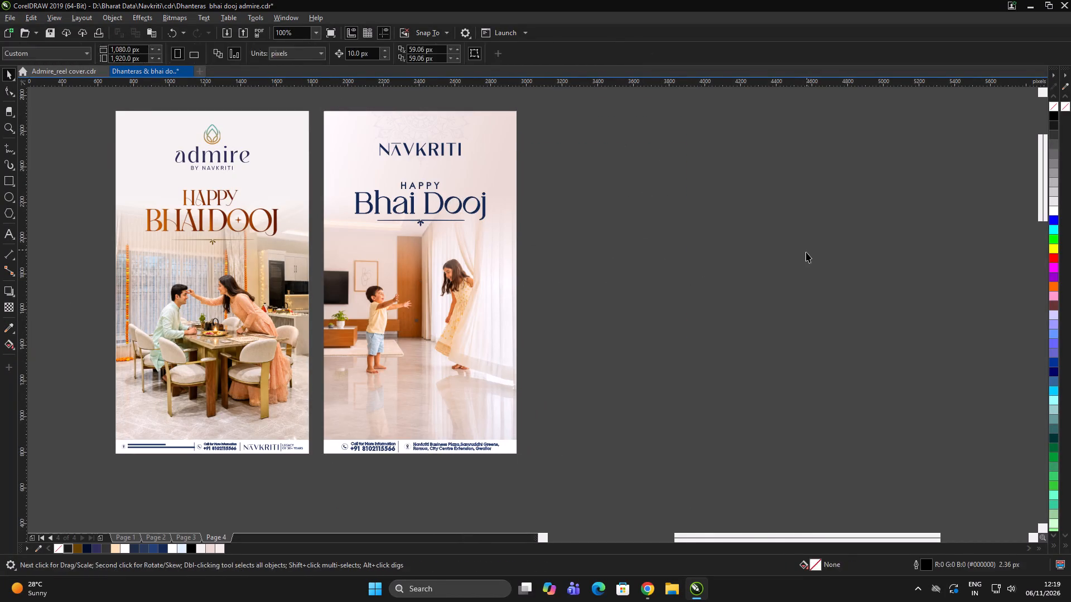
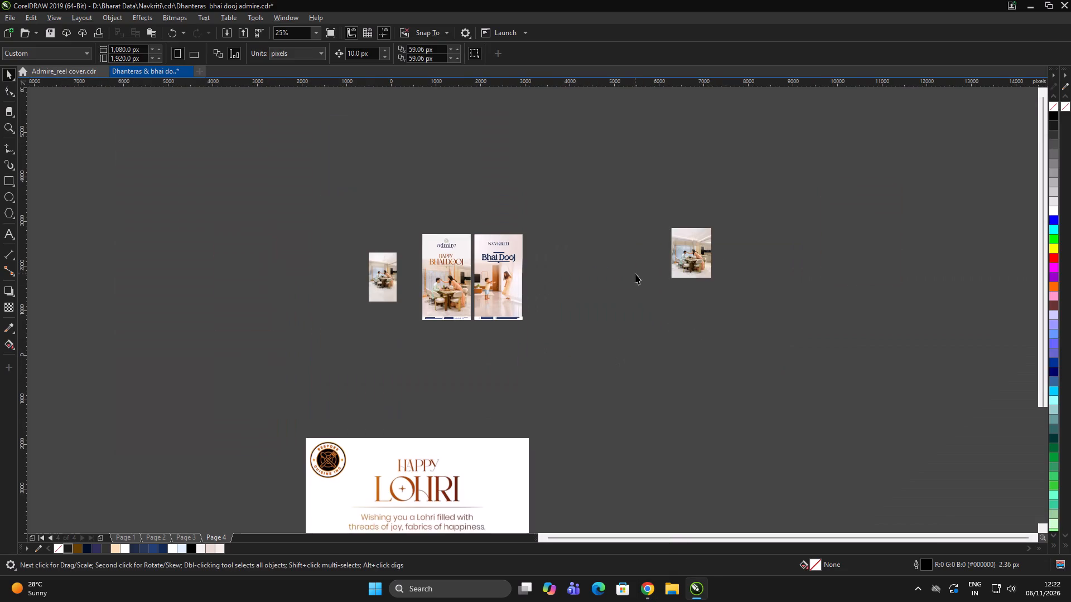
scroll(578, 279, up, 1)
double_click(599, 270)
click(610, 269)
click(614, 268)
key(ctrl+i)
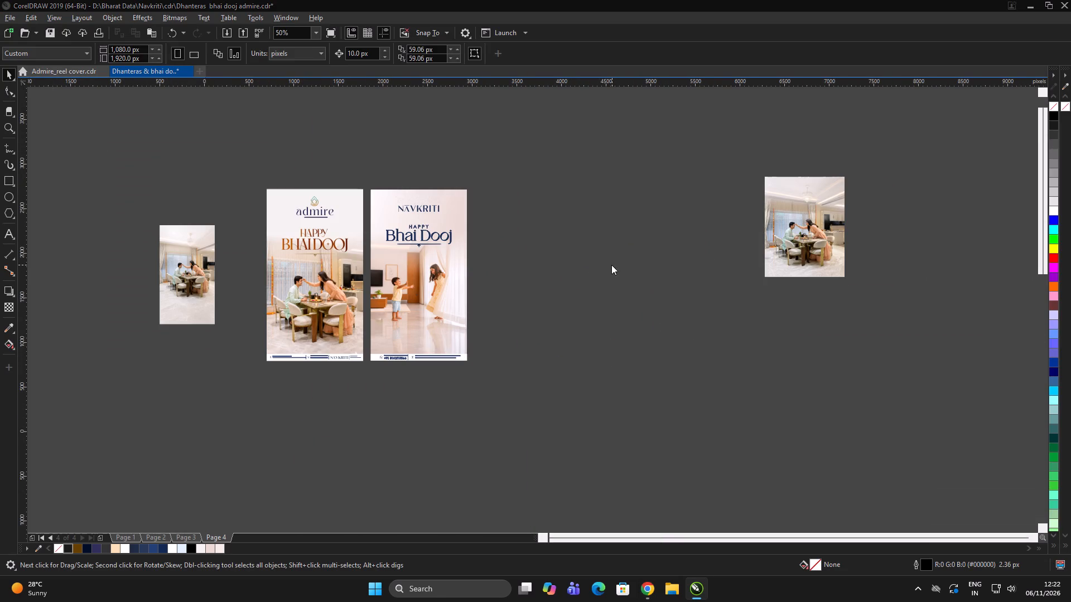
click(311, 193)
click(900, 506)
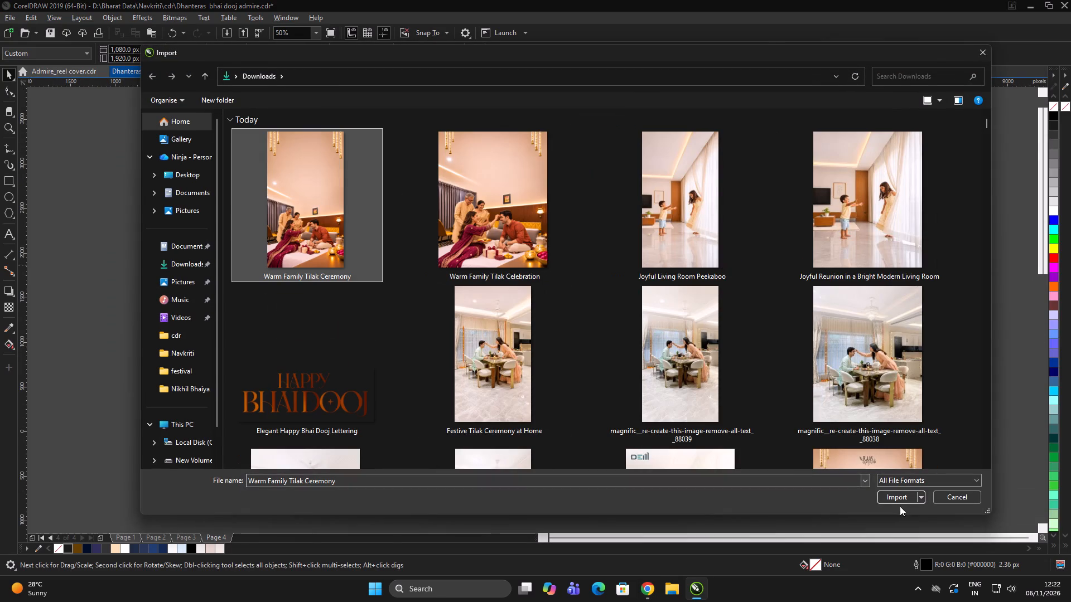
click(900, 496)
drag(514, 194, 645, 356)
click(681, 377)
click(686, 375)
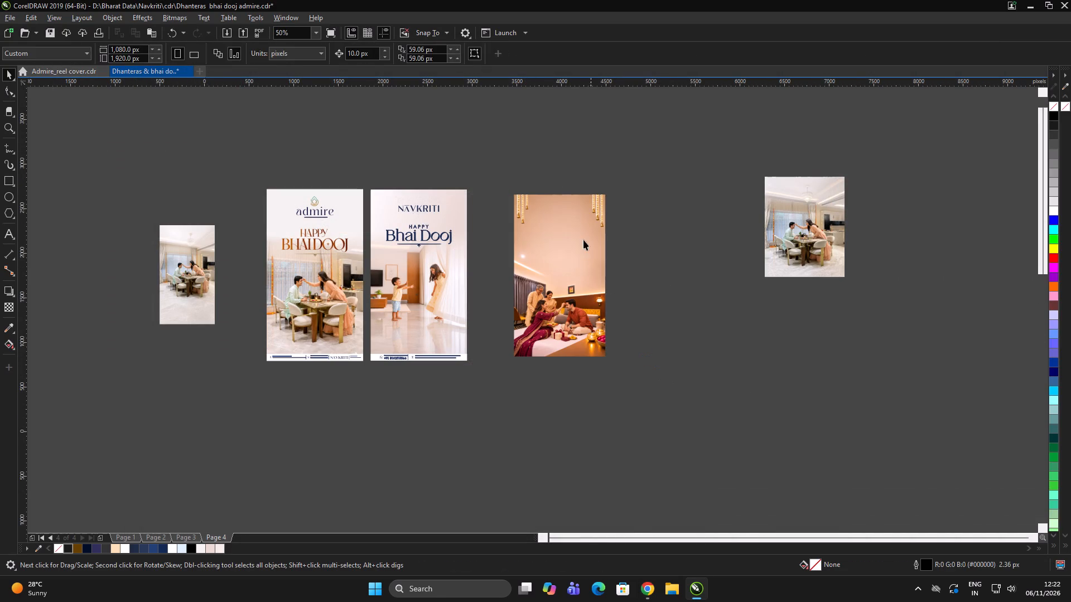
Set the imported family picture's size to 1080 by 1920 px.
click(583, 240)
click(702, 217)
scroll(618, 231, up, 2)
click(581, 226)
click(522, 233)
scroll(570, 225, down, 2)
click(568, 225)
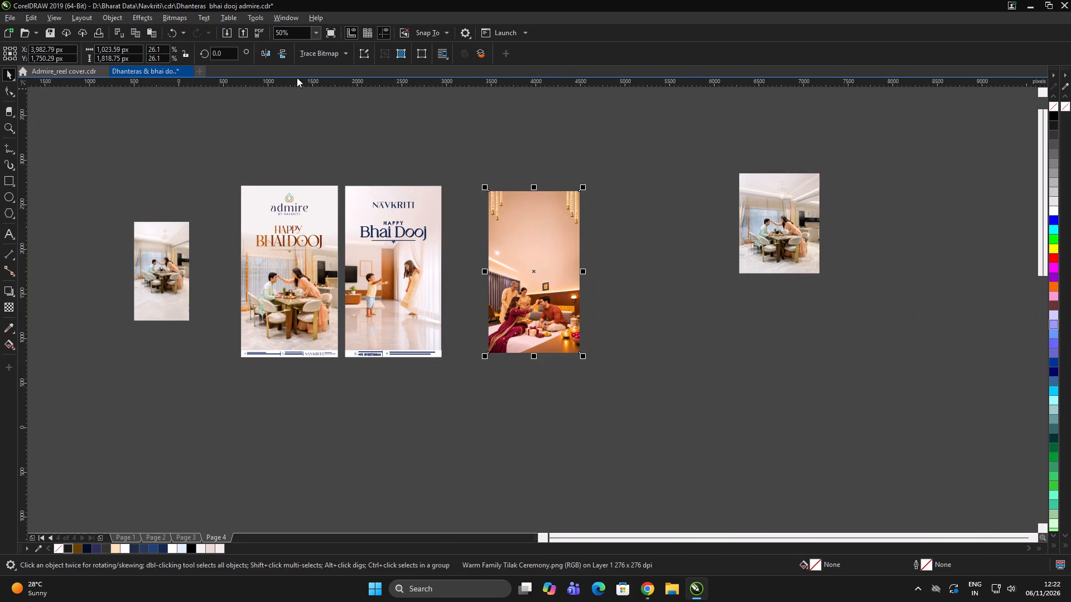
click(111, 48)
key(ctrl+a)
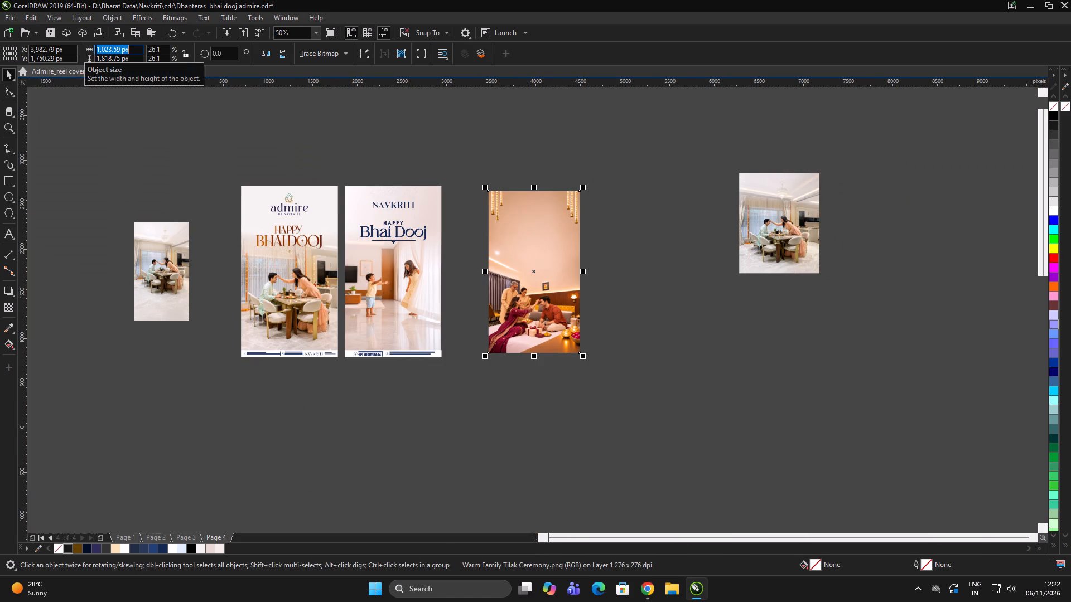
text(1080)
key(Tab)
text(1350)
key(Return)
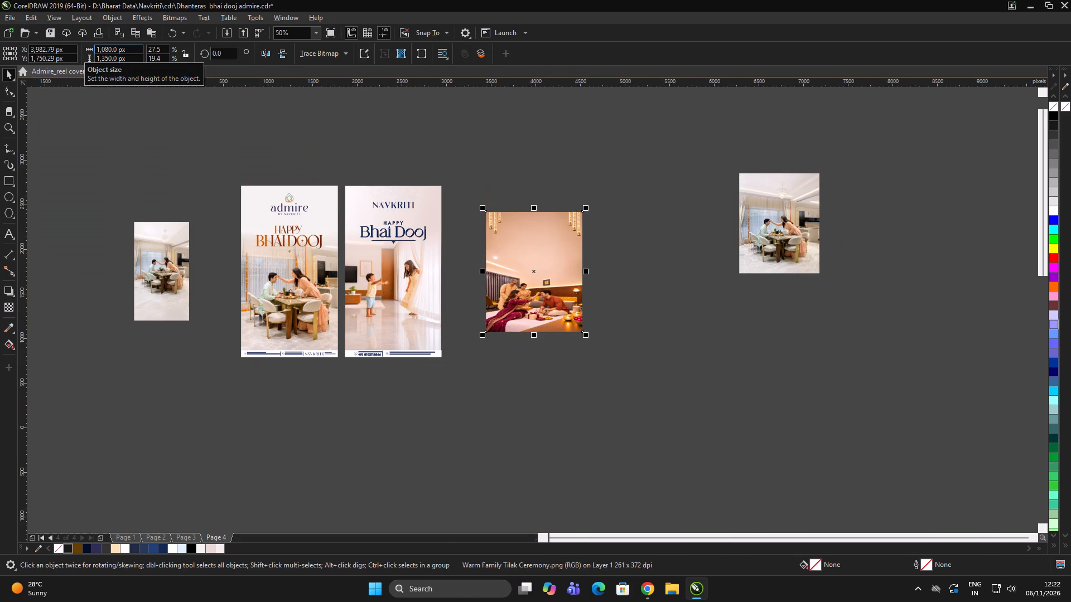
click(121, 58)
key(ctrl+a)
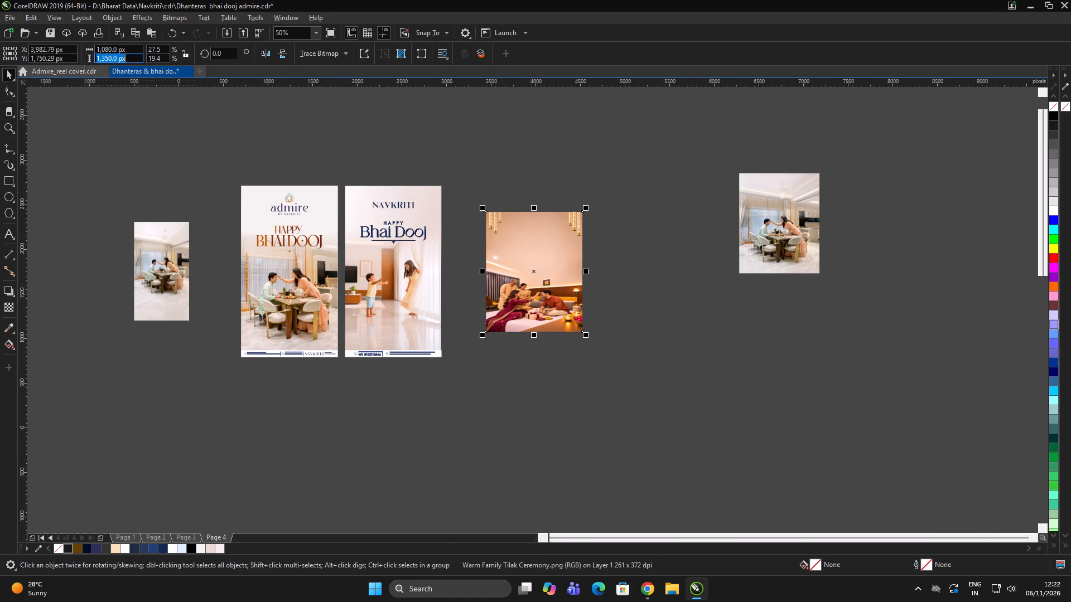
text(1920)
key(Return)
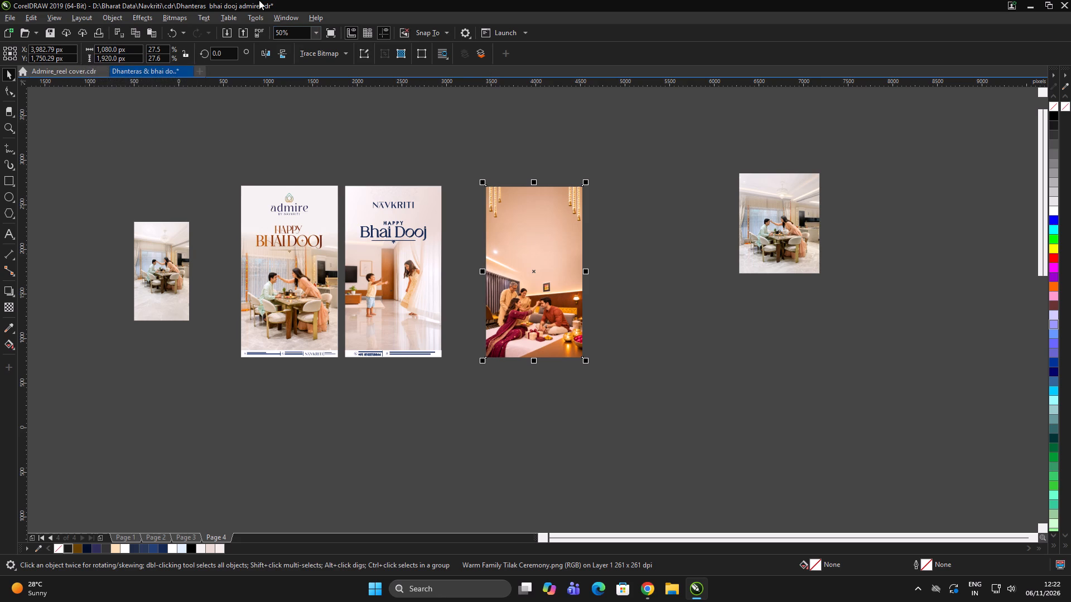
Align the family picture to the children's post's right edge, and move it horizontally to sit just beside that post.
shift+click(409, 311)
key(r)
click(701, 307)
click(695, 307)
click(610, 292)
drag(409, 280, 516, 280)
click(639, 269)
click(644, 269)
click(652, 269)
Group the Navkriti logo with the Happy Bhai Dooj heading on the children's post.
click(393, 253)
scroll(437, 193, up, 1)
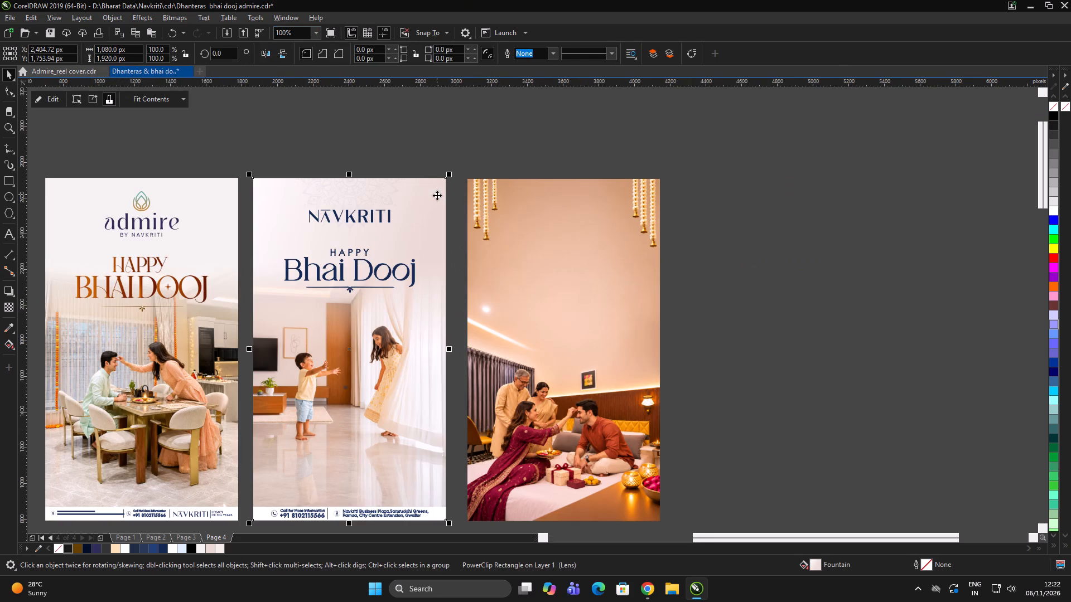
key(ctrl+u)
ctrl+click(474, 157)
drag(487, 153, 161, 324)
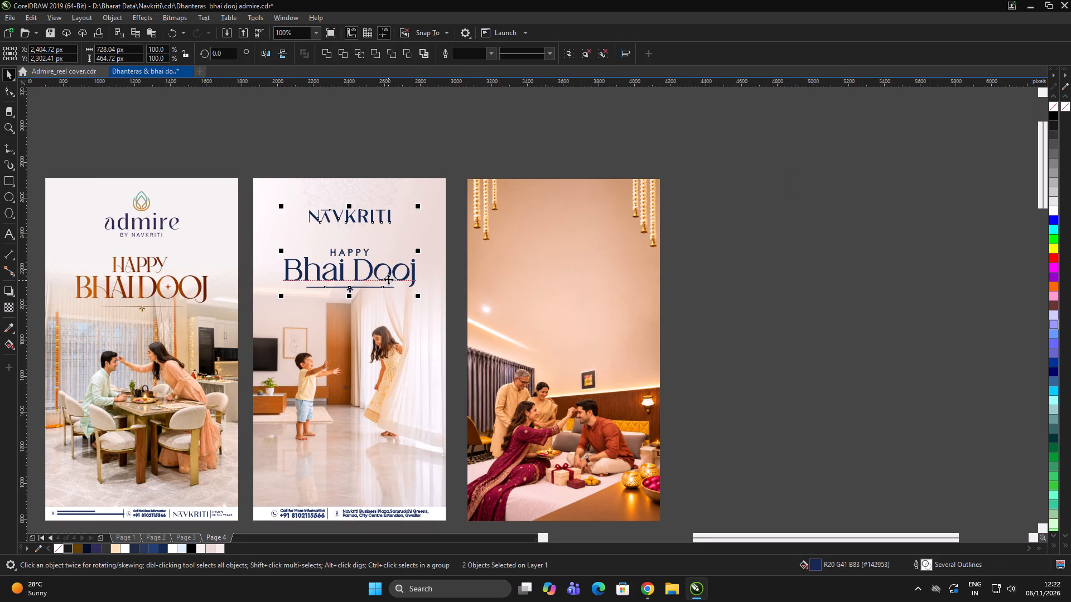
key(ctrl+g)
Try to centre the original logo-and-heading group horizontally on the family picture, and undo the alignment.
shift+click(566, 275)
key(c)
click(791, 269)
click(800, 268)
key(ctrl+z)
Copy the children's post's logo-and-heading group onto the family picture at the same height and centre it horizontally on the picture.
drag(460, 147, 444, 178)
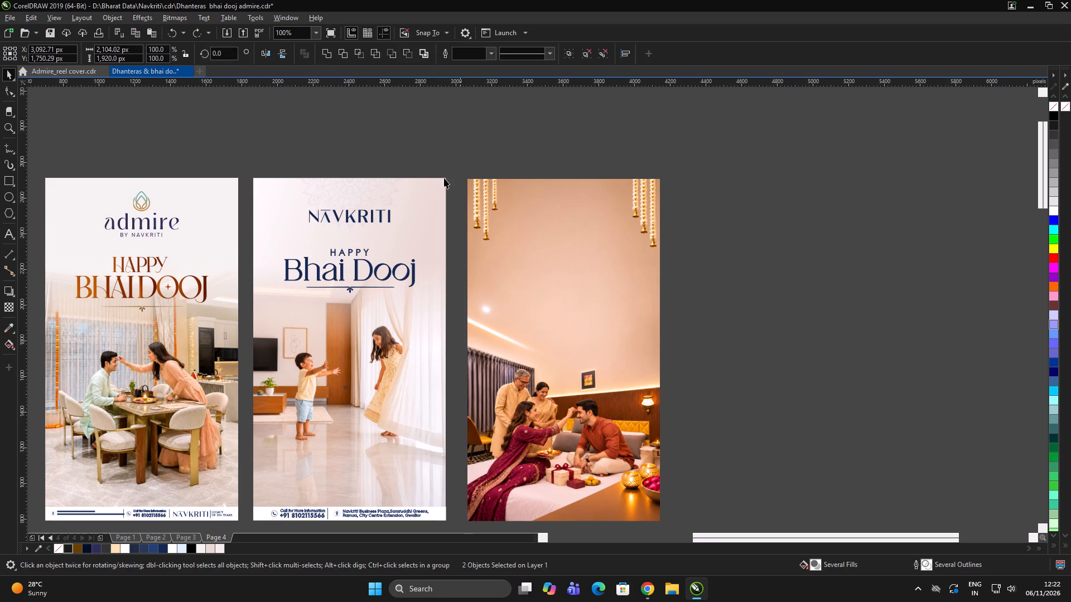
drag(444, 178, 247, 357)
drag(355, 271, 552, 285)
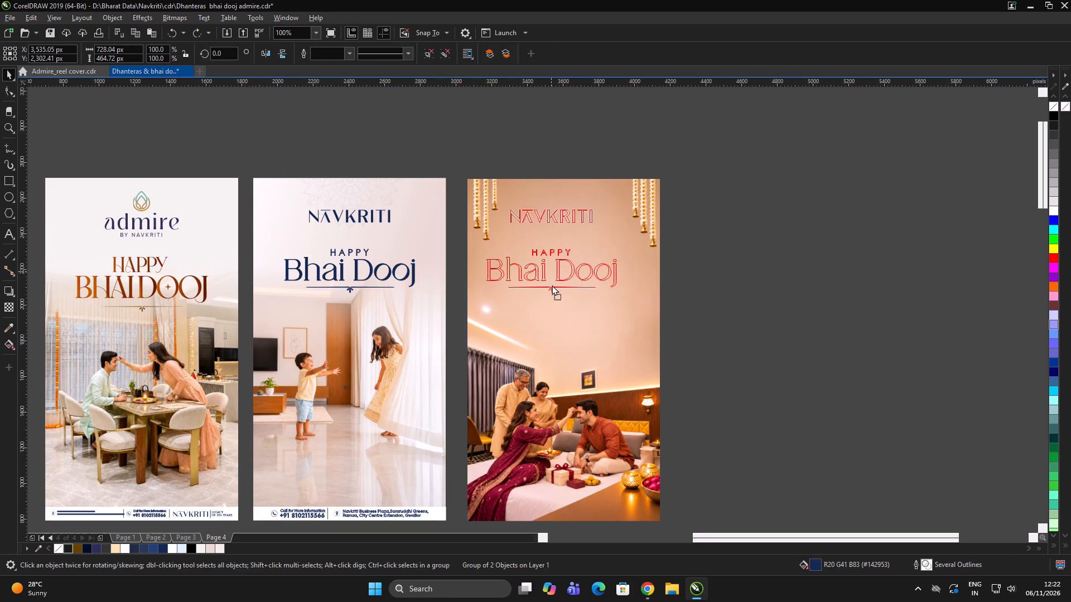
drag(552, 285, 559, 287)
shift+right_click(559, 287)
key(ctrl+g)
shift+click(592, 342)
key(c)
click(778, 303)
drag(774, 303, 765, 301)
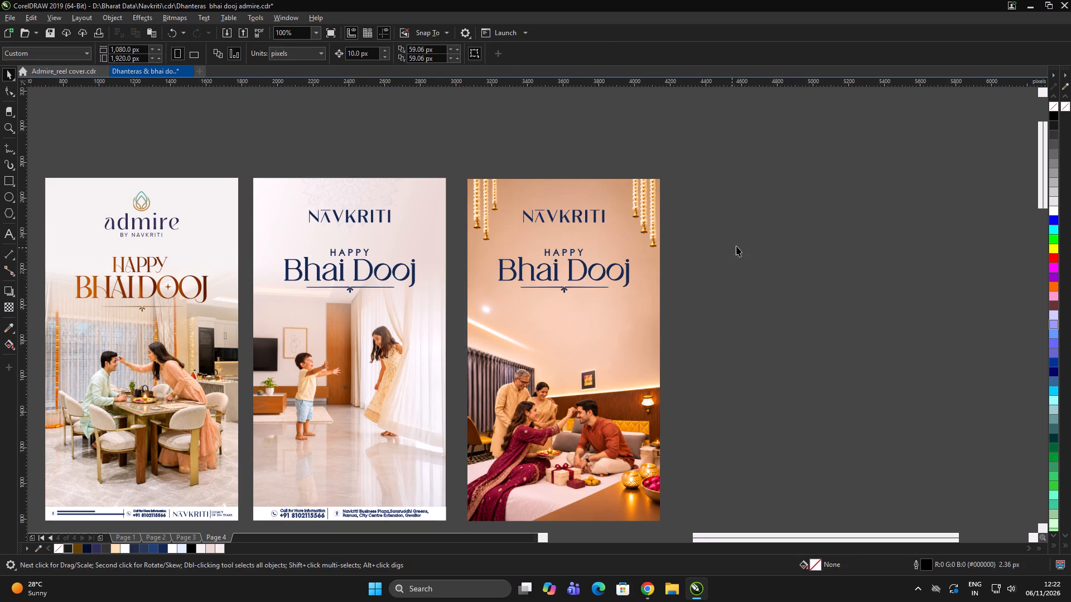
Ungroup the copied logo and heading on the family picture, and move the decorative divider down to about Y 1,823 px.
drag(740, 245, 440, 339)
click(609, 280)
key(ctrl+u)
ctrl+click(712, 276)
ctrl+click(717, 277)
scroll(583, 290, up, 1)
drag(879, 245, 293, 332)
click(598, 285)
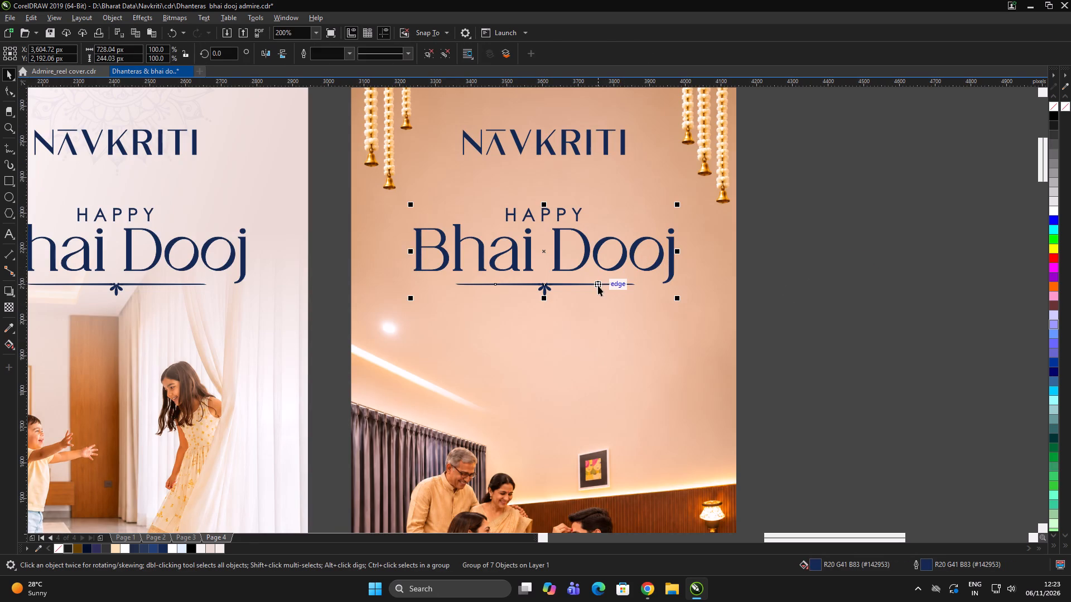
key(ctrl+u)
ctrl+drag(800, 264, 795, 265)
drag(833, 255, 268, 309)
drag(547, 285, 549, 379)
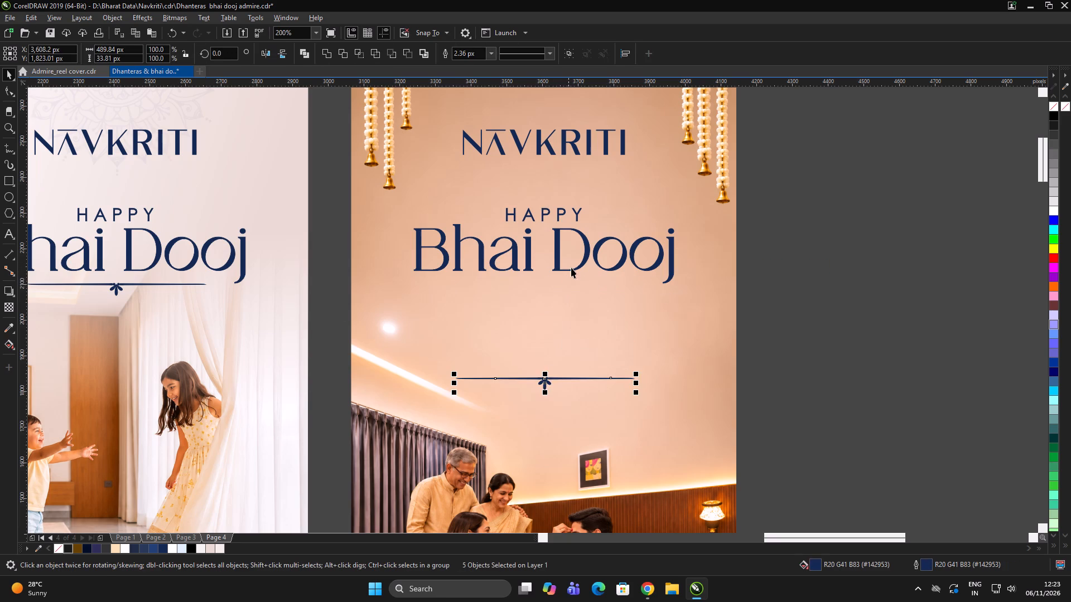
Break the copied Bhai Dooj text into two lines, tighten the line spacing, and move it beneath HAPPY.
double_click(557, 267)
key(Return)
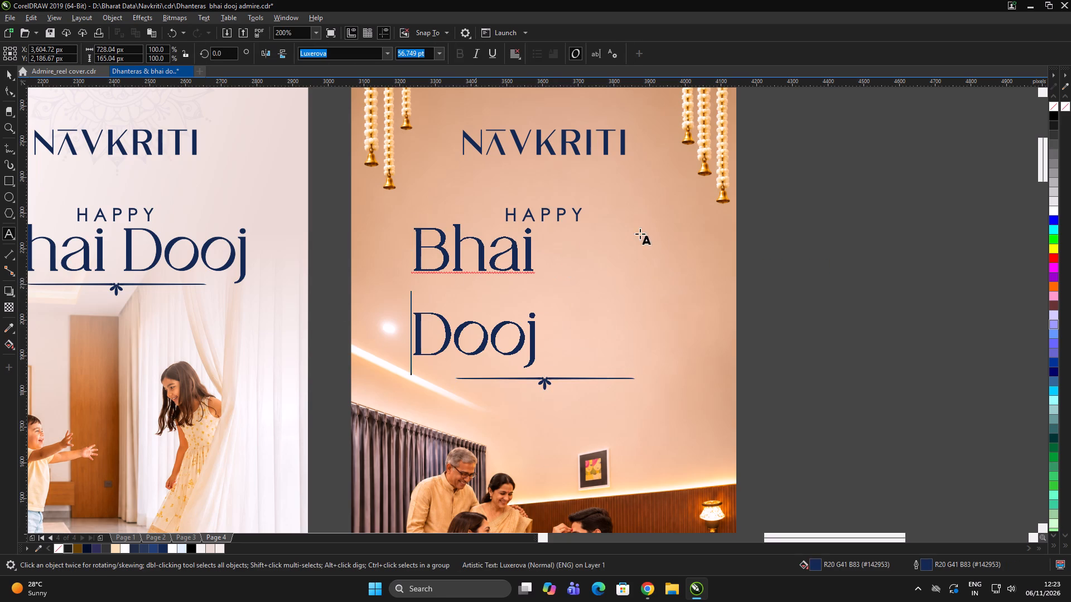
click(5, 87)
drag(407, 371, 436, 325)
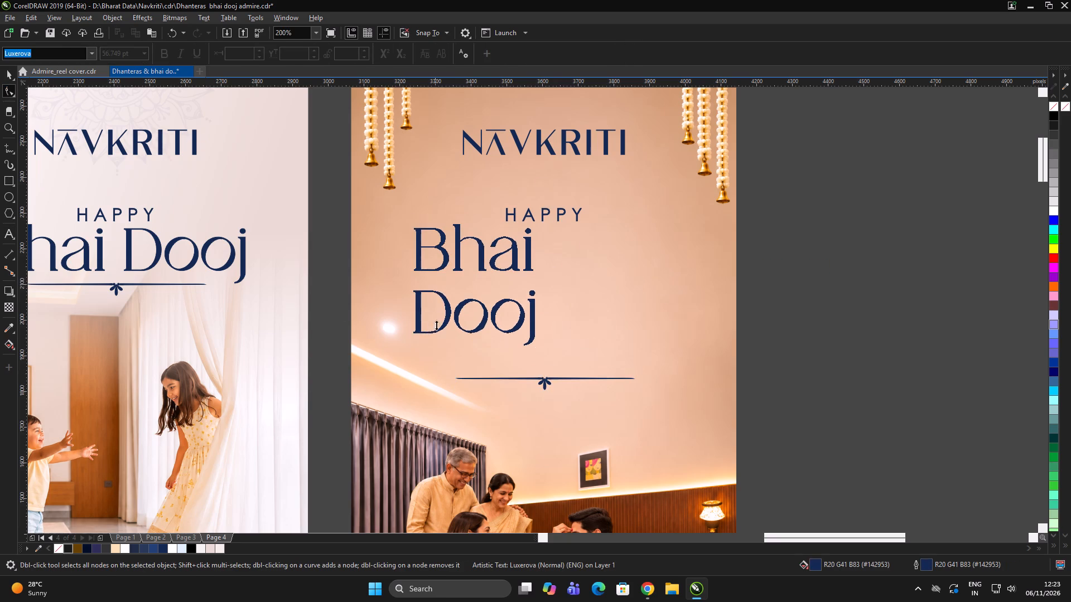
drag(436, 325, 443, 309)
key(space)
drag(533, 313, 598, 326)
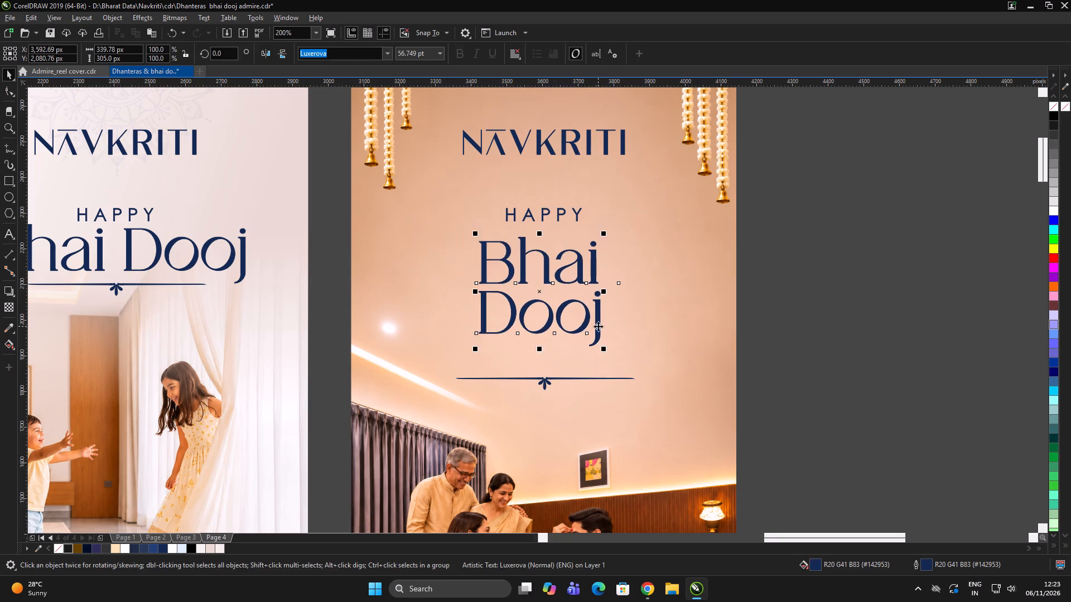
Change the two-line Bhai Dooj text on the family picture to uppercase.
double_click(598, 324)
key(ctrl+a)
key(shift+F3)
click(516, 281)
click(521, 327)
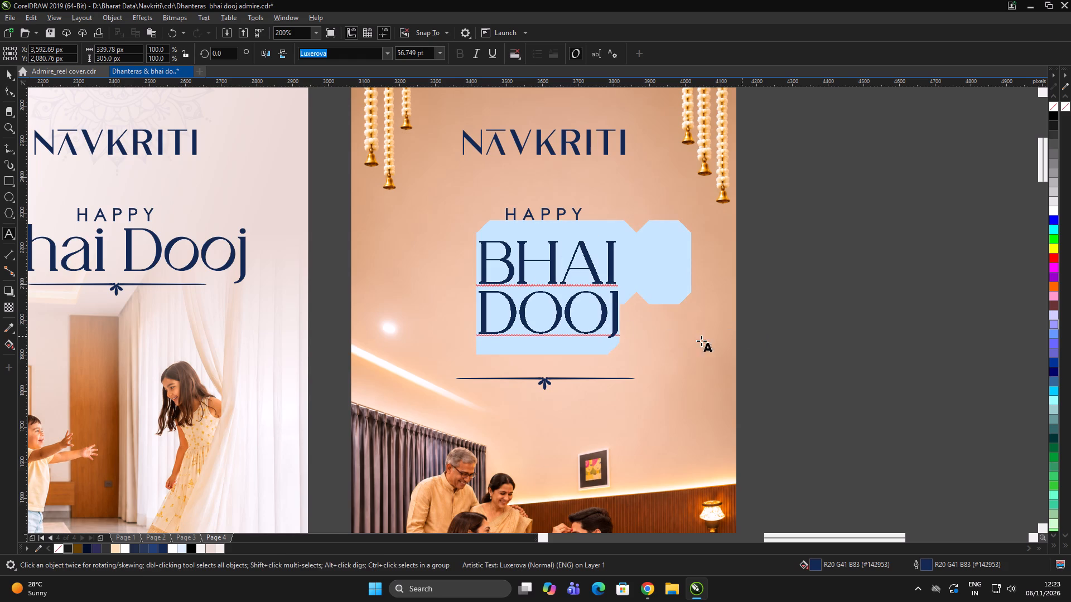
click(12, 73)
click(896, 270)
Examine the stacked BHAI DOOJ heading on the family picture, both up close and within the whole layout.
scroll(511, 242, down, 2)
double_click(692, 249)
scroll(607, 237, up, 2)
click(703, 261)
scroll(589, 292, up, 1)
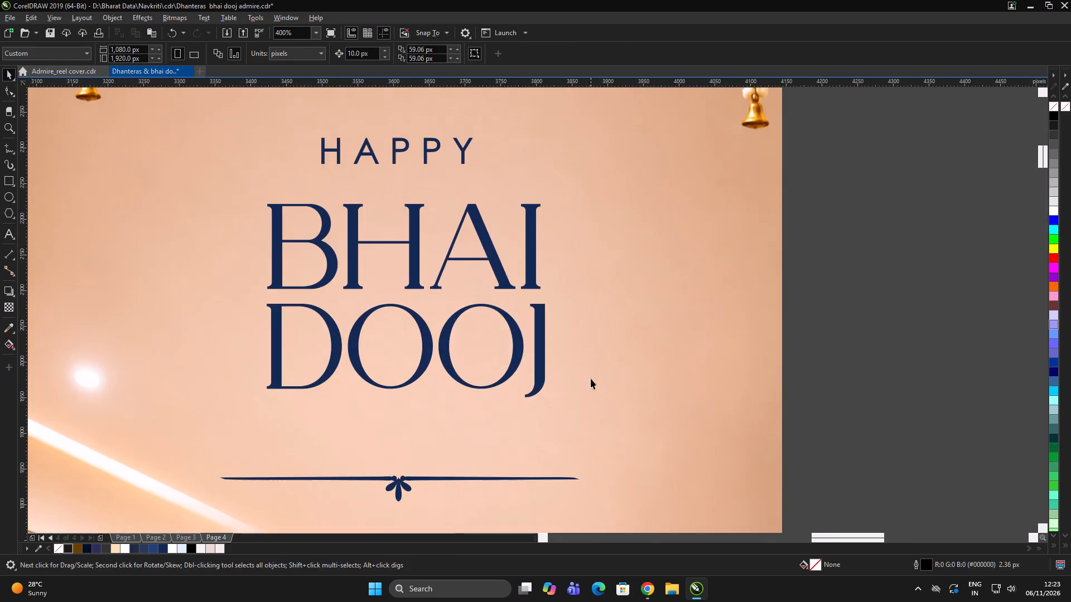
scroll(477, 345, down, 2)
click(664, 346)
click(674, 343)
Switch to Chrome and search Google Images for "bhai dooj text".
key(alt+Tab)
click(611, 0)
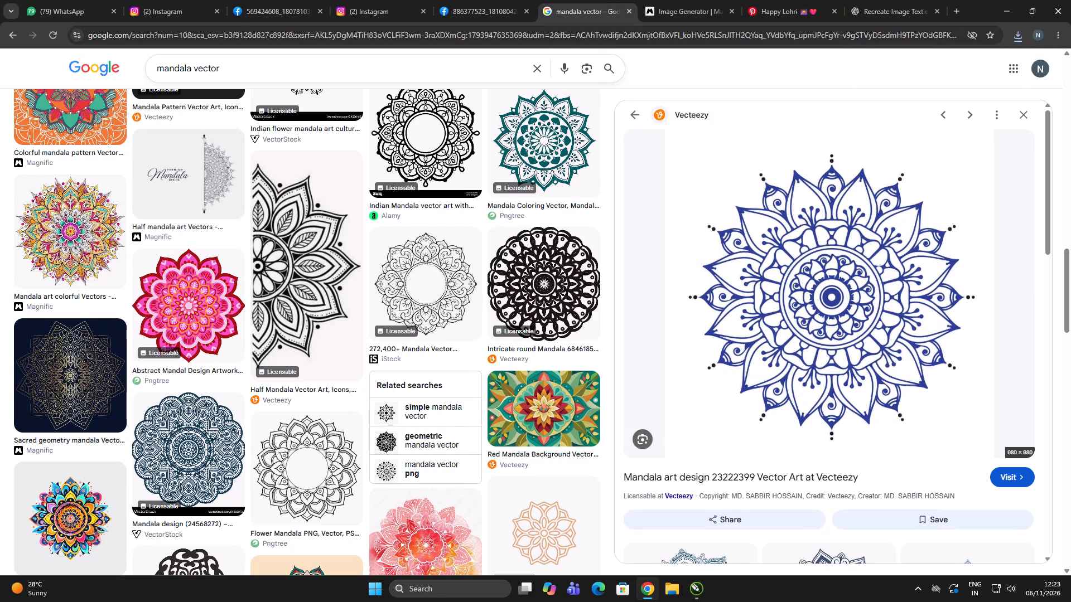
click(597, 37)
key(ctrl+a)
text(bhai dooj)
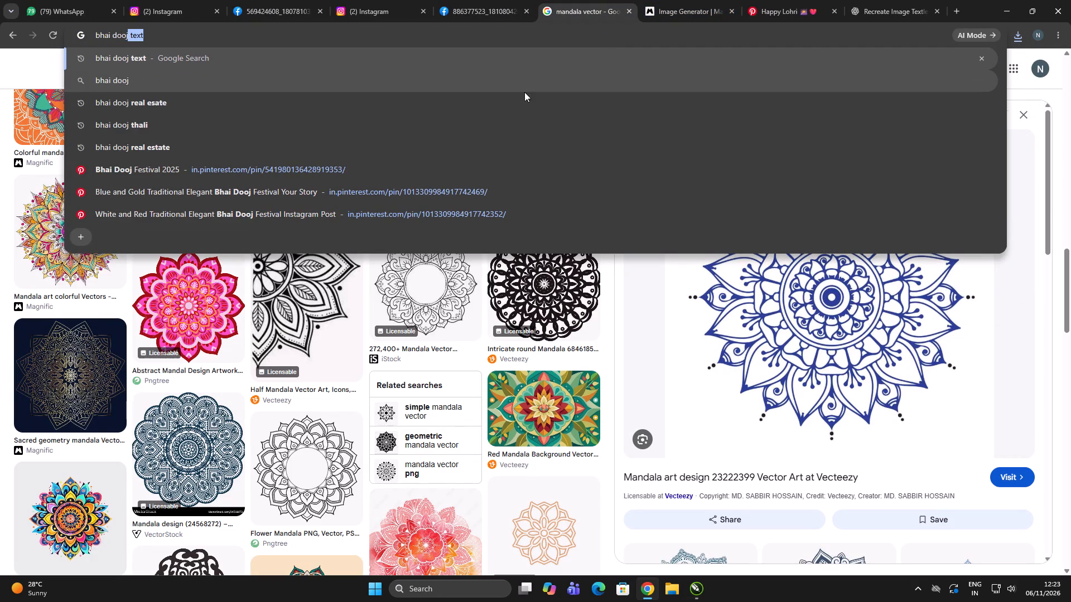
key(space)
key(t)
key(e)
key(x)
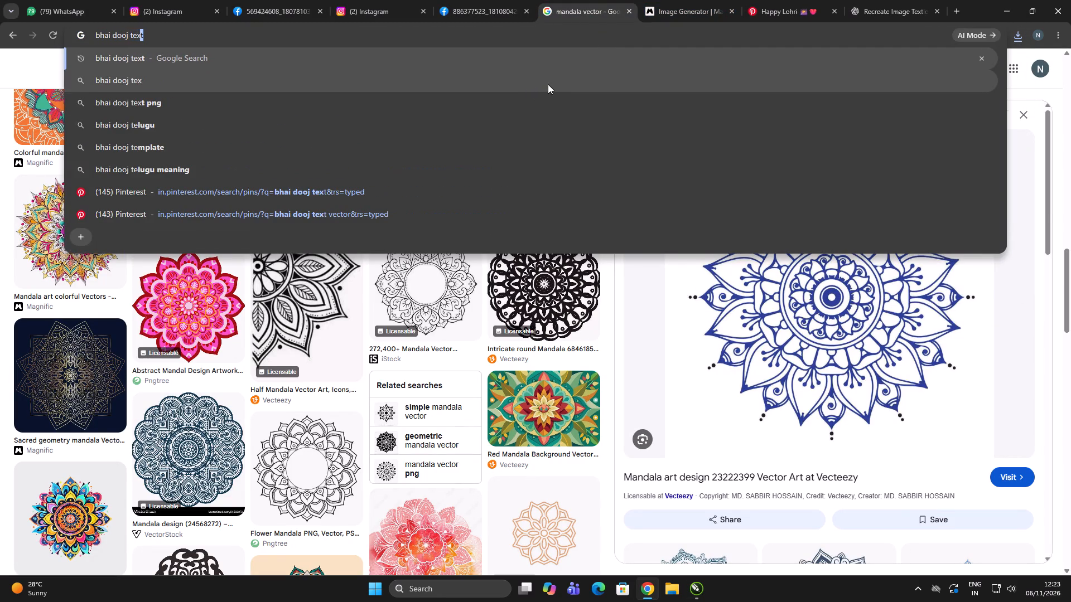
key(t)
key(Return)
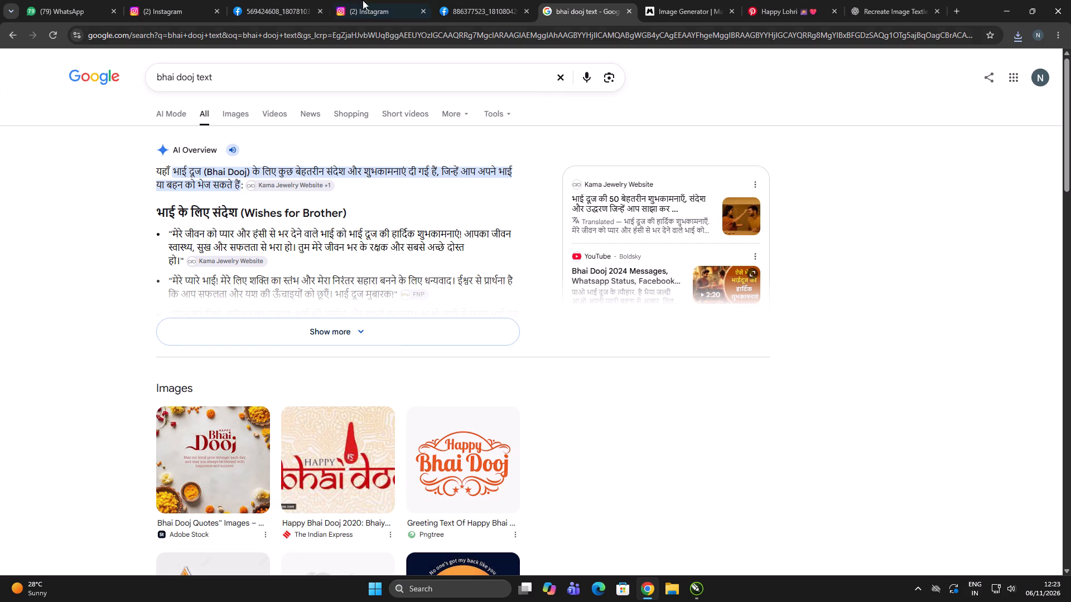
click(236, 113)
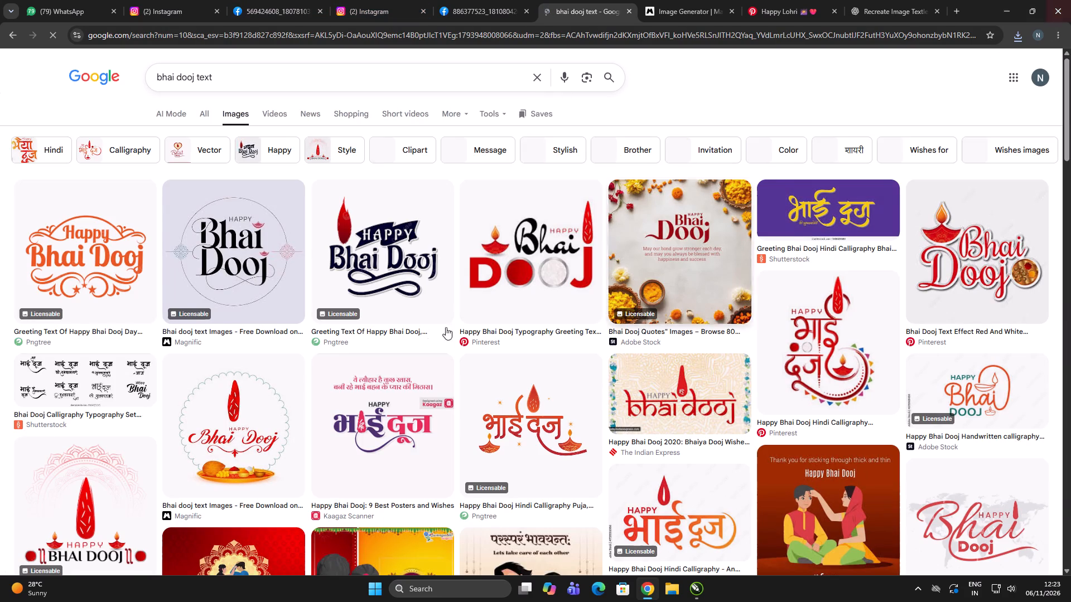
Look through the image results for Bhai Dooj lettering ideas, checking back briefly against the family post in CorelDRAW.
scroll(500, 315, down, 1)
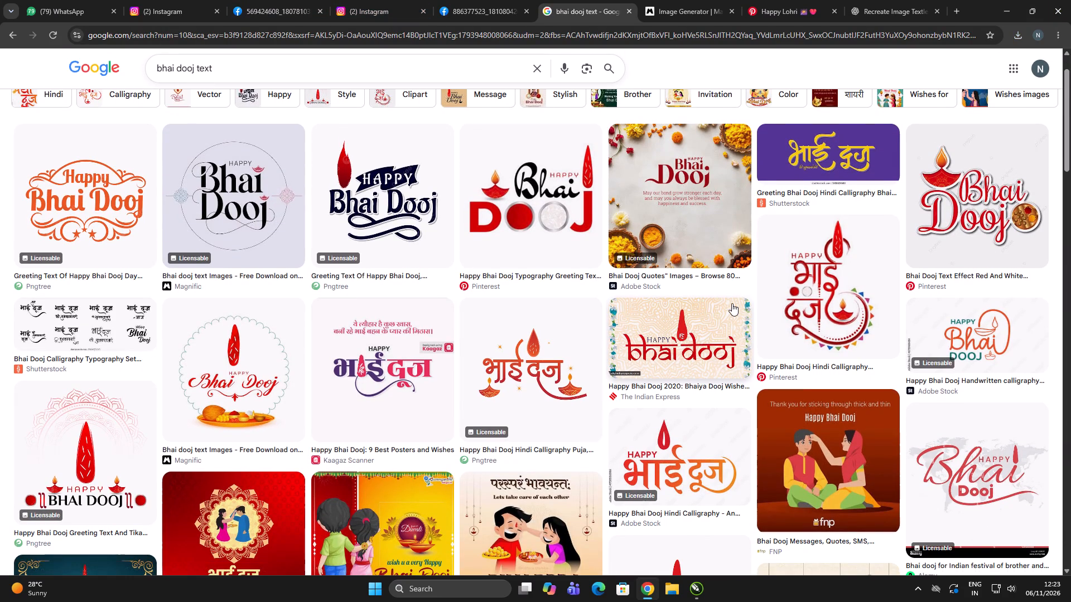
scroll(741, 300, down, 7)
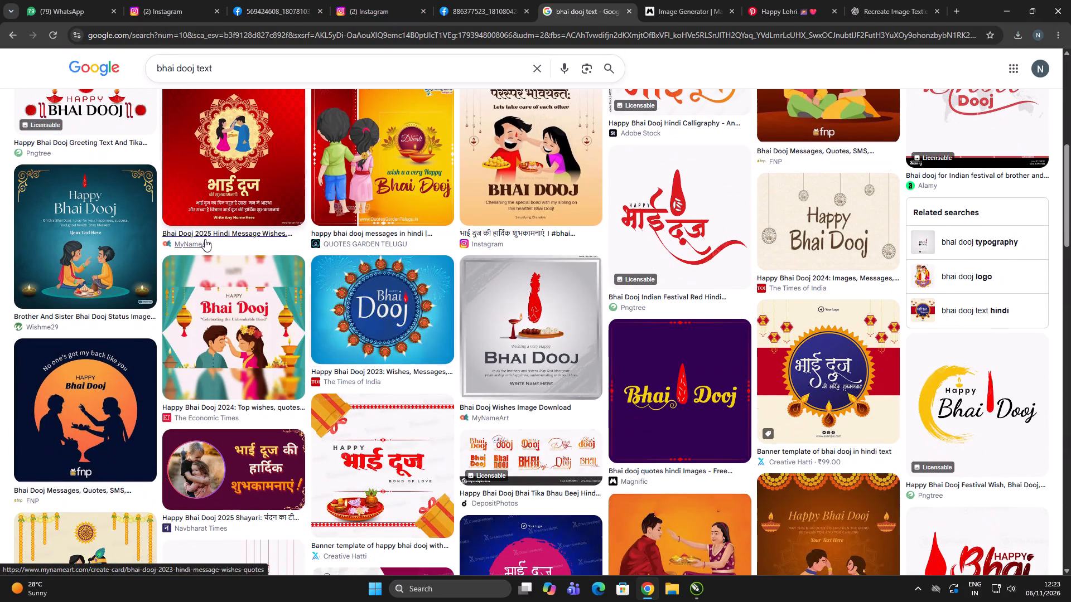
scroll(425, 144, down, 7)
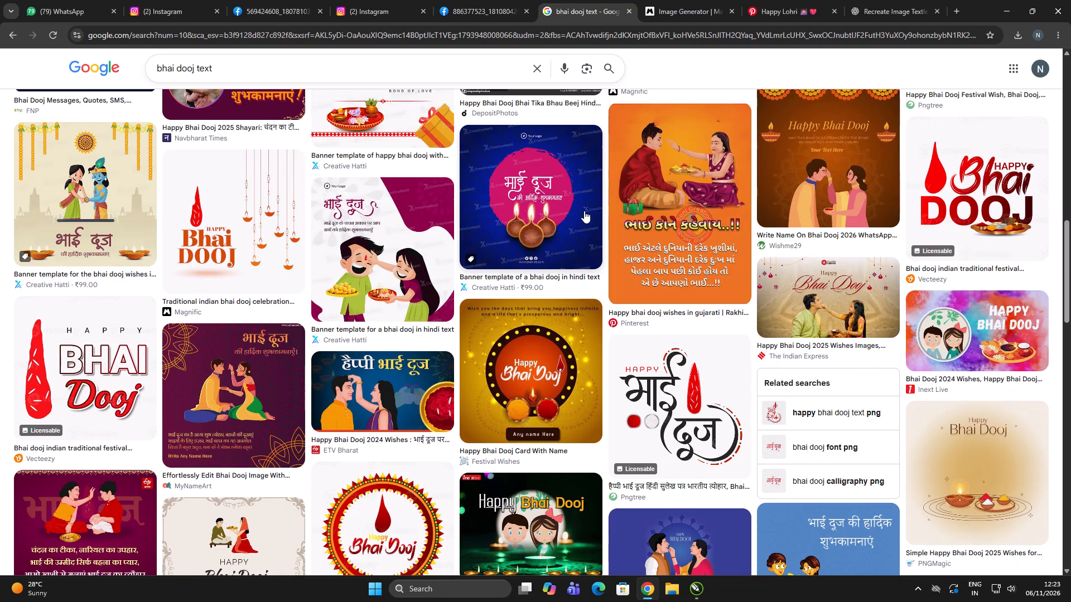
scroll(592, 208, down, 6)
scroll(812, 27, down, 4)
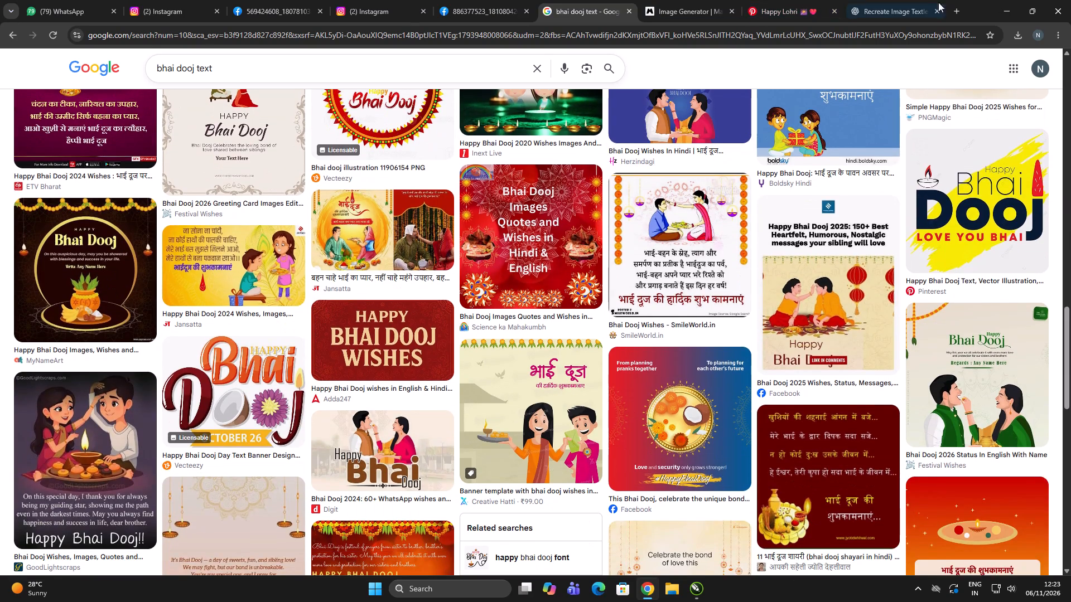
scroll(932, 37, down, 6)
scroll(469, 312, down, 3)
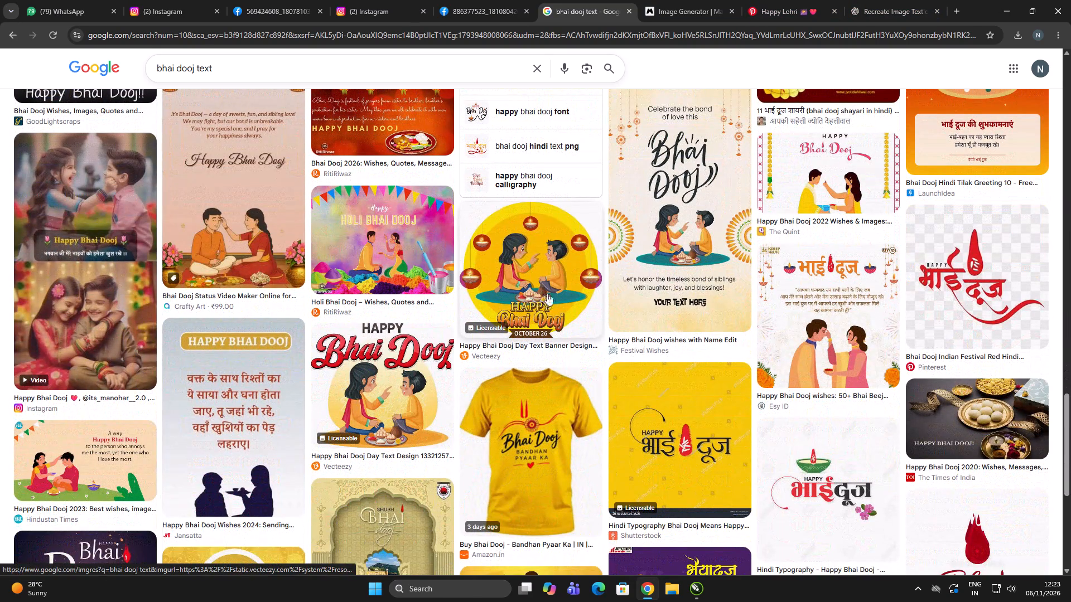
key(alt+Tab)
click(732, 266)
click(735, 266)
key(alt+Tab)
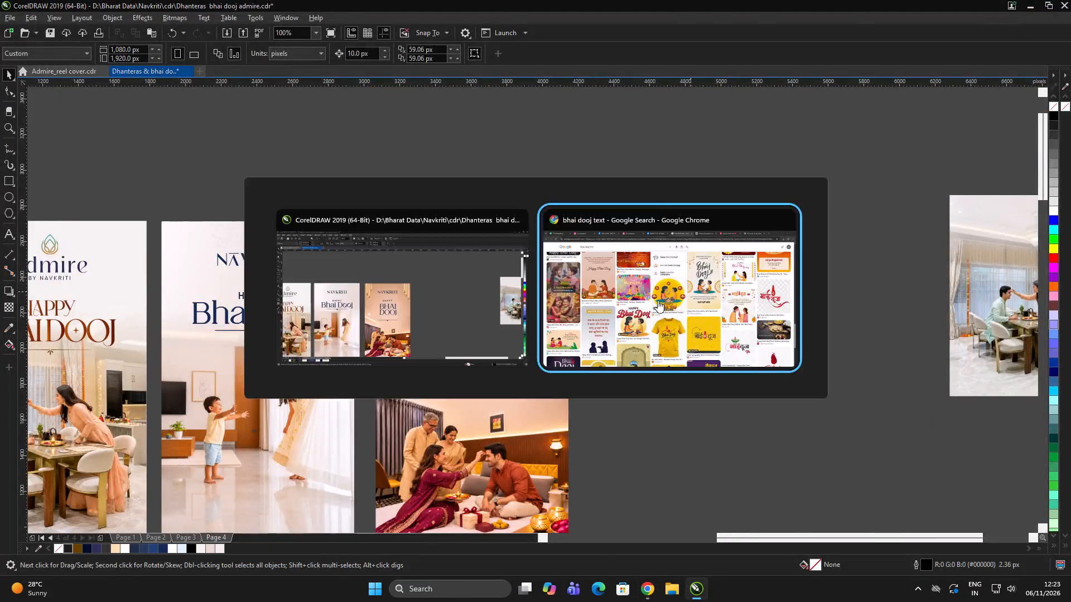
scroll(724, 254, down, 3)
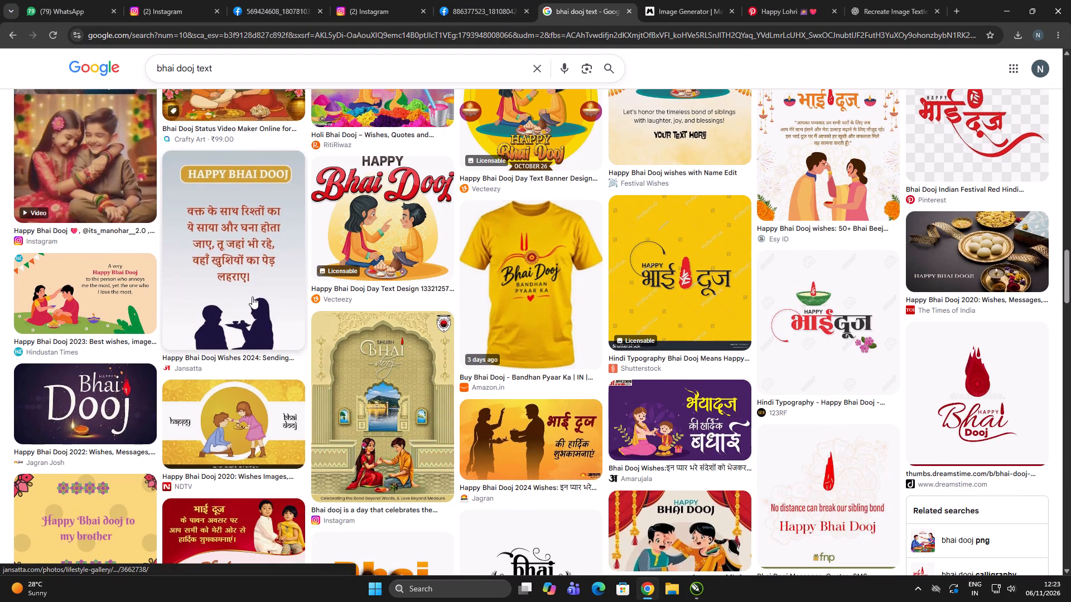
scroll(936, 342, down, 3)
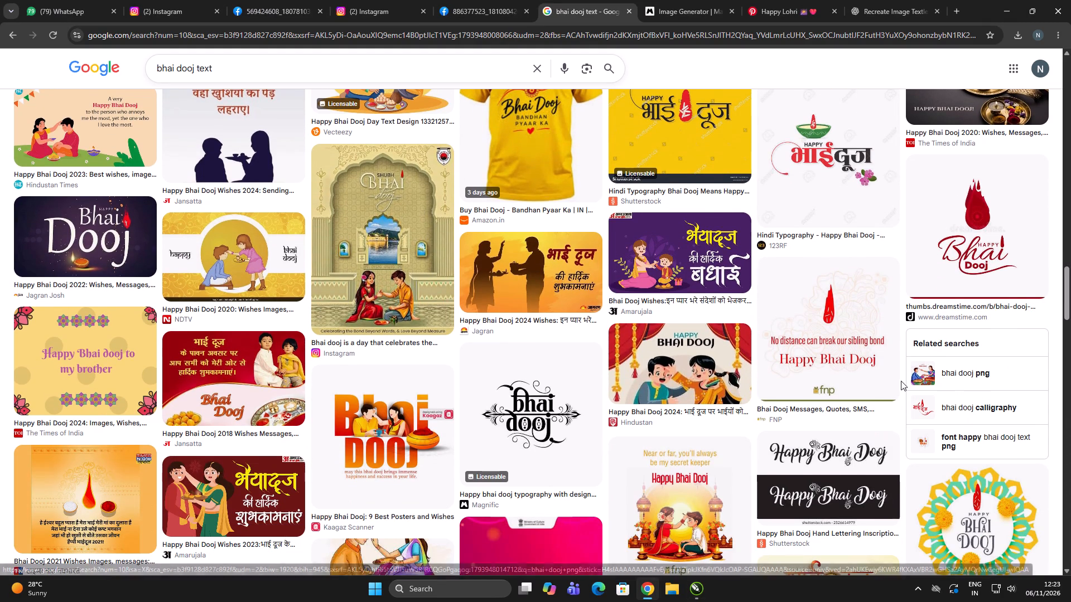
scroll(778, 373, down, 4)
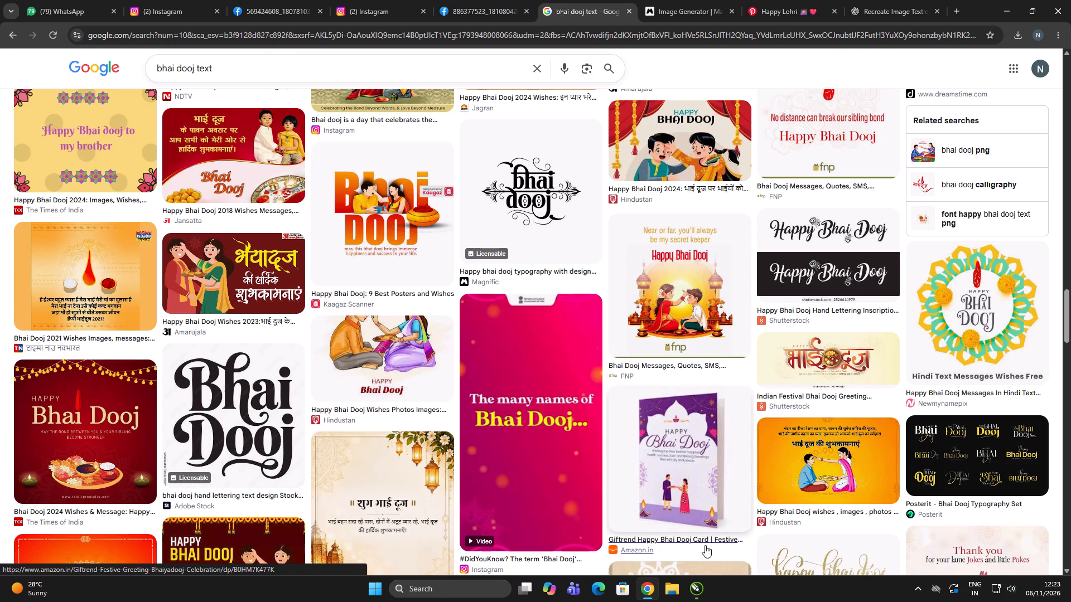
scroll(704, 535, down, 2)
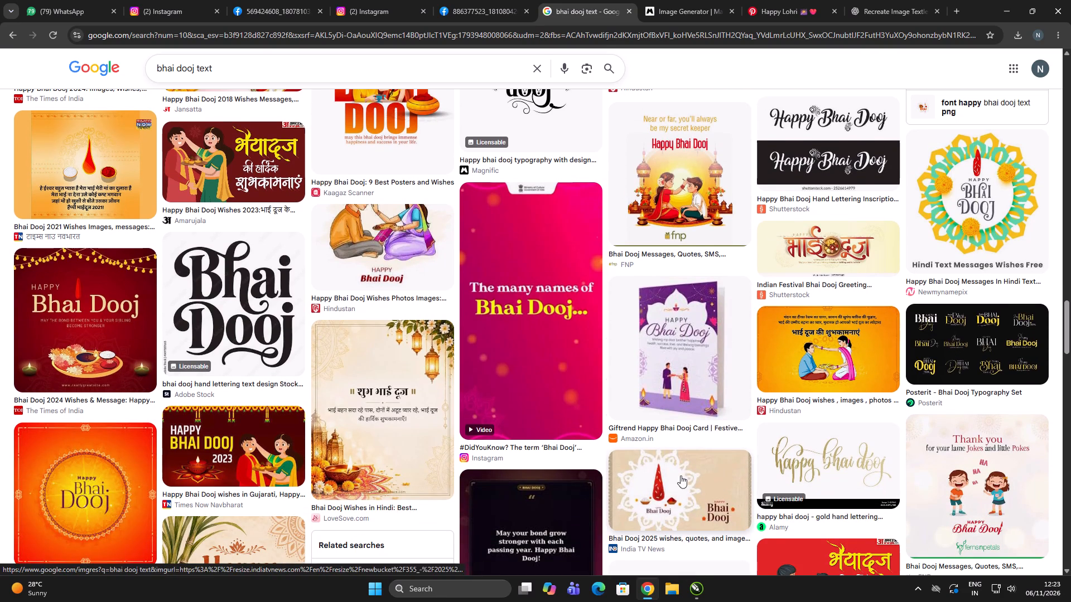
scroll(675, 471, down, 1)
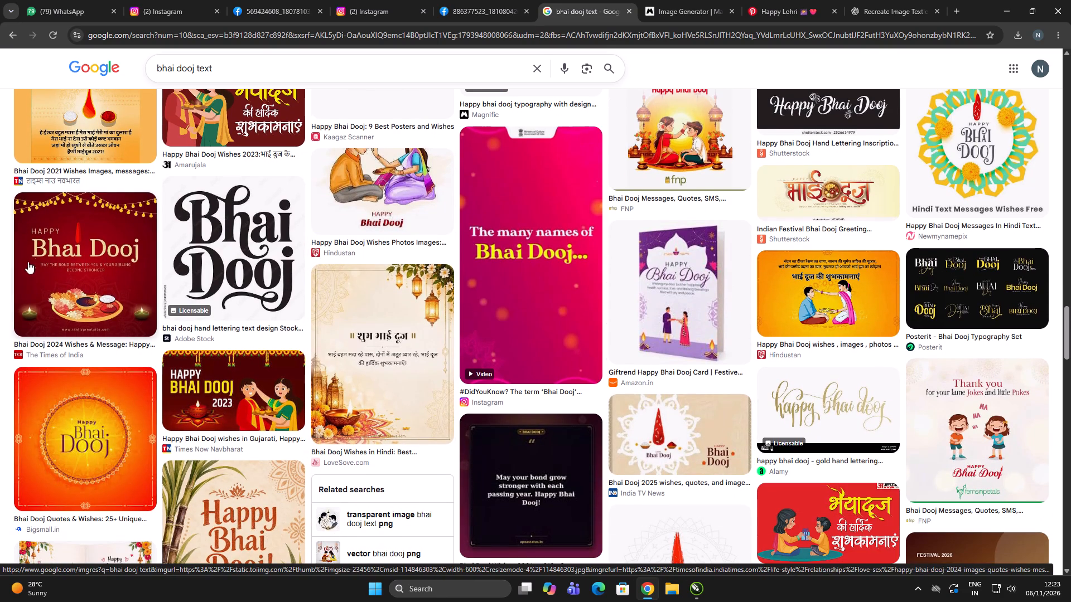
Preview the Bhai Dooj hand lettering design from Adobe Stock, look through its related images, and open the full related set.
click(216, 249)
scroll(985, 341, down, 8)
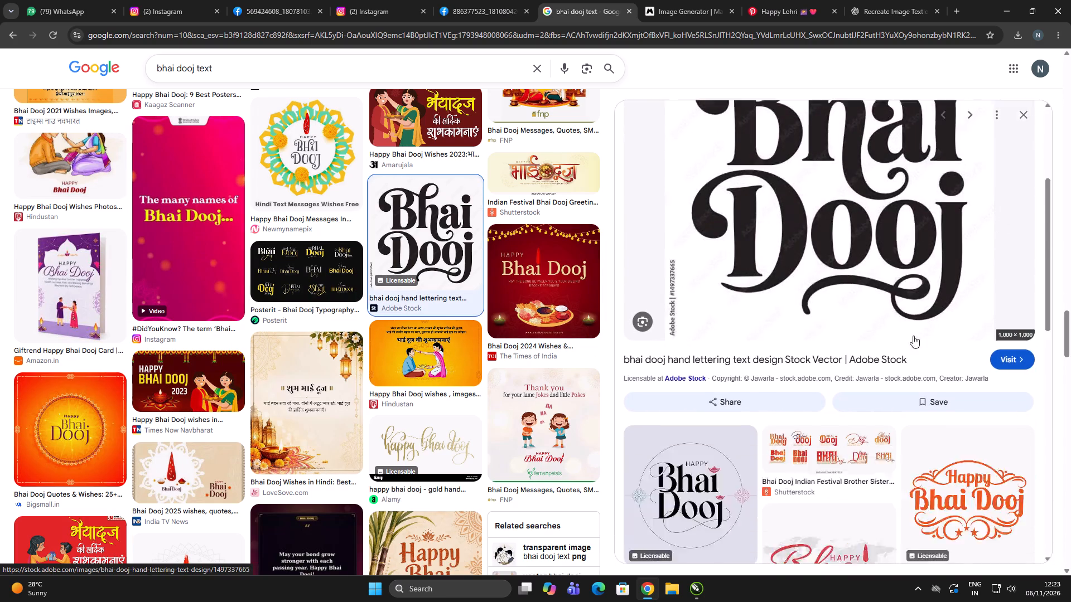
scroll(912, 342, down, 1)
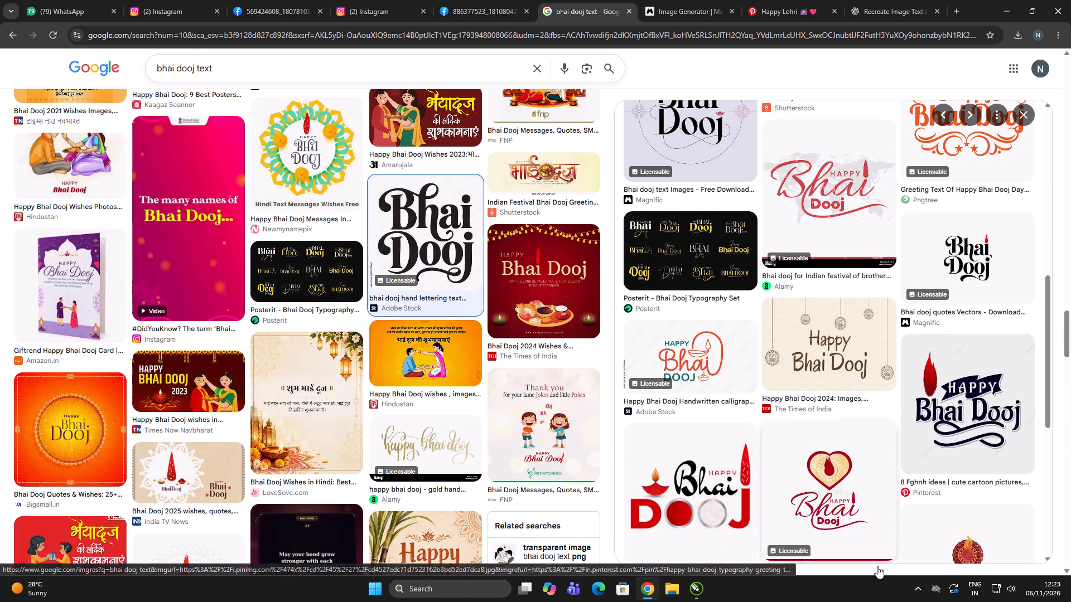
scroll(884, 574, down, 3)
scroll(865, 440, down, 3)
scroll(805, 443, down, 4)
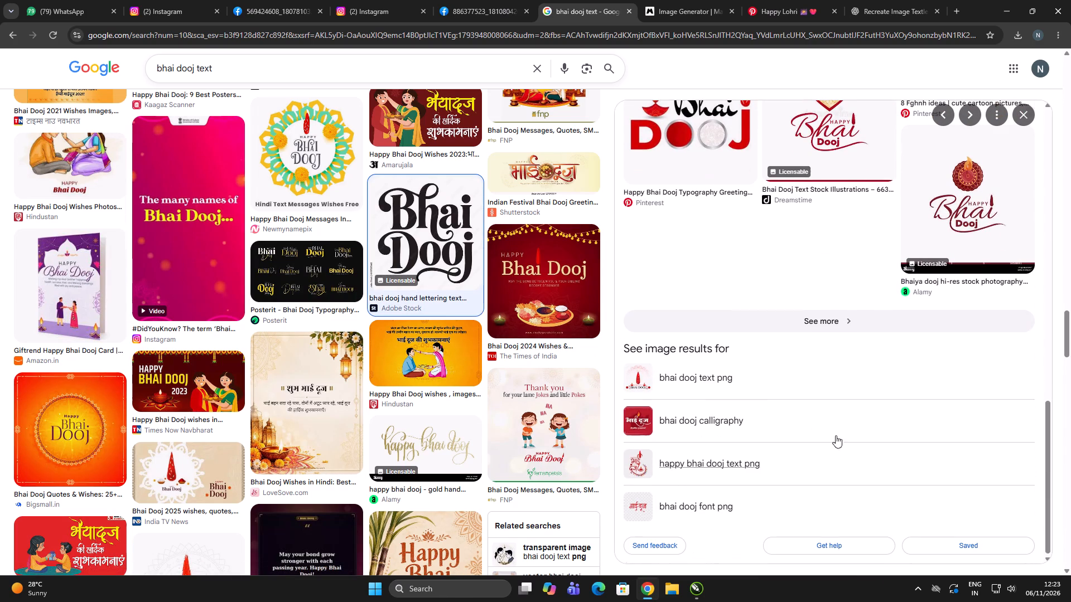
click(822, 326)
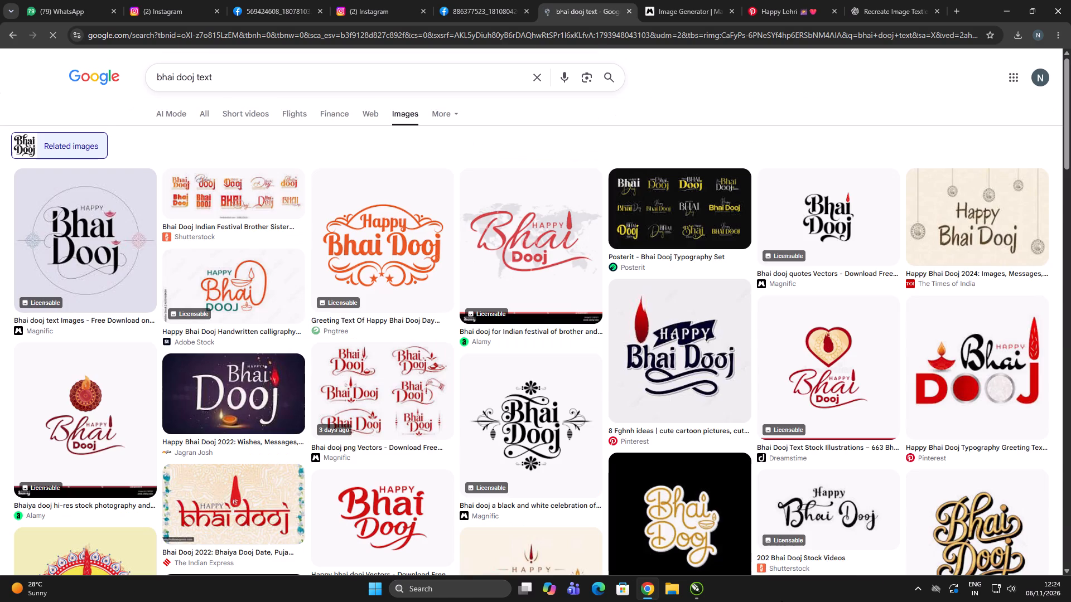
Preview the black-and-white Magnific Bhai Dooj lettering with floral ornaments from the related images.
click(553, 420)
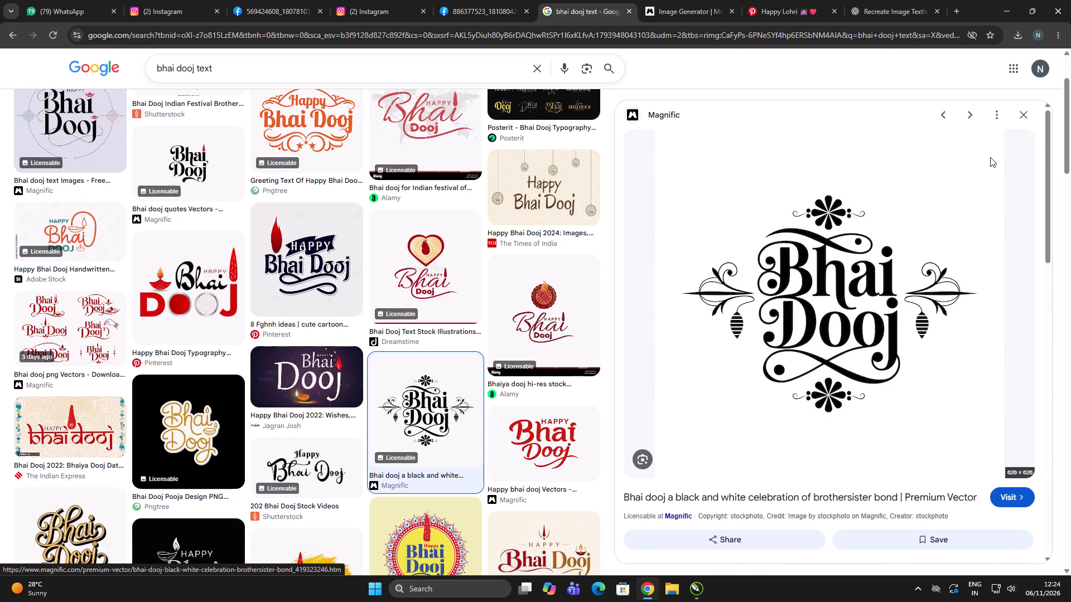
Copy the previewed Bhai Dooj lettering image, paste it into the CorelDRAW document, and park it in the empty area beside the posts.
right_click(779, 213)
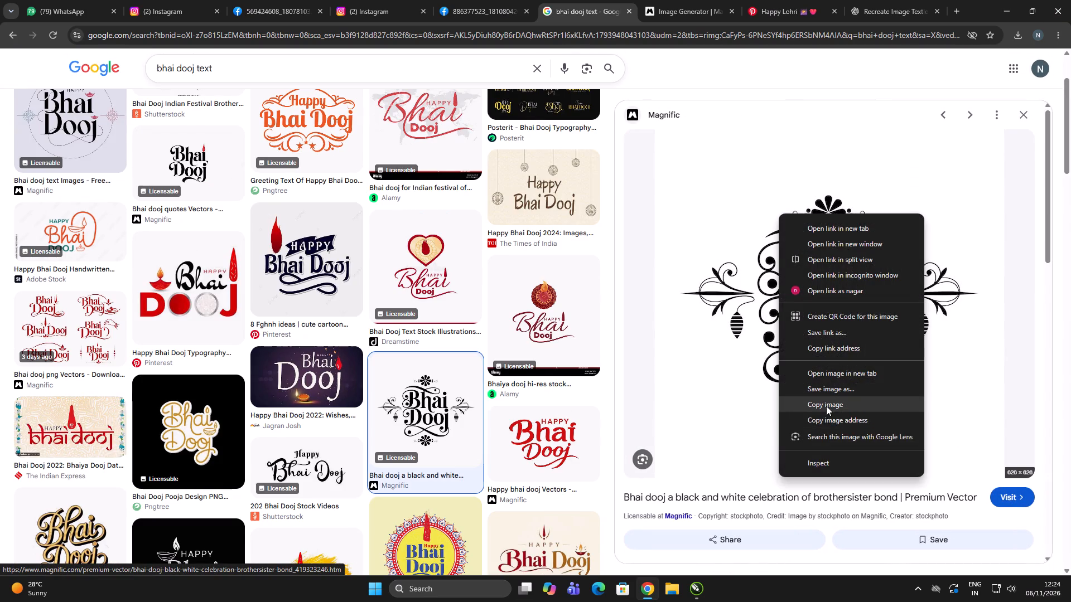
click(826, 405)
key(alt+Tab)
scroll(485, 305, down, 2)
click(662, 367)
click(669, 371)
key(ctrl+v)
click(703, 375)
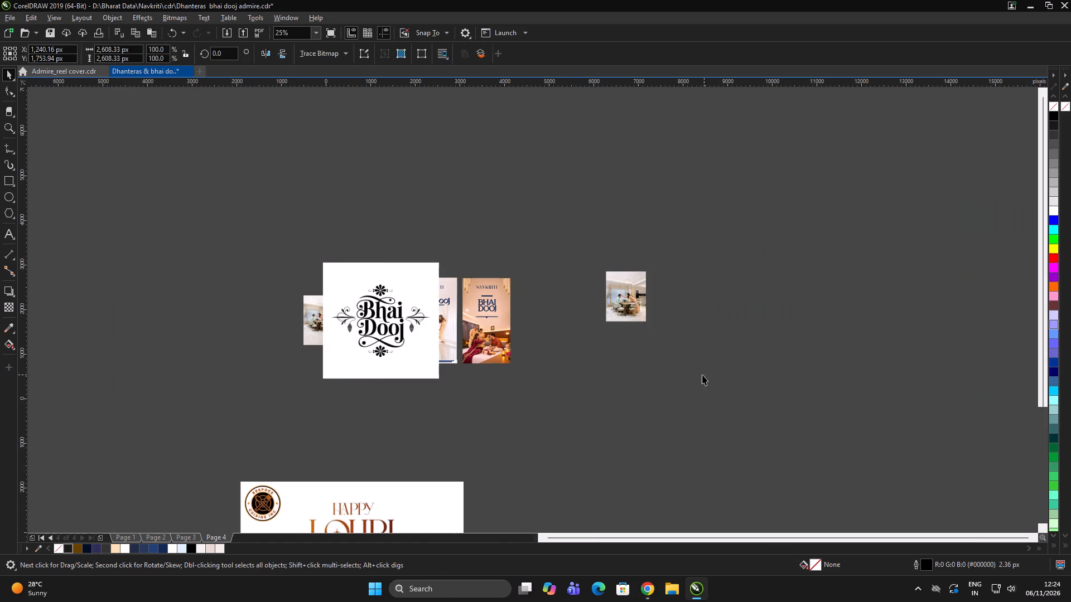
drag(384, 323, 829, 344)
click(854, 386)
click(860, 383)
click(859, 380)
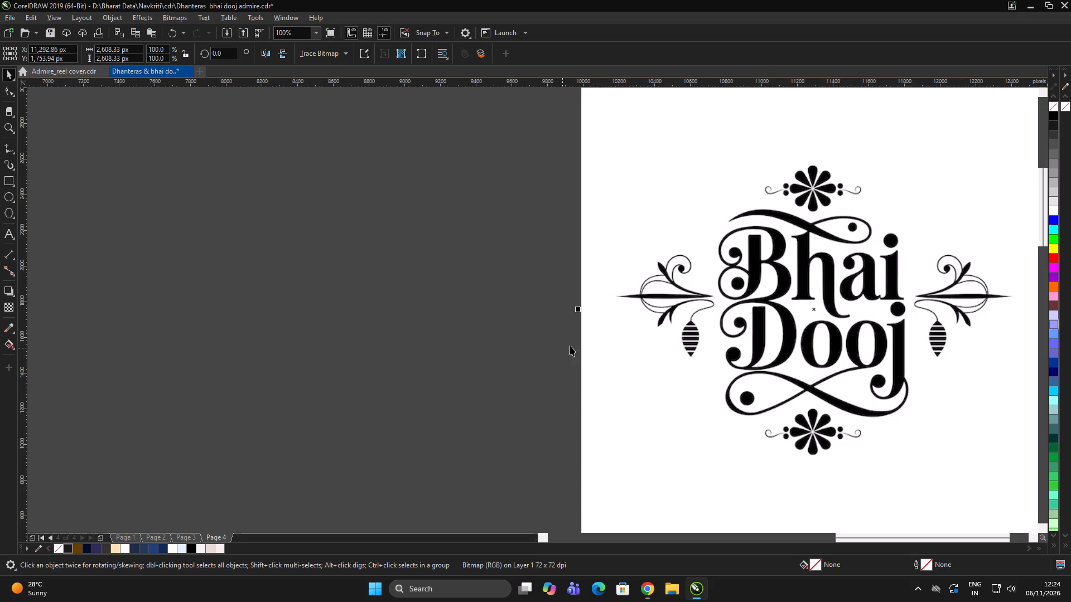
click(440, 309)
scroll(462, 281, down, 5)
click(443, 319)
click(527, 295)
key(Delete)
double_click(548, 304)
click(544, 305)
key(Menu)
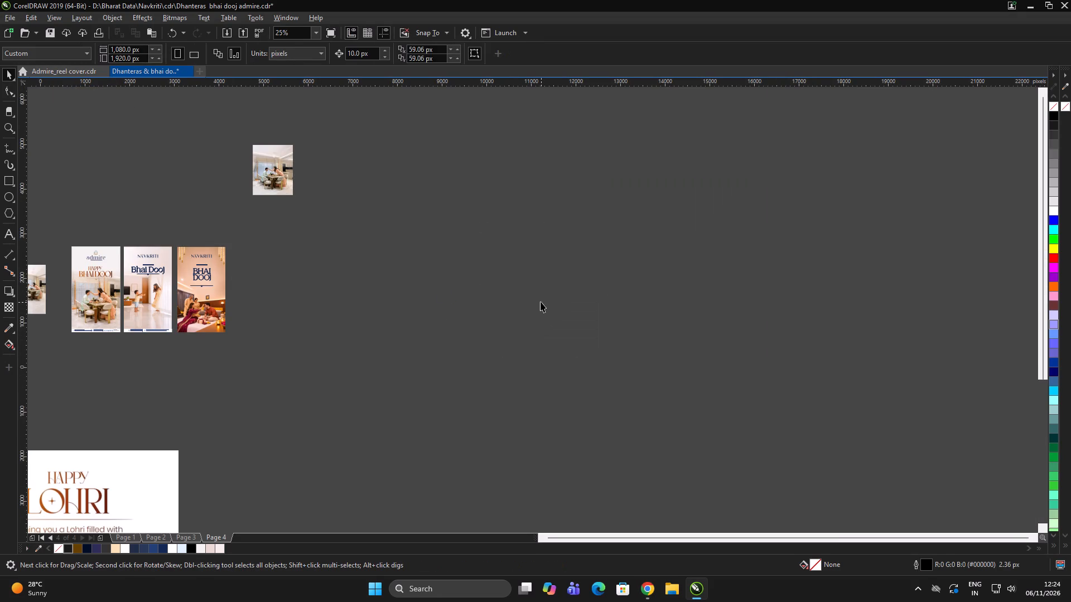
Import the downloaded Bhai Dooj EPS and place it beside the posts at about 4,075 by 2,973 px.
key(ctrl+i)
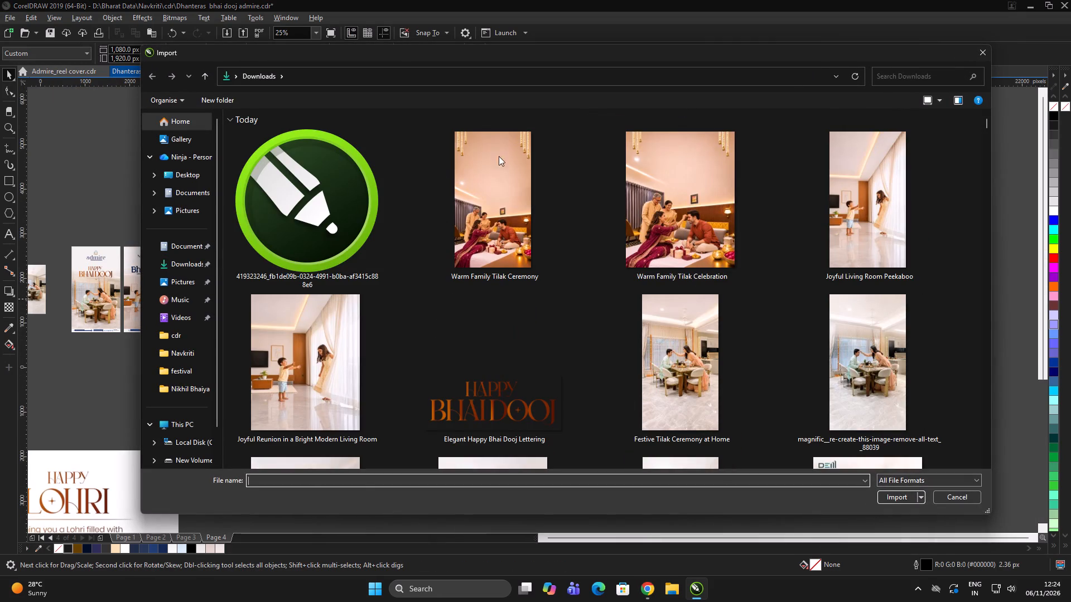
click(281, 214)
click(899, 519)
drag(333, 210, 435, 333)
click(528, 338)
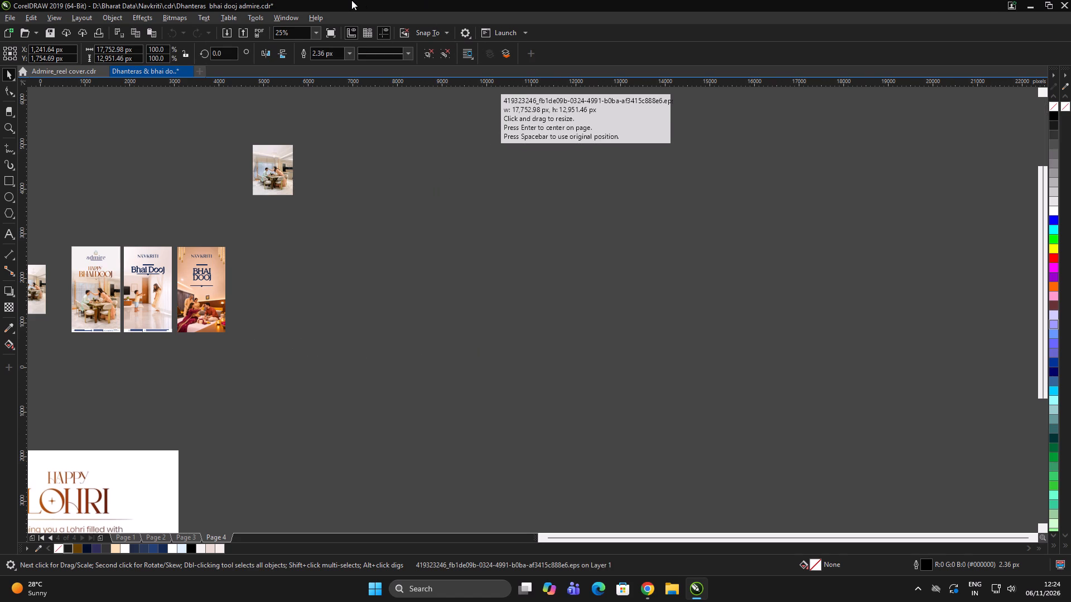
drag(346, 219, 528, 355)
scroll(443, 292, up, 1)
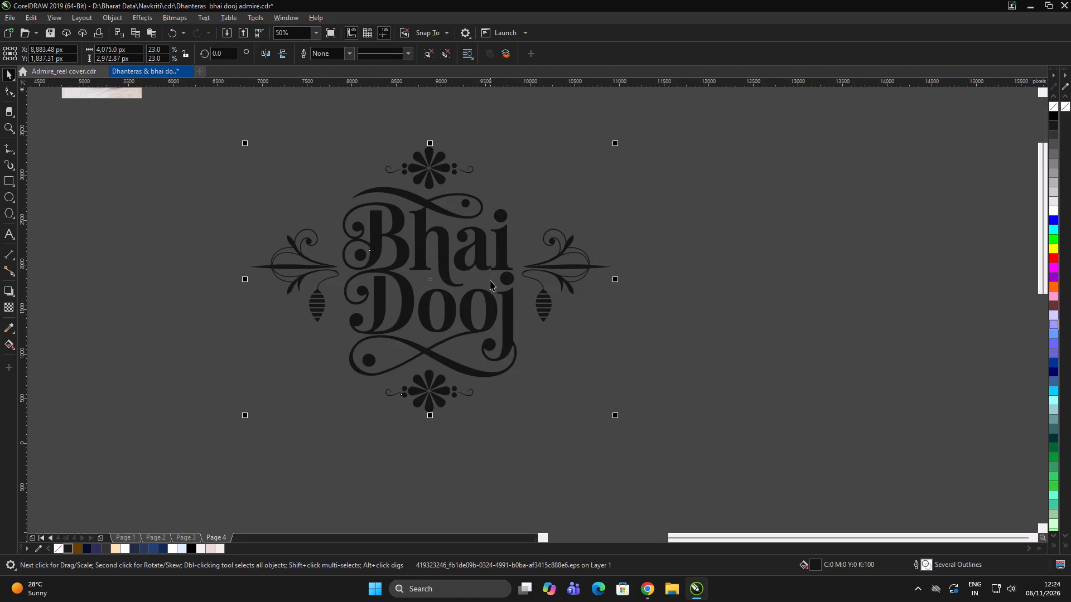
Ungroup the imported artwork and delete the hanging ornament to the right of the lettering.
key(ctrl+u)
ctrl+click(756, 249)
drag(728, 241, 705, 229)
drag(684, 184, 510, 344)
key(Delete)
double_click(651, 333)
Delete the remaining ornaments around the lettering: the lower flower, the left hanging ornament and the upper flower.
drag(658, 338, 642, 357)
drag(604, 433, 339, 373)
double_click(573, 419)
drag(555, 423, 355, 381)
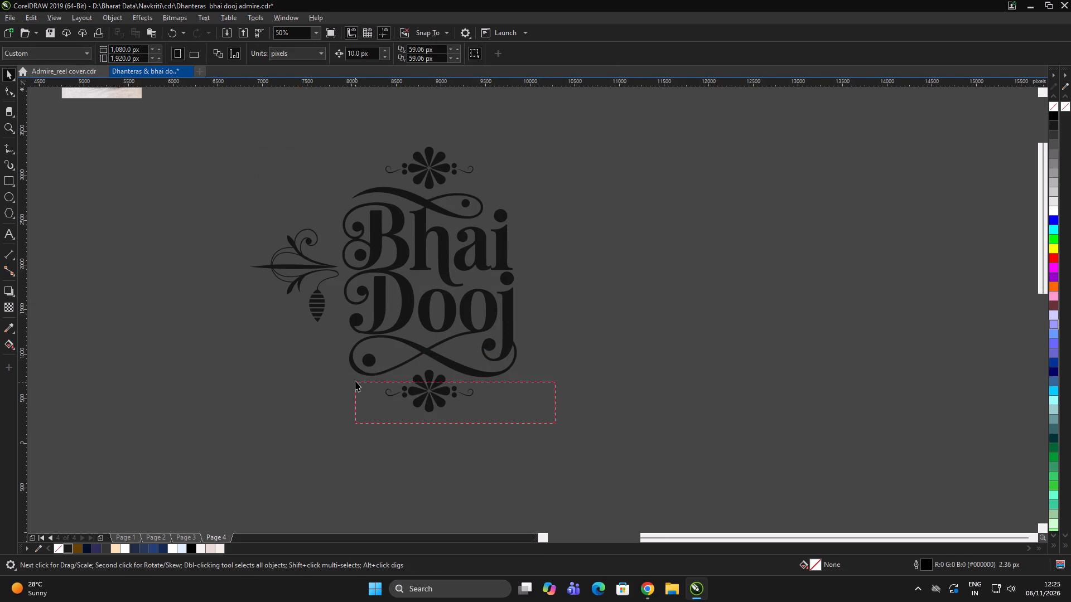
drag(355, 381, 359, 365)
key(Delete)
click(567, 414)
drag(568, 414, 561, 417)
drag(207, 195, 350, 336)
key(Delete)
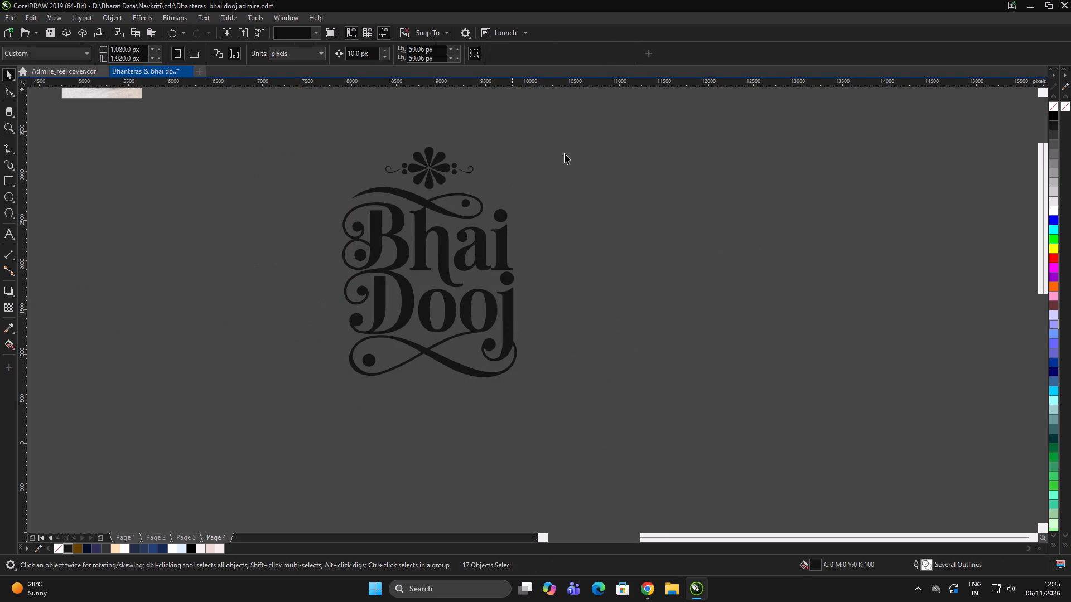
click(596, 129)
drag(563, 105, 338, 189)
key(Delete)
double_click(559, 156)
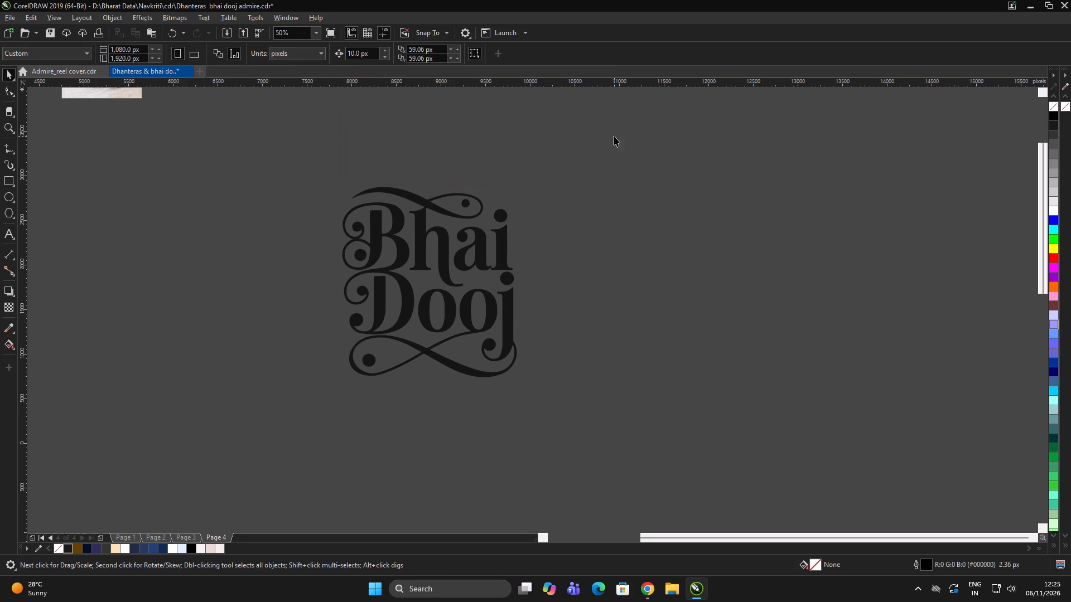
Select all the remaining Bhai Dooj lettering pieces and group them.
scroll(614, 135, down, 2)
click(611, 134)
drag(619, 124, 529, 216)
scroll(566, 129, up, 2)
key(ctrl+g)
Duplicate the lettering group, scale the copy to about 782 by 853 px, and place it just beside the family post.
scroll(539, 313, down, 2)
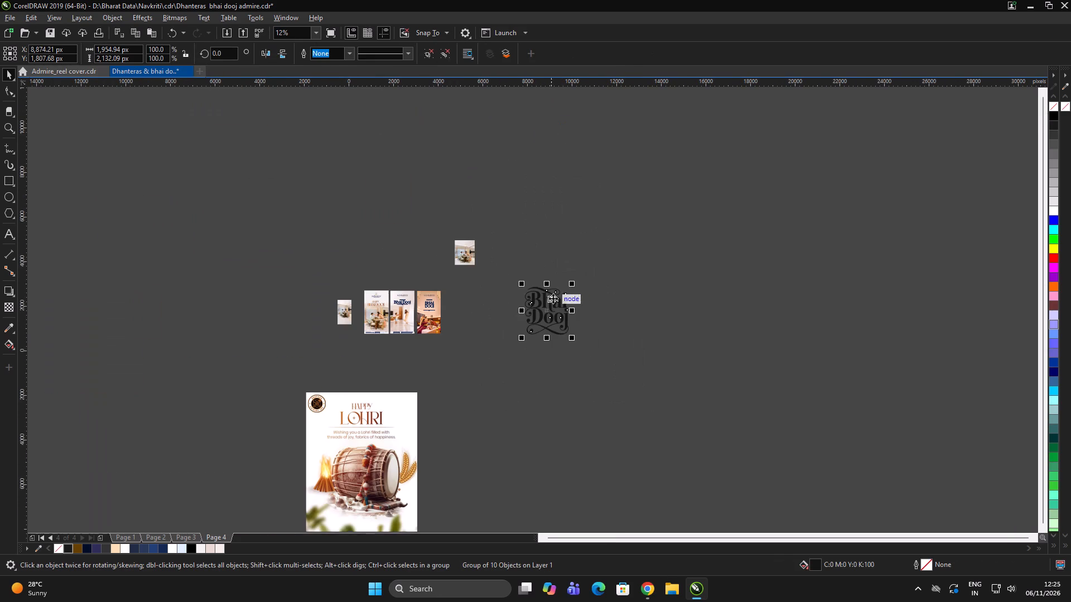
drag(549, 303, 442, 305)
right_drag(441, 306, 441, 301)
scroll(434, 309, up, 3)
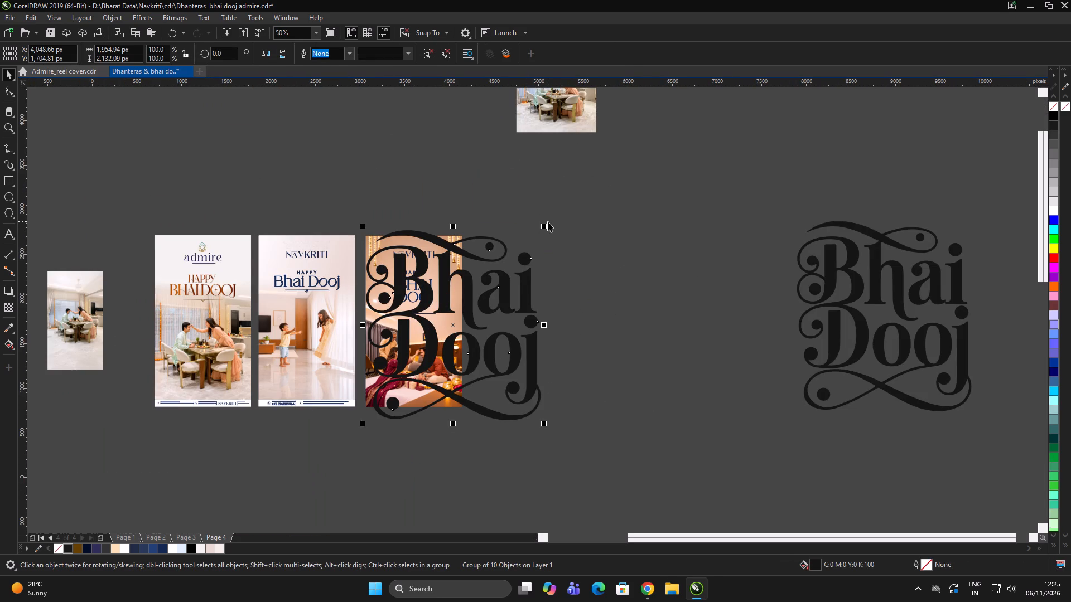
drag(546, 226, 508, 286)
scroll(489, 304, up, 1)
drag(481, 314, 596, 265)
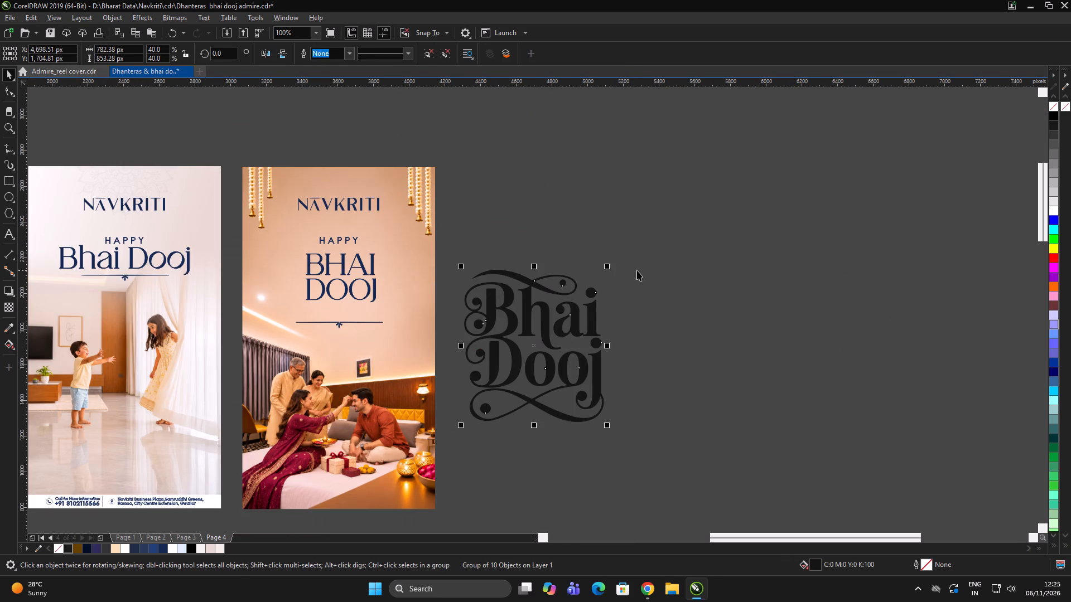
click(642, 268)
Delete the old stacked BHAI DOOJ text from the family post.
click(375, 292)
key(Delete)
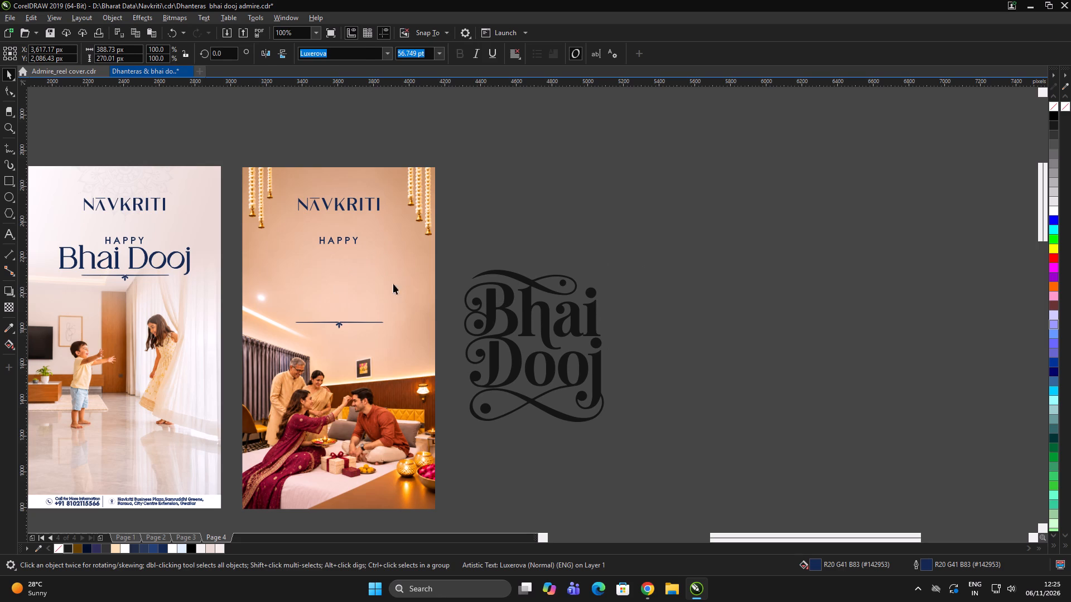
double_click(660, 264)
Scale the lettering copy down to about 425 by 463 px and place it below HAPPY on the family post.
click(596, 329)
drag(594, 329, 594, 278)
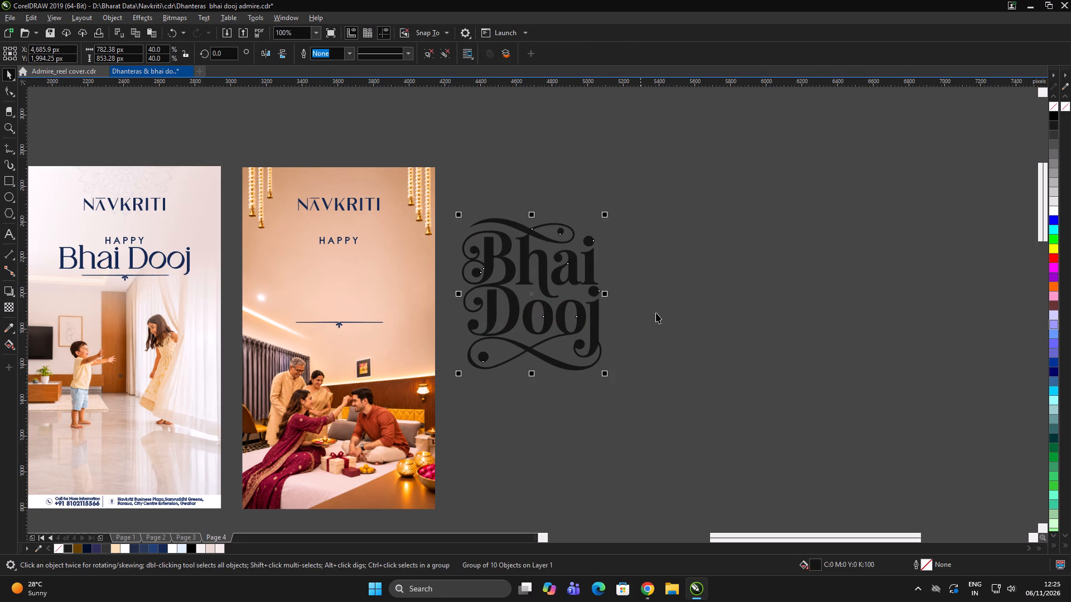
drag(608, 215, 581, 256)
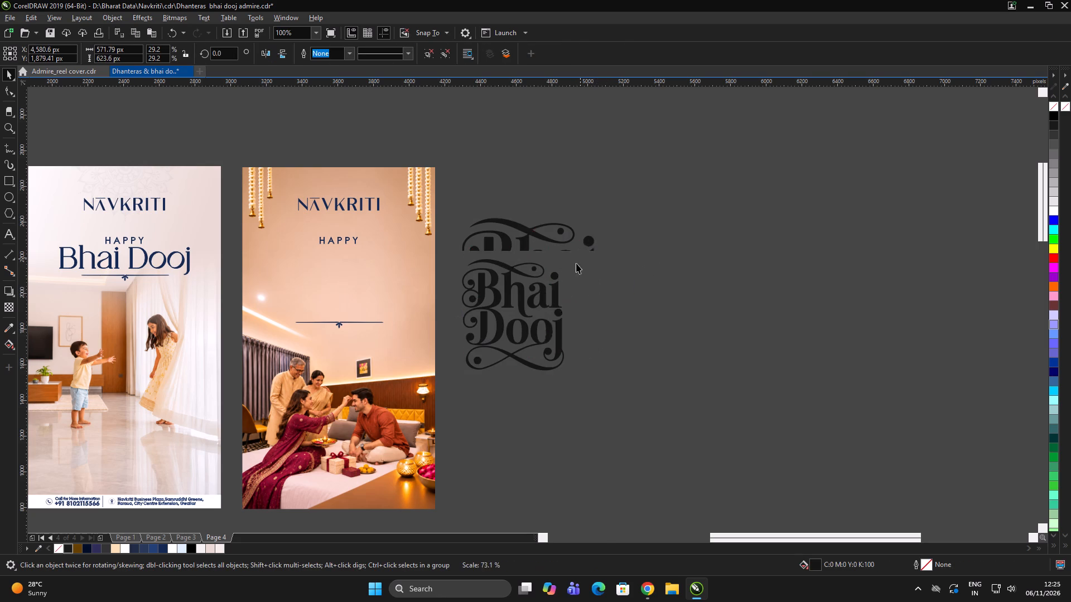
drag(557, 334, 426, 327)
scroll(427, 335, up, 2)
drag(433, 315, 603, 320)
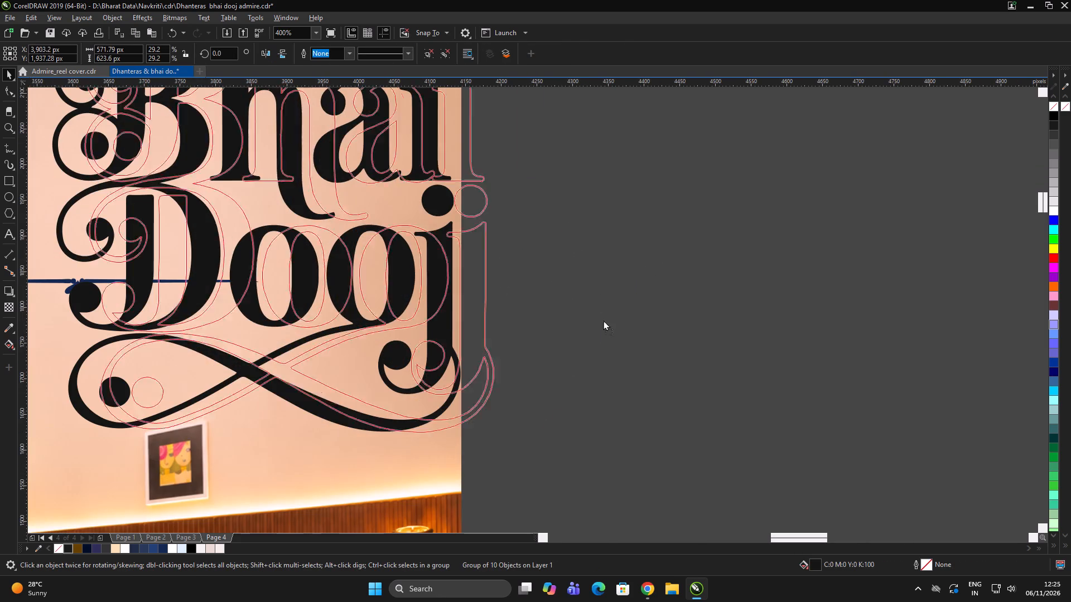
drag(603, 320, 717, 322)
drag(749, 437, 697, 446)
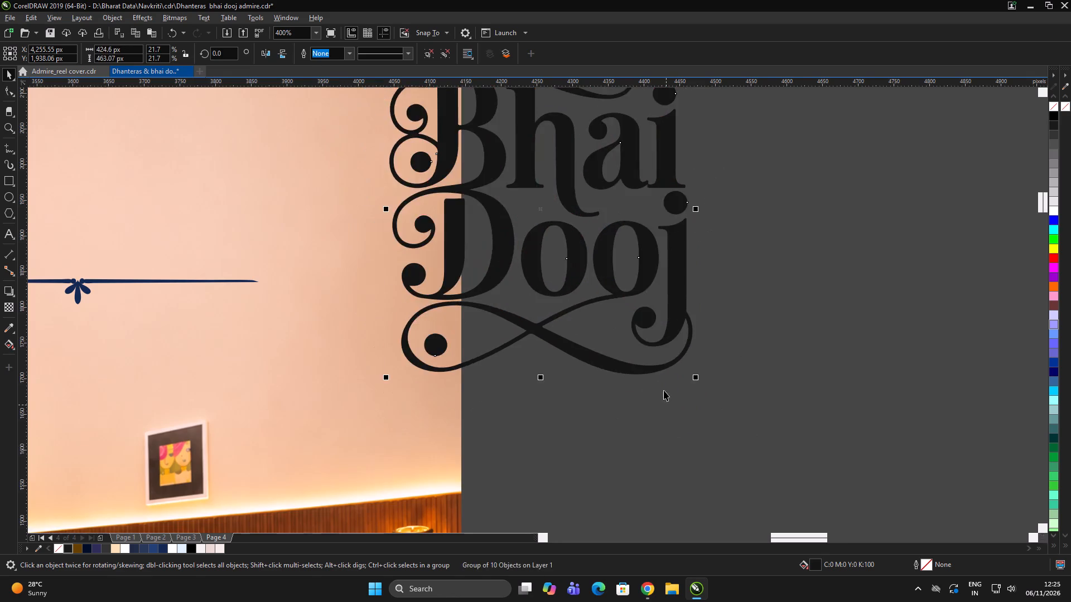
scroll(664, 388, down, 2)
double_click(708, 365)
scroll(676, 341, up, 1)
drag(674, 360, 443, 324)
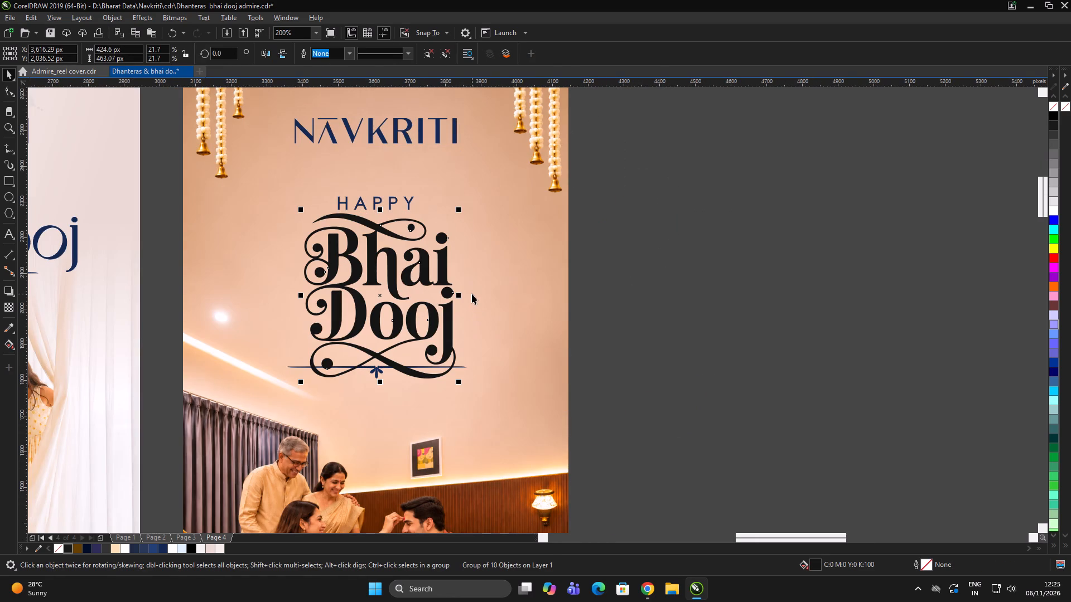
click(763, 353)
Shrink the Bhai Dooj lettering slightly and centre it horizontally on the family post.
click(445, 339)
click(459, 383)
shift+click(508, 324)
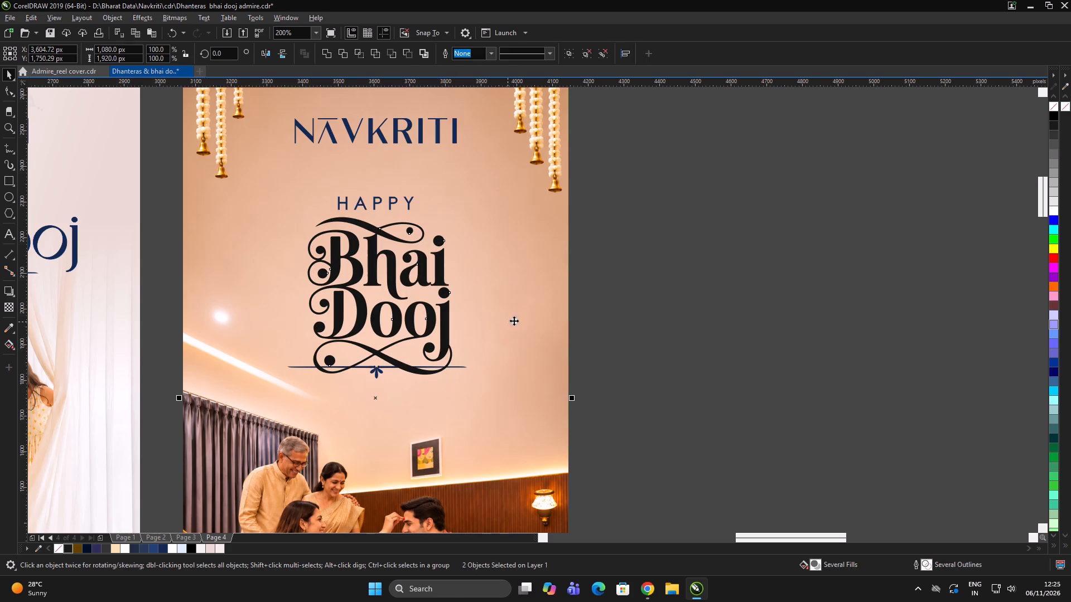
key(c)
double_click(662, 314)
Move the decorative divider line down so it sits clear below the Bhai Dooj lettering.
drag(681, 327, 277, 404)
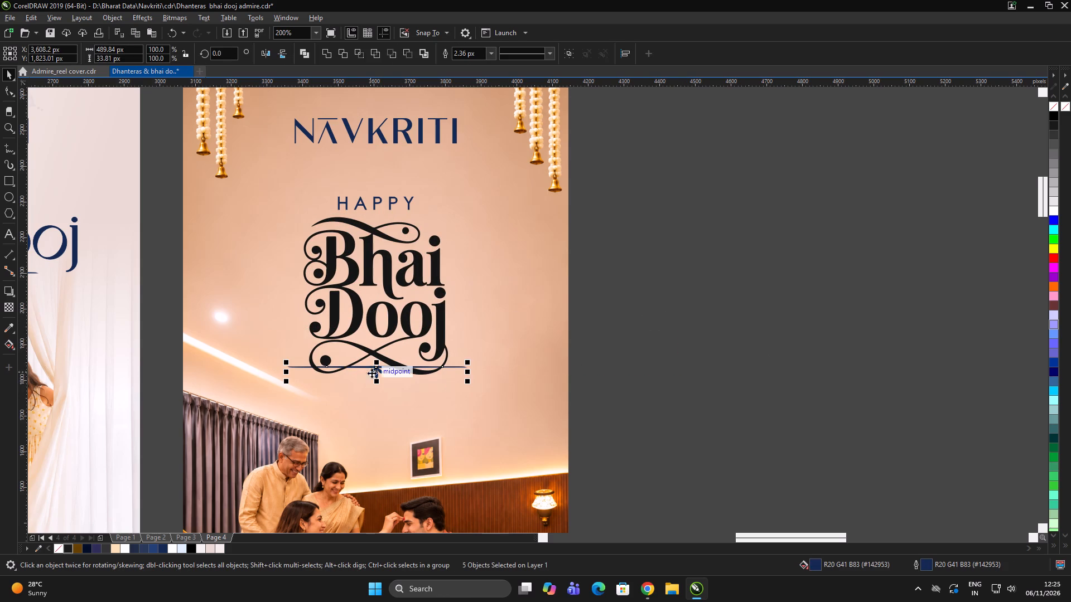
drag(375, 368, 370, 390)
triple_click(755, 375)
Nudge the Bhai Dooj lettering slightly down from HAPPY and centre it horizontally on the post again.
scroll(446, 270, up, 1)
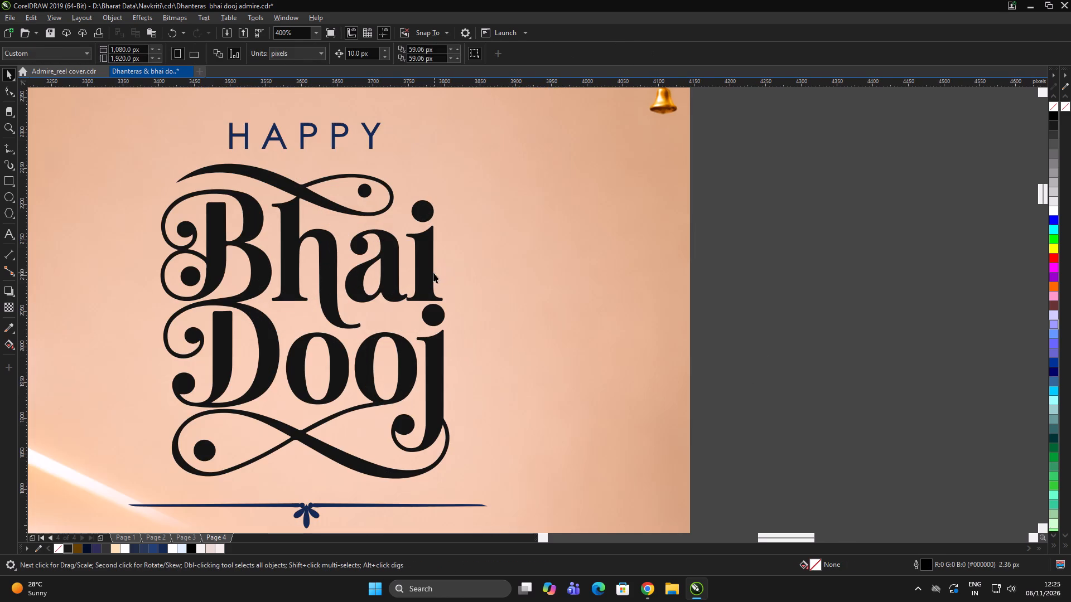
click(428, 273)
drag(428, 258, 426, 266)
scroll(428, 271, down, 1)
shift+click(479, 273)
key(c)
double_click(690, 270)
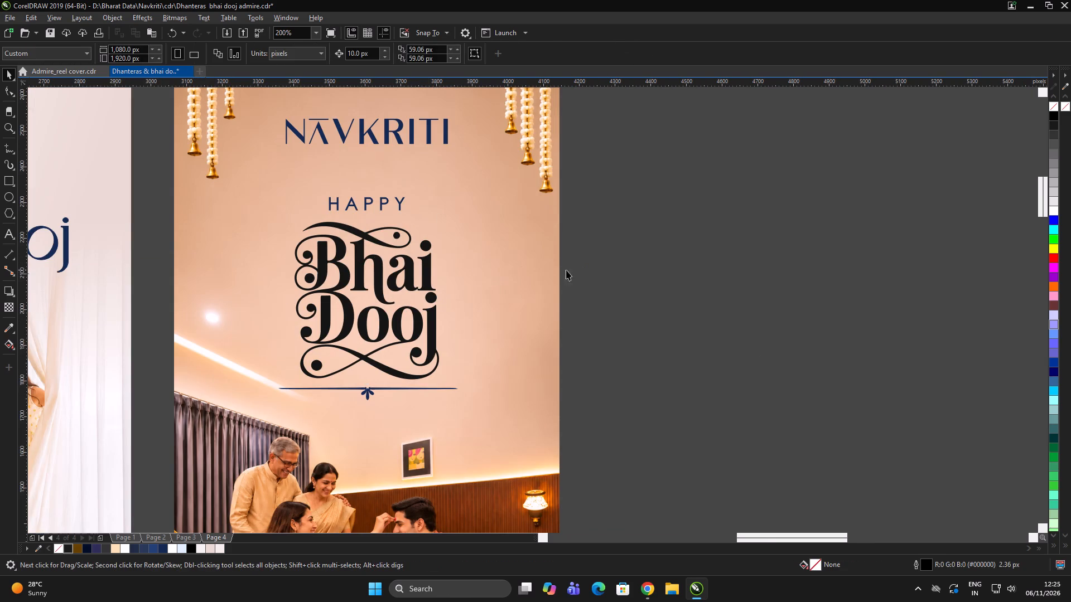
Raise the Bhai Dooj lettering slightly on the family post and enlarge it to about 414 by 452 px.
click(430, 275)
scroll(434, 265, up, 2)
drag(413, 274, 418, 265)
scroll(414, 267, down, 2)
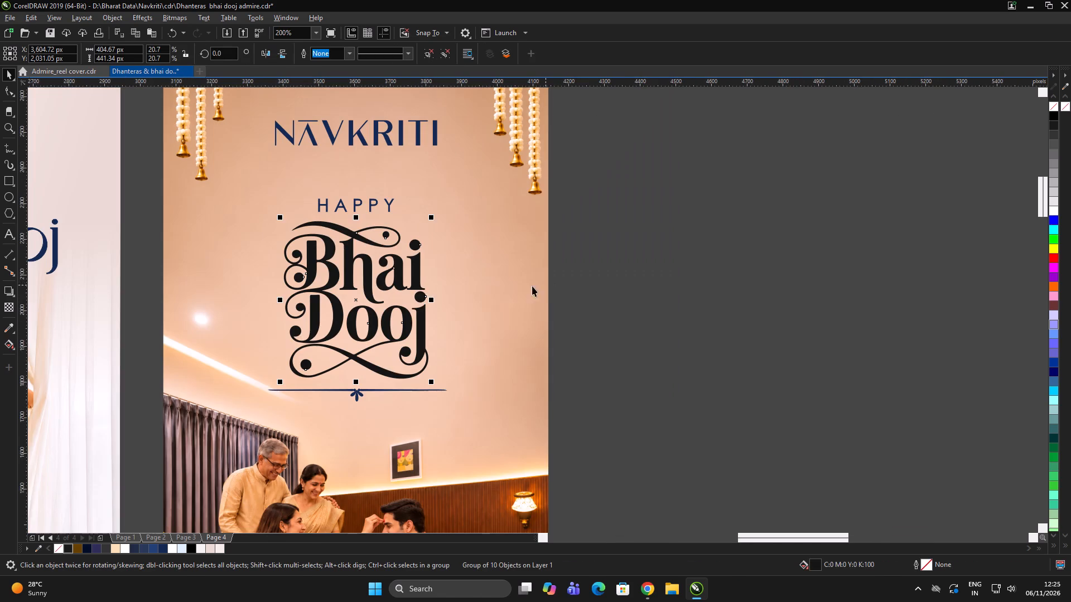
shift+click(516, 288)
click(683, 271)
click(390, 206)
click(419, 270)
click(431, 218)
double_click(688, 287)
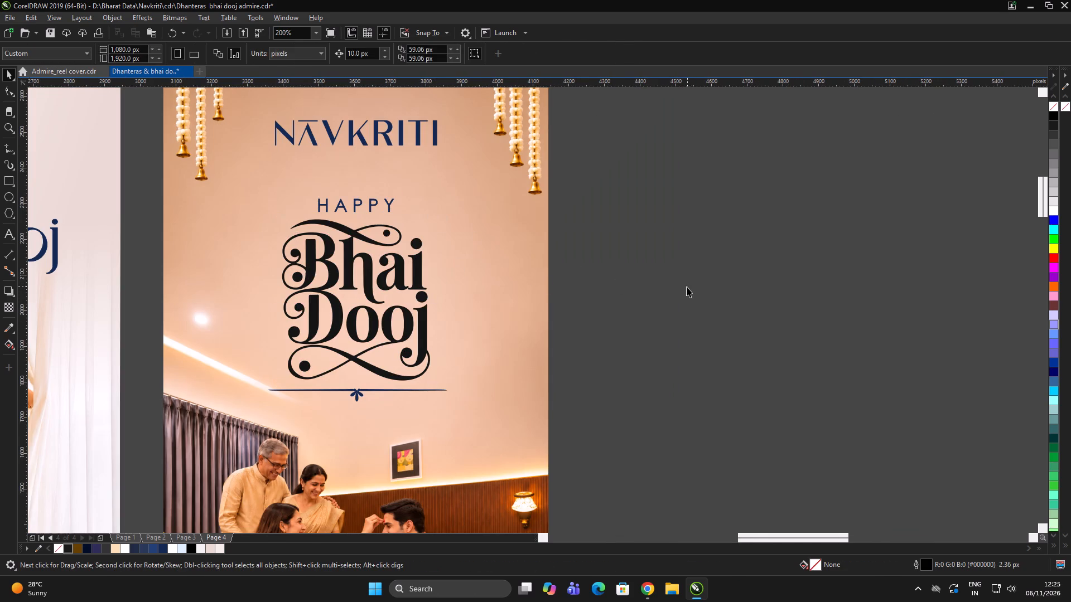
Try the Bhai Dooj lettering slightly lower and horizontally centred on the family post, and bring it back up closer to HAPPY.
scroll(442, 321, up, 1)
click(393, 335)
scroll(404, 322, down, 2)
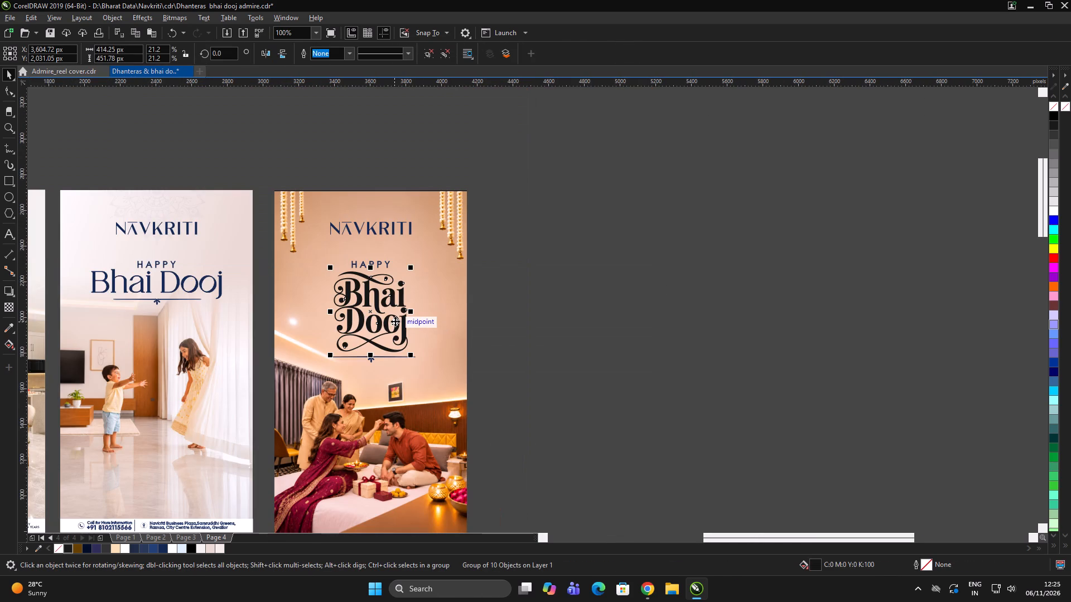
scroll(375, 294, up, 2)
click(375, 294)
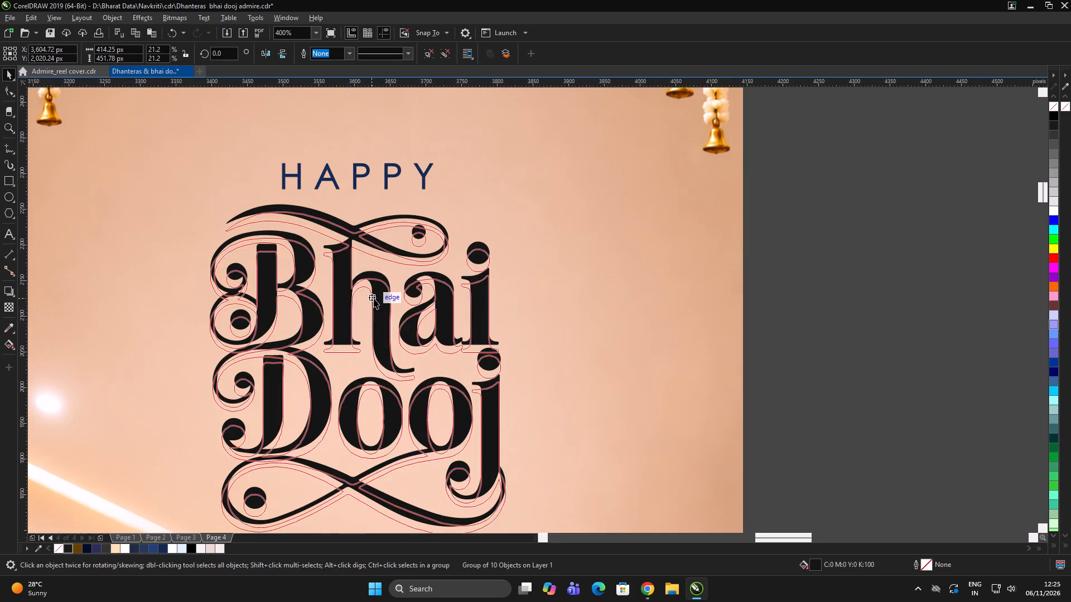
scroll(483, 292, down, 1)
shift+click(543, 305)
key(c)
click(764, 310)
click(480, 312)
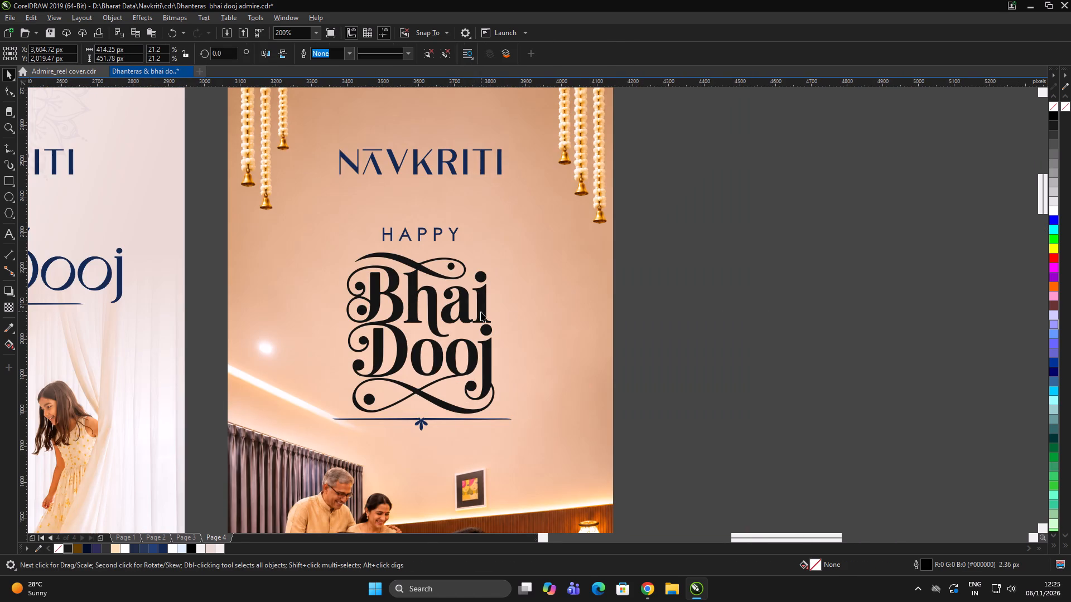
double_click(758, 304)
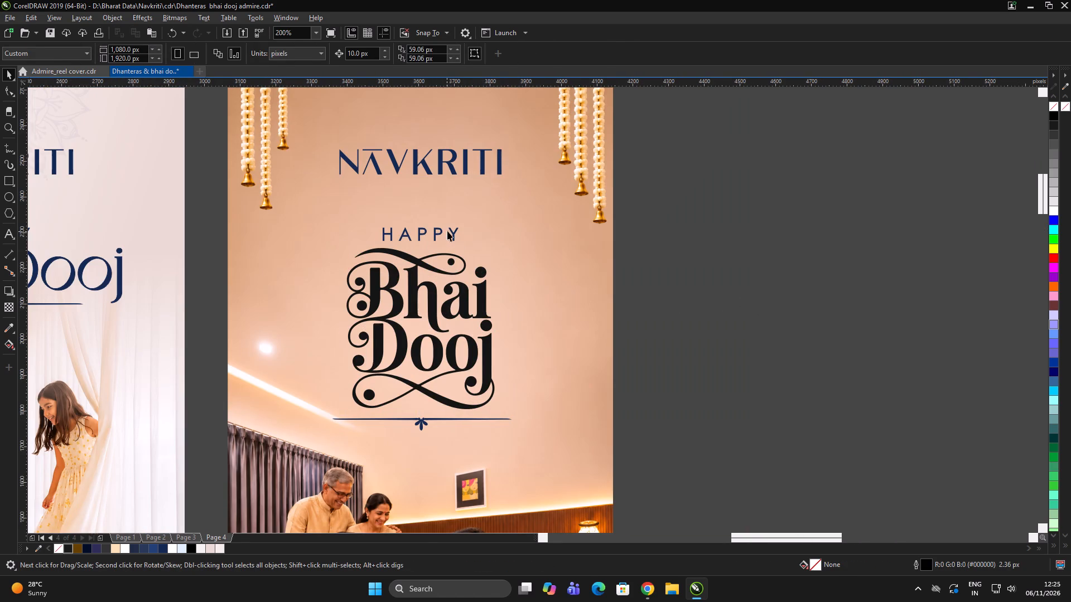
Check the spacing between HAPPY, the Bhai Dooj lettering and the divider line on the family post.
click(451, 232)
scroll(495, 269, down, 1)
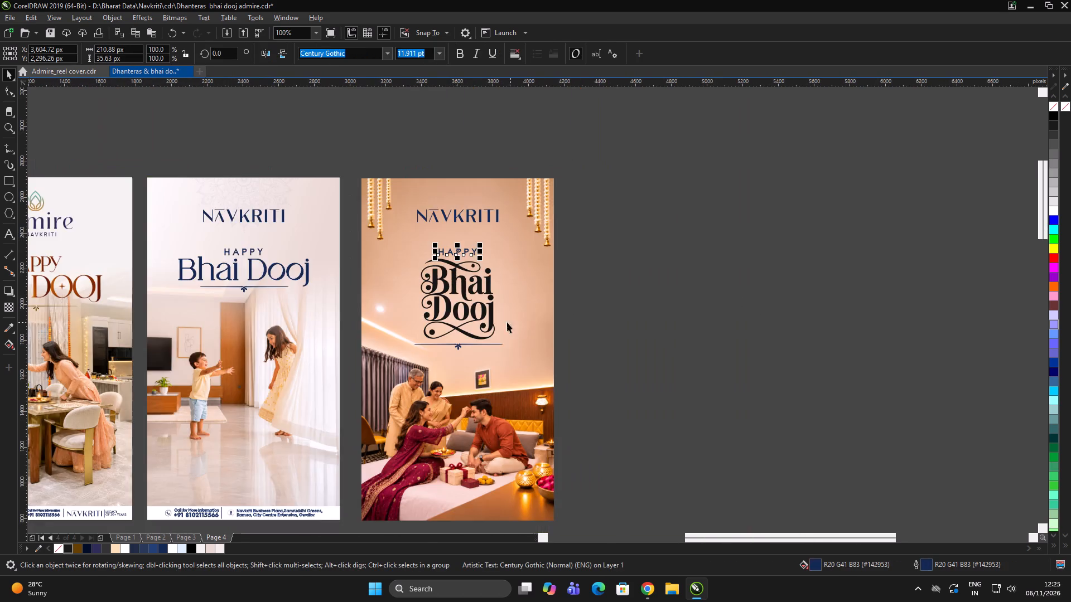
scroll(495, 322, up, 1)
drag(732, 319, 285, 396)
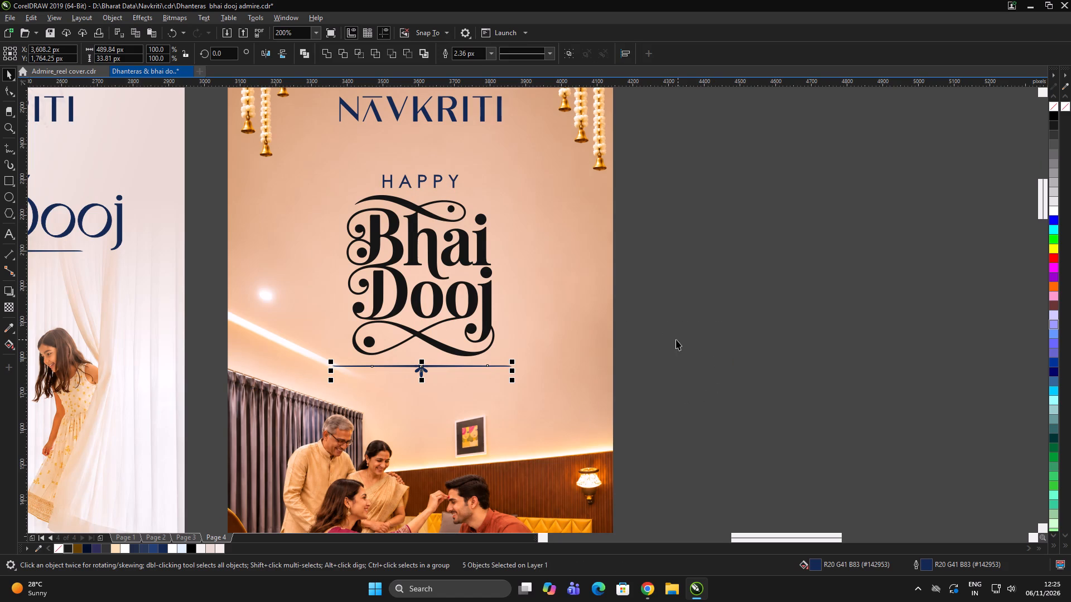
double_click(782, 321)
scroll(591, 301, down, 2)
double_click(687, 303)
scroll(591, 308, up, 2)
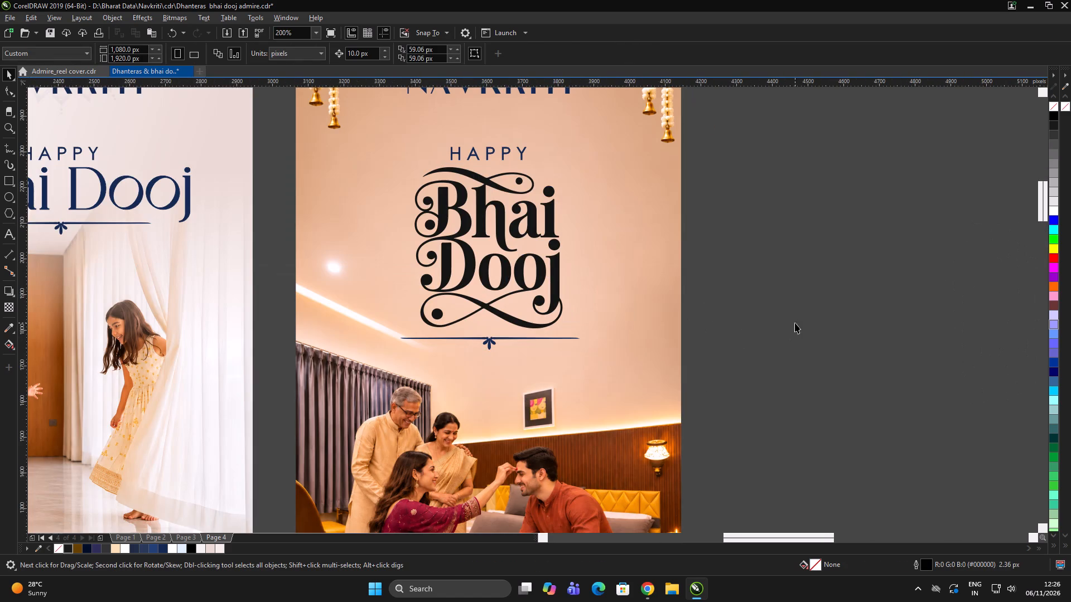
Enlarge the Bhai Dooj lettering on the family post slightly, to about 421 by 459 px.
click(515, 324)
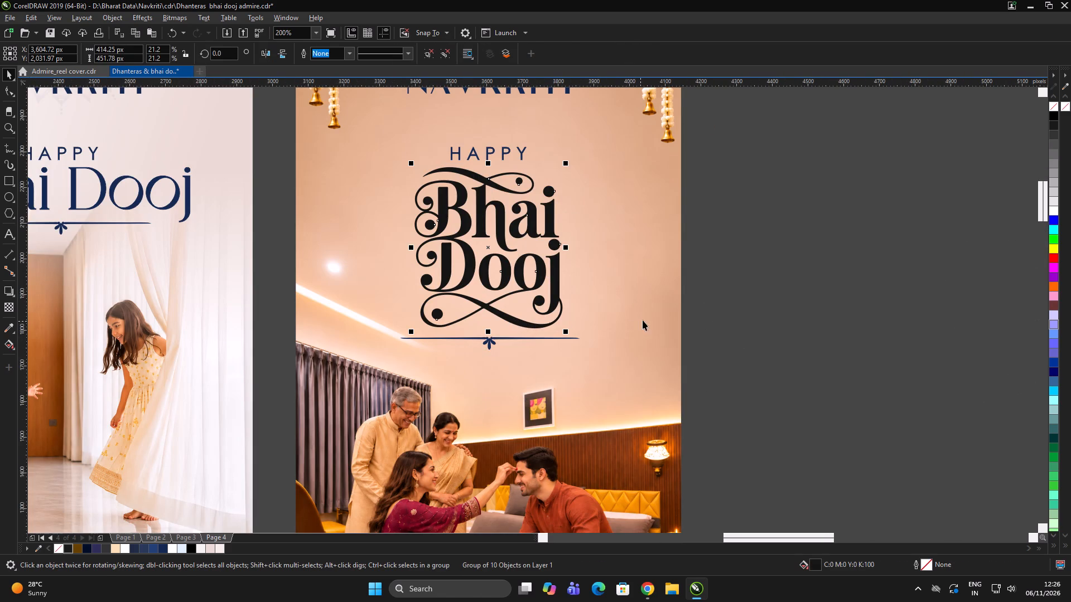
click(567, 331)
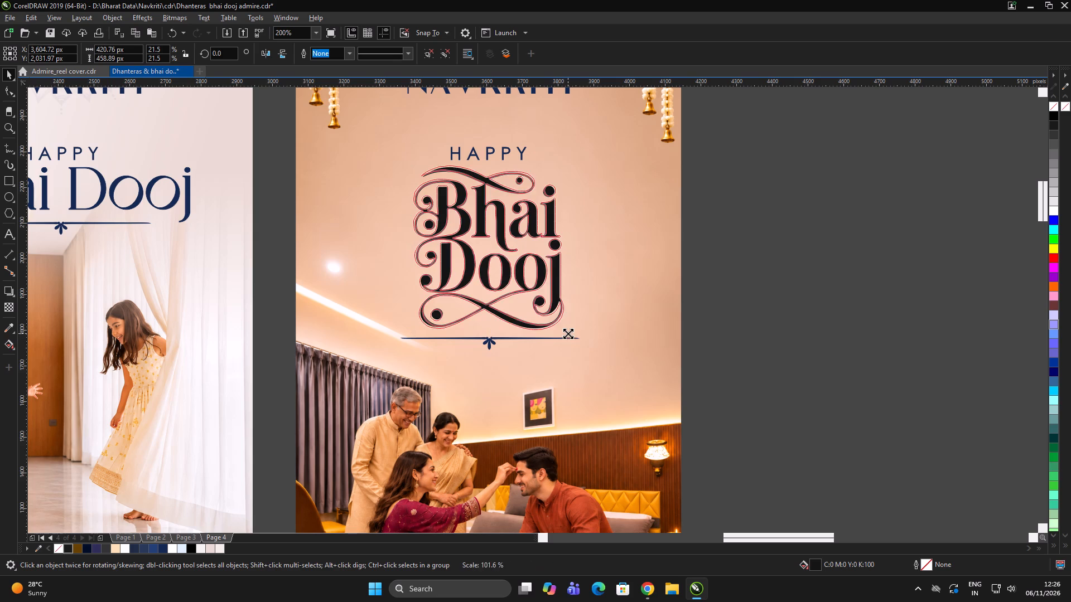
double_click(939, 305)
click(932, 304)
scroll(524, 274, down, 1)
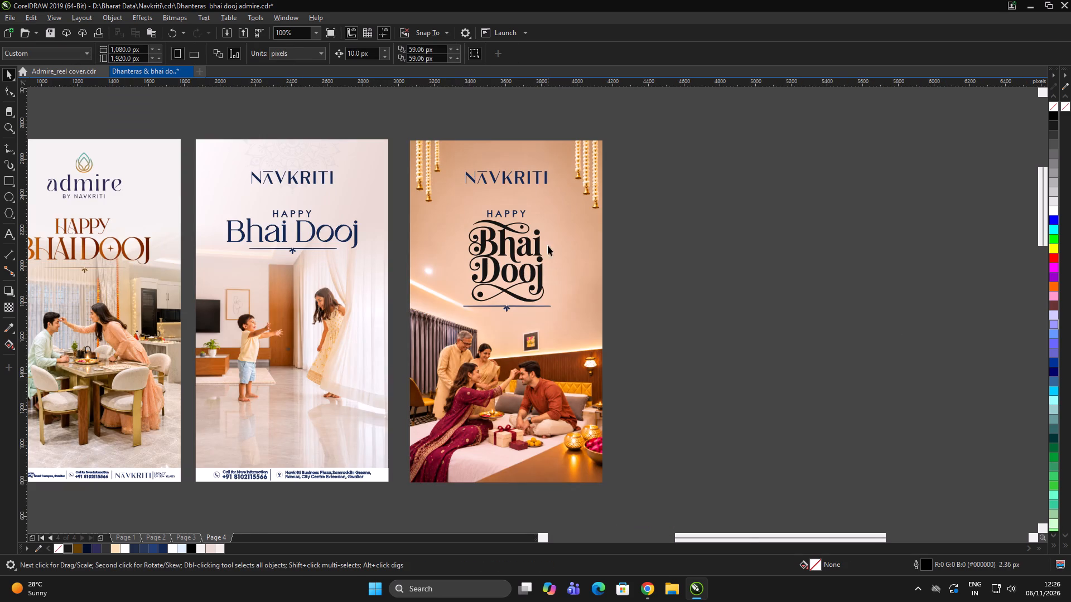
Move HAPPY and the Bhai Dooj lettering slightly up the family post, keeping the lettering horizontally centred.
scroll(526, 216, up, 2)
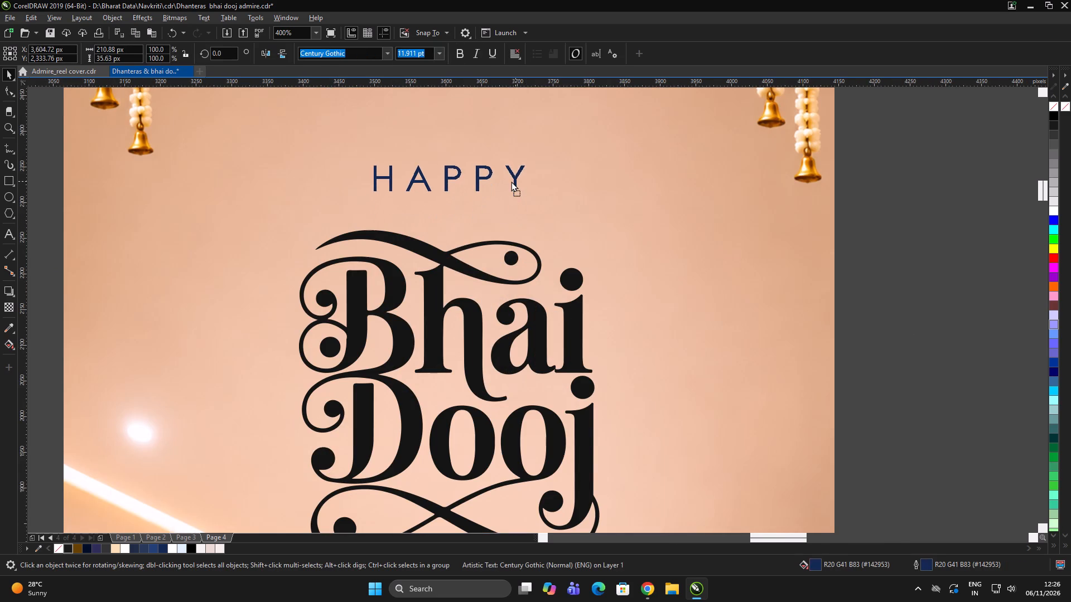
drag(505, 244, 507, 235)
scroll(493, 235, down, 2)
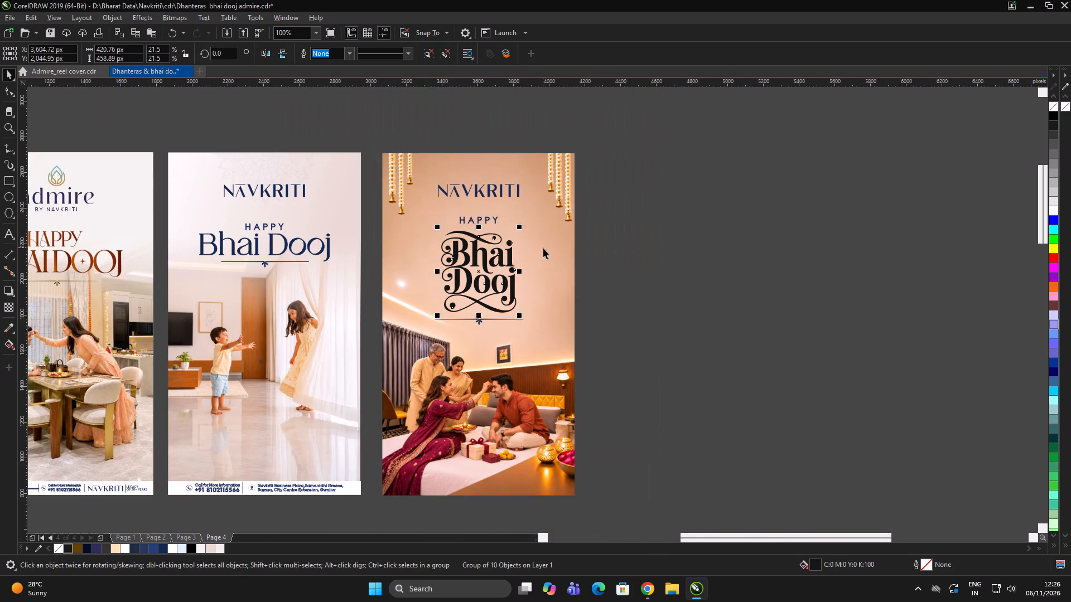
shift+click(544, 249)
key(c)
double_click(677, 273)
Delete the decorative divider line below the Bhai Dooj lettering on the family post.
scroll(519, 278, up, 1)
click(500, 297)
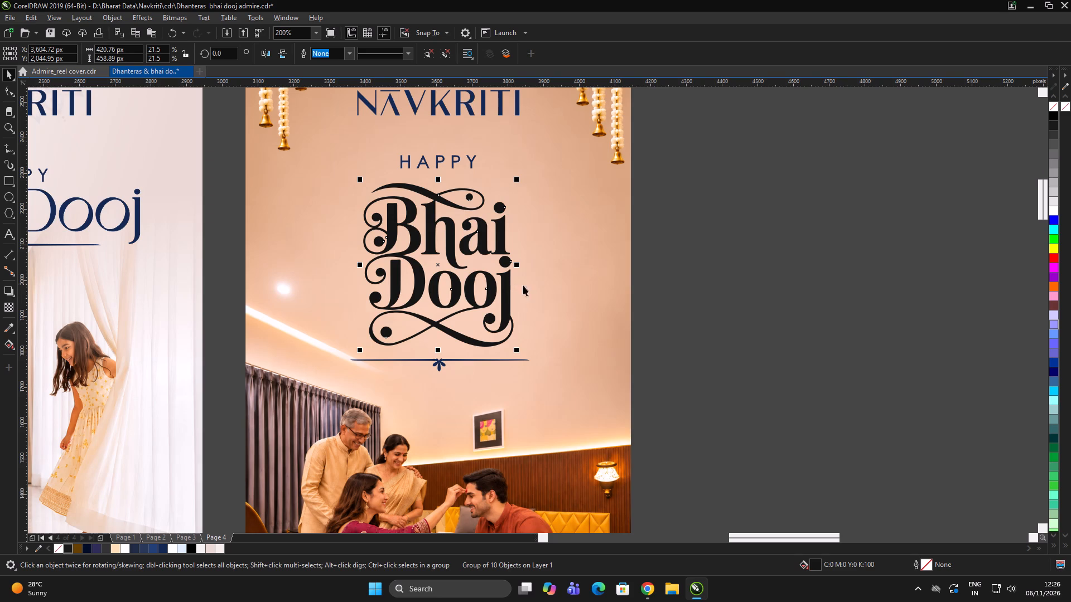
shift+click(582, 298)
click(709, 293)
drag(710, 292, 705, 293)
drag(706, 312, 295, 390)
key(Delete)
double_click(760, 326)
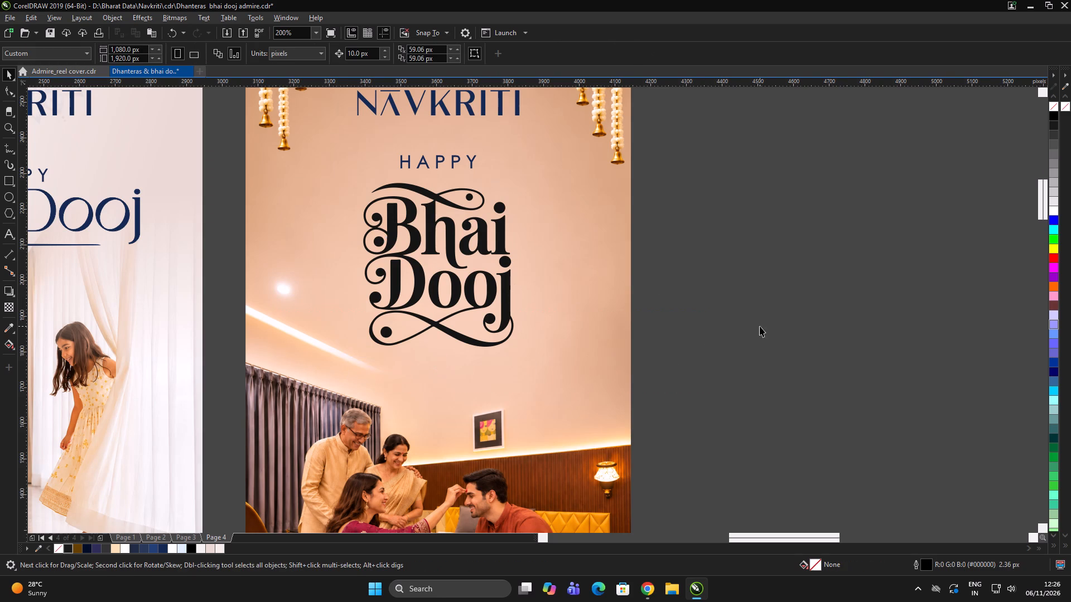
Enlarge the Bhai Dooj lettering to about 443 by 483 px and lower it slightly to Y about 2039 px.
scroll(483, 264, down, 2)
scroll(491, 265, up, 2)
click(488, 270)
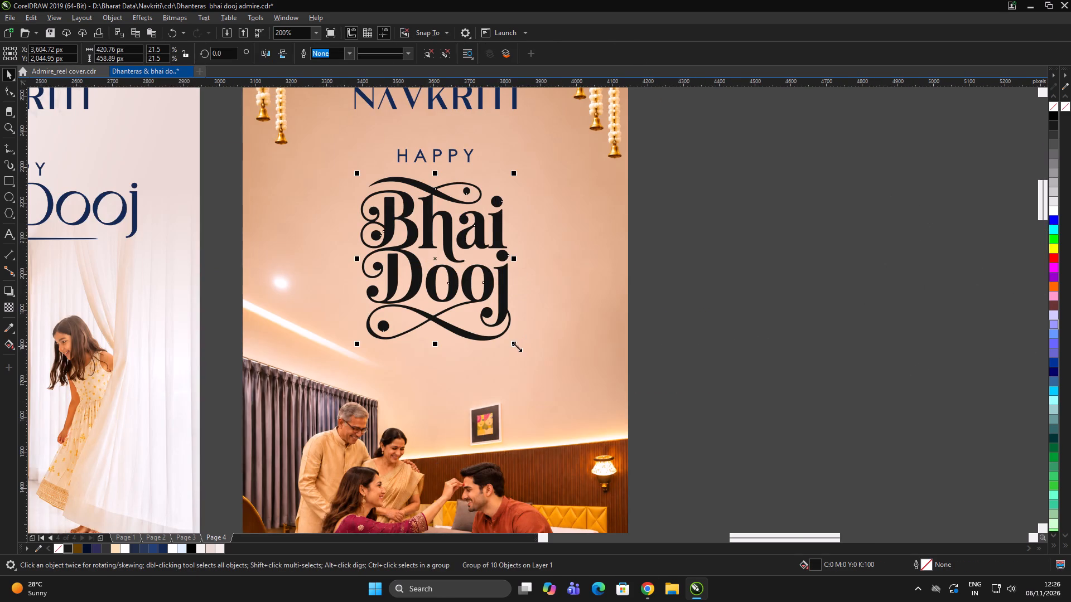
drag(515, 346, 519, 351)
click(503, 237)
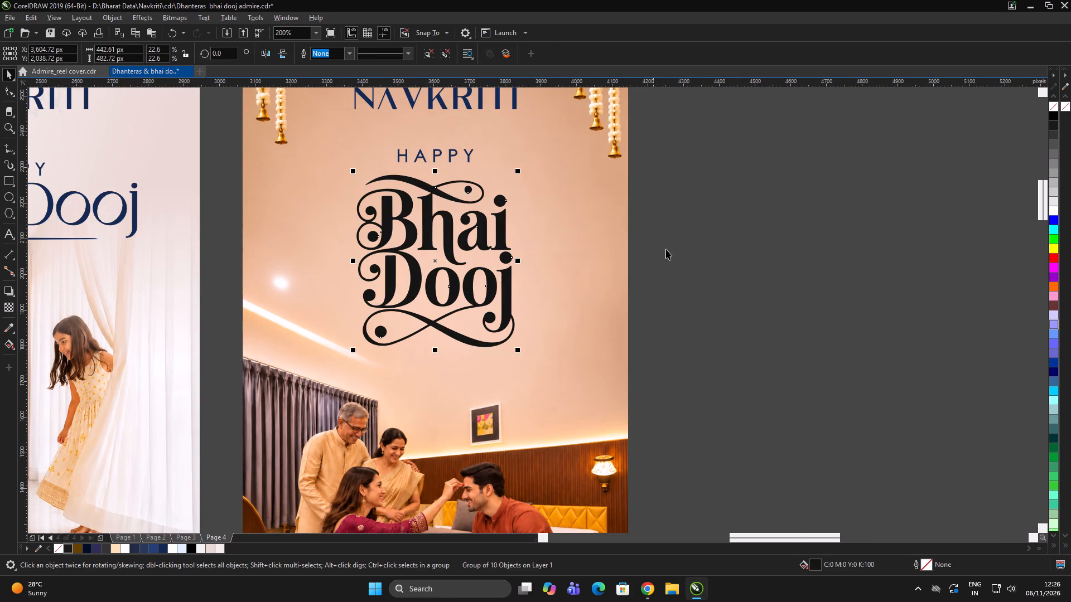
click(679, 250)
click(683, 250)
drag(682, 251, 655, 249)
Move HAPPY down closer to the Bhai Dooj lettering, to Y about 2315 px.
drag(448, 156, 448, 162)
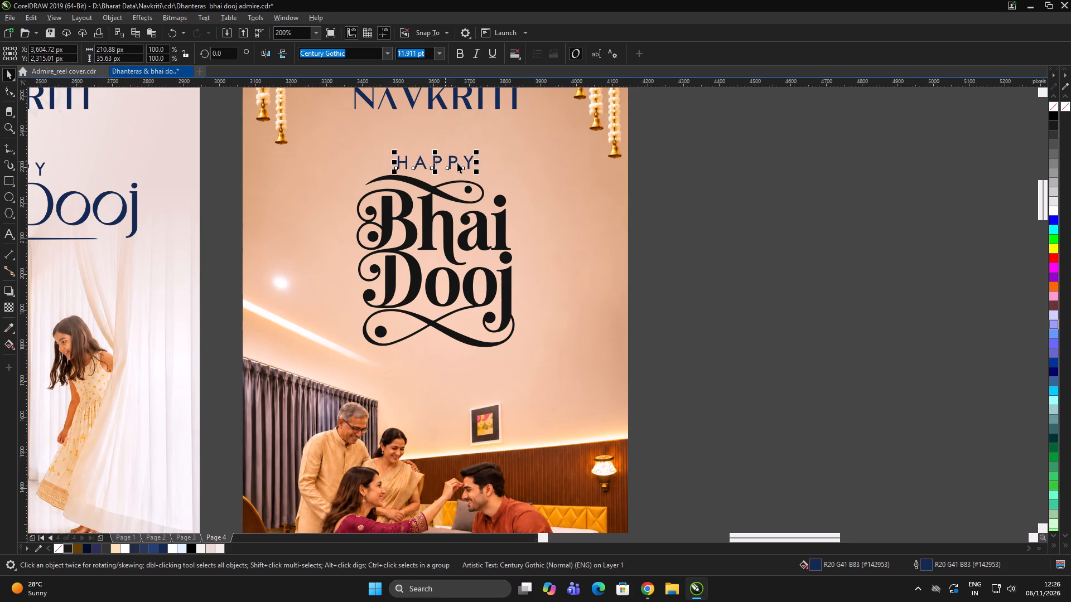
click(701, 224)
drag(697, 227, 681, 233)
scroll(469, 276, down, 1)
double_click(643, 281)
scroll(457, 245, up, 1)
Ungroup the Bhai Dooj lettering and delete the small dot inside the loop of its top flourish.
click(458, 252)
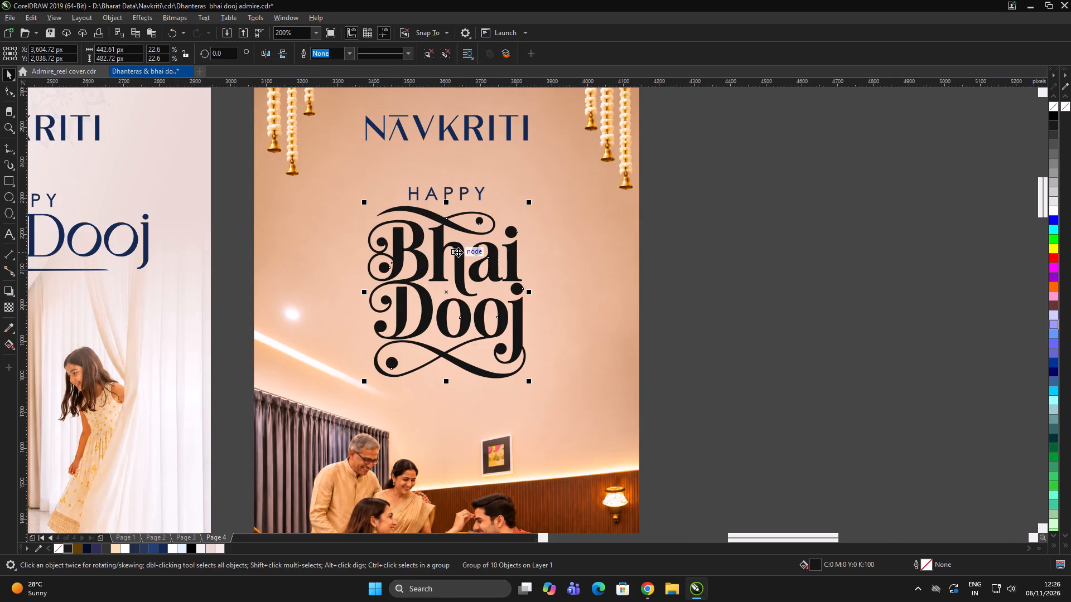
click(732, 224)
click(731, 216)
scroll(575, 238, down, 2)
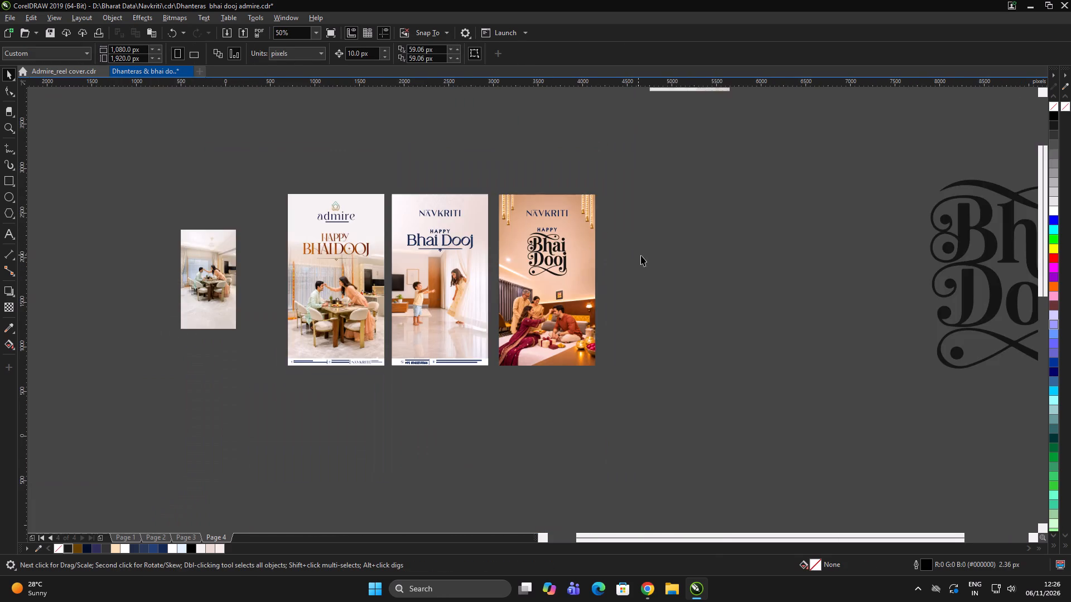
scroll(571, 246, up, 2)
click(550, 253)
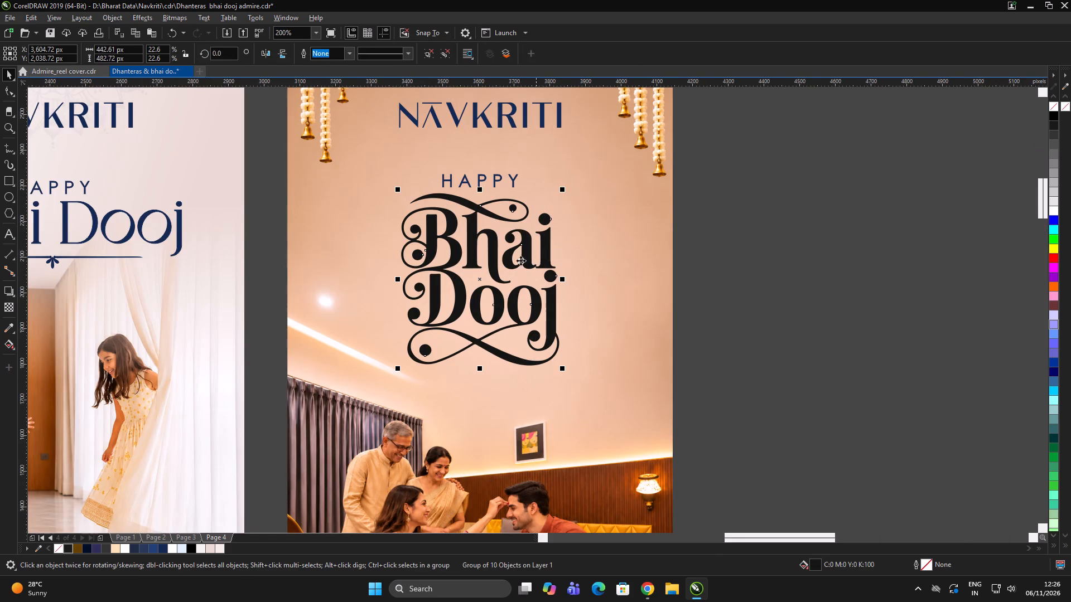
key(ctrl+u)
ctrl+double_click(838, 257)
click(509, 210)
click(514, 209)
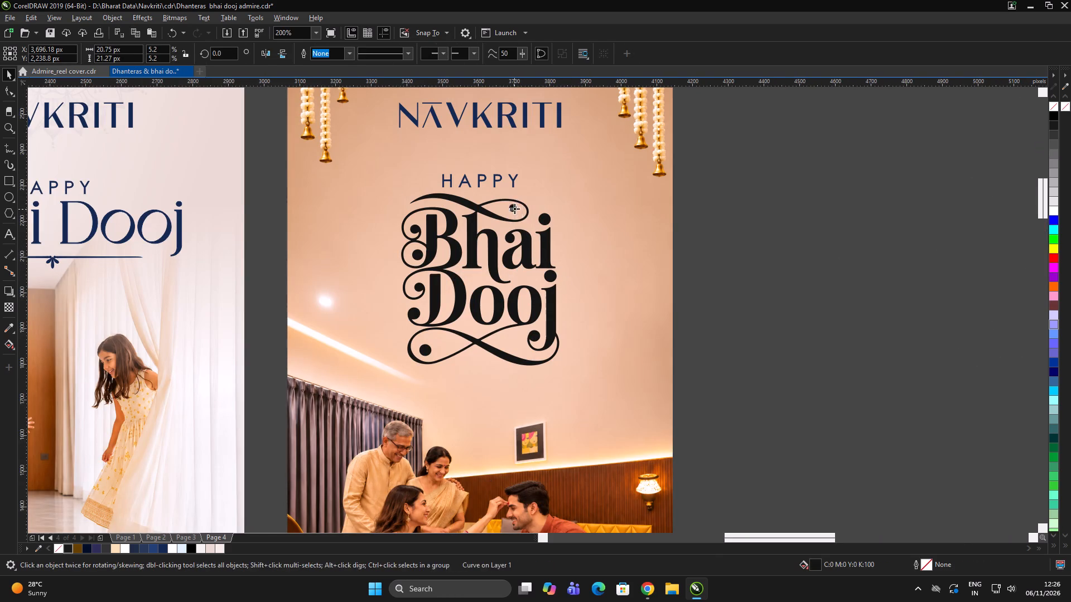
key(Delete)
triple_click(826, 227)
Sample the navy #142953 from HAPPY with the eyedropper and apply it to the letter h with its top flourish.
scroll(521, 185, up, 1)
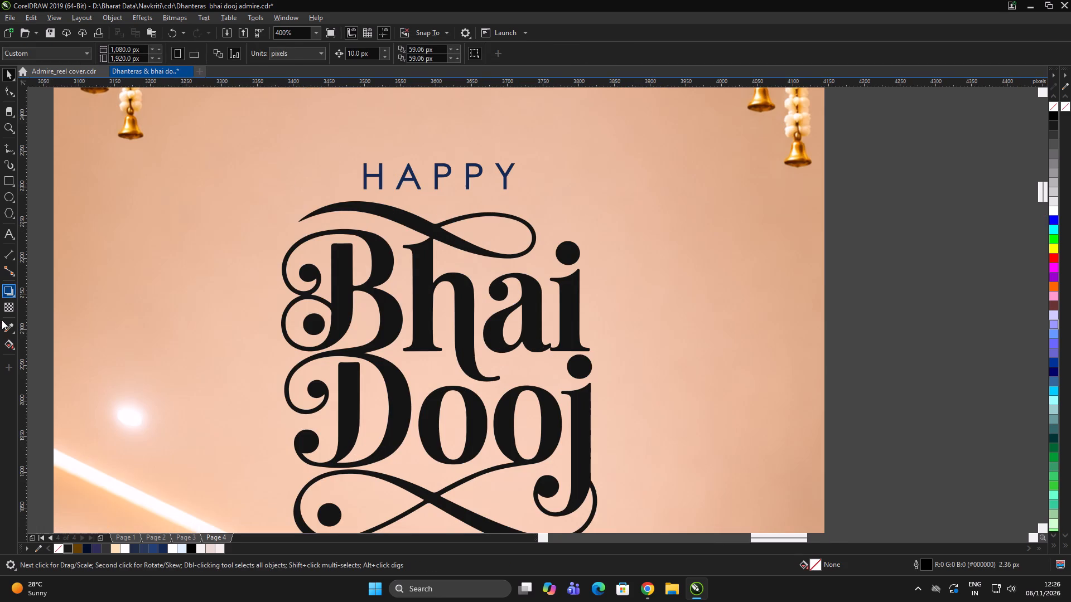
click(9, 333)
click(10, 327)
scroll(408, 188, up, 3)
click(435, 163)
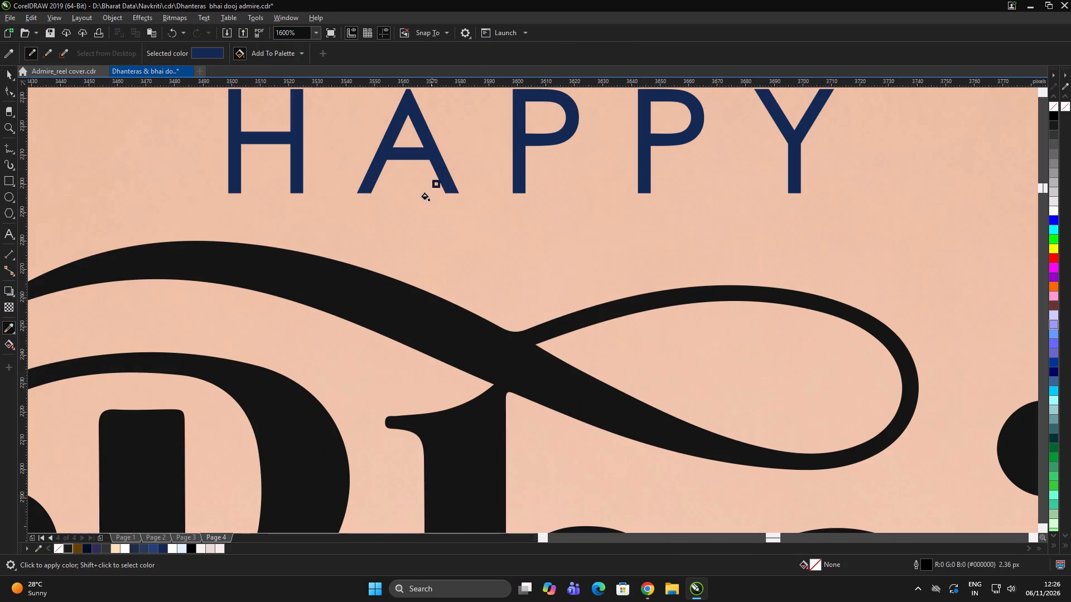
scroll(400, 264, down, 1)
click(391, 283)
key(space)
scroll(393, 280, down, 3)
click(395, 279)
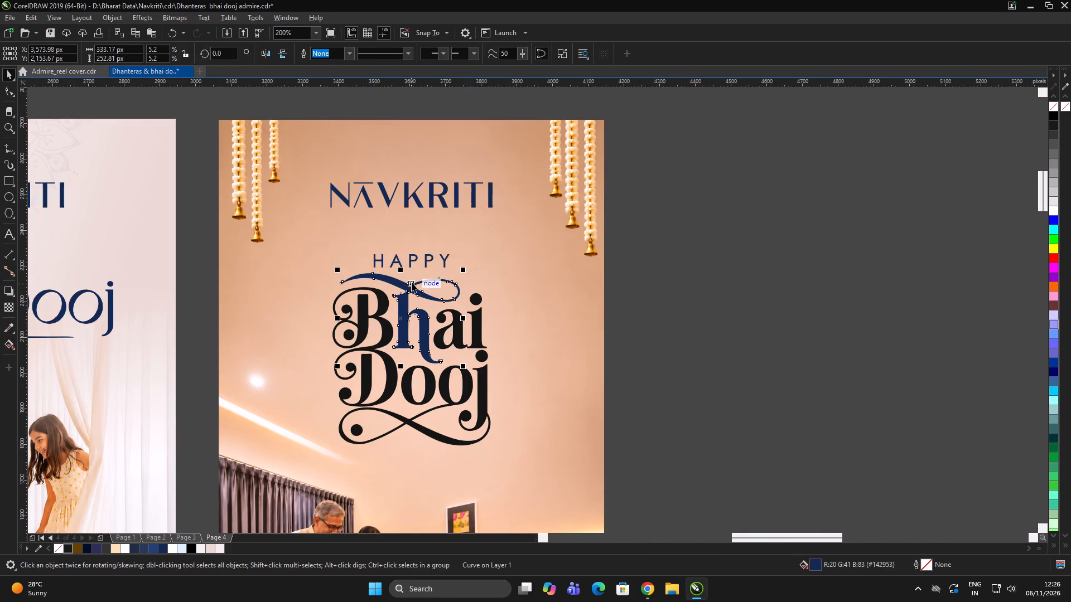
click(680, 319)
Select all the Bhai Dooj lettering pieces and repeat the navy fill on them.
drag(675, 464, 244, 266)
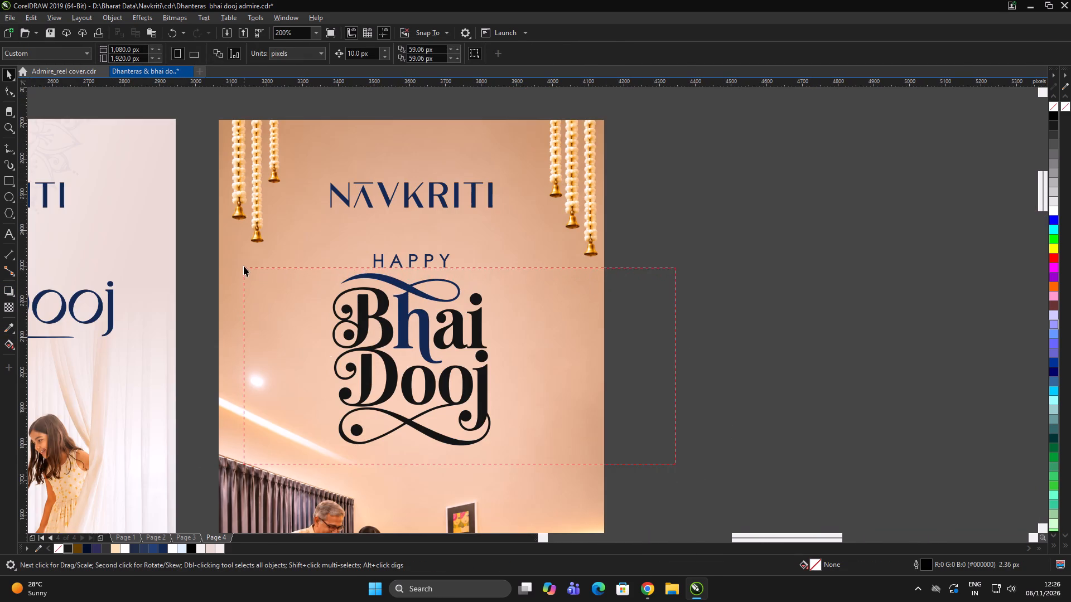
drag(244, 266, 244, 265)
key(ctrl+r)
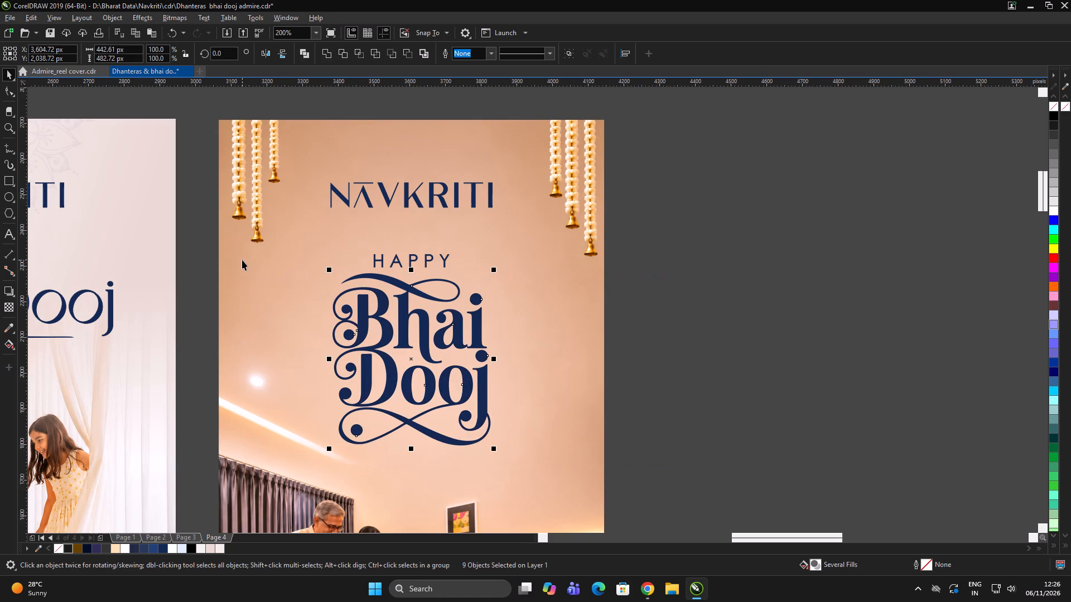
scroll(581, 282, down, 1)
double_click(616, 278)
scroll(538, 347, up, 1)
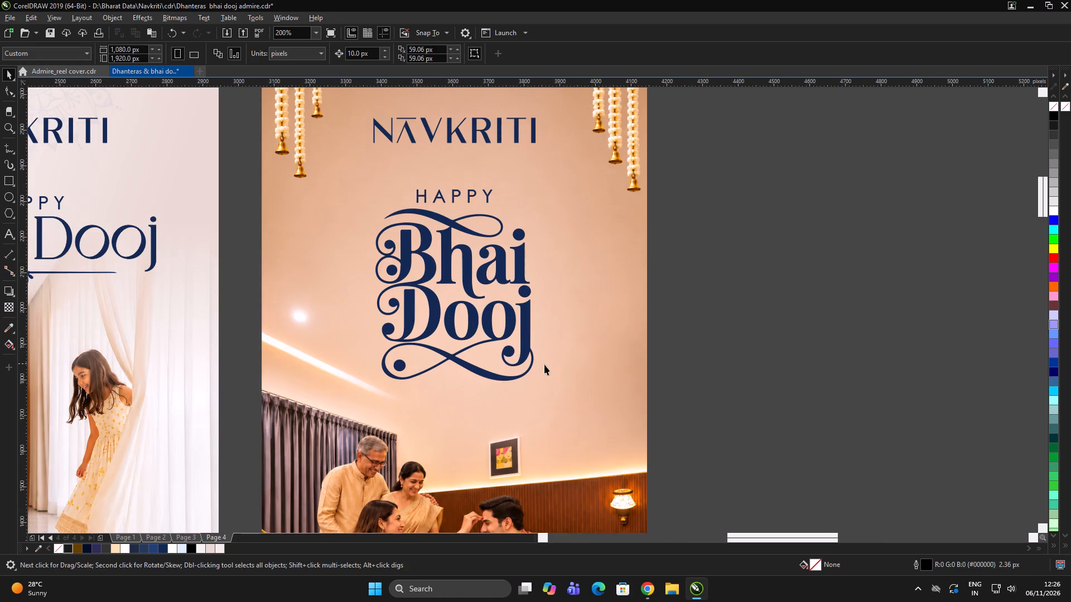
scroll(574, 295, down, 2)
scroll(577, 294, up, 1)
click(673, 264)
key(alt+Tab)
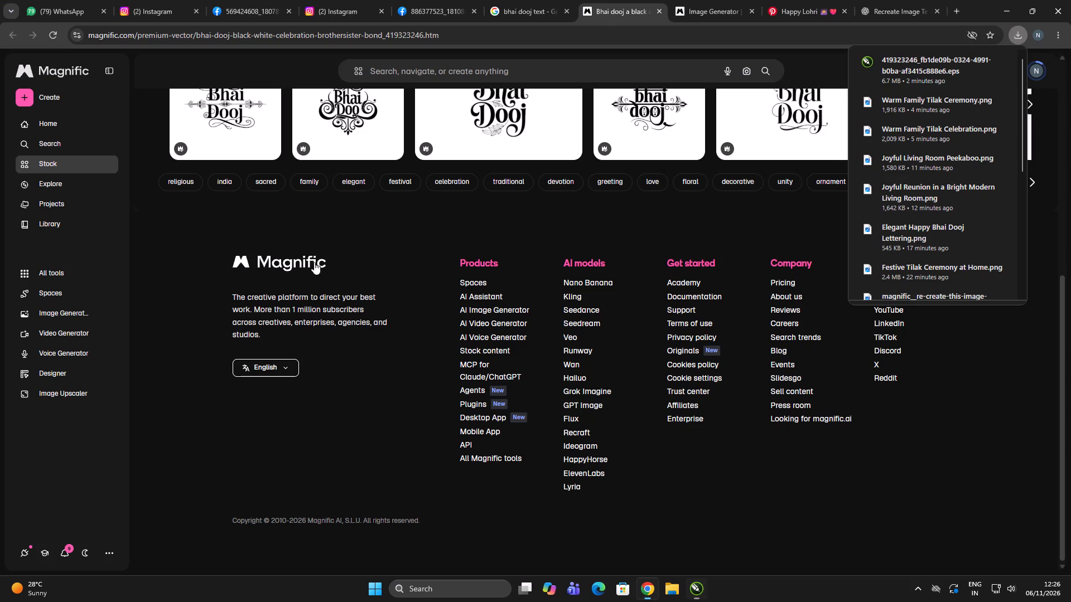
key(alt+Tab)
Delete the nodes forming the crossing loop of the bottom flourish under Dooj, collapsing its curves.
scroll(530, 304, up, 1)
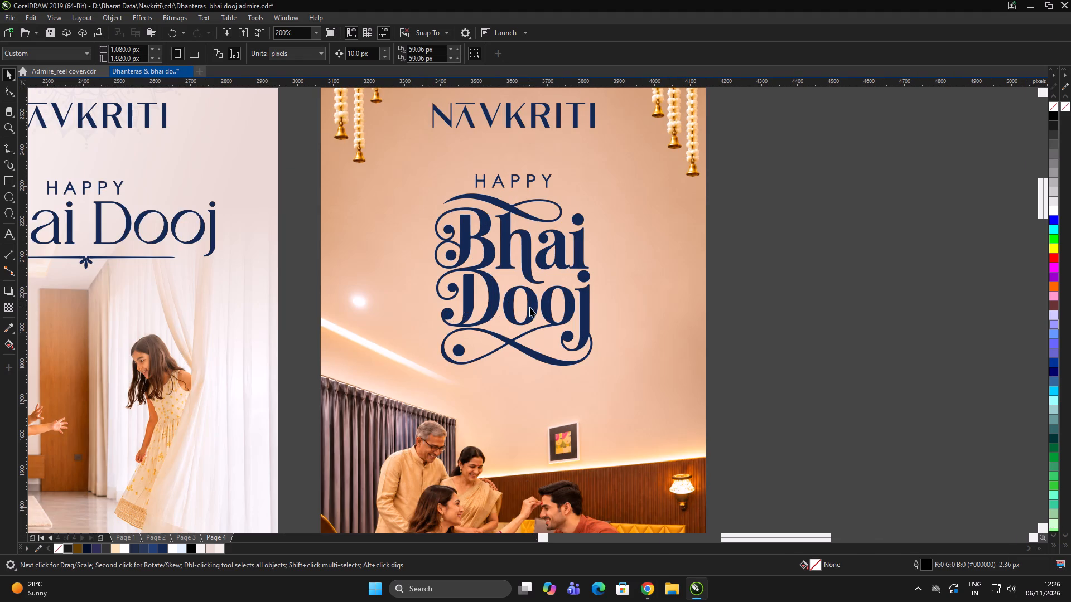
double_click(508, 343)
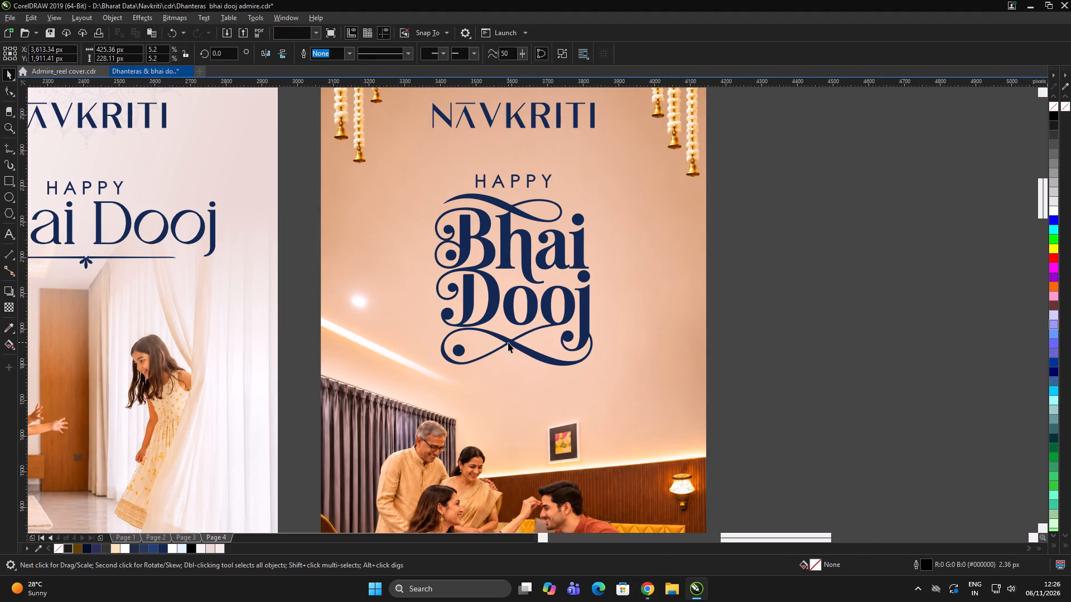
scroll(529, 320, down, 3)
scroll(522, 333, up, 5)
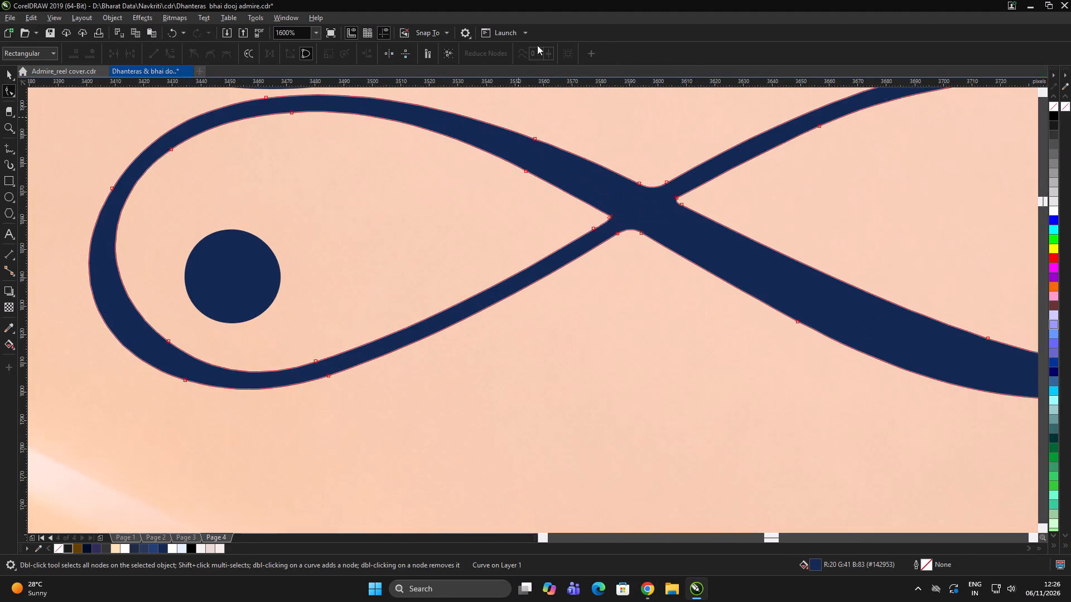
scroll(250, 294, down, 1)
drag(164, 223, 364, 378)
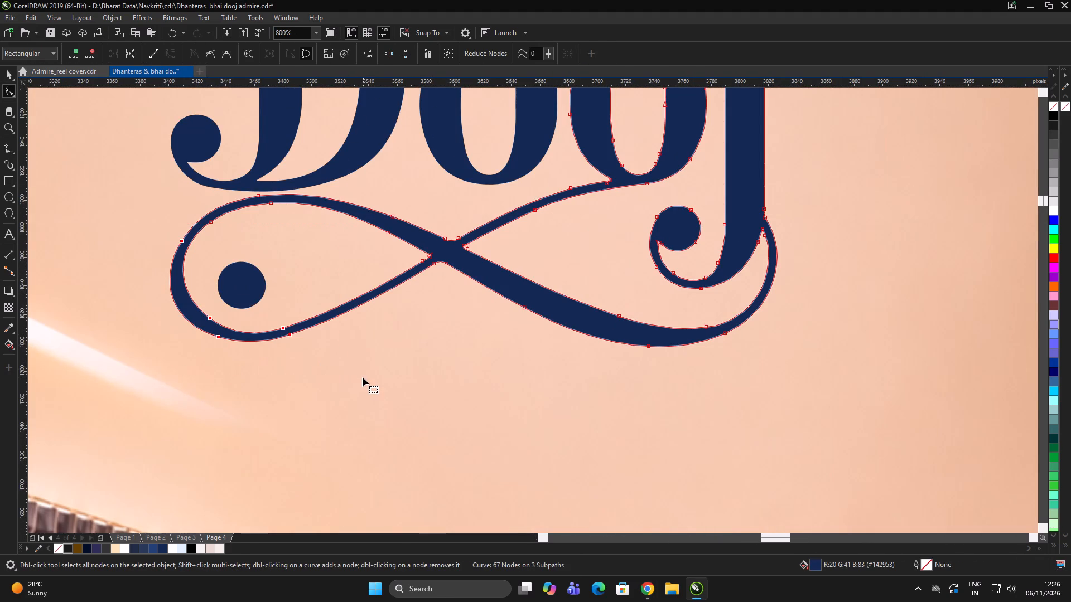
key(Delete)
drag(494, 360, 368, 205)
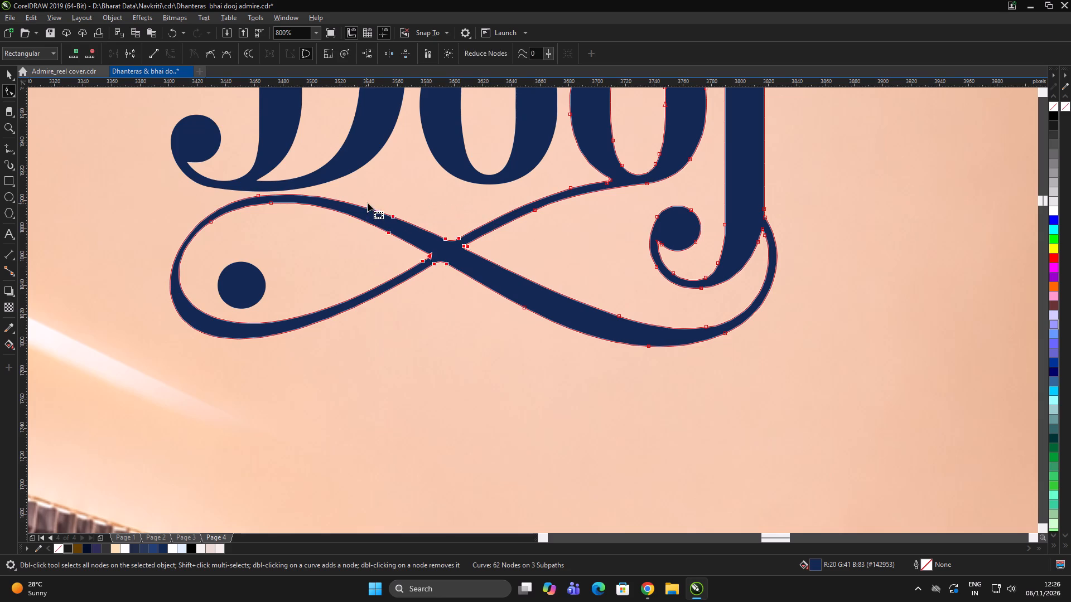
key(Delete)
drag(567, 345, 449, 239)
key(Delete)
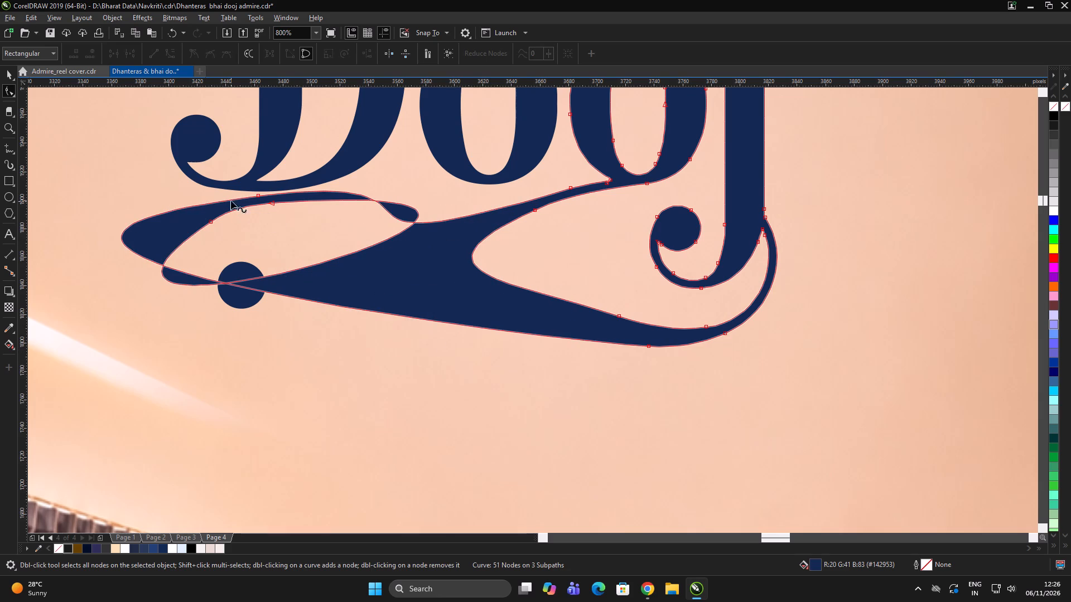
drag(181, 193, 306, 230)
key(Delete)
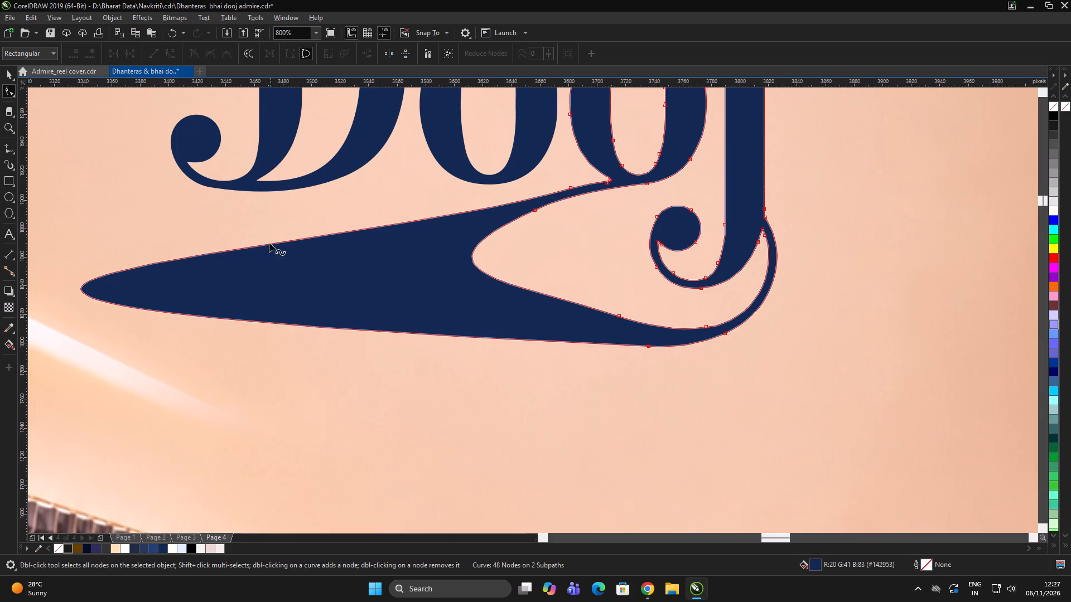
Cut the collapsed flourish away from the second o and the j with the Eraser, and delete the severed piece's nodes.
key(x)
drag(566, 209, 553, 253)
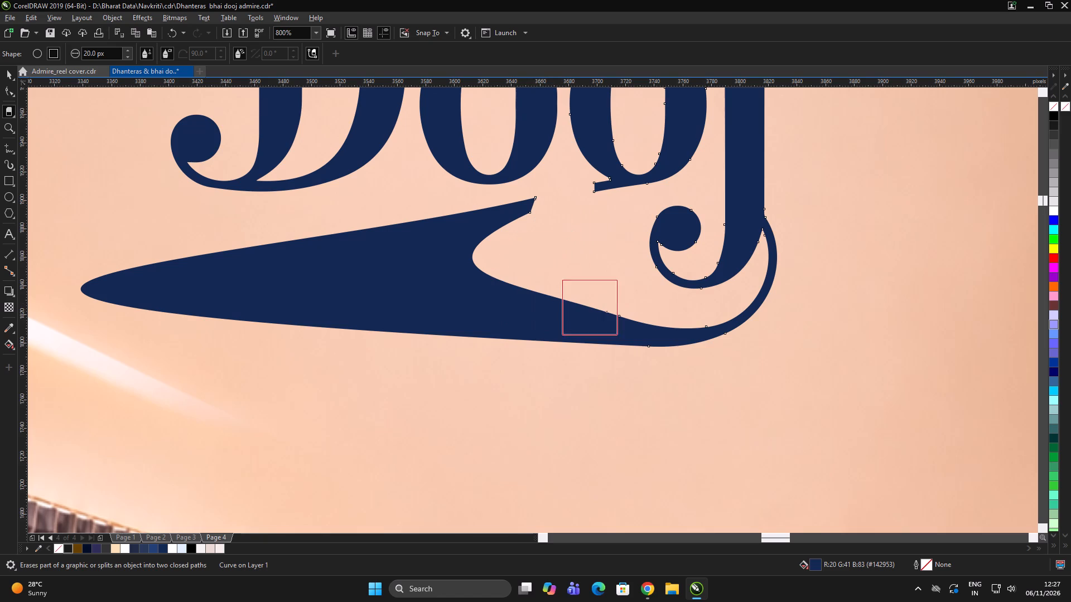
drag(611, 313, 614, 375)
key(space)
double_click(534, 331)
drag(553, 194, 551, 195)
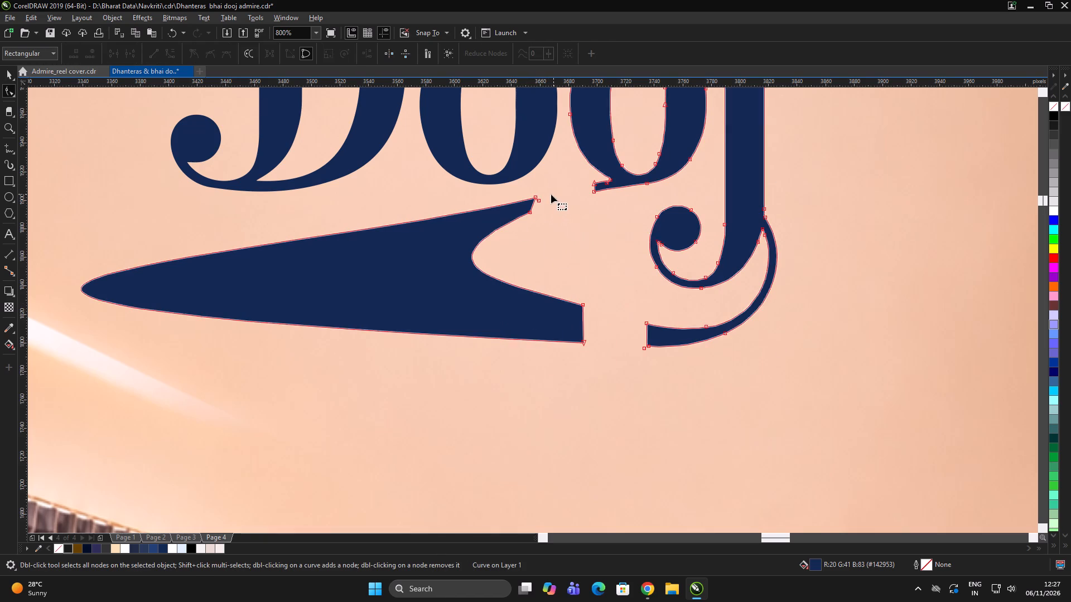
drag(551, 195, 475, 246)
key(Delete)
drag(616, 283, 468, 405)
key(Delete)
click(379, 353)
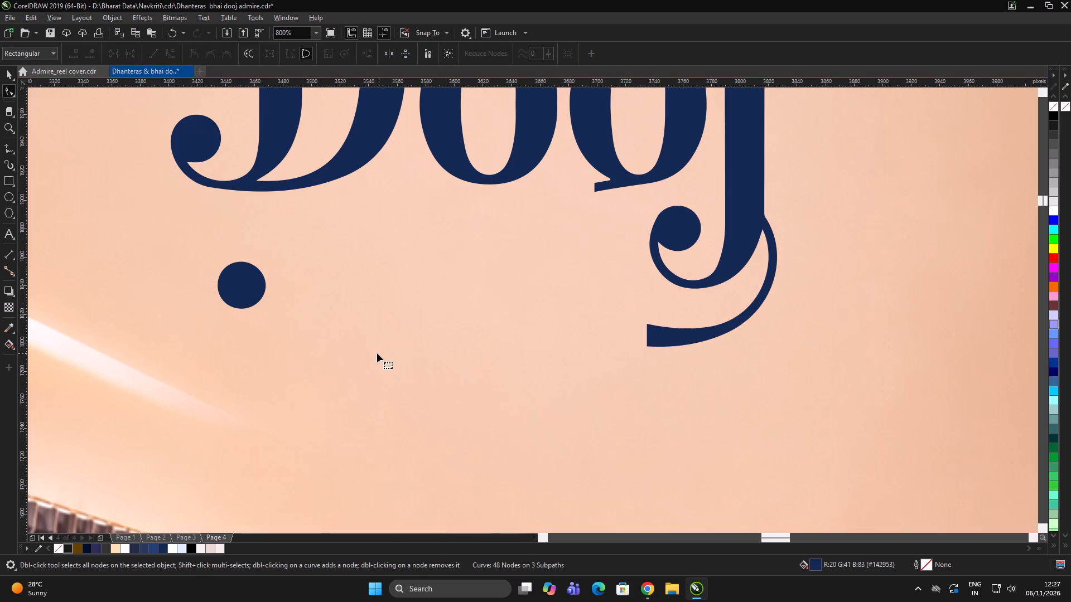
Remove the leftover flourish tail beside the j by deleting its nodes and straightening the remaining short segment on the stem.
click(664, 336)
drag(619, 314, 689, 377)
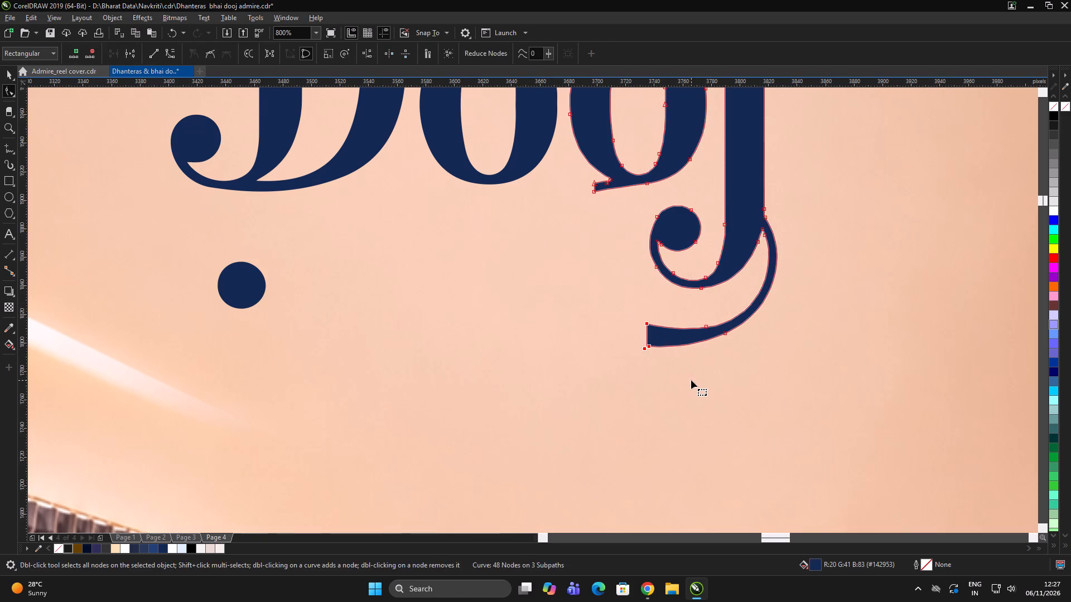
key(Delete)
drag(689, 313, 753, 355)
key(Delete)
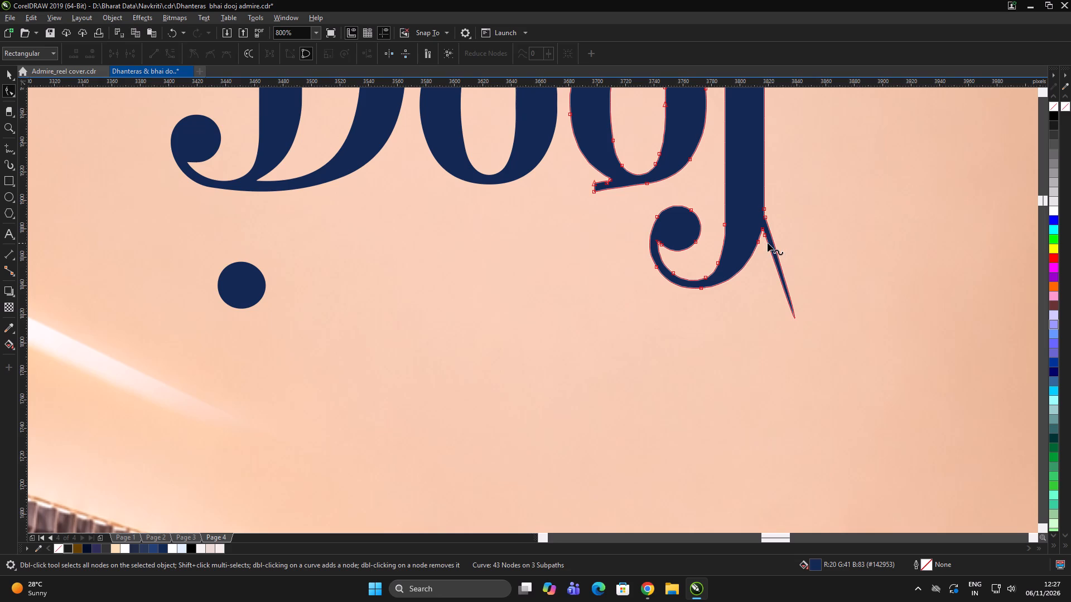
double_click(765, 236)
click(771, 231)
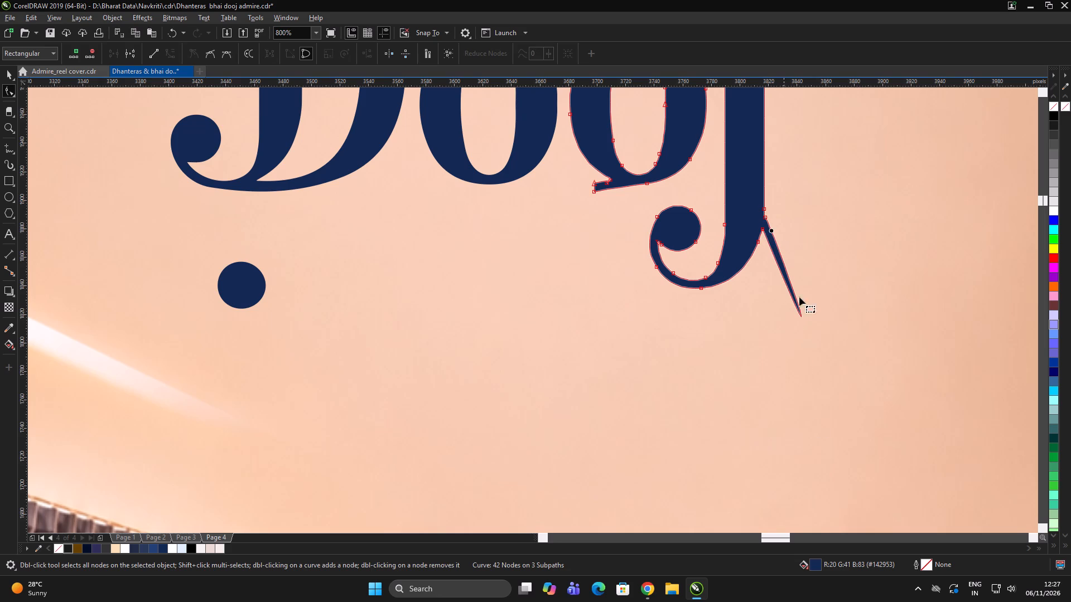
click(158, 54)
click(951, 264)
scroll(760, 215, up, 1)
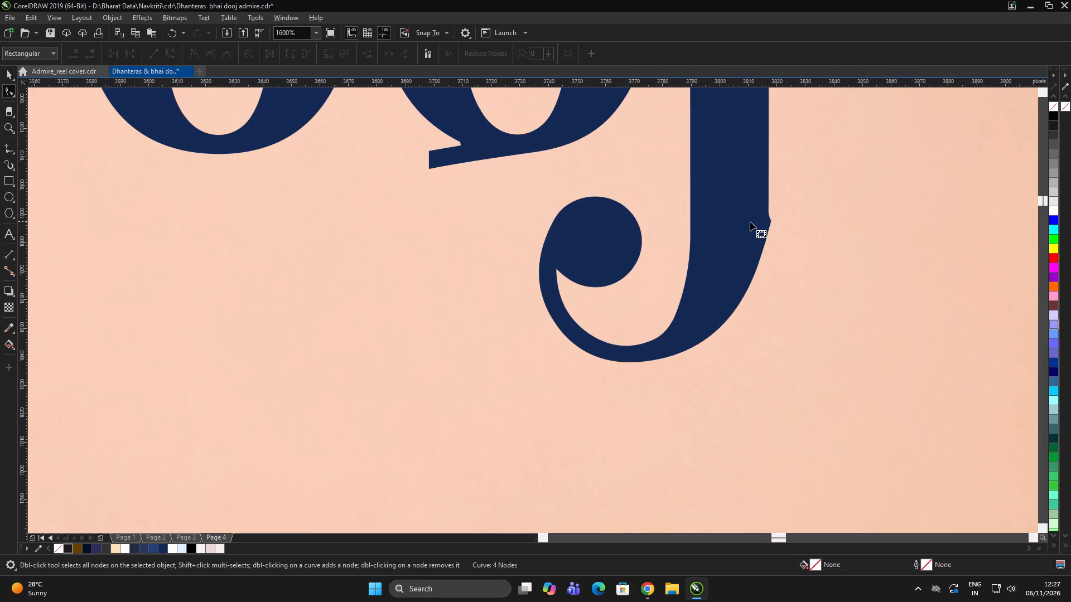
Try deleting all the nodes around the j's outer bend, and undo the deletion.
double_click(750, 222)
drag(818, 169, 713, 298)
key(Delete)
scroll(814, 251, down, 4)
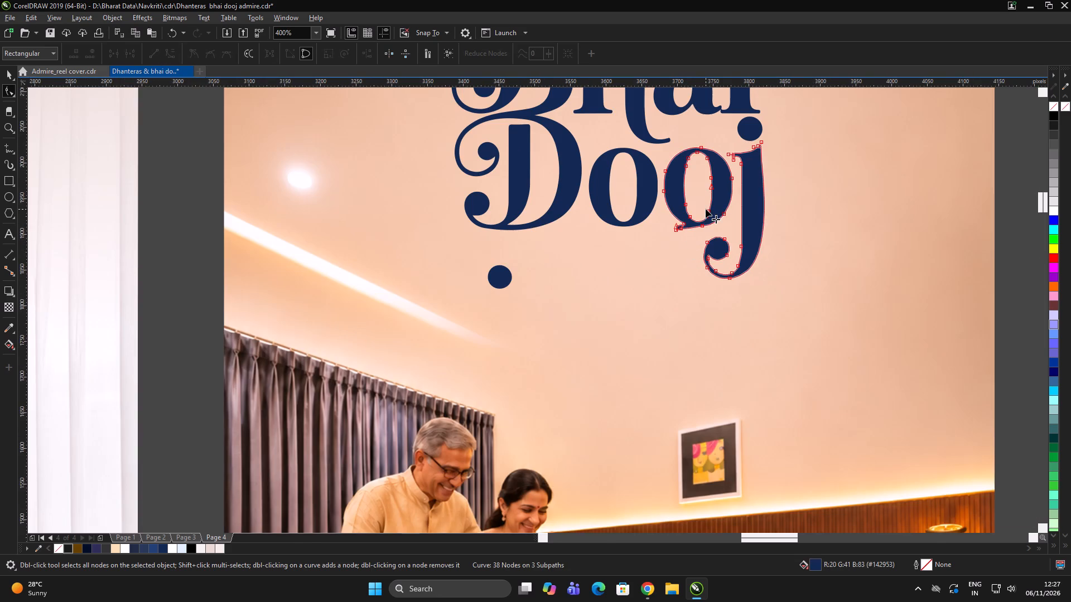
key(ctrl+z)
Smooth the bump on the j's outer edge by deleting only the extra nodes where the tail was attached.
scroll(784, 240, up, 3)
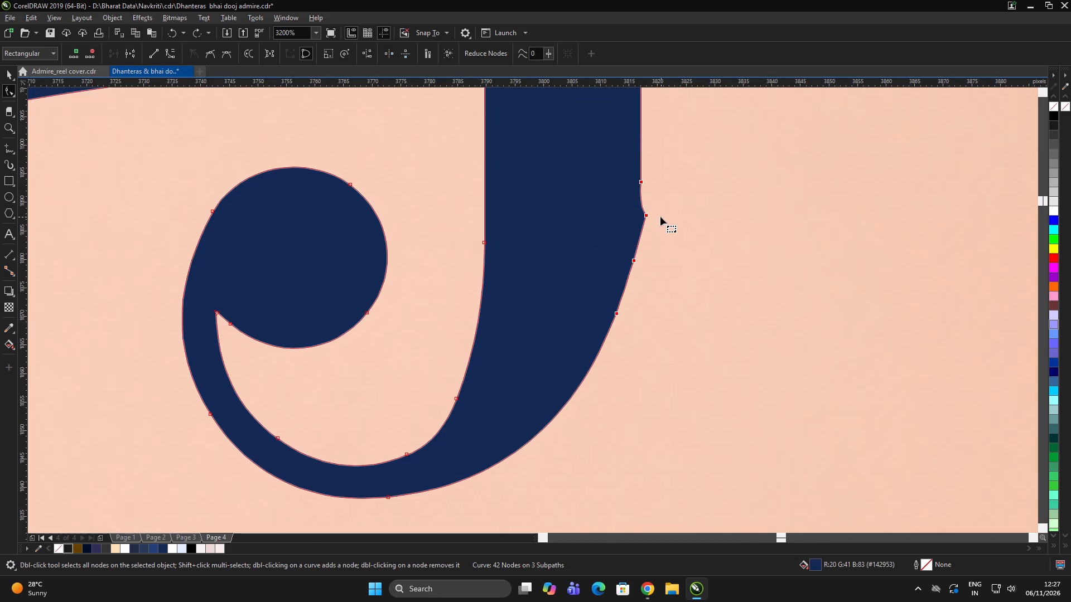
key(space)
double_click(623, 211)
double_click(615, 235)
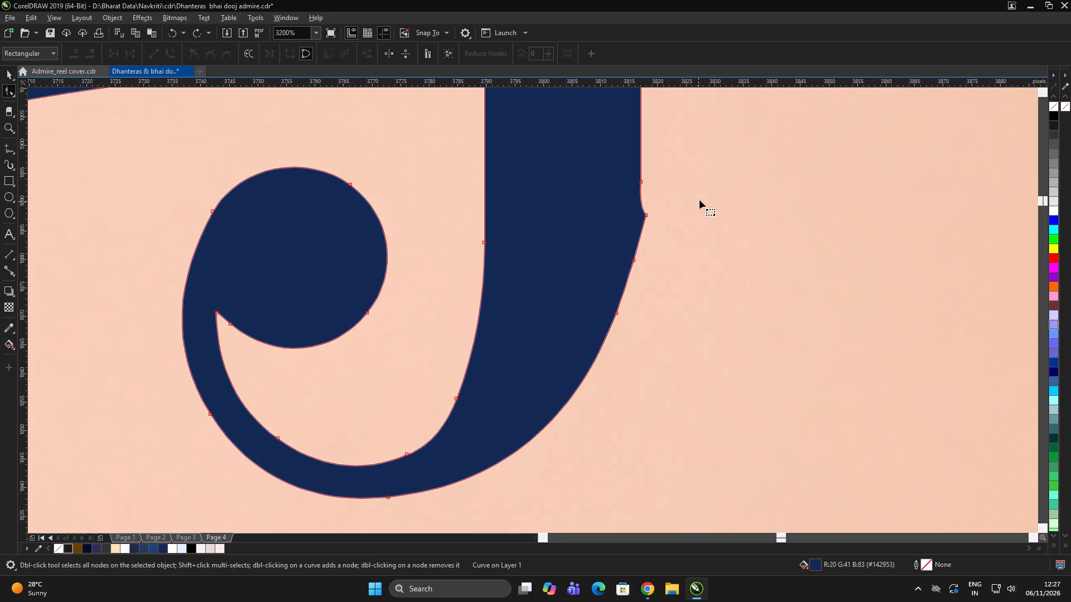
drag(700, 200, 618, 318)
key(Delete)
key(Delete)
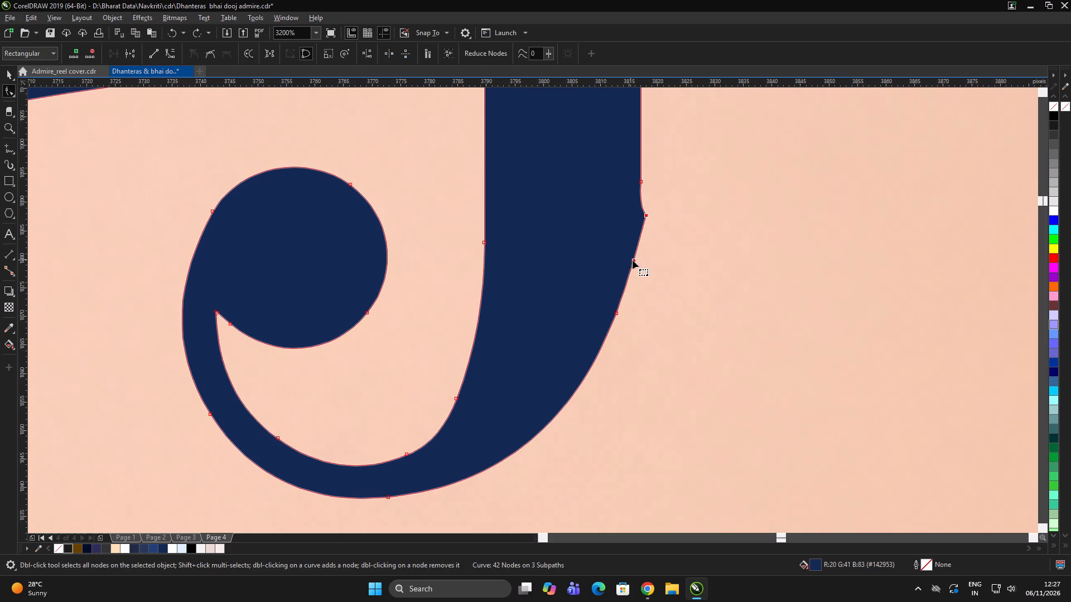
Delete the nodes of the stub beneath the second o of Dooj to round off its base.
scroll(676, 276, down, 5)
key(space)
double_click(755, 260)
scroll(562, 251, up, 2)
double_click(572, 237)
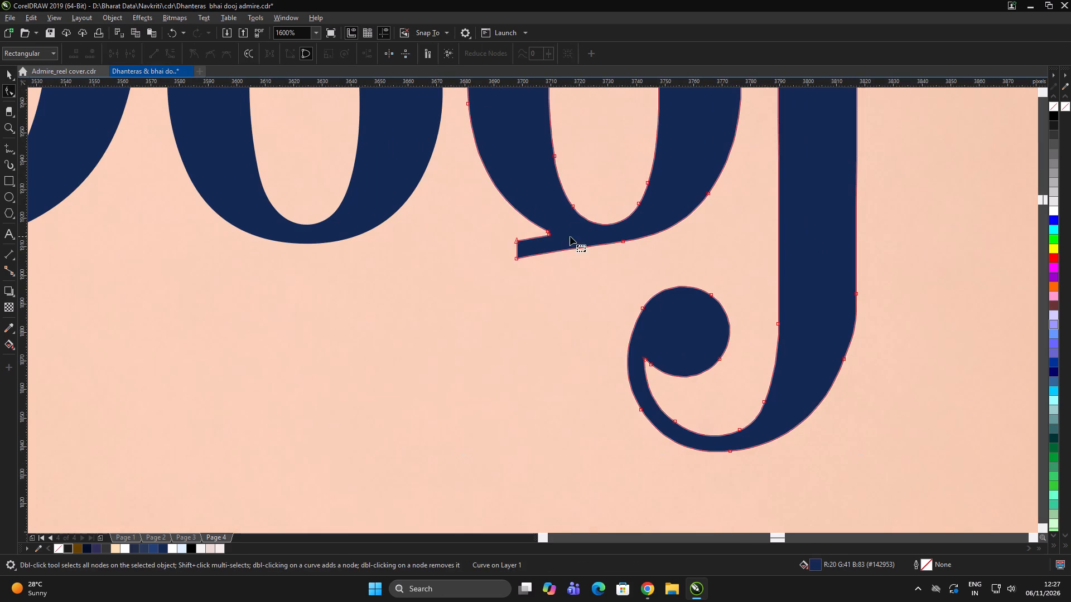
drag(495, 229, 583, 274)
key(Delete)
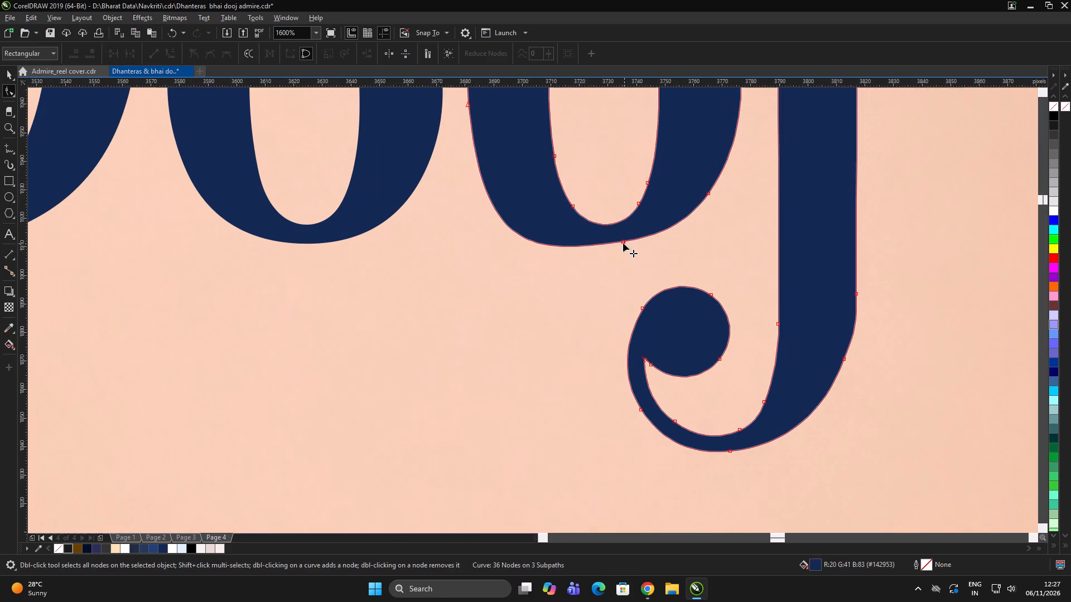
double_click(625, 242)
Delete the stray navy dot left below the D of Dooj.
scroll(634, 271, down, 5)
key(space)
click(794, 261)
scroll(472, 280, down, 4)
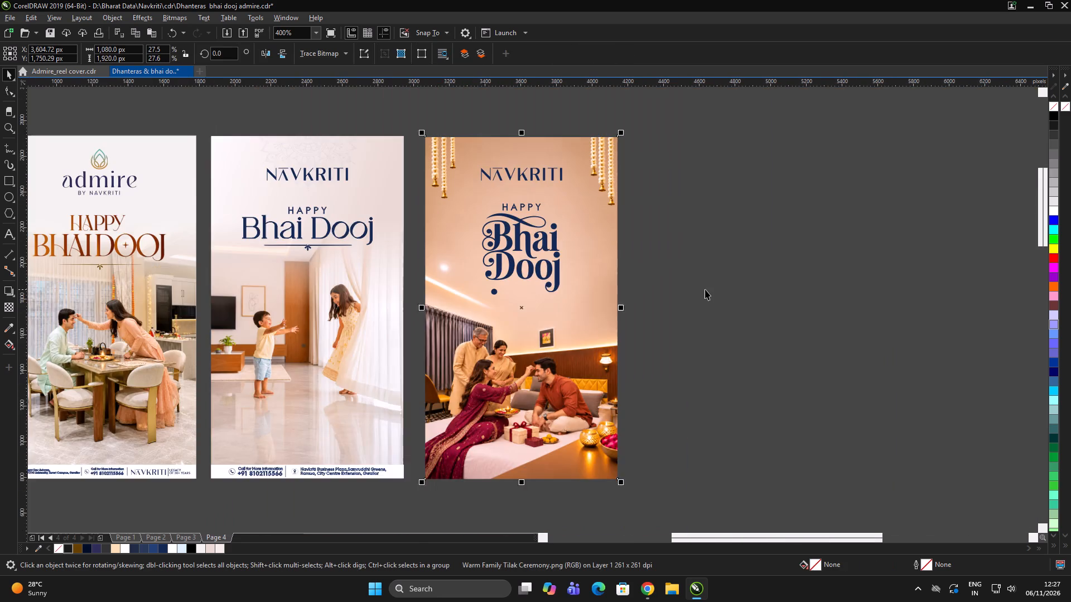
double_click(705, 289)
scroll(561, 289, up, 1)
drag(807, 378, 364, 271)
key(Delete)
click(771, 241)
double_click(778, 237)
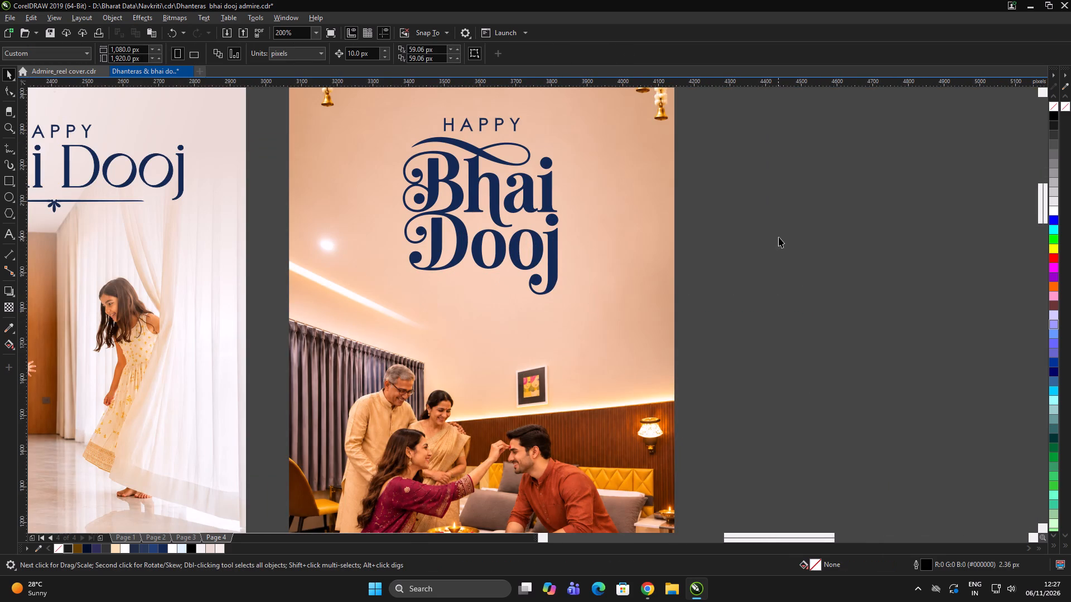
scroll(542, 121, up, 2)
scroll(448, 157, down, 1)
drag(443, 142, 443, 147)
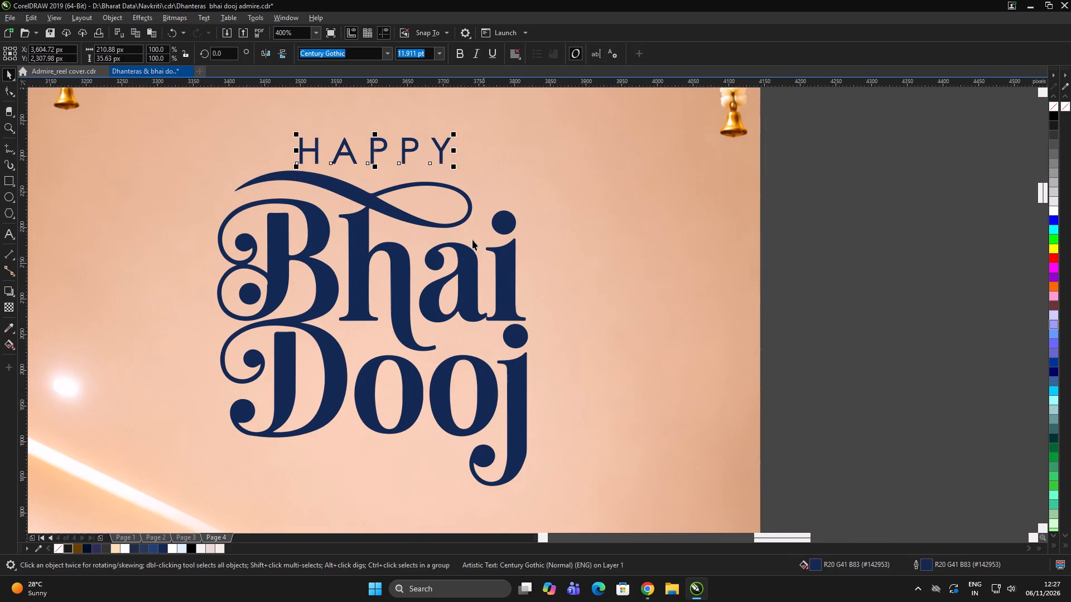
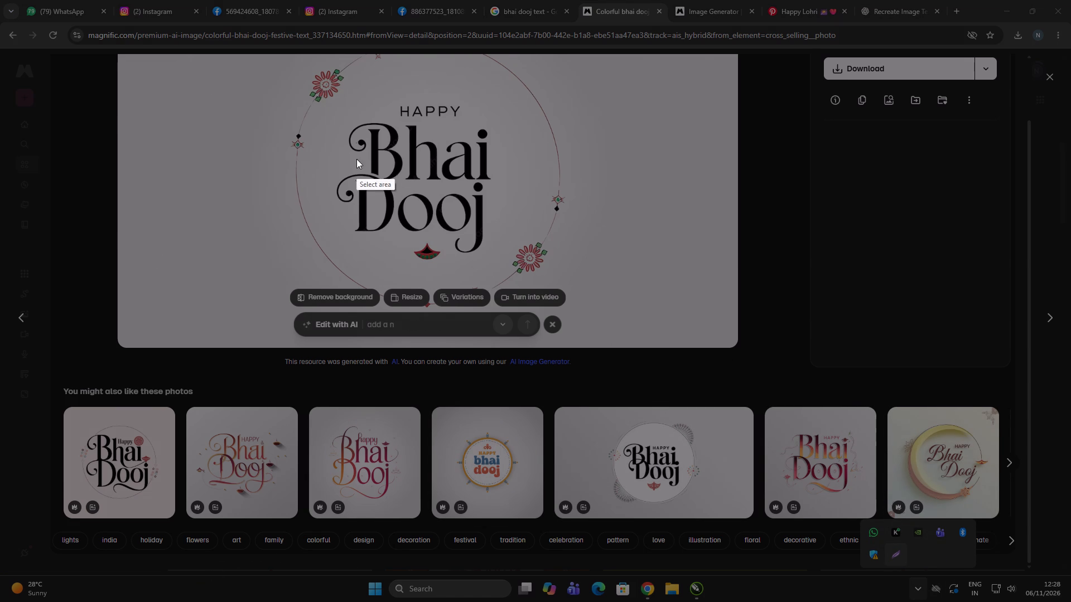
drag(327, 85, 502, 266)
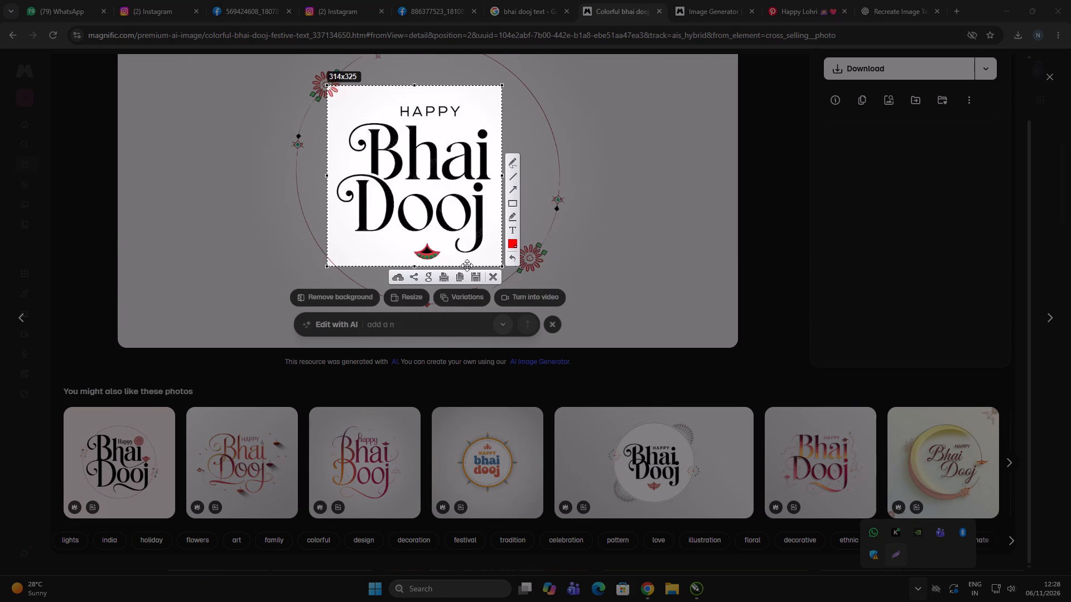
click(460, 280)
Switch to CorelDRAW, paste the captured lettering on Page 4 and place it beside the family-picture poster.
key(alt+Tab)
scroll(458, 212, down, 3)
double_click(528, 281)
key(ctrl+v)
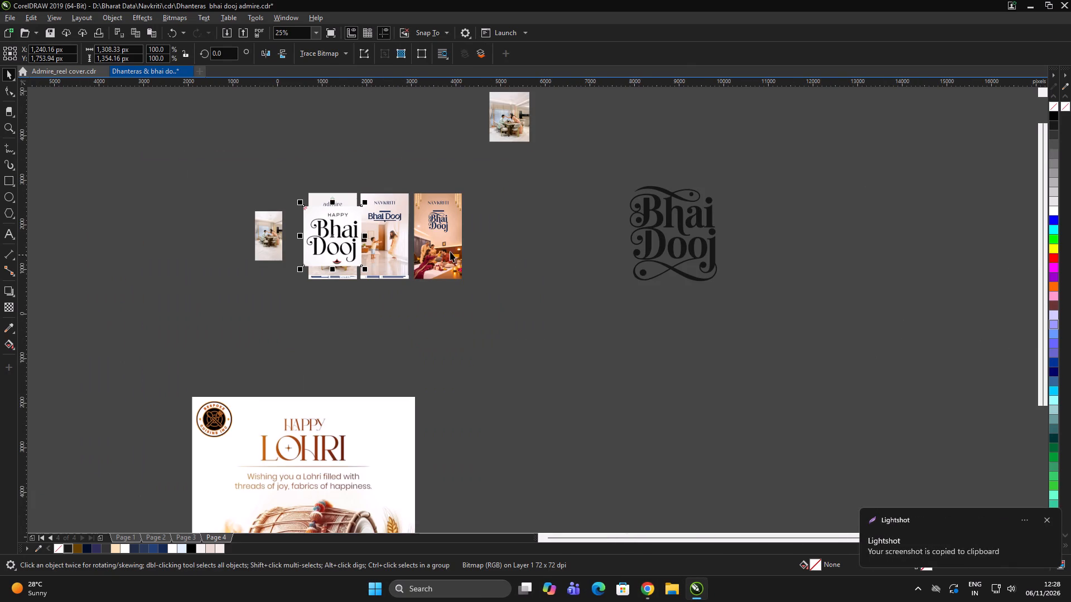
drag(317, 242, 551, 245)
scroll(551, 217, up, 2)
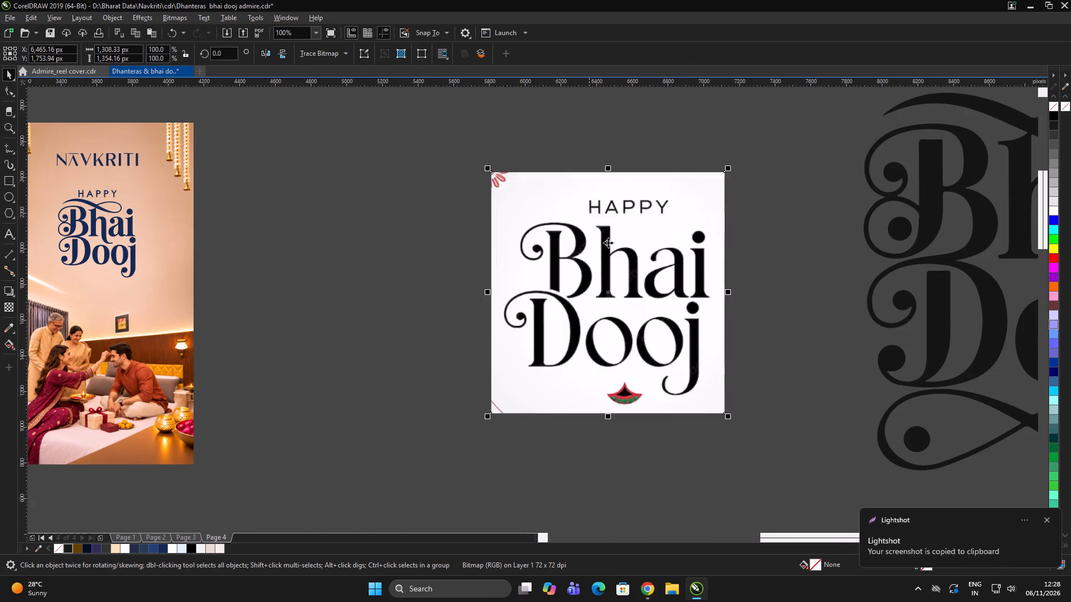
drag(612, 246, 418, 243)
click(609, 238)
click(433, 253)
Convert the pasted lettering bitmap to vector curves with Outline Trace.
drag(323, 51, 324, 57)
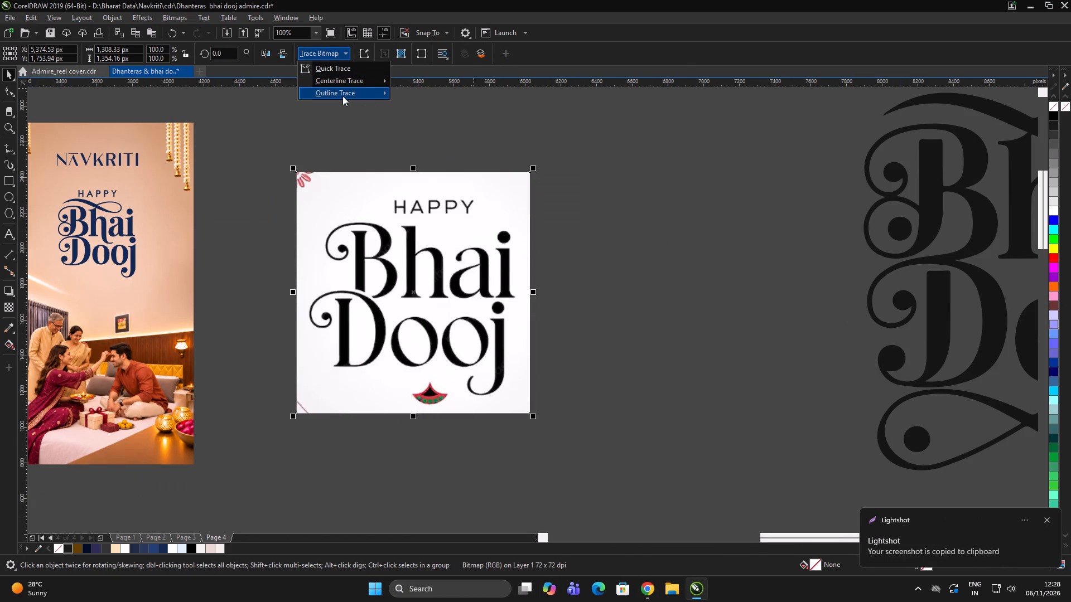
click(440, 131)
click(726, 443)
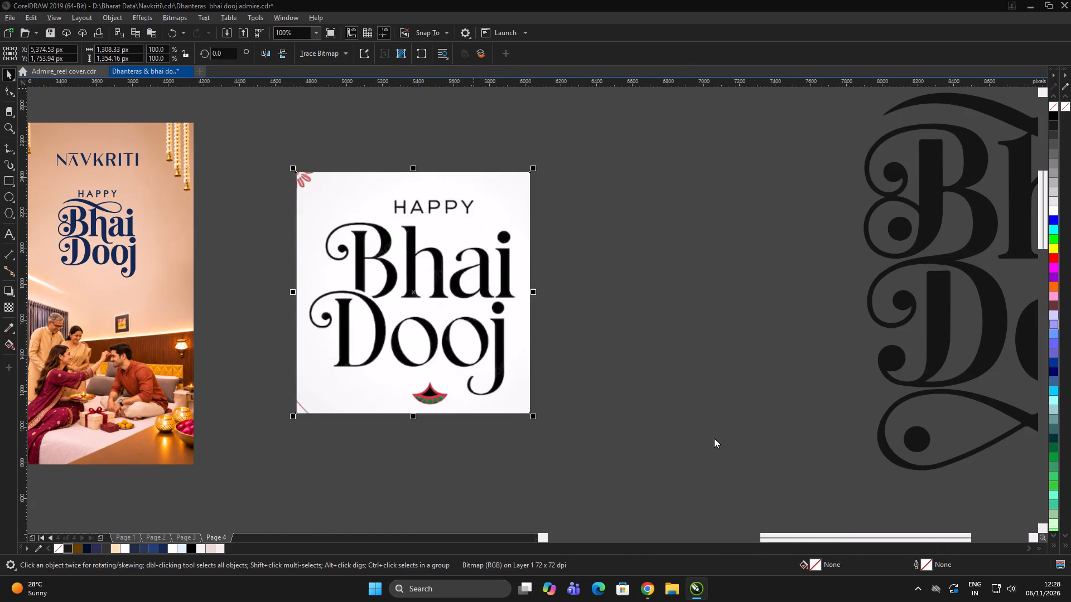
Remove the white background behind the traced Bhai Dooj lettering.
click(459, 247)
click(580, 224)
click(512, 211)
drag(500, 202, 500, 201)
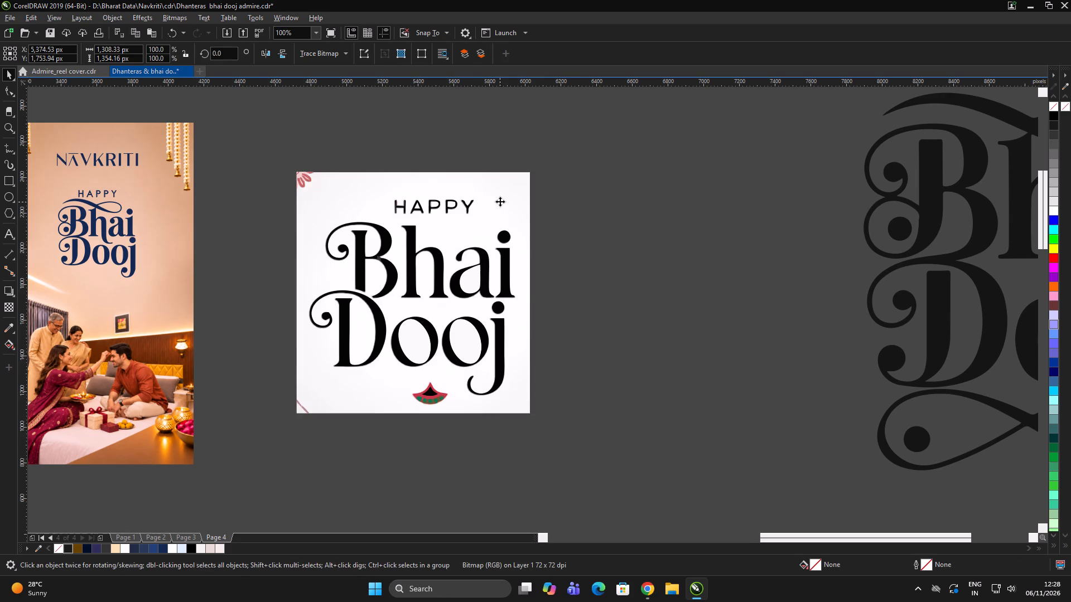
drag(500, 201, 730, 197)
key(Delete)
click(654, 191)
drag(679, 173, 670, 176)
Delete the traced HAPPY letters and their white counter pieces above Bhai Dooj.
drag(548, 161, 377, 229)
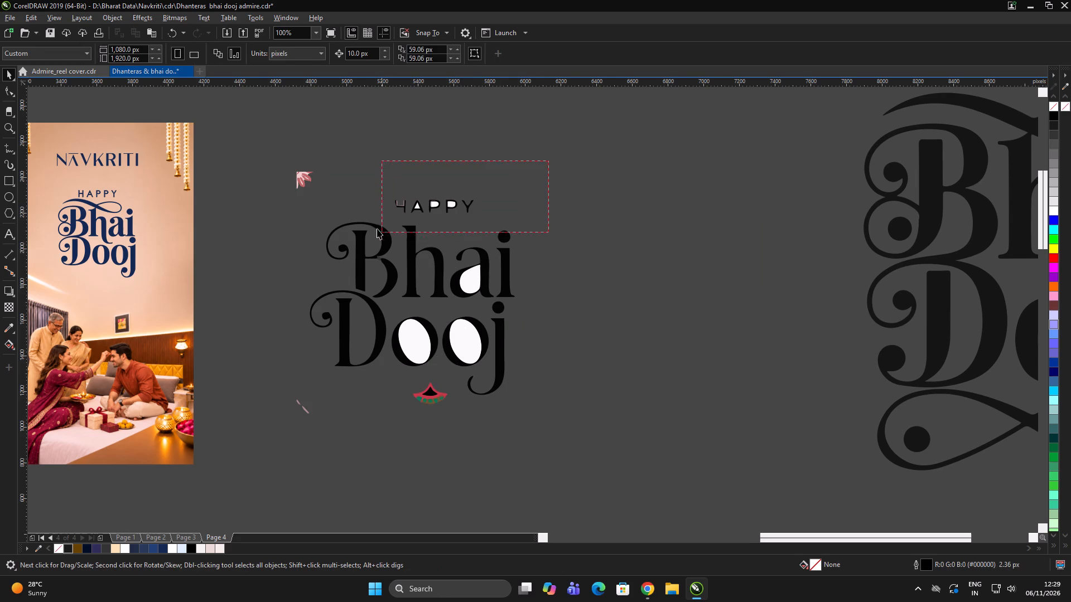
drag(377, 229, 373, 226)
key(Delete)
click(465, 160)
click(447, 206)
key(ctrl+u)
ctrl+drag(566, 170, 555, 172)
drag(575, 164, 310, 239)
key(Delete)
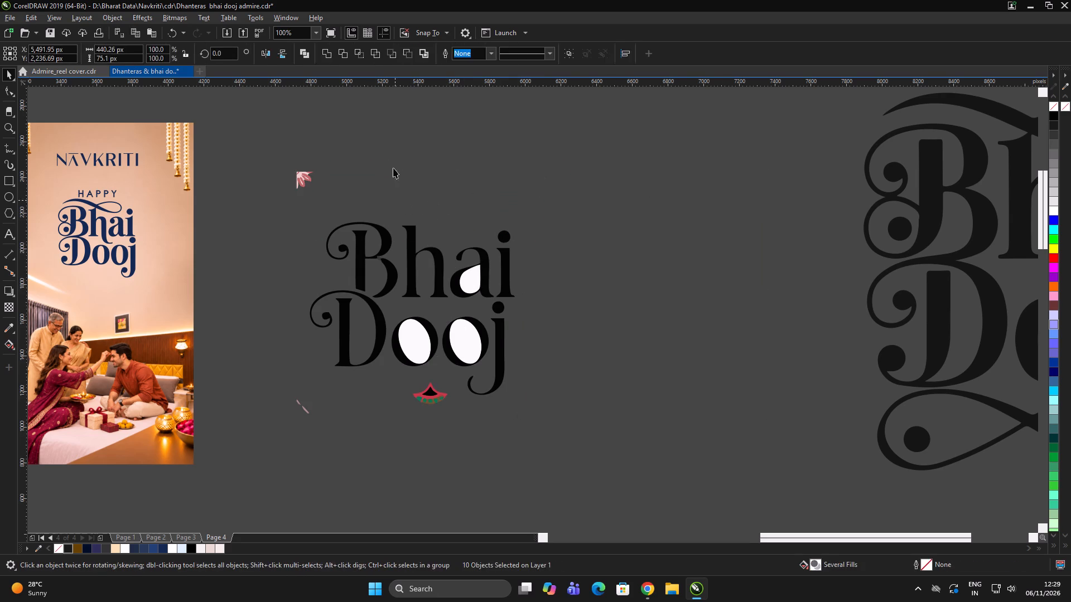
Delete the red petal fragment at the trace's upper-left corner.
click(389, 159)
drag(414, 148, 145, 231)
key(Delete)
click(426, 157)
click(430, 155)
Delete the white shape filling the counter of the a in Bhai.
scroll(418, 300, up, 2)
click(619, 198)
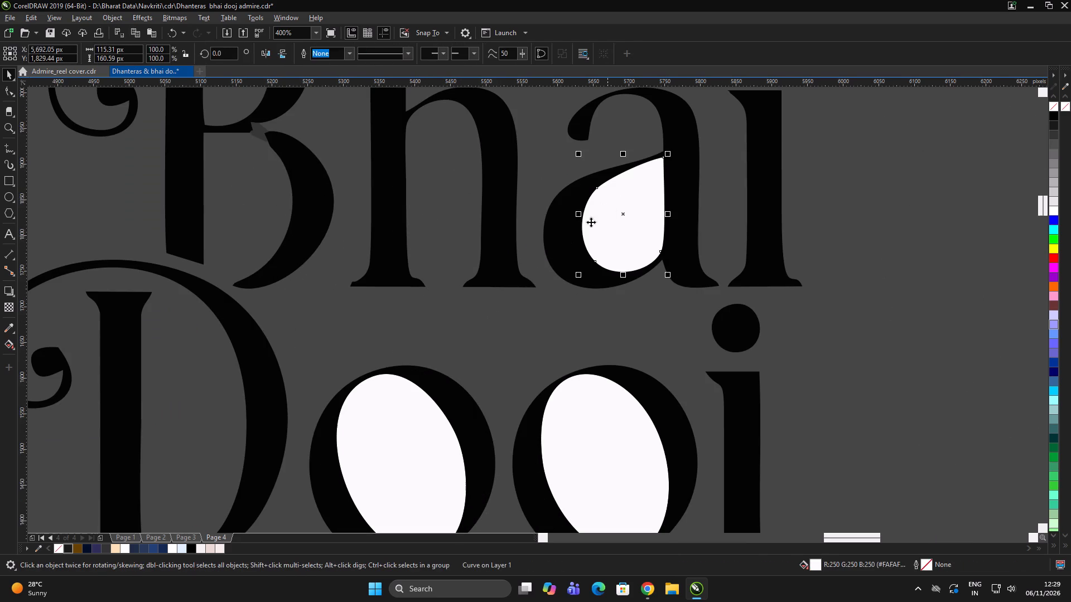
key(Delete)
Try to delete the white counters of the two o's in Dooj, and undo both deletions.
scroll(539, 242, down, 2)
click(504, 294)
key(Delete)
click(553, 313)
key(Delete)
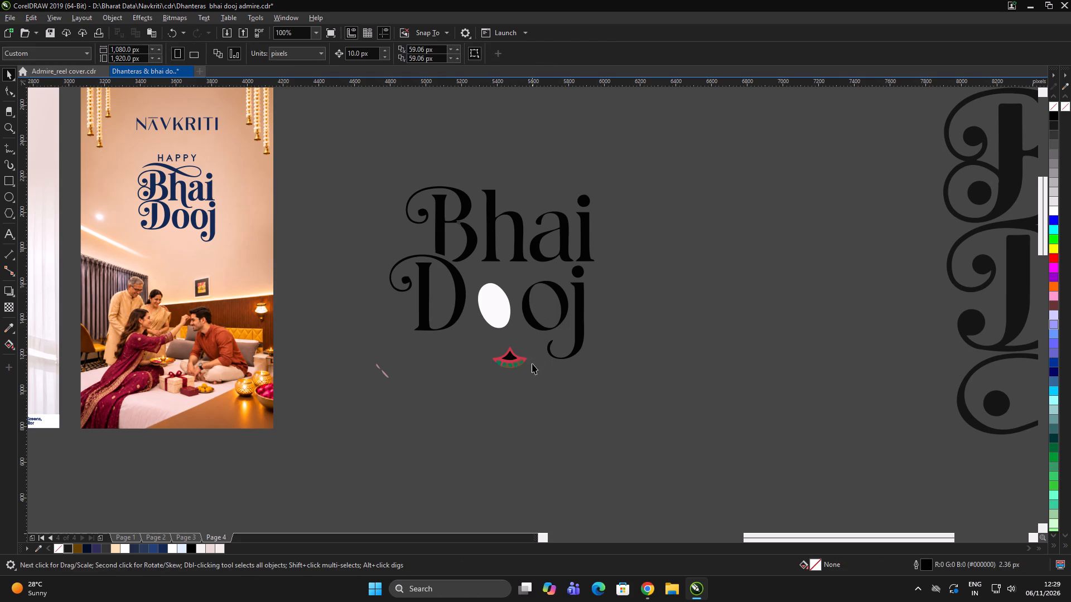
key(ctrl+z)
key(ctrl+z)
Delete the white shapes filling the counters of both o's in Dooj.
click(546, 397)
scroll(544, 297, up, 2)
click(541, 303)
key(Delete)
click(363, 336)
key(Delete)
Delete the small diya beneath Dooj and the stray line fragment at the trace's lower-left corner.
scroll(408, 287, down, 4)
click(419, 397)
drag(479, 399, 342, 313)
key(Delete)
click(357, 414)
drag(382, 418, 256, 317)
key(Delete)
click(272, 332)
Weld the grey joint fragment of the B in Bhai to the letter's lower bowl.
scroll(349, 236, up, 3)
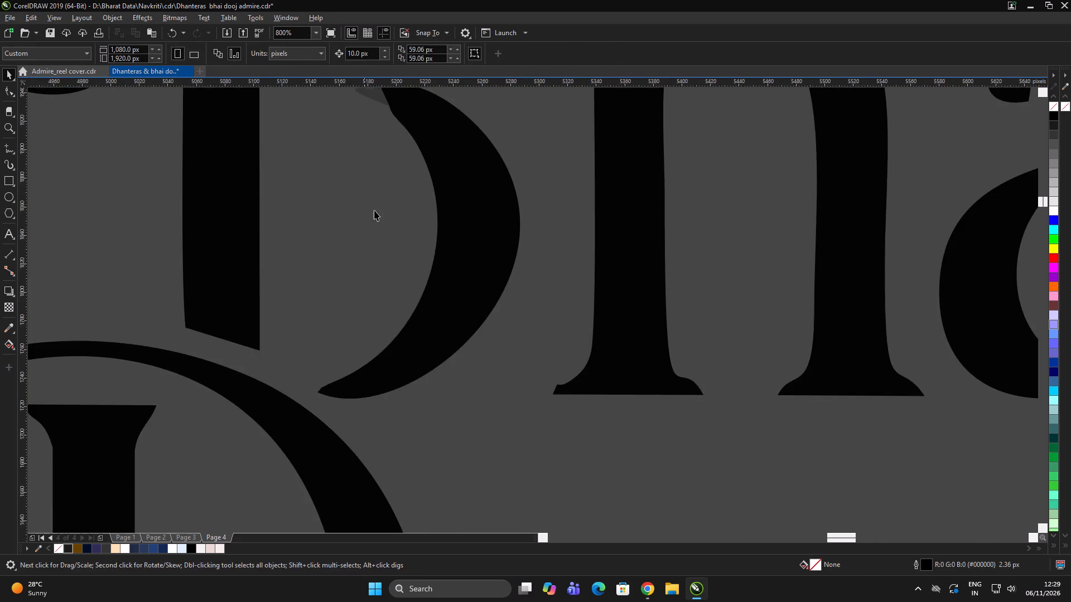
scroll(396, 152, up, 1)
scroll(378, 195, down, 3)
scroll(376, 171, up, 3)
click(332, 107)
shift+click(420, 185)
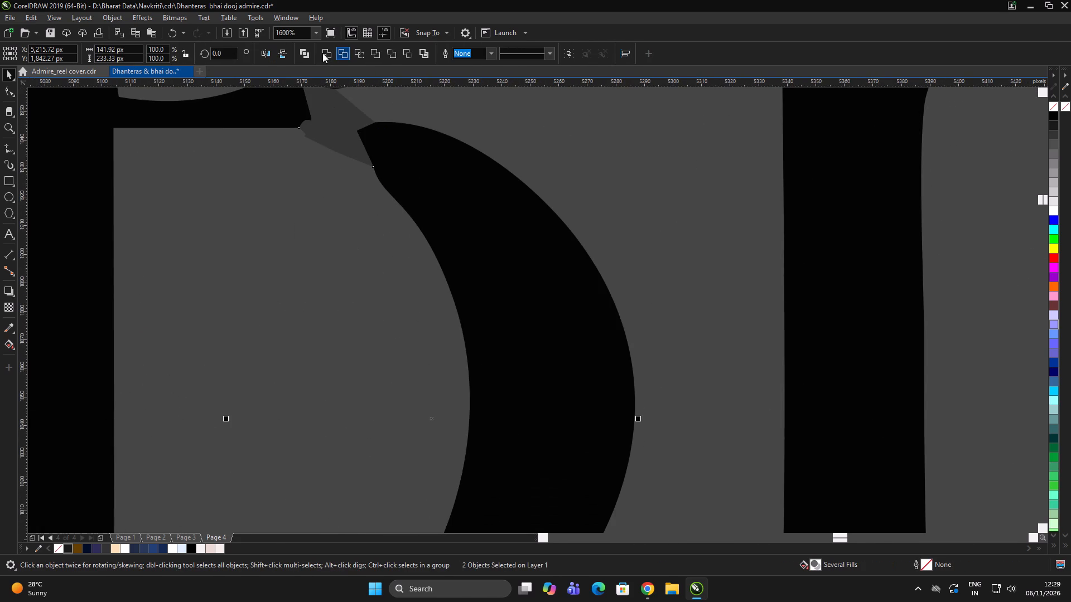
click(327, 51)
click(233, 298)
Weld the lower bowl of the B to its stem and upper part as one shape.
double_click(413, 164)
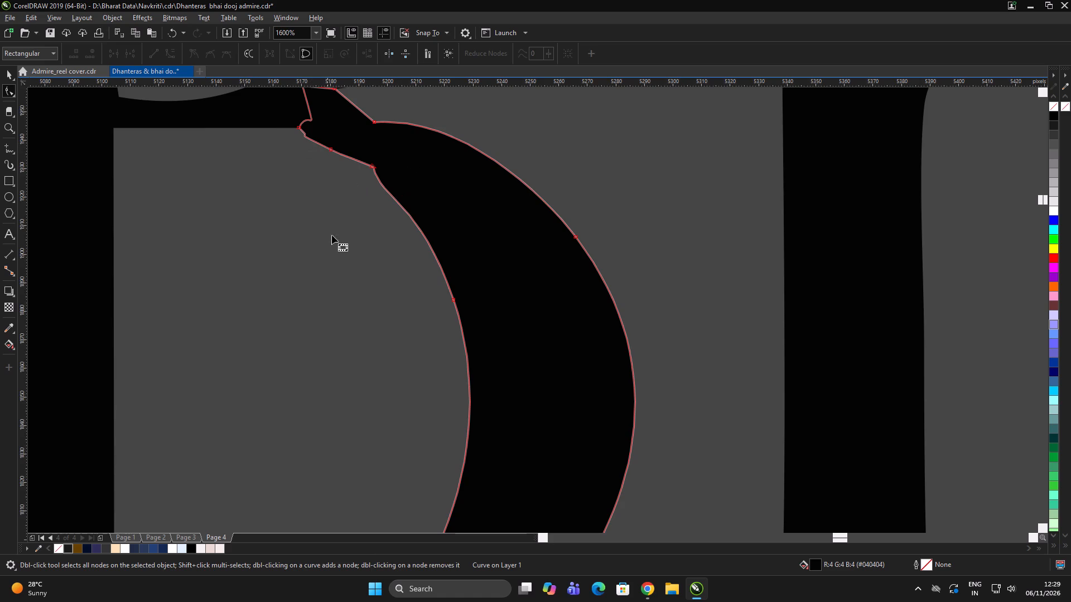
scroll(342, 256, down, 3)
key(space)
scroll(319, 201, up, 1)
shift+click(310, 227)
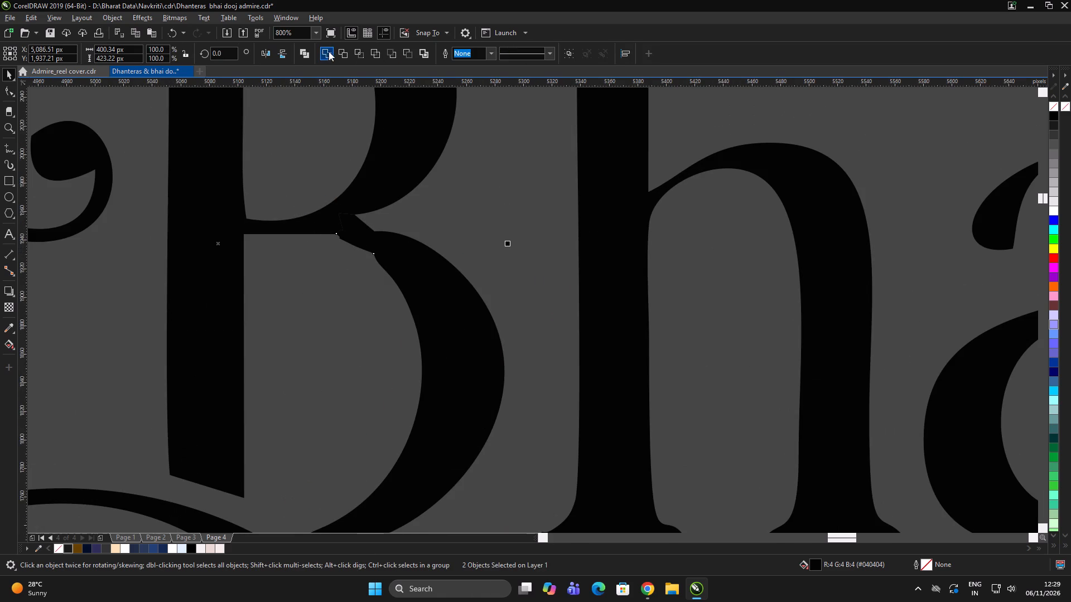
click(330, 51)
click(497, 268)
Delete the jagged nodes where the B's lower bowl meets the crossbar to smooth the inner and outer curves.
double_click(423, 269)
scroll(344, 257, up, 1)
drag(308, 265, 370, 187)
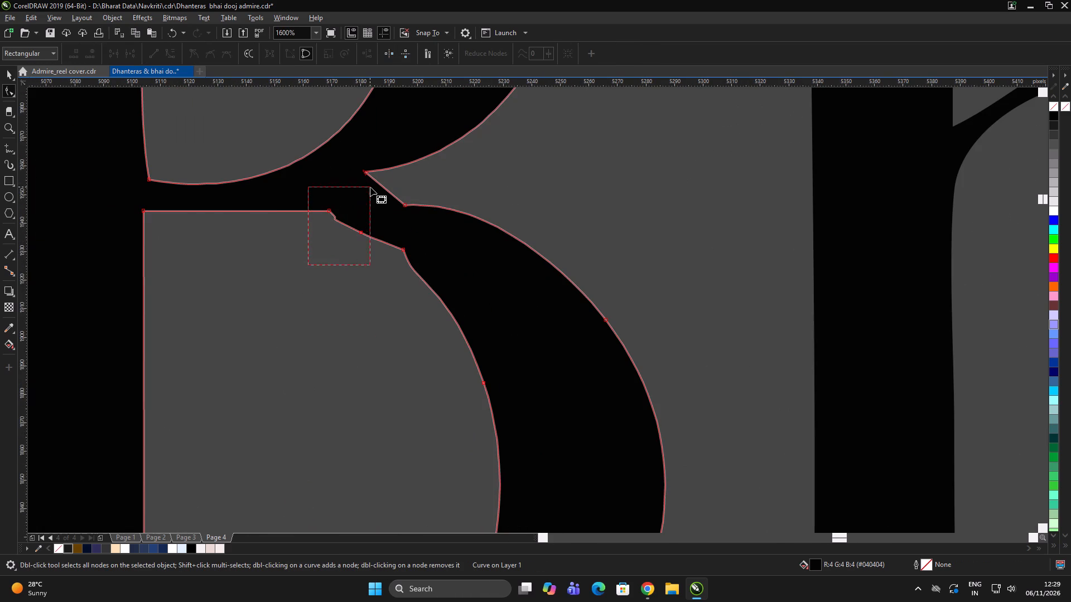
drag(370, 187, 373, 189)
key(Delete)
drag(383, 312, 409, 298)
drag(406, 320, 379, 227)
key(Delete)
drag(478, 174, 385, 215)
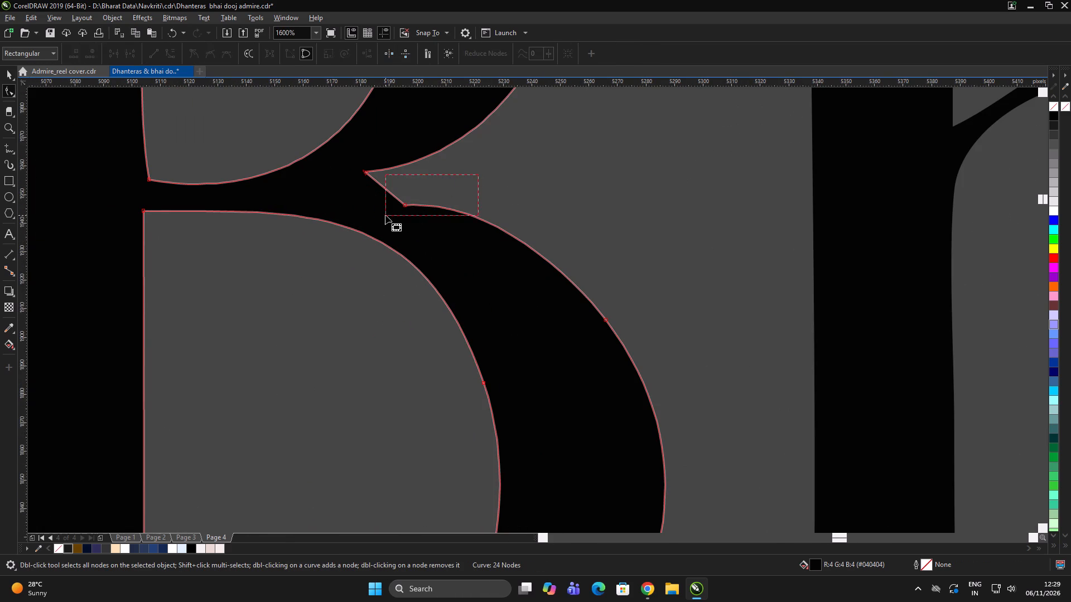
drag(385, 215, 385, 216)
key(Delete)
scroll(409, 219, down, 5)
key(space)
Group all the traced Bhai Dooj letter shapes together.
scroll(377, 216, down, 4)
click(280, 213)
click(499, 152)
drag(587, 110, 588, 123)
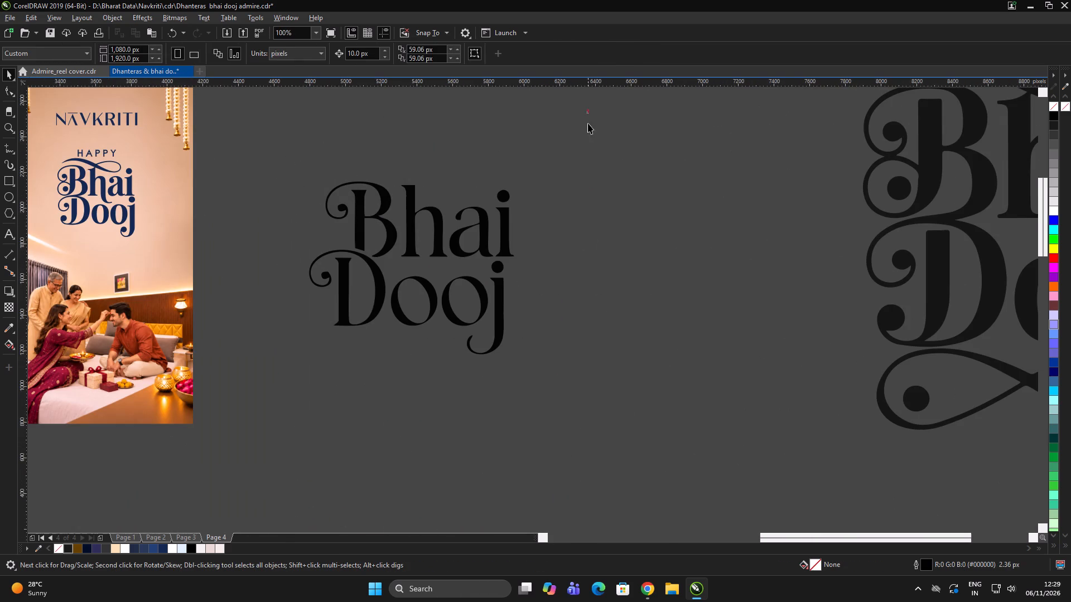
drag(588, 123, 308, 374)
scroll(529, 298, down, 2)
key(ctrl+g)
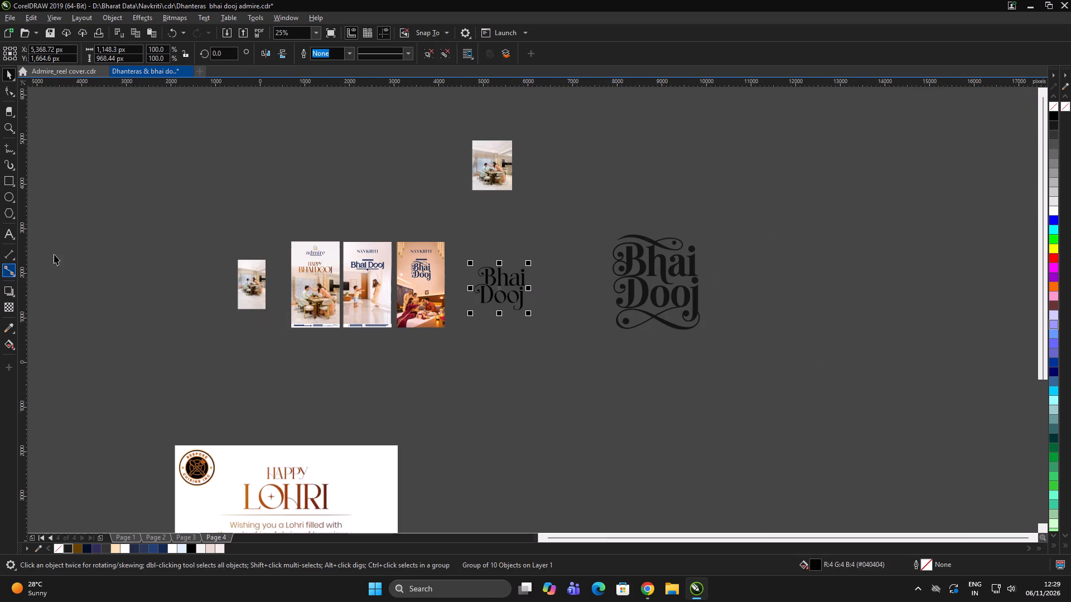
Move HAPPY on the family-picture poster up just below the Navkriti logo, to Y about 2398 px.
scroll(418, 285, up, 1)
click(432, 265)
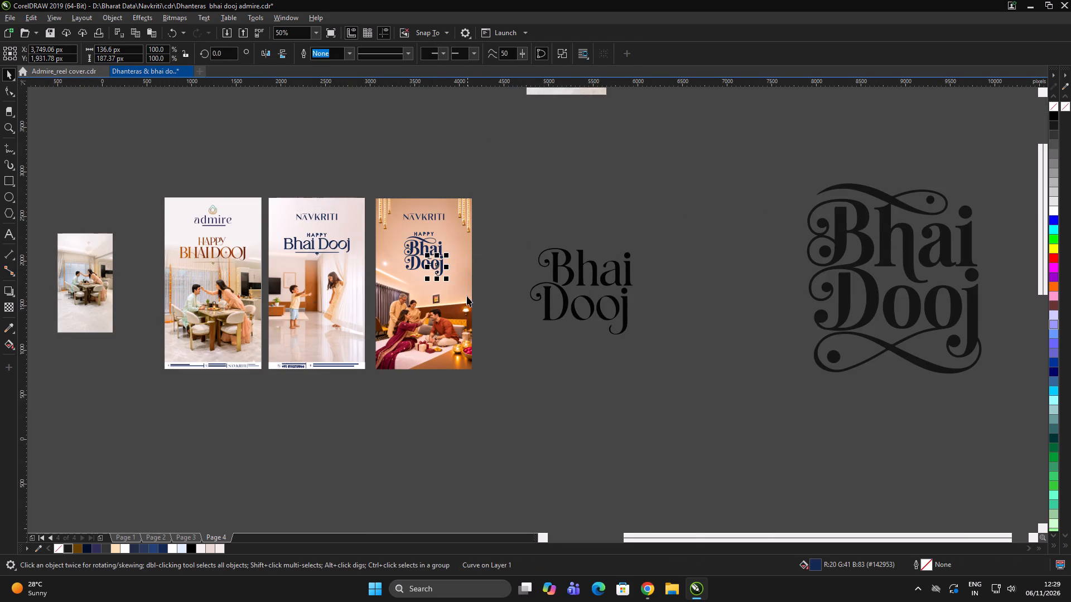
scroll(445, 246, up, 1)
drag(419, 222, 419, 208)
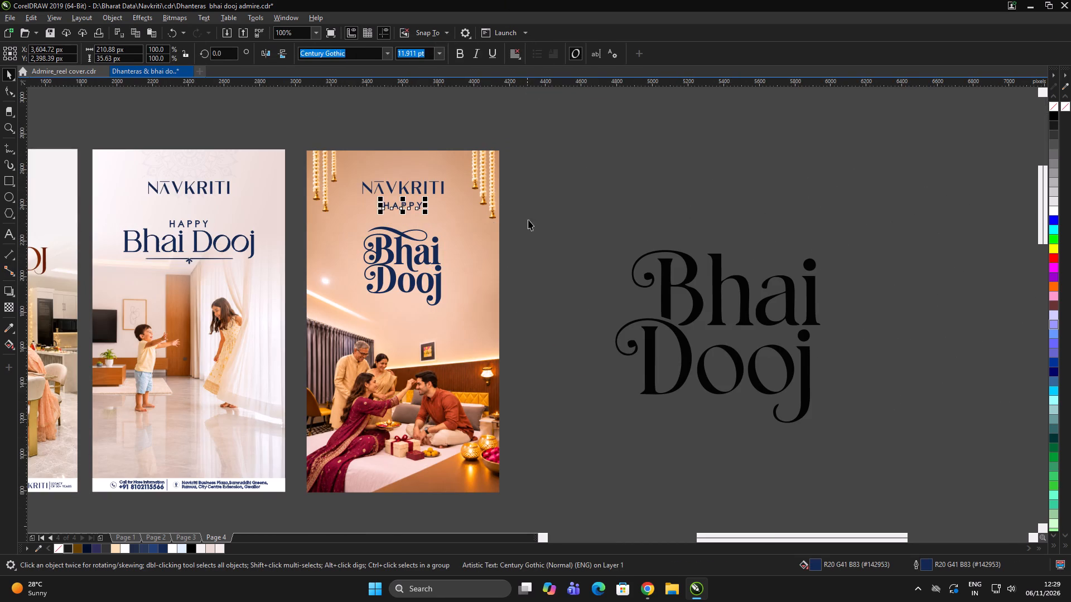
Delete the old navy Bhai Dooj lettering from the family-picture poster.
drag(528, 219, 271, 346)
key(Delete)
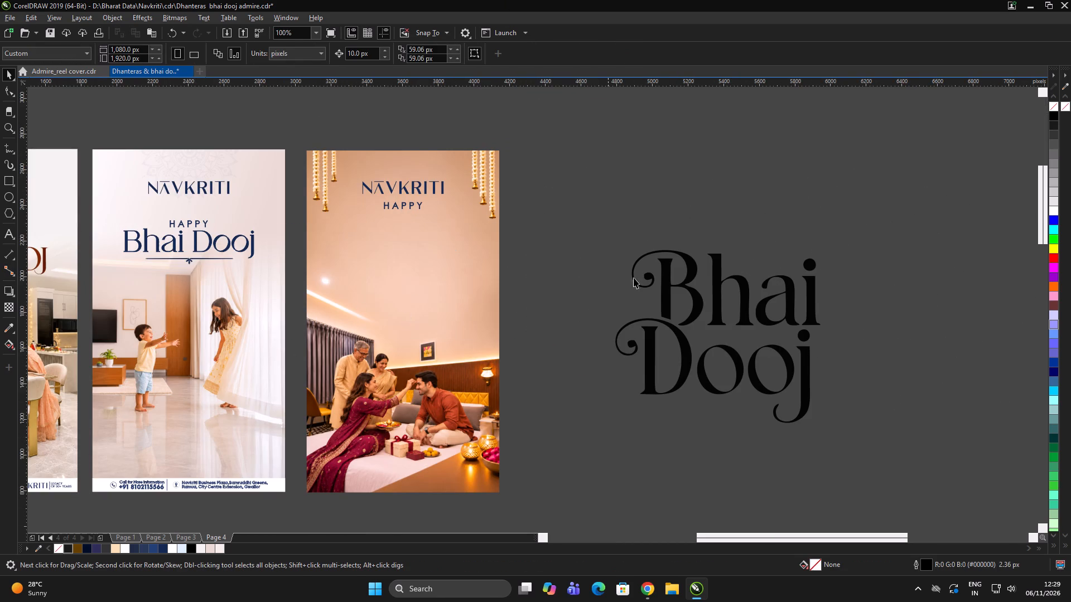
Place the grouped Bhai Dooj lettering on the family-picture poster and scale it to 43.8%, about 502 px wide.
drag(571, 216, 928, 473)
drag(807, 385, 498, 339)
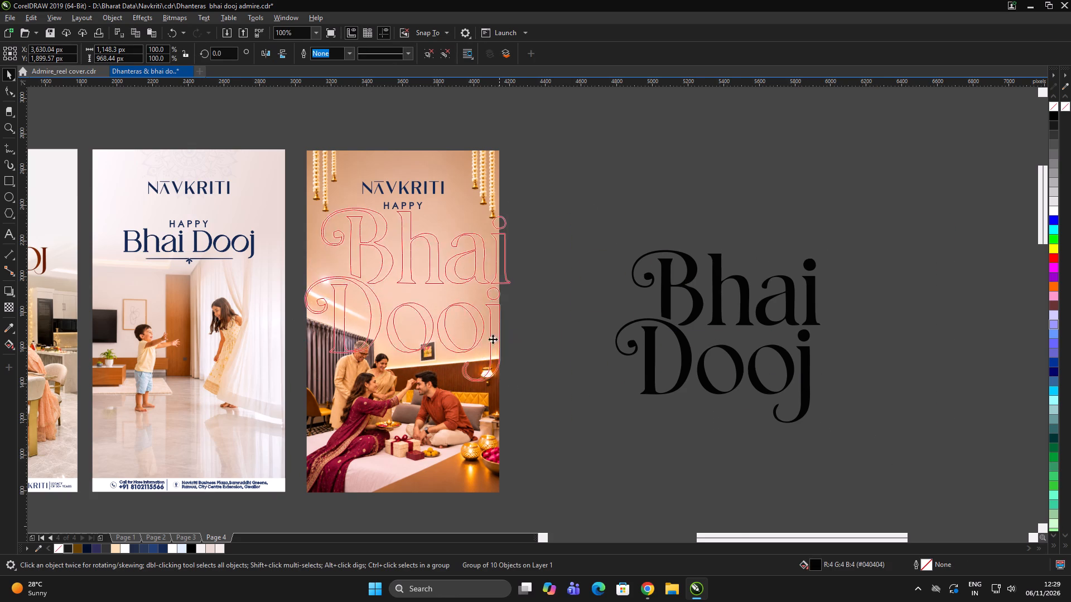
scroll(503, 344, up, 1)
drag(520, 420, 404, 420)
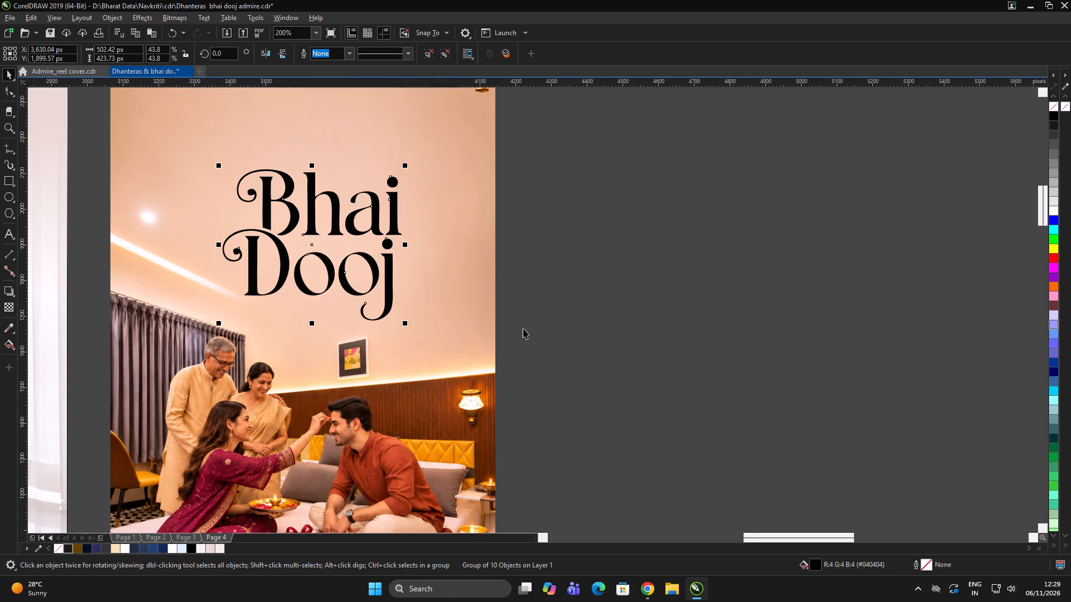
key(ctrl+g)
Centre the new Bhai Dooj lettering horizontally on the family-picture poster.
shift+click(449, 217)
key(c)
scroll(507, 249, down, 3)
click(568, 281)
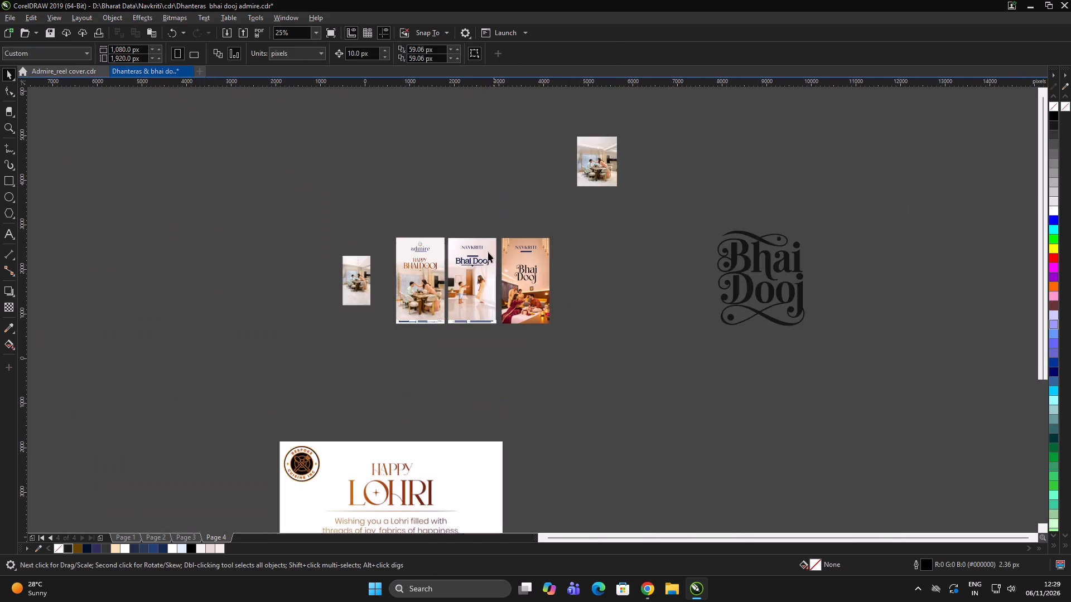
Move the new Bhai Dooj lettering up toward HAPPY, to Y about 1986 px.
scroll(510, 262, up, 1)
click(557, 277)
scroll(558, 276, up, 2)
drag(557, 281, 556, 250)
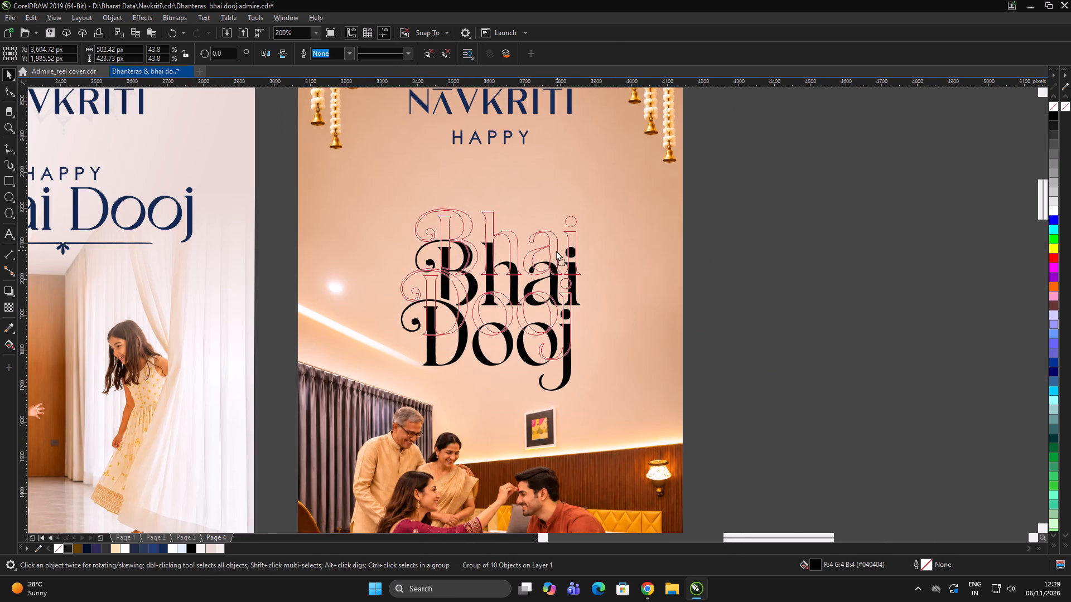
Move the new Bhai Dooj lettering up slightly on the family-picture poster.
drag(556, 250, 558, 244)
scroll(562, 242, down, 1)
click(756, 247)
drag(757, 246, 750, 244)
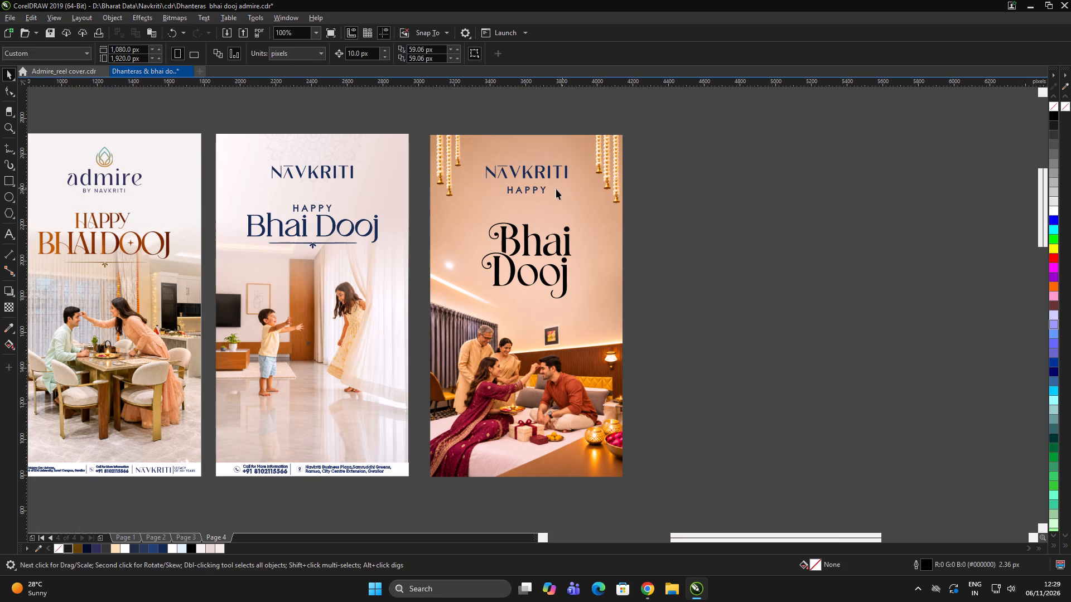
Move the HAPPY text on the family-picture poster down to just above the Bhai Dooj lettering.
drag(543, 190, 547, 214)
click(835, 234)
double_click(838, 235)
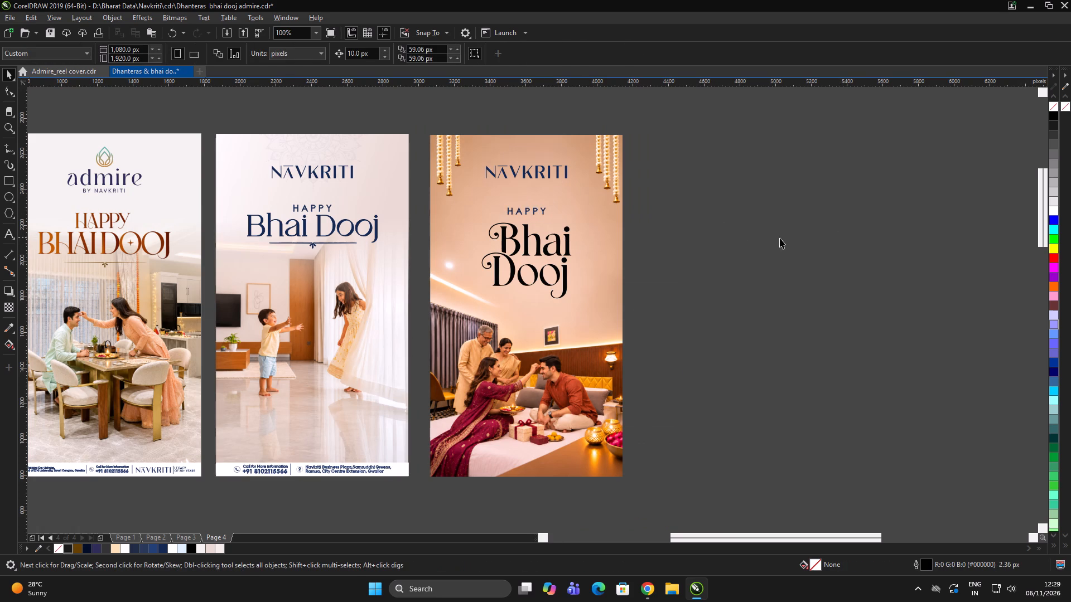
drag(923, 250, 914, 257)
triple_click(803, 247)
Move the Bhai Dooj lettering up against the underside of HAPPY, to Y about 2048 px.
scroll(570, 245, up, 1)
drag(563, 230, 556, 217)
key(alt+Tab)
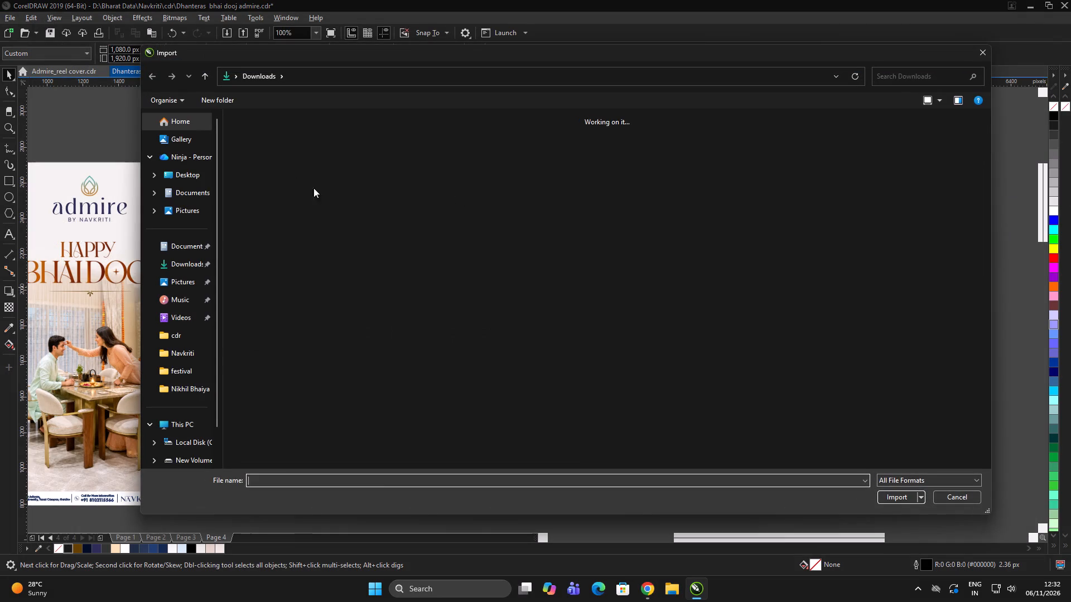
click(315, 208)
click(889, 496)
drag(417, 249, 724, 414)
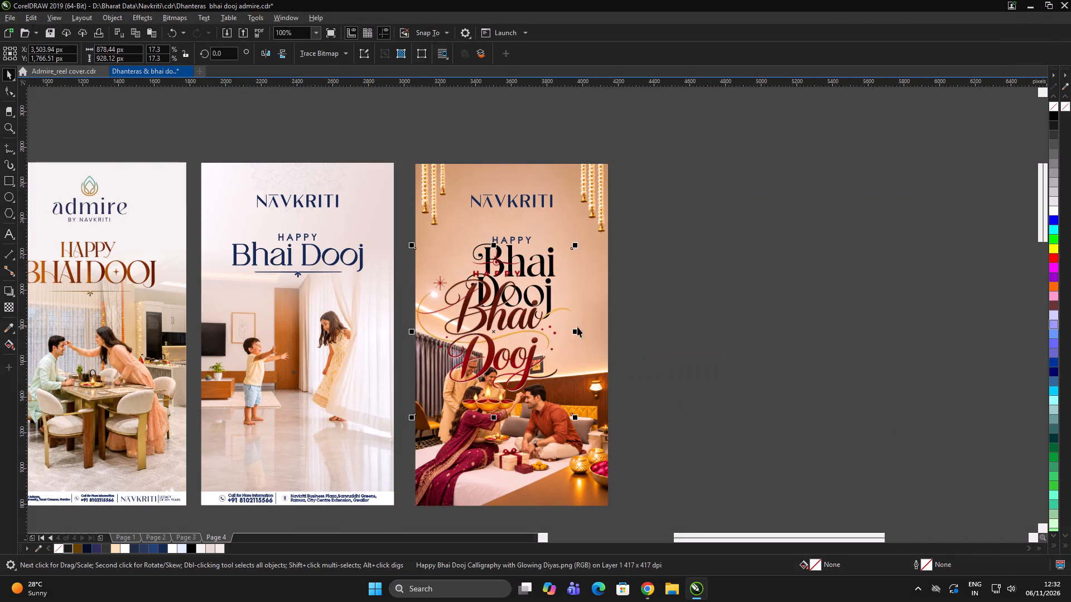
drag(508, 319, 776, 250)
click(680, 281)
Move the black Bhai Dooj lettering off the family poster onto the empty area beside it.
click(556, 260)
drag(547, 264, 561, 249)
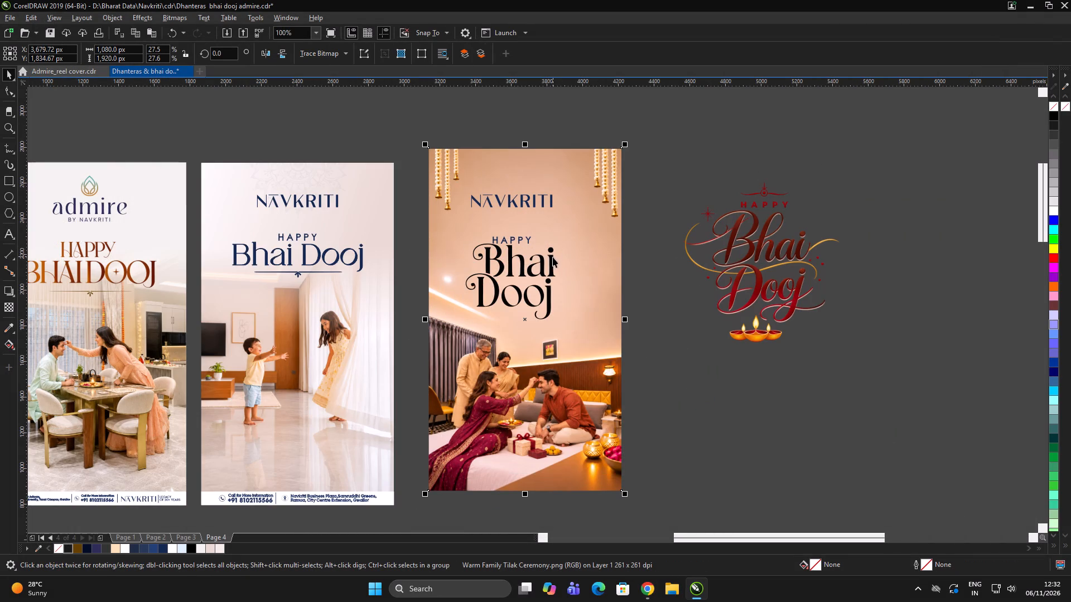
key(ctrl+z)
click(551, 261)
drag(550, 265, 768, 140)
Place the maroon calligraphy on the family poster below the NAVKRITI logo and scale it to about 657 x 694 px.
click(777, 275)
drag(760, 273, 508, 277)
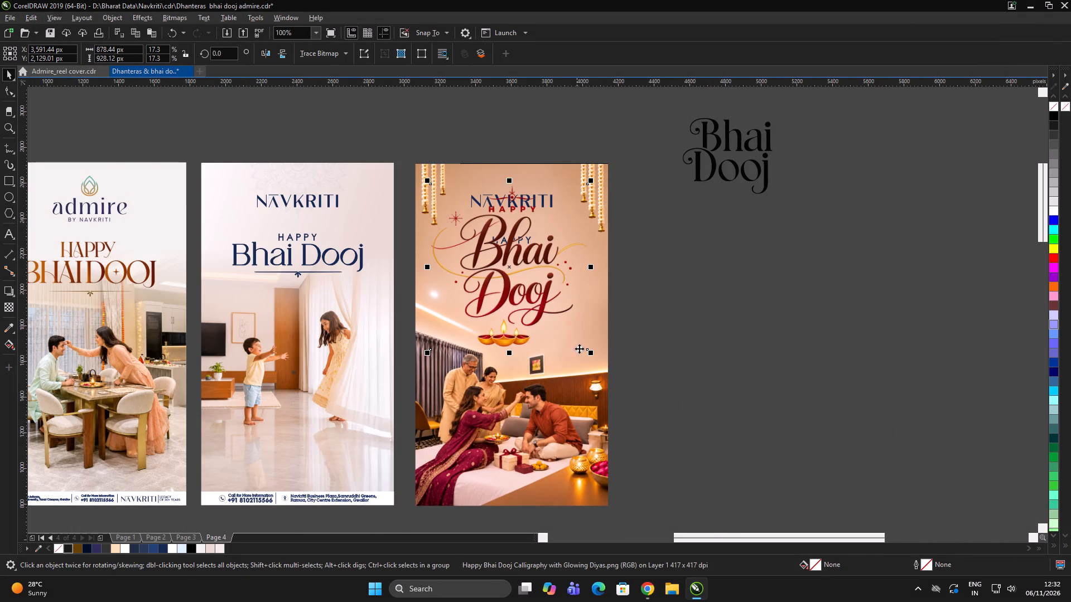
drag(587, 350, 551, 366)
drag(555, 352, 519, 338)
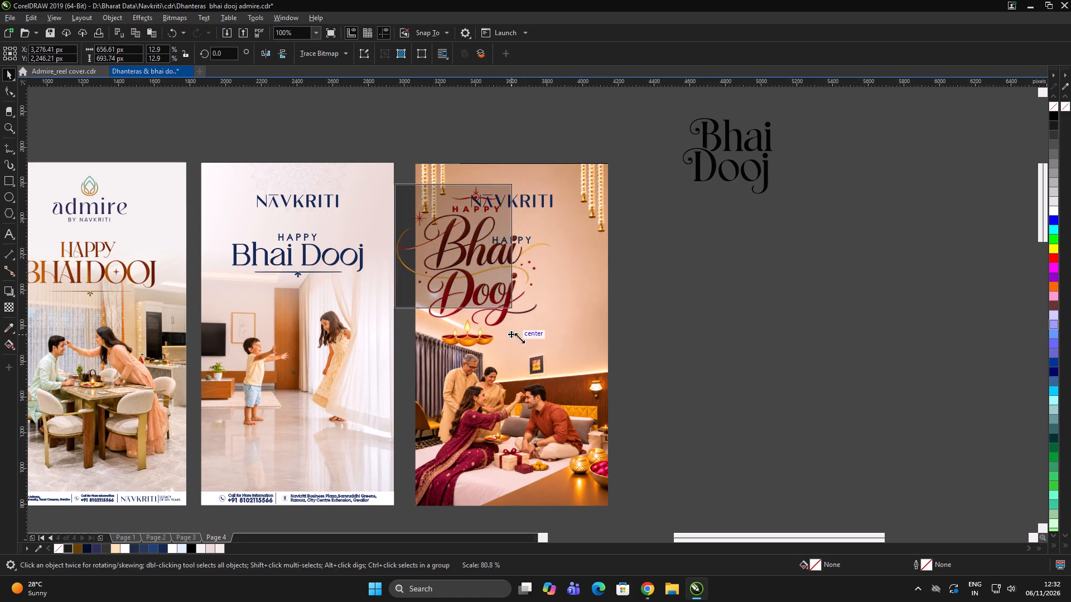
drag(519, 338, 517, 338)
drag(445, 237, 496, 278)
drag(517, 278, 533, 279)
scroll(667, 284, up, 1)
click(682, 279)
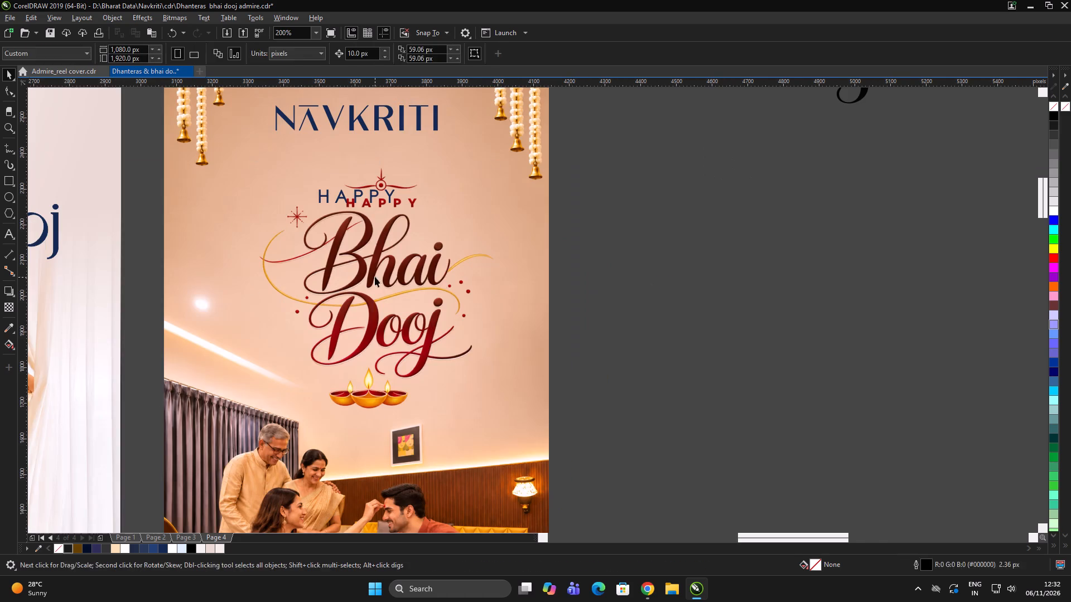
Move the maroon calligraphy aside and delete the blue HAPPY text from the family poster.
click(375, 276)
drag(397, 267, 929, 324)
drag(706, 129, 267, 260)
key(Delete)
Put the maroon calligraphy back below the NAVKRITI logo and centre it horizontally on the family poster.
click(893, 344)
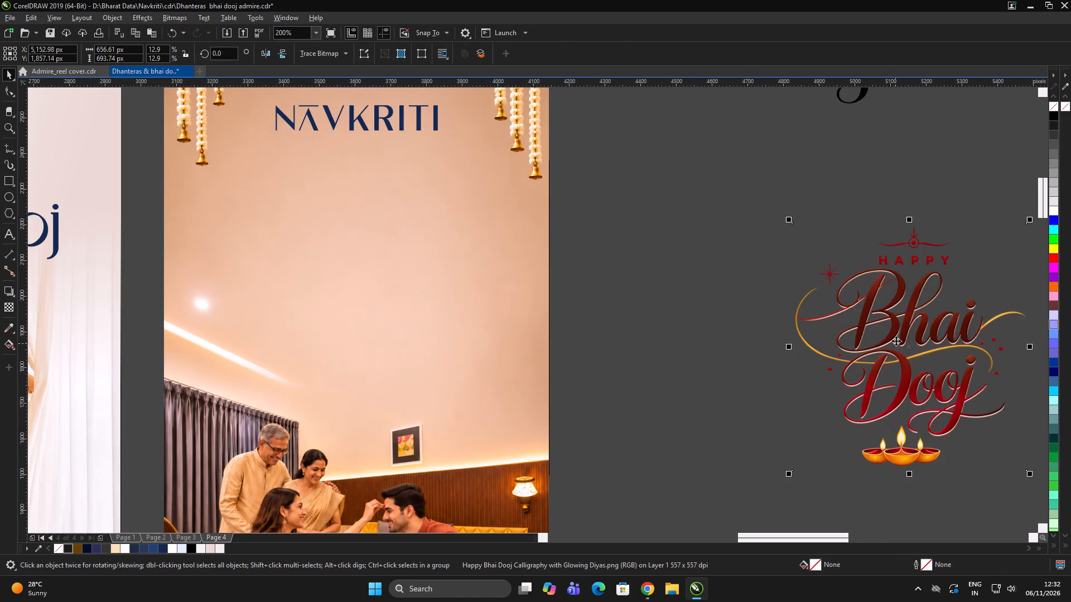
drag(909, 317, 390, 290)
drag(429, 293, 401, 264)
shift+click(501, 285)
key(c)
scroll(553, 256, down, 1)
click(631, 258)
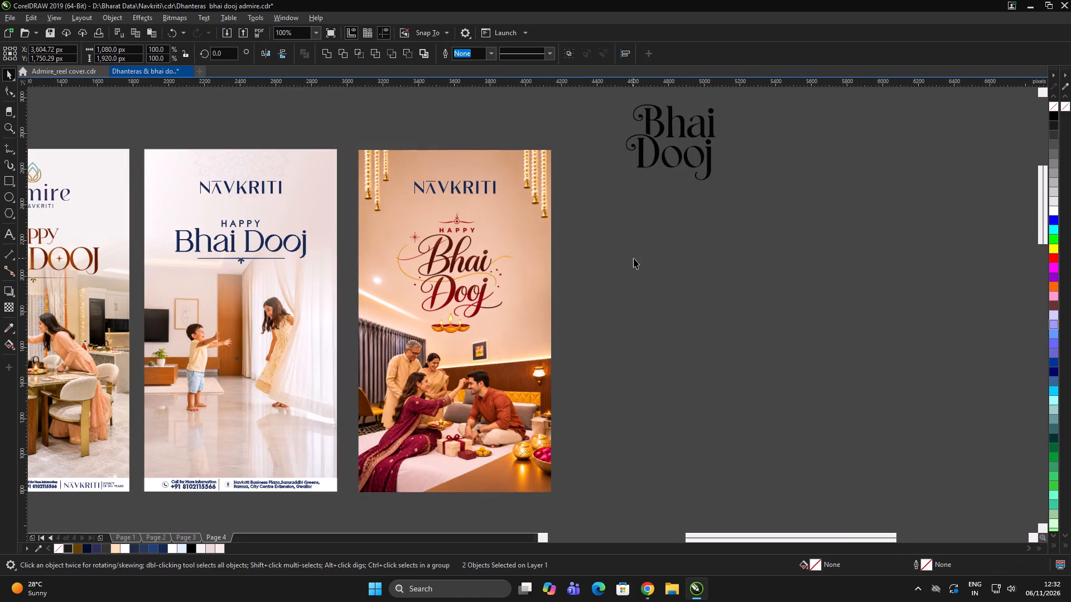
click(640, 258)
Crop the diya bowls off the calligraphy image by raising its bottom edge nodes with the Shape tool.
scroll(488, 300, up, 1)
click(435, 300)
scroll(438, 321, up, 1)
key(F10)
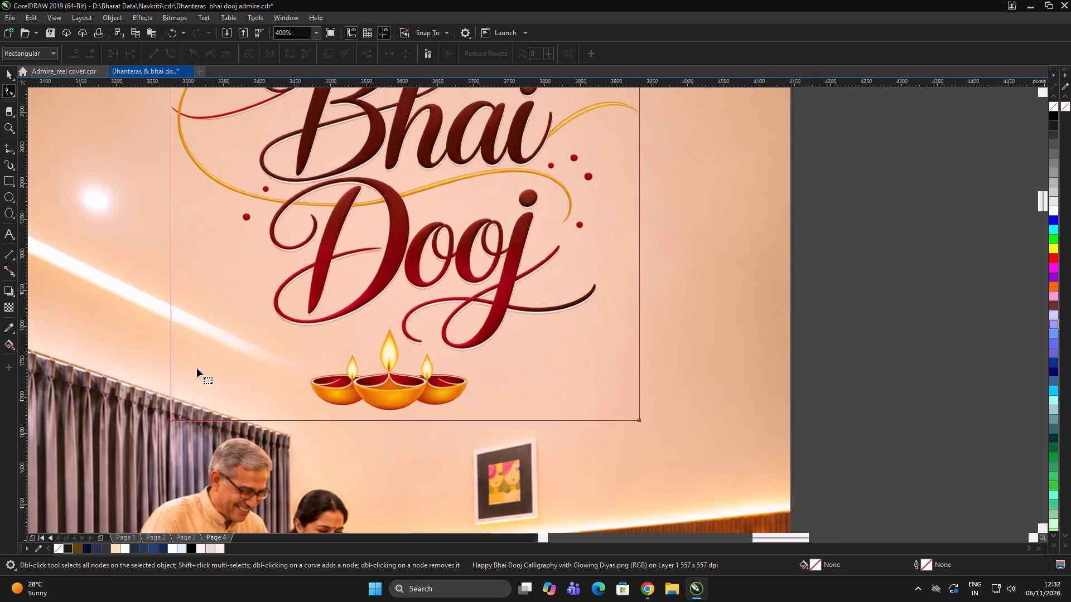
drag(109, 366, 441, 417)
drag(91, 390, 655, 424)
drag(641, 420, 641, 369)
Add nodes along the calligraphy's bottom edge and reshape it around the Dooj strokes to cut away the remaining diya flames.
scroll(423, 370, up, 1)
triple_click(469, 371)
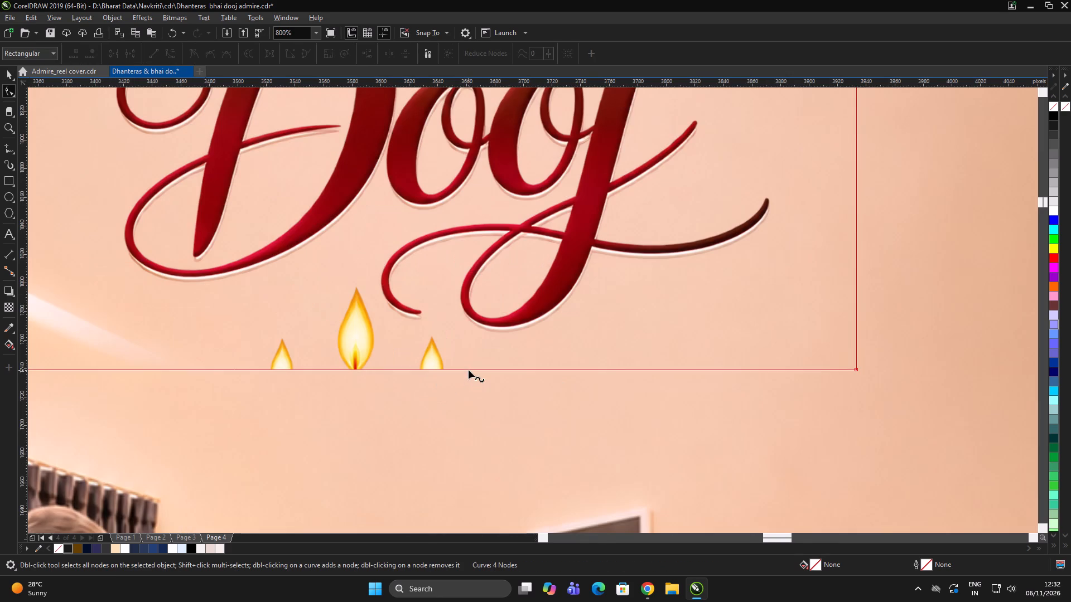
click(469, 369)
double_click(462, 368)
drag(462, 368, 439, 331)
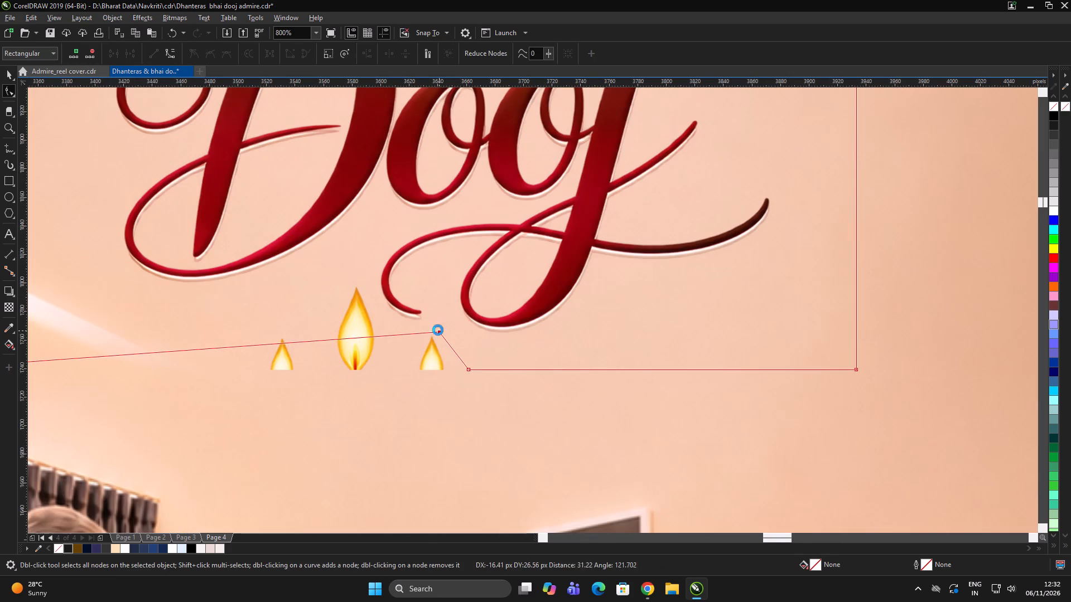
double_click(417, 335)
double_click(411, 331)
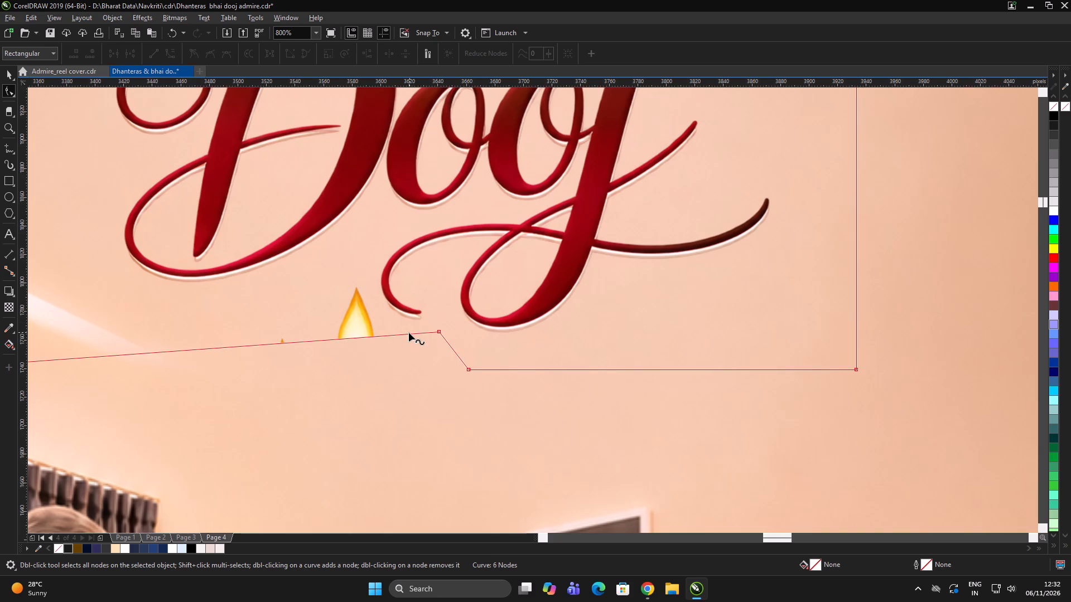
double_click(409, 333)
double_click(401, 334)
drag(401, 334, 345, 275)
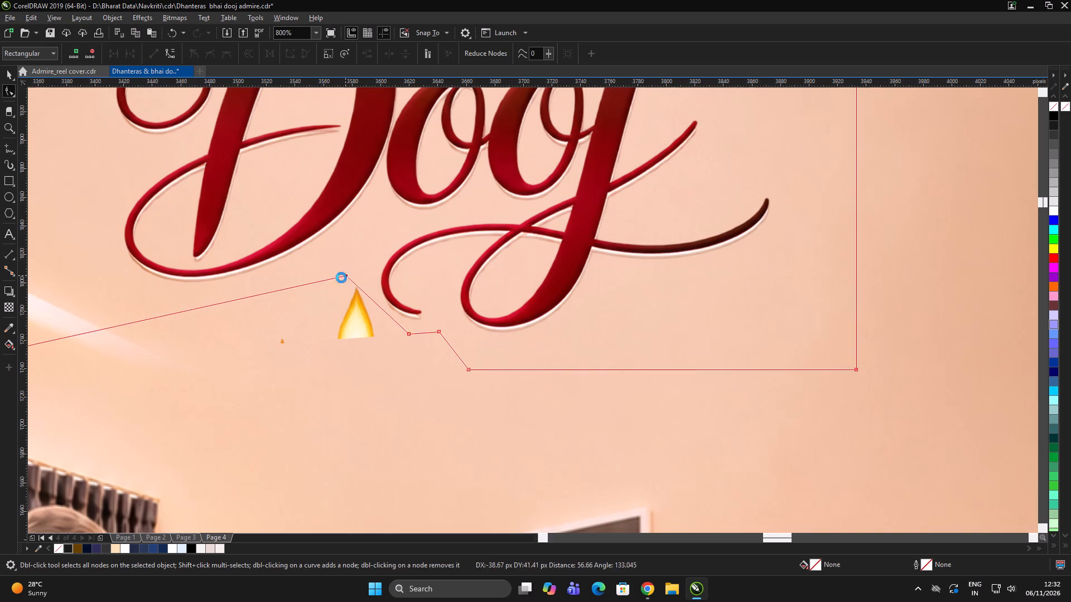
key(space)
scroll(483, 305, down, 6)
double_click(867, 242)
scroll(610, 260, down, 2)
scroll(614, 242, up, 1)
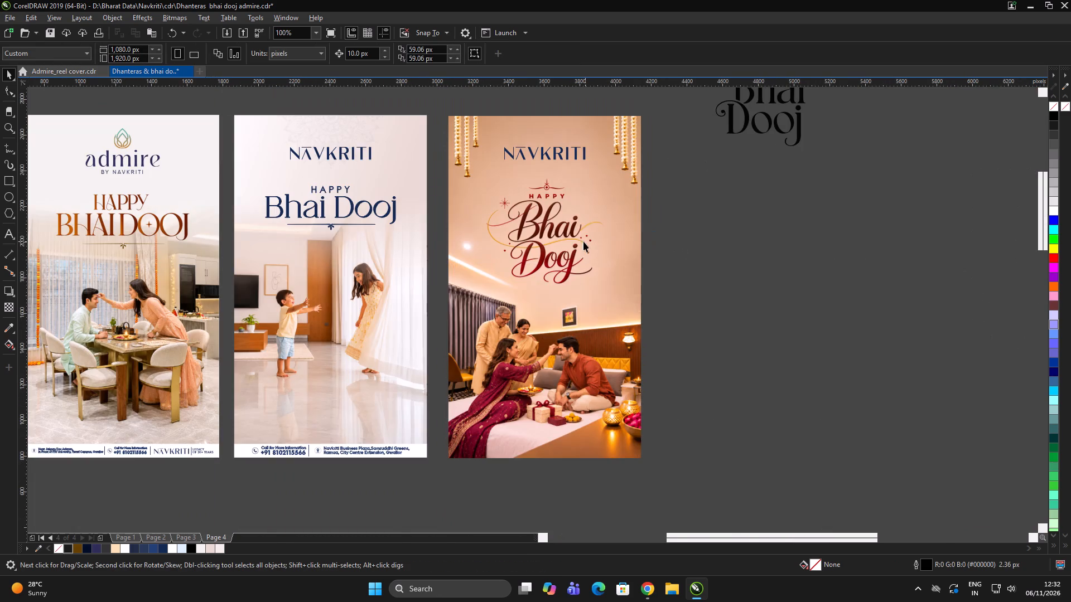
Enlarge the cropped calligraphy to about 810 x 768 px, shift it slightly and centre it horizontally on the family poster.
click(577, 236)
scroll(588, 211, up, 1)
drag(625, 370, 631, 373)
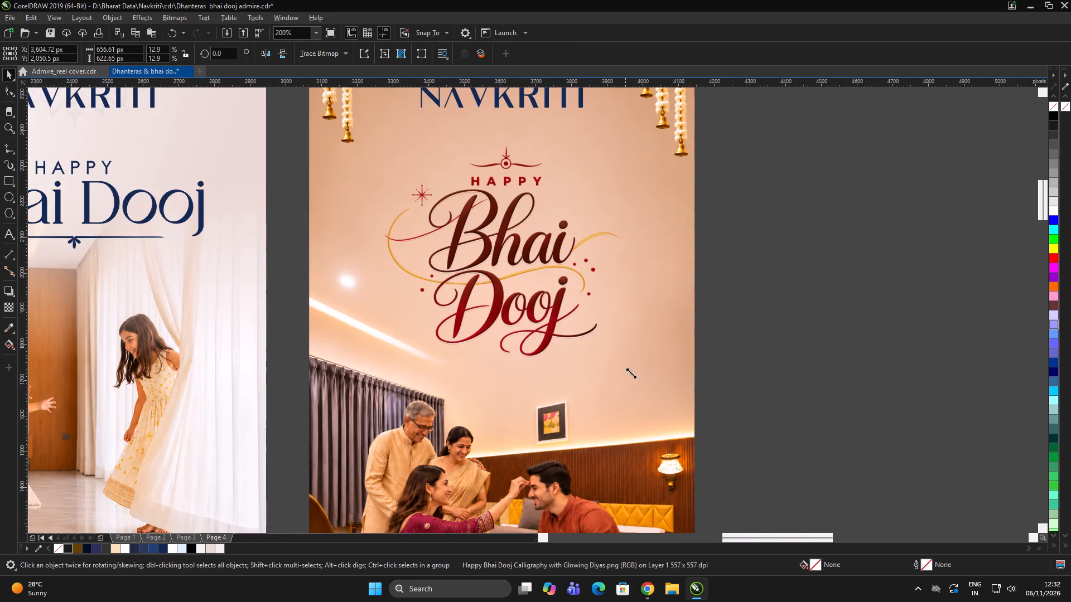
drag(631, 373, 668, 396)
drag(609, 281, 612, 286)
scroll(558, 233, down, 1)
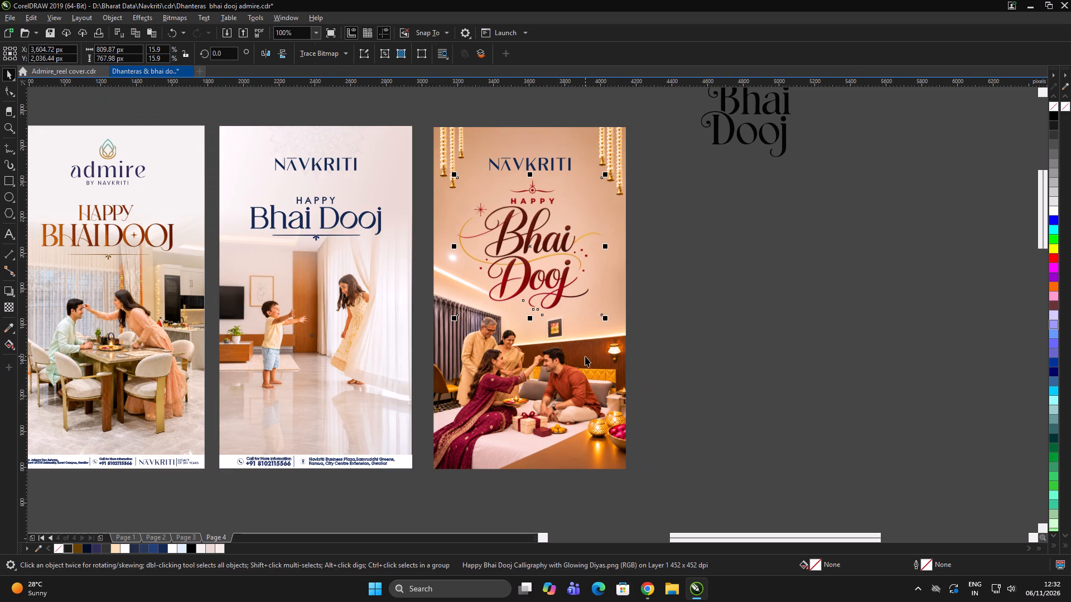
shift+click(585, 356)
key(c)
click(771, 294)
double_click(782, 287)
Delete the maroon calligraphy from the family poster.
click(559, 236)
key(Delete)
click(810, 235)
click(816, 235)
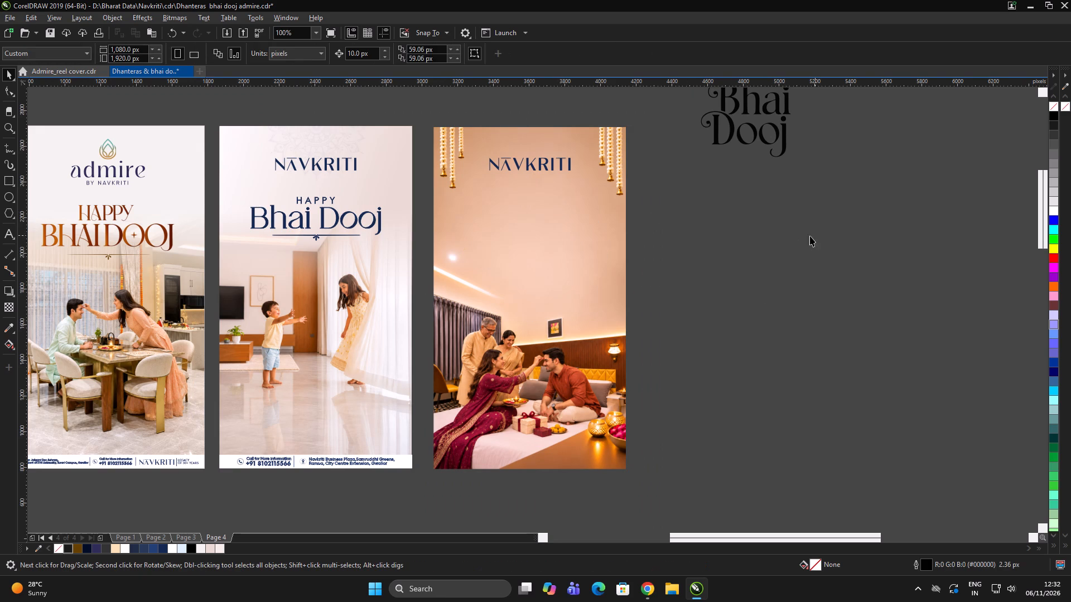
Copy the brown gradient HAPPY BHAI DOOJ lettering from the Admire poster onto the family poster, at about X 3651, Y 2056 px.
click(334, 222)
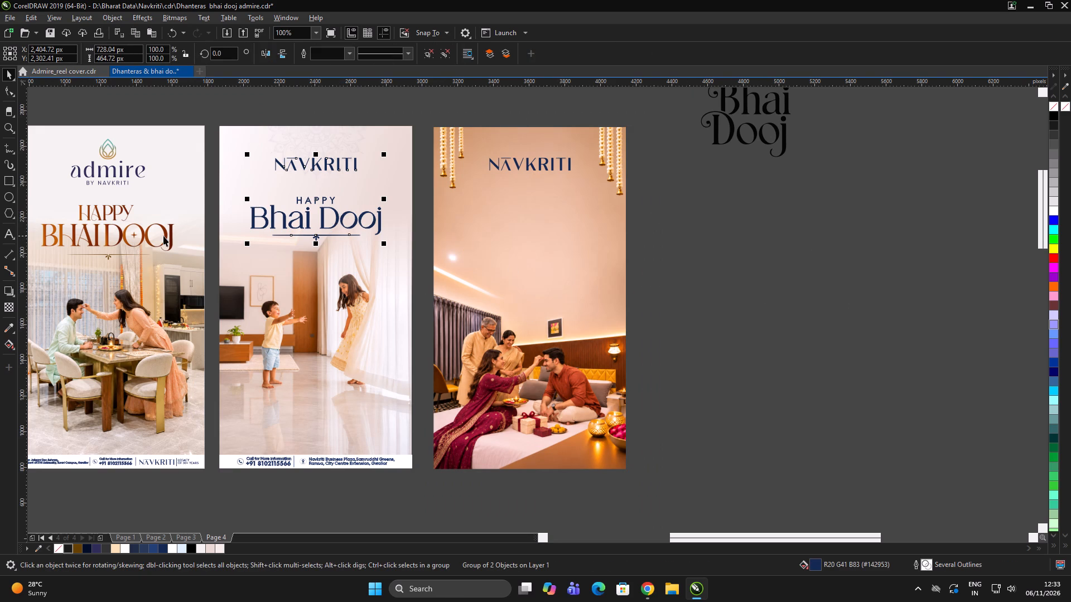
click(163, 236)
drag(170, 235, 600, 251)
right_click(600, 251)
scroll(599, 249, up, 1)
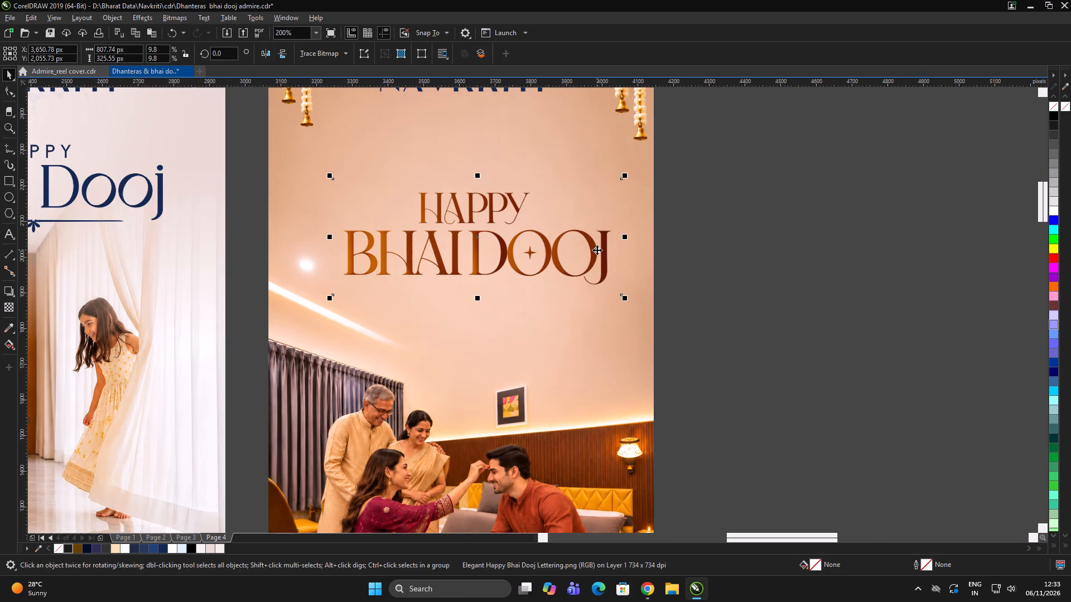
scroll(573, 249, down, 2)
double_click(651, 243)
scroll(533, 231, up, 1)
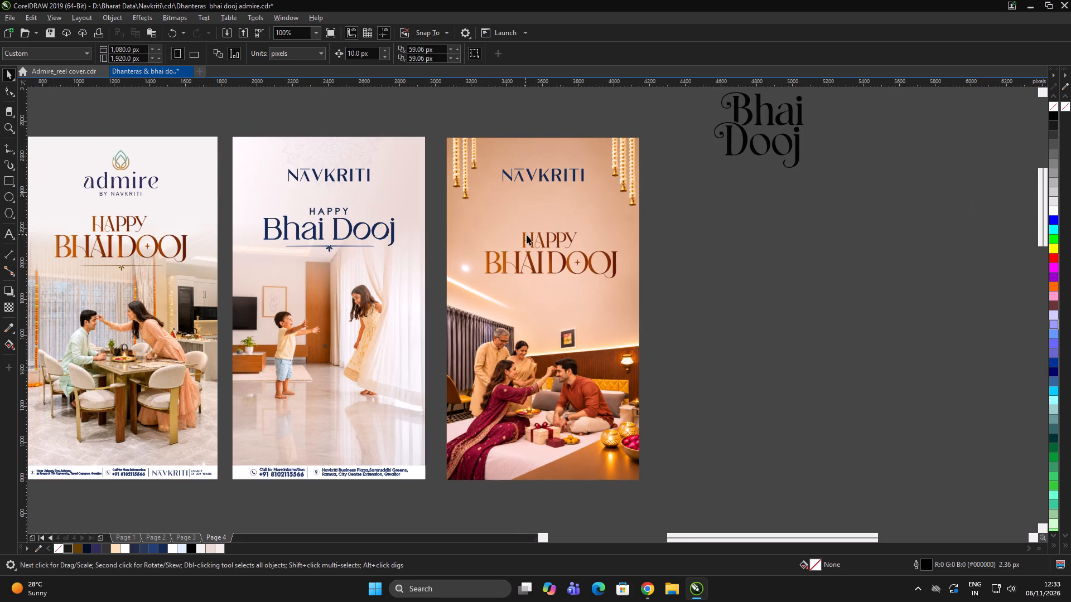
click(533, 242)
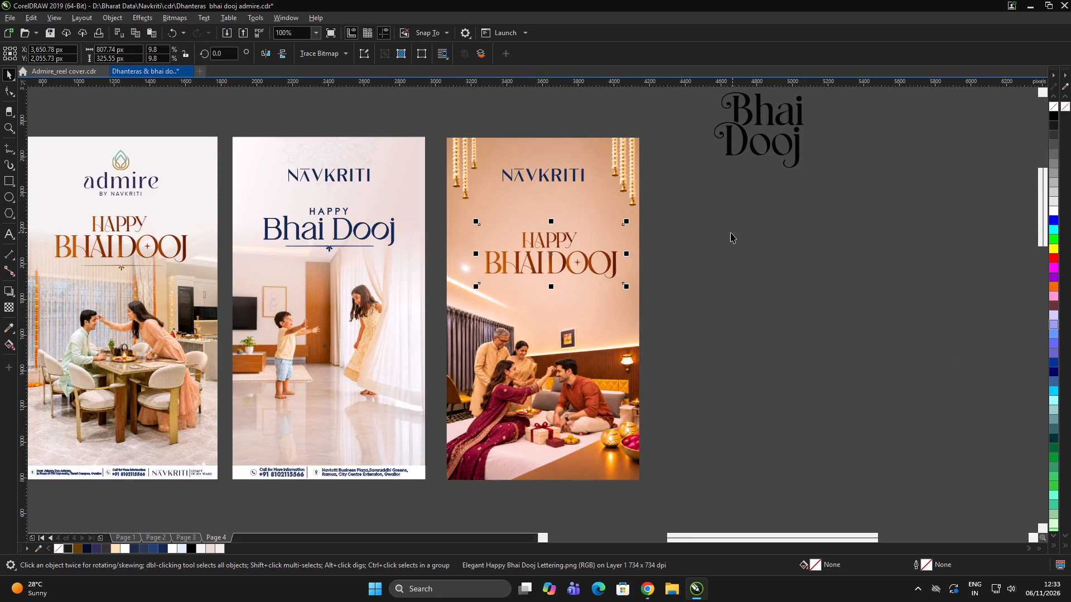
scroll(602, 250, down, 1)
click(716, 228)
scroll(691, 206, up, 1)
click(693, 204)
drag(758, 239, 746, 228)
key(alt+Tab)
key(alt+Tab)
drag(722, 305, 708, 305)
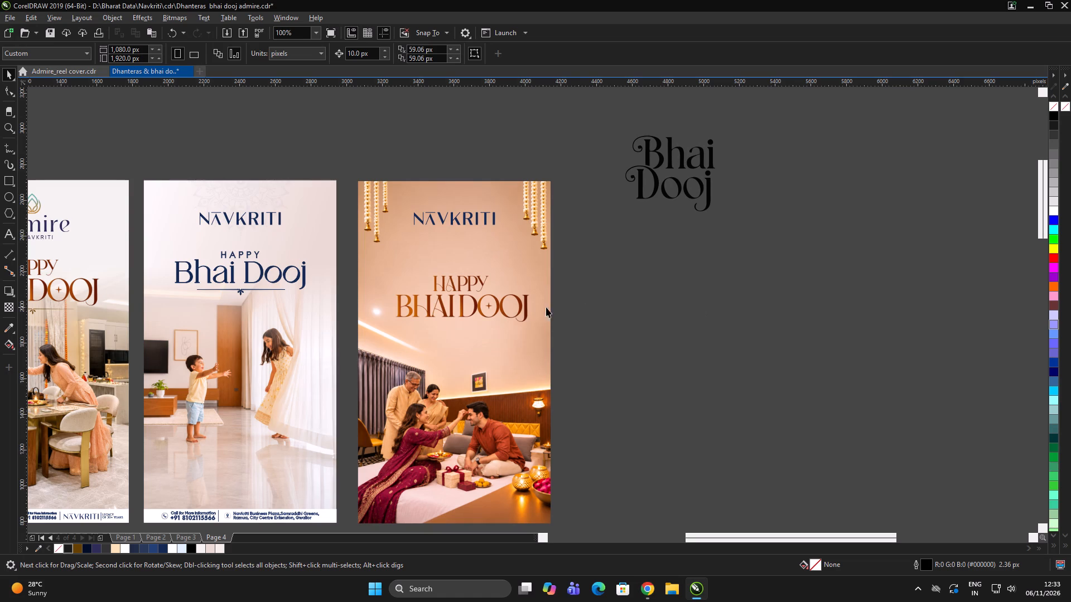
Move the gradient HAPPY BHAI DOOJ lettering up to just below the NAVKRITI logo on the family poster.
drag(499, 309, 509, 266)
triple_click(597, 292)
Add the artistic text "bhai dooj" on the family poster's wall, convert it to uppercase and split it into two lines.
key(F8)
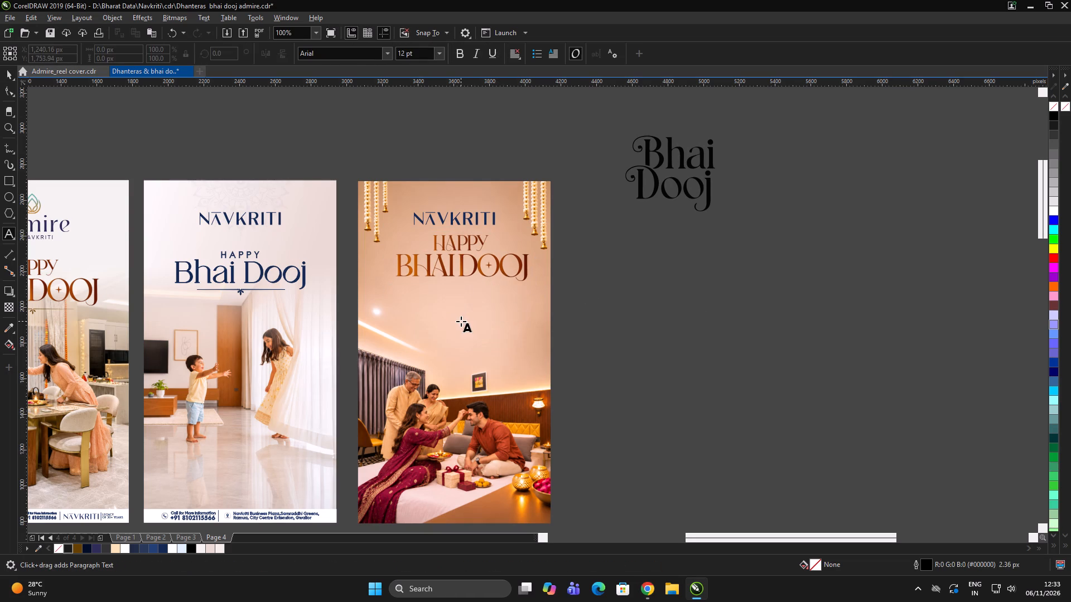
click(460, 321)
text(bhai dooj)
key(ctrl+a)
key(shift+F3)
key(Down)
key(Down)
key(Return)
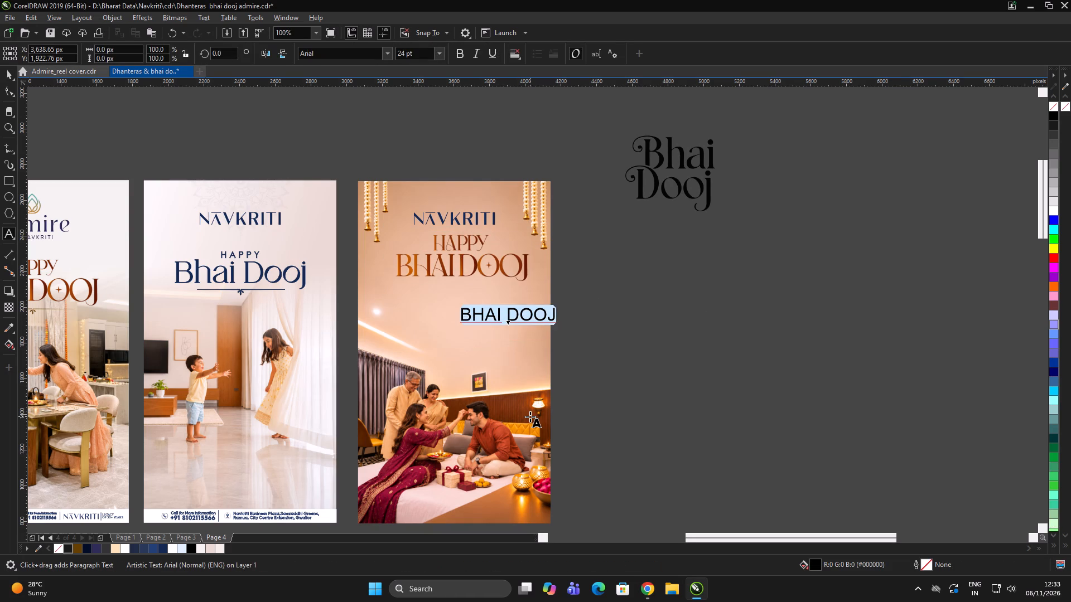
scroll(523, 317, up, 3)
click(513, 321)
click(483, 308)
key(Return)
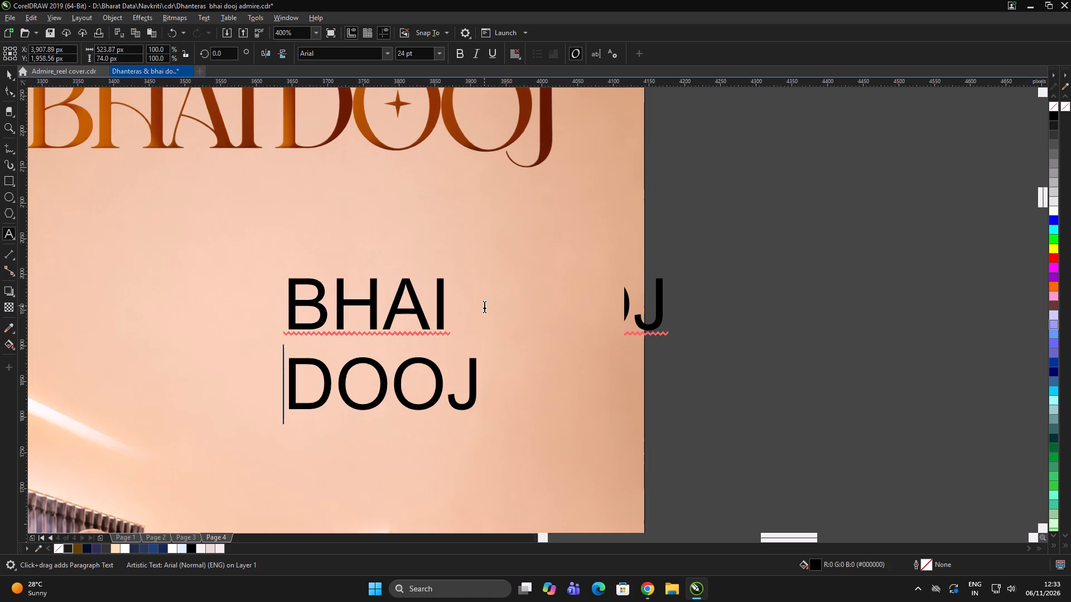
Set the font of the two-line BHAI DOOJ text to Bizantheum.
key(ctrl+a)
click(323, 53)
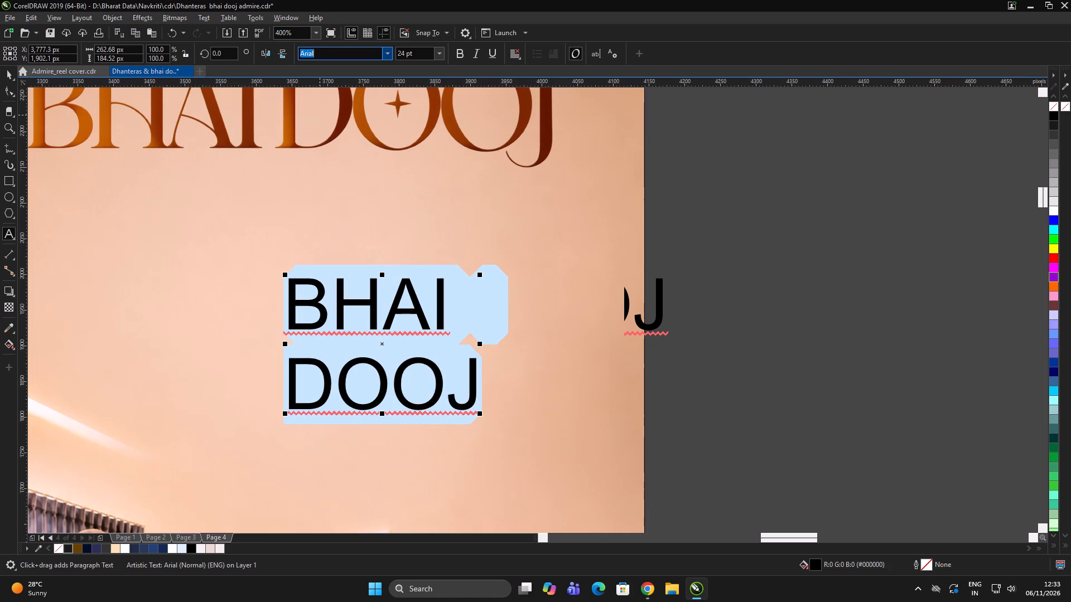
key(b)
key(Return)
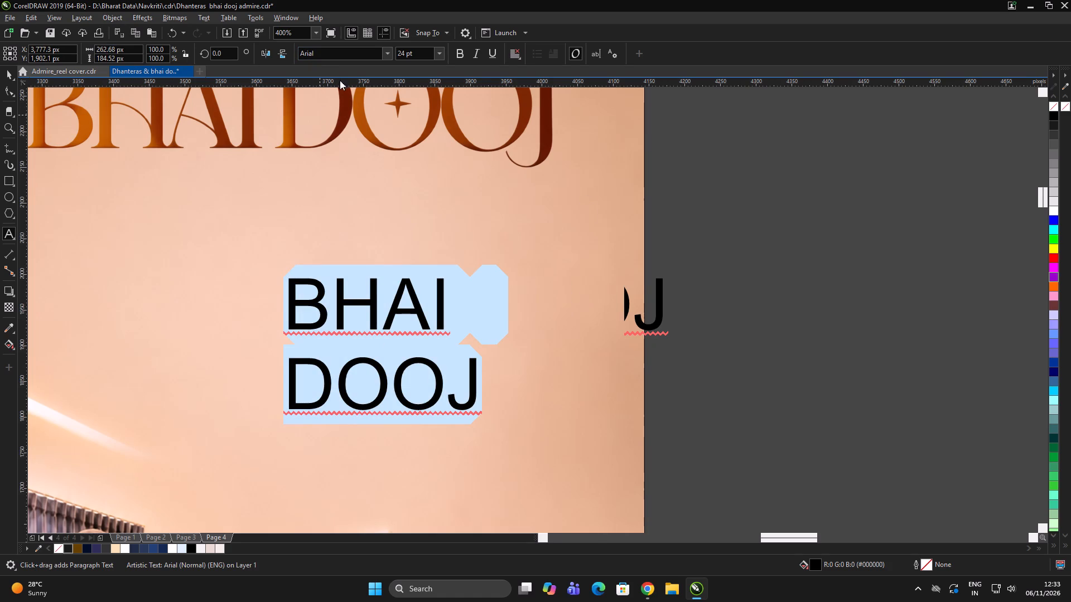
click(386, 56)
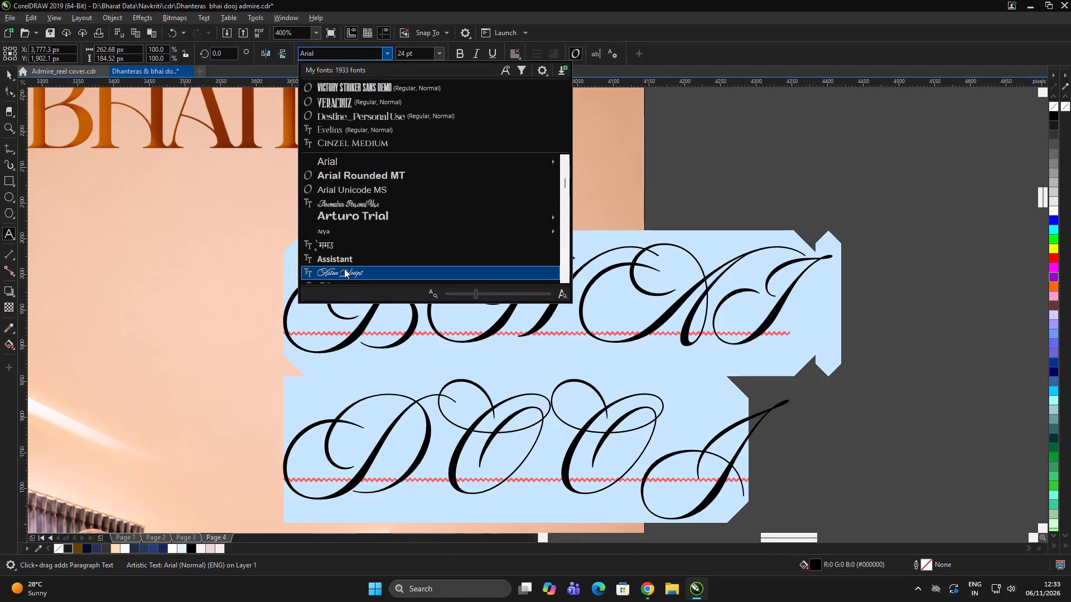
key(b)
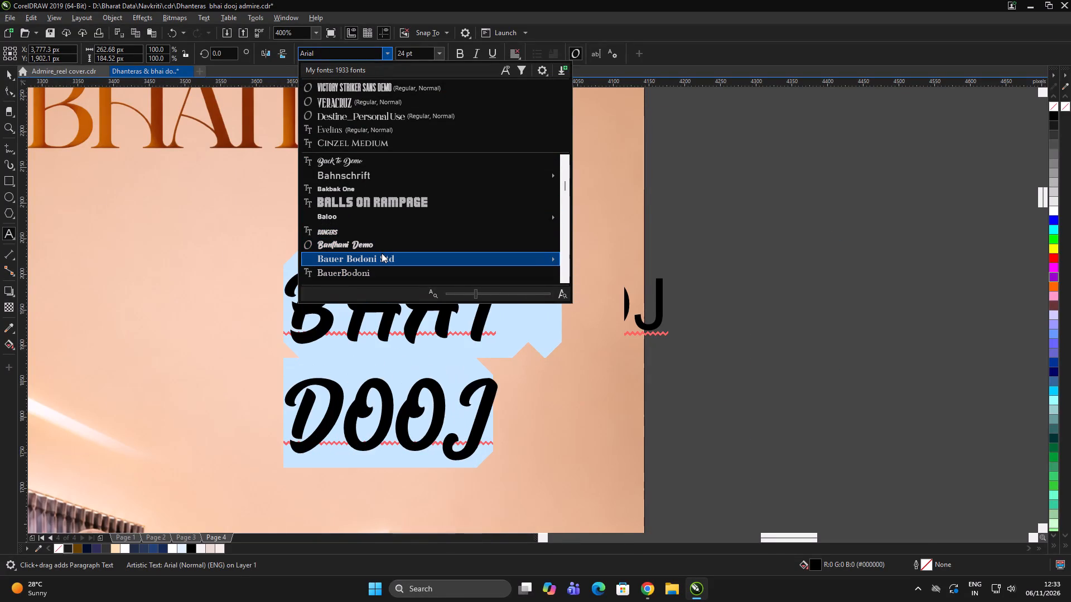
scroll(382, 253, down, 2)
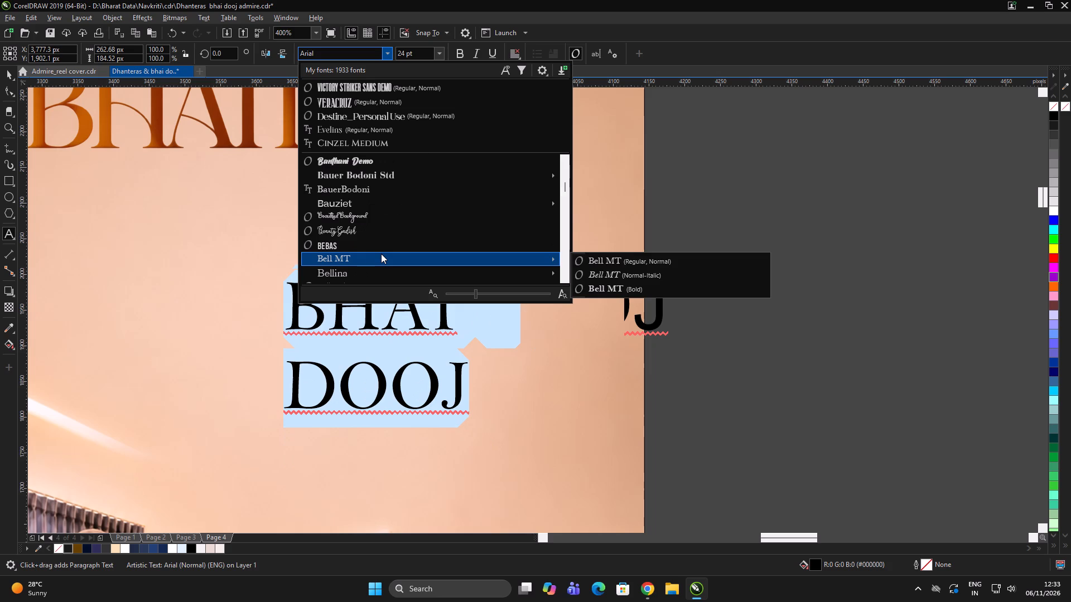
scroll(381, 254, down, 3)
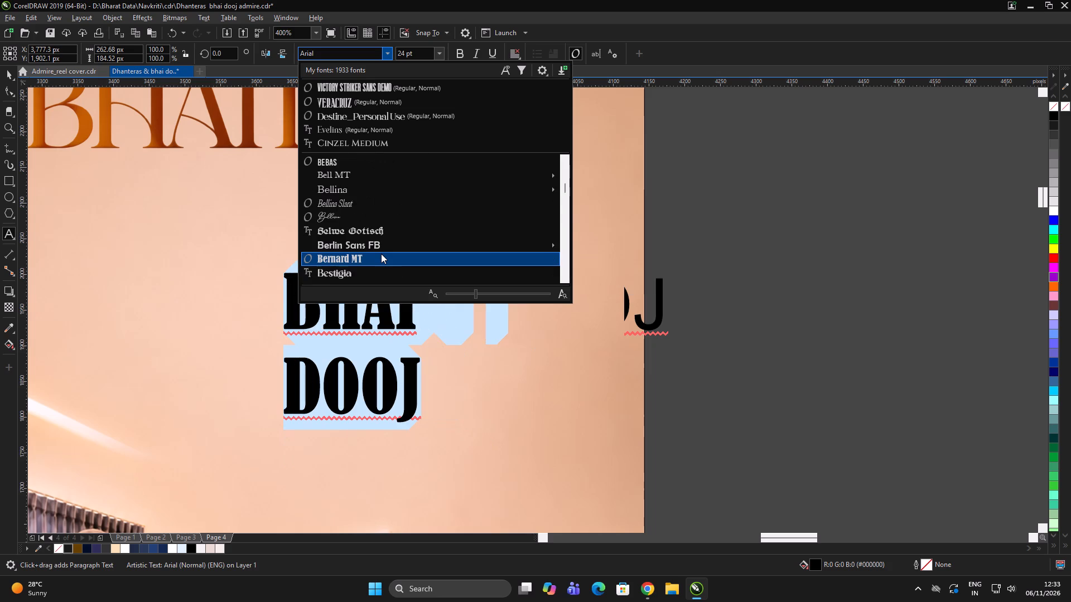
scroll(381, 254, down, 1)
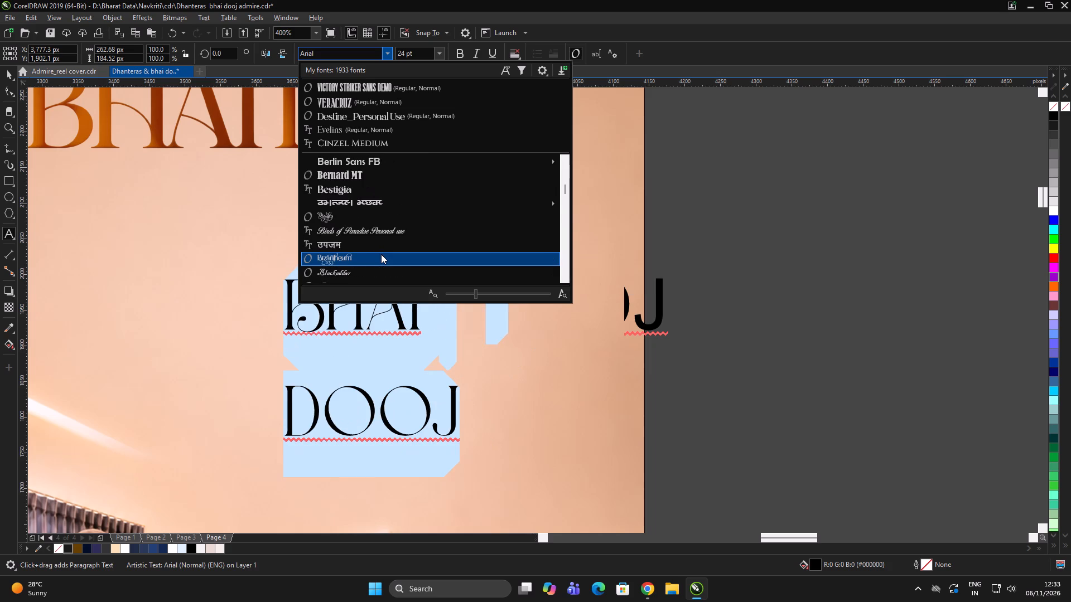
click(381, 254)
Tighten the line spacing of the BHAI DOOJ text, bringing its overall height to about 155 px.
click(7, 93)
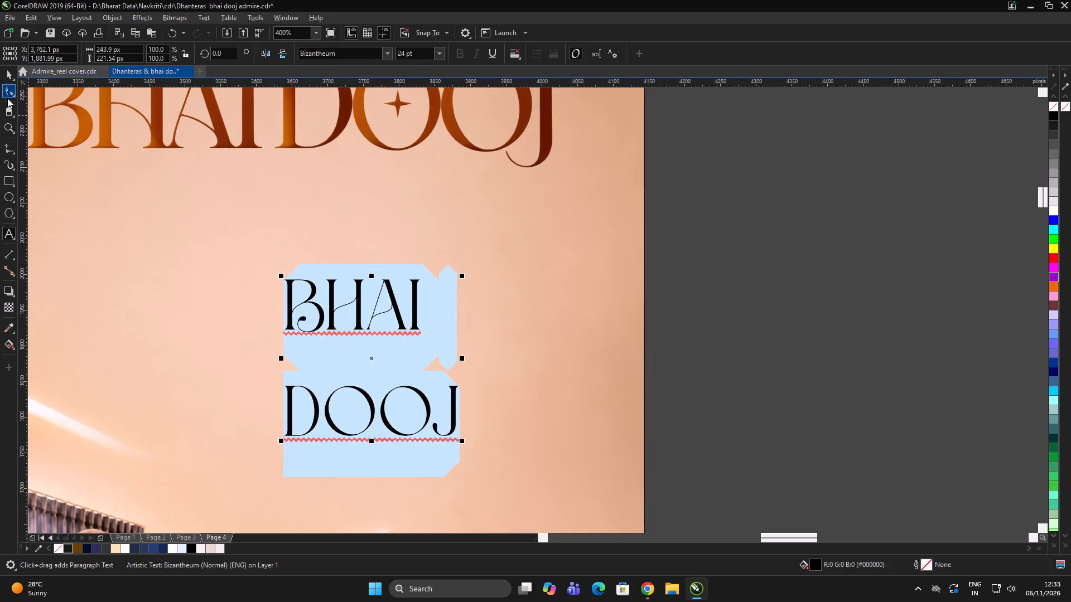
drag(282, 440, 307, 367)
key(space)
Centre-align the two lines of the BHAI DOOJ text.
click(509, 54)
click(532, 104)
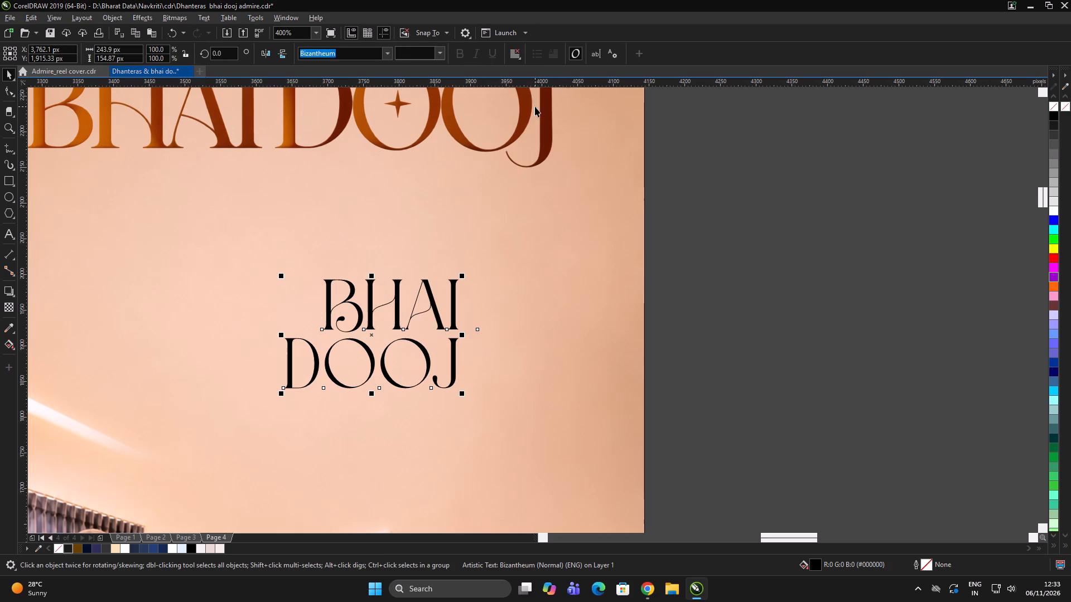
click(515, 52)
click(518, 91)
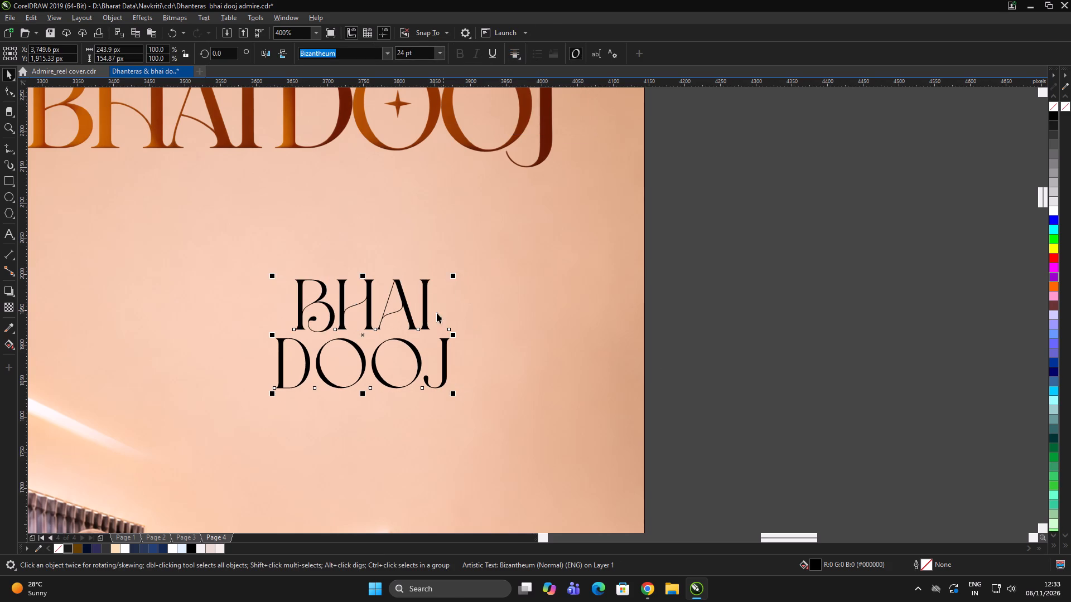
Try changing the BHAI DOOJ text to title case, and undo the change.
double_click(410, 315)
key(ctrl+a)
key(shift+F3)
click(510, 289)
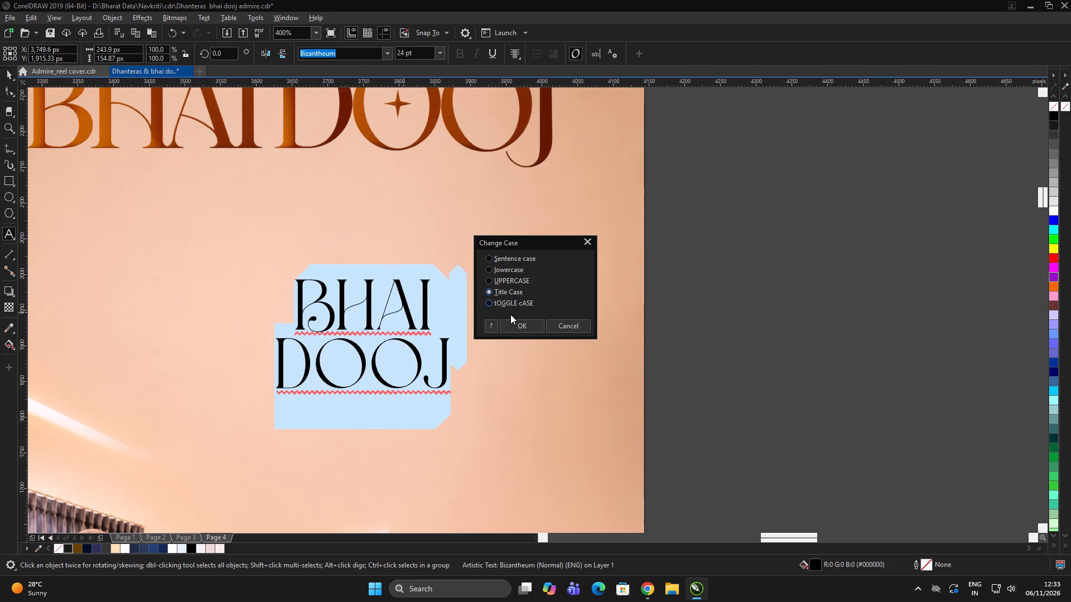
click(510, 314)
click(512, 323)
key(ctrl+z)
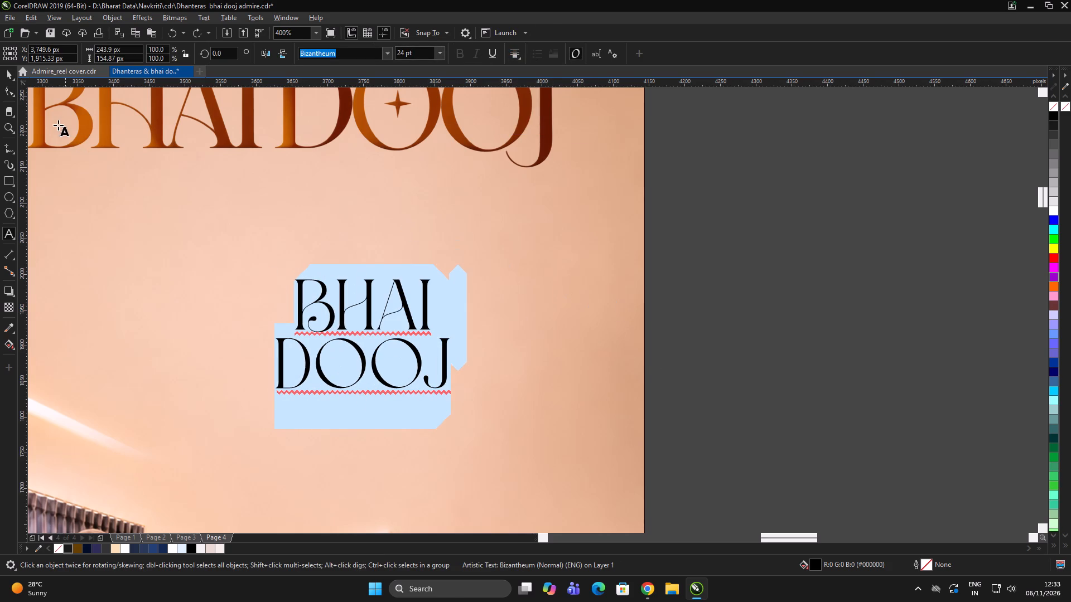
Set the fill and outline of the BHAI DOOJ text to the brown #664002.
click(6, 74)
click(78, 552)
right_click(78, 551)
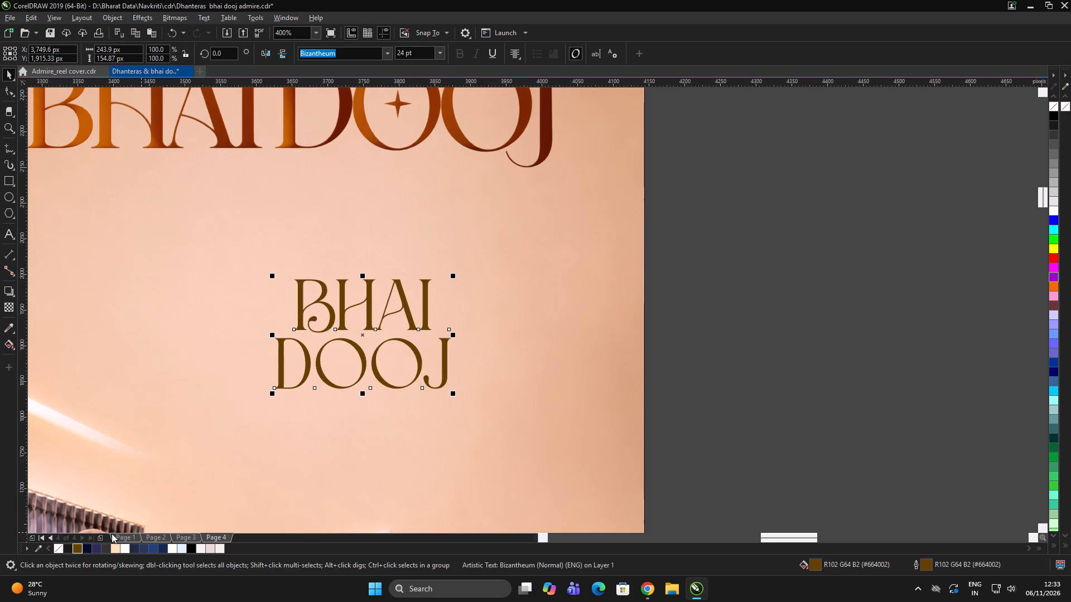
Move the gradient HAPPY BHAI DOOJ lettering off the family poster onto the empty canvas to its right.
scroll(578, 235, down, 2)
click(658, 297)
click(662, 293)
scroll(548, 224, down, 1)
drag(548, 220, 689, 227)
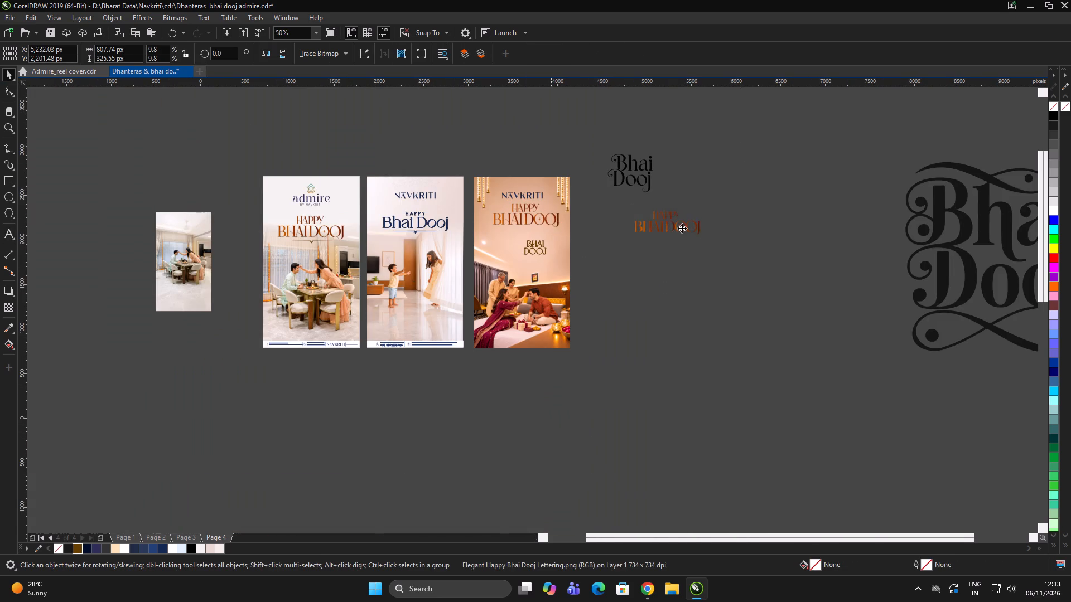
Enlarge the BHAI DOOJ text to about 542 x 344 px, move it into the wall area and centre it horizontally on the family poster.
scroll(552, 230, up, 2)
click(531, 261)
shift+drag(546, 308, 607, 365)
drag(596, 312, 543, 265)
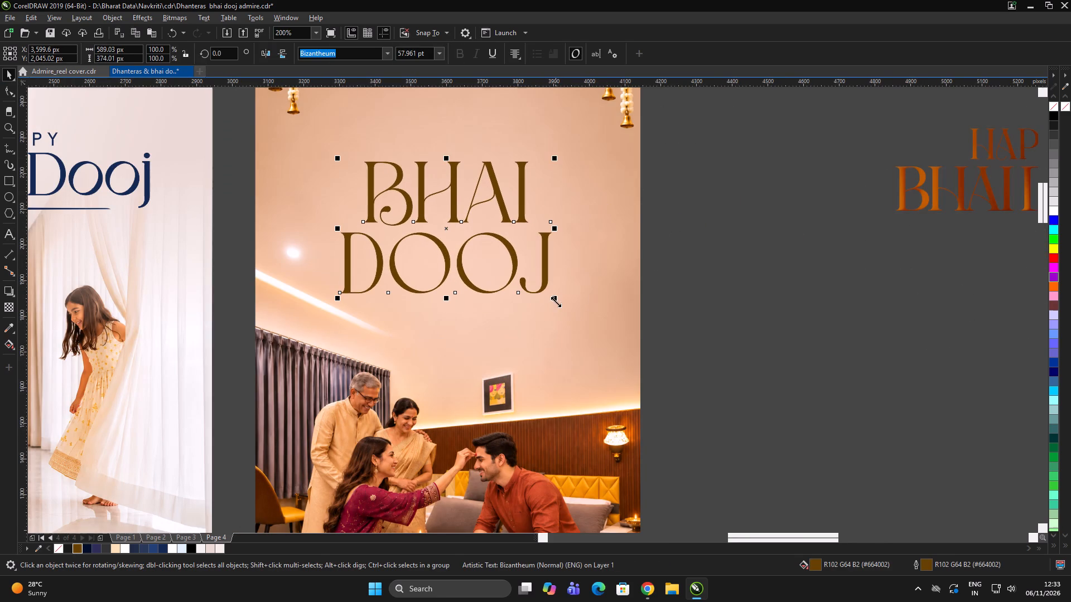
drag(556, 300, 547, 305)
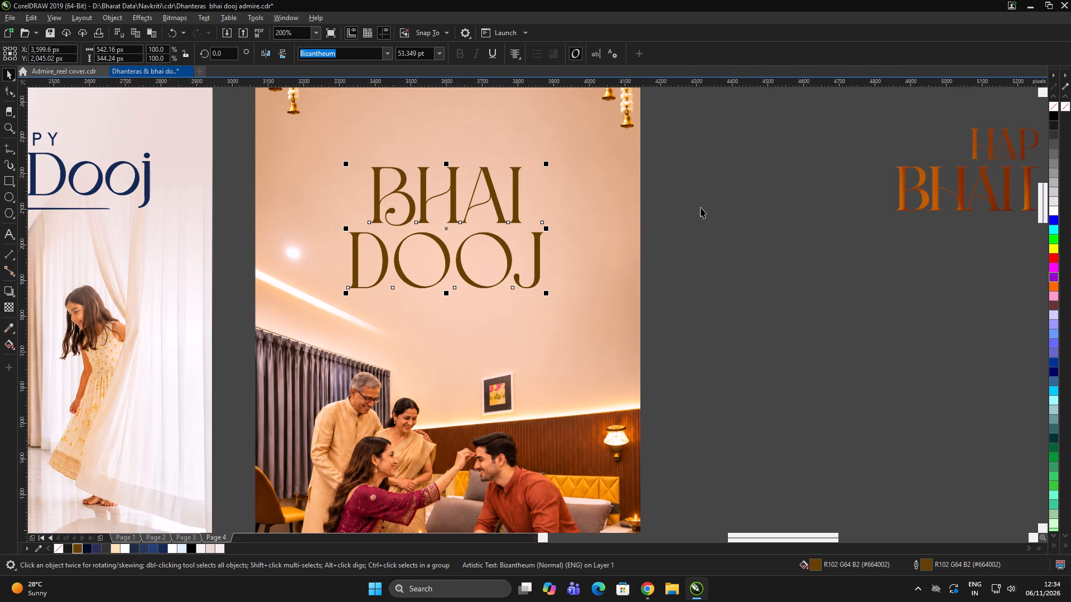
shift+click(608, 313)
key(c)
Move the loose gradient HAPPY BHAI DOOJ lettering closer to the right edge of the family poster.
click(691, 258)
scroll(486, 260, up, 1)
scroll(469, 260, down, 2)
double_click(612, 256)
scroll(519, 259, down, 3)
click(676, 295)
click(679, 295)
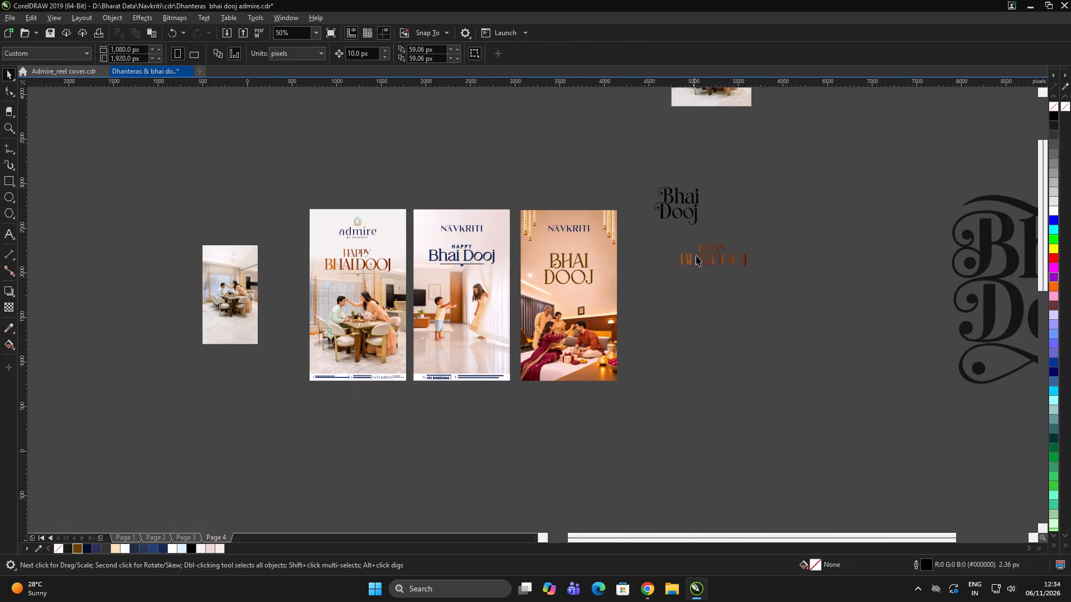
drag(698, 250, 643, 268)
scroll(629, 261, up, 1)
Sample the red-brown #8A3206 from the gradient lettering and apply it to the BHAI DOOJ text's fill and outline.
click(556, 288)
scroll(557, 288, up, 1)
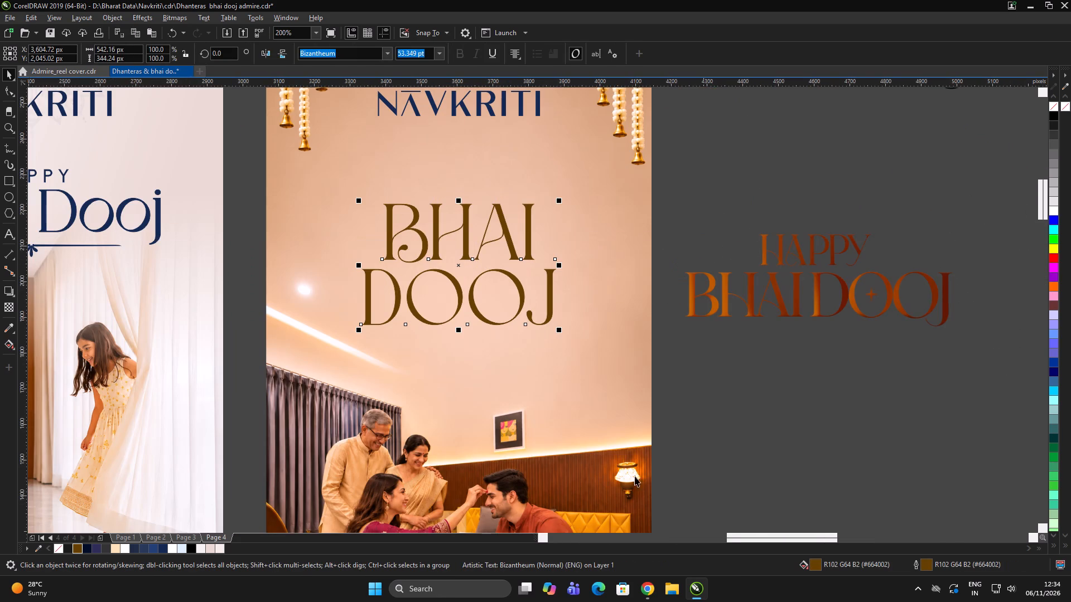
scroll(609, 255, down, 1)
scroll(788, 281, up, 2)
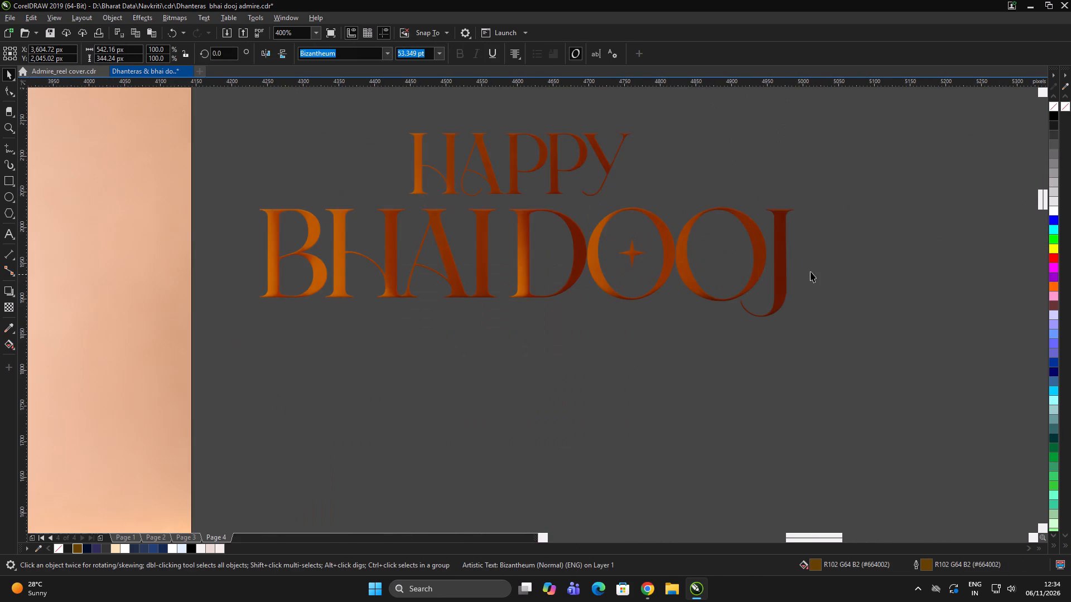
scroll(237, 334, down, 1)
click(7, 325)
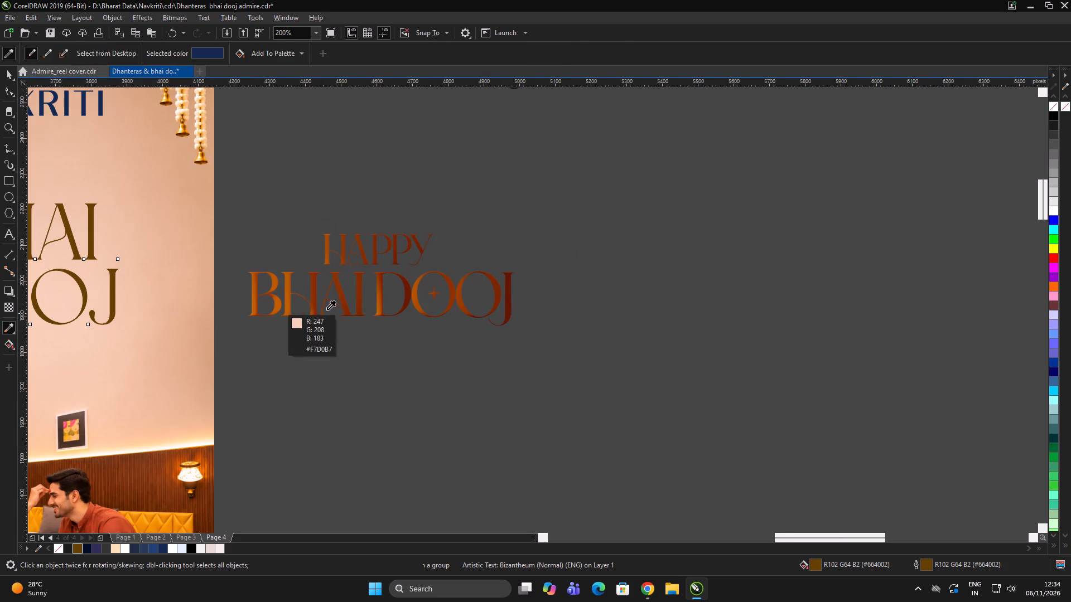
click(342, 300)
scroll(111, 314, up, 3)
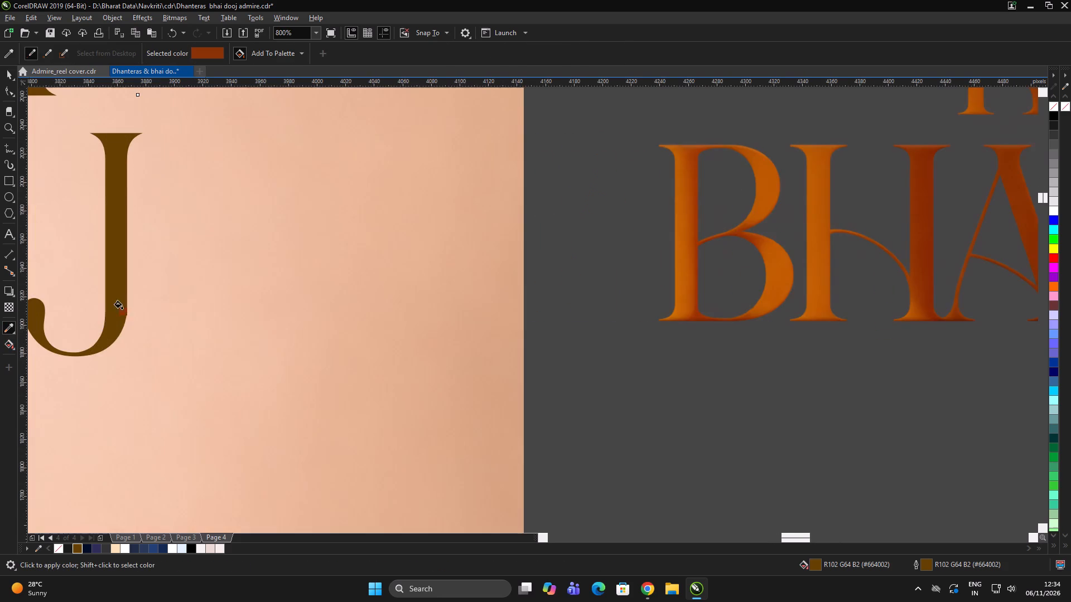
click(122, 300)
scroll(169, 297, down, 4)
key(space)
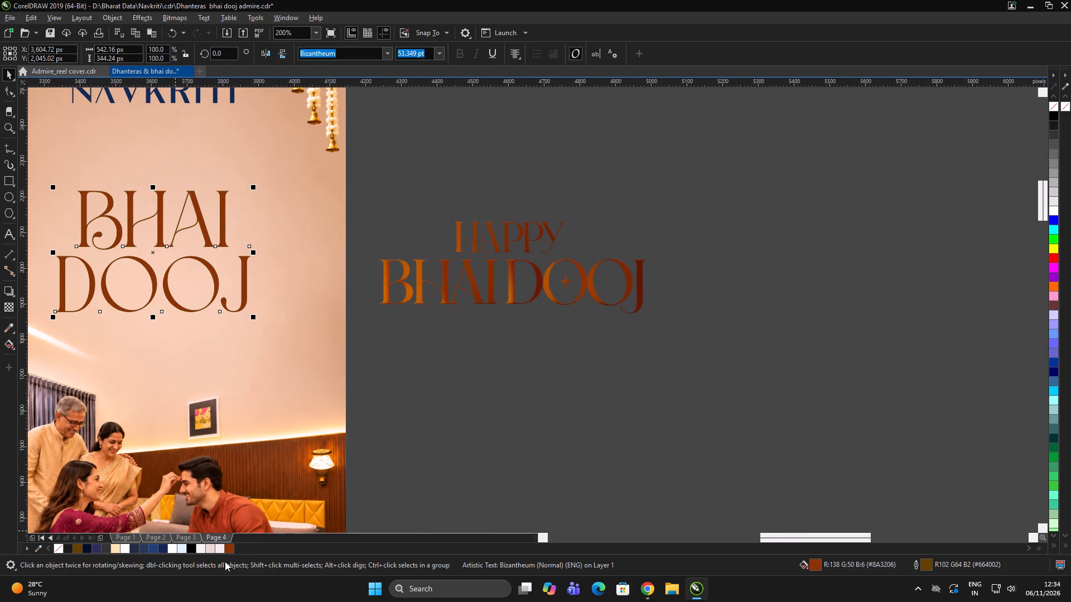
right_click(229, 551)
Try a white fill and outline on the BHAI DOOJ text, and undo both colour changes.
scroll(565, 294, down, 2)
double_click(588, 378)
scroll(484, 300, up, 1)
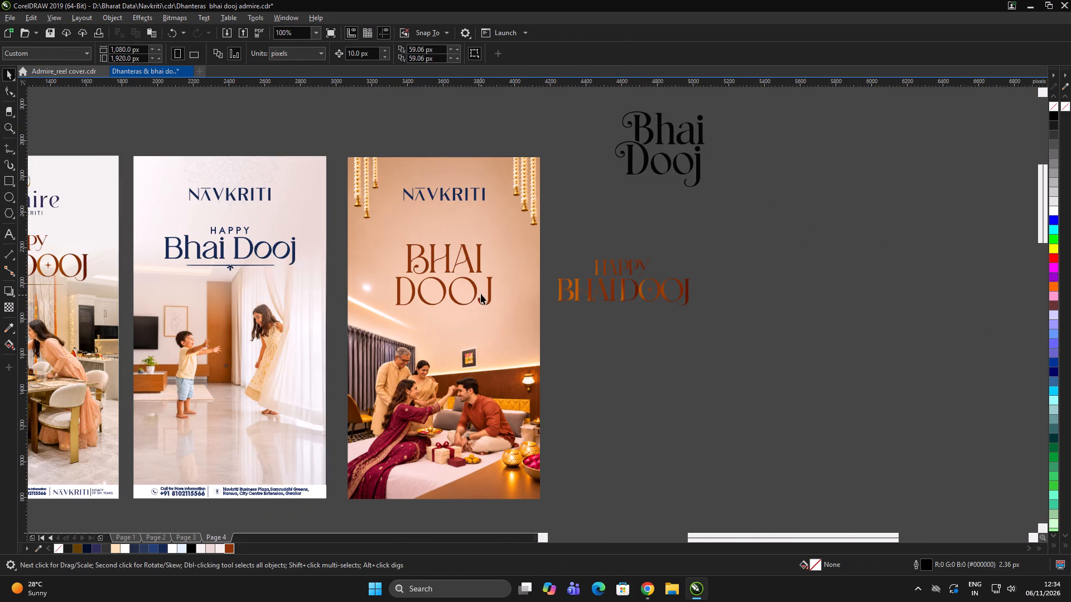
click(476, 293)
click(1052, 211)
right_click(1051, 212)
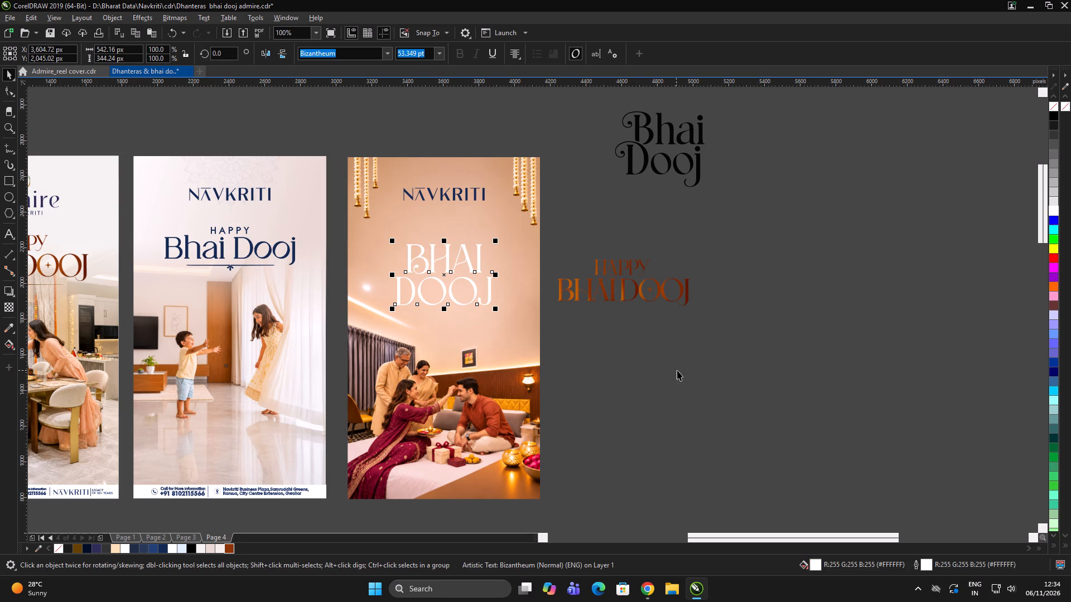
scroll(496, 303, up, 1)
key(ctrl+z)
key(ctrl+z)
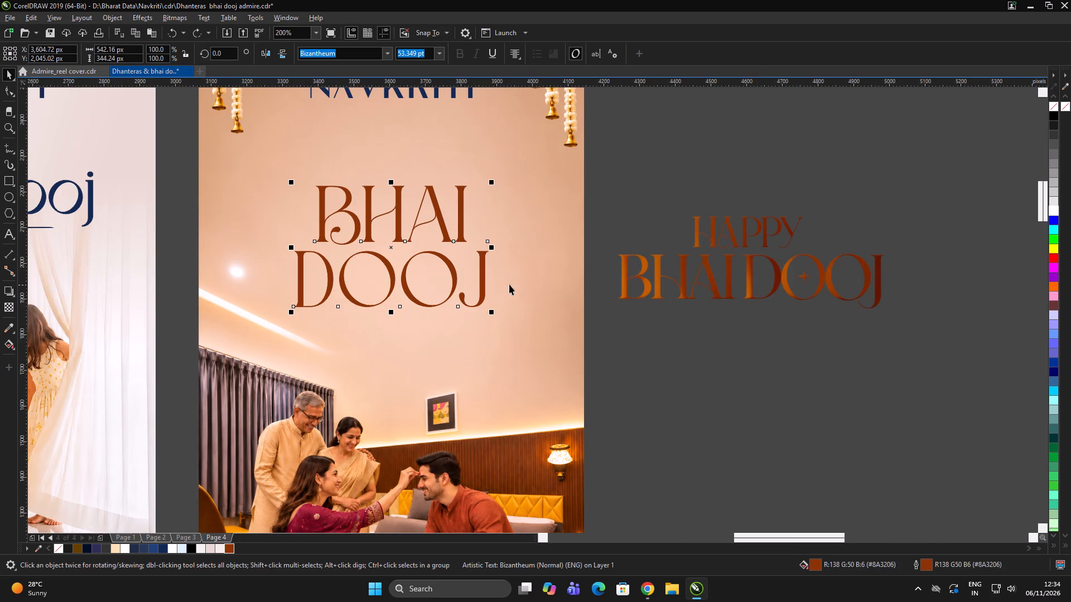
Lighten the BHAI DOOJ text's uniform fill to the terracotta #BD785A and give the outline the same colour.
triple_click(813, 560)
drag(552, 132, 746, 133)
drag(672, 267, 648, 232)
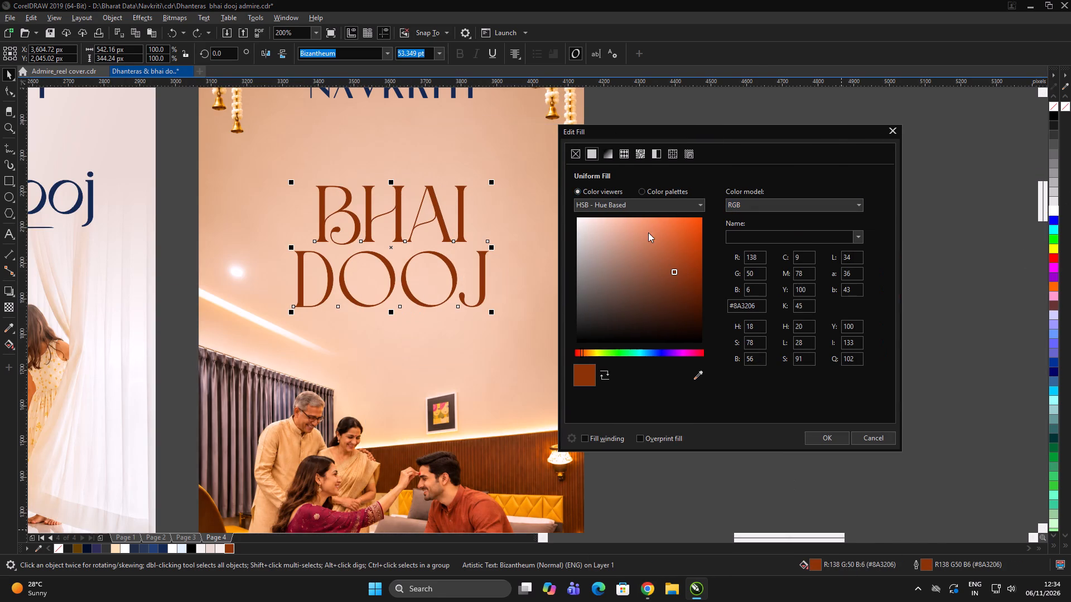
drag(648, 232, 649, 236)
drag(645, 242, 643, 250)
click(828, 433)
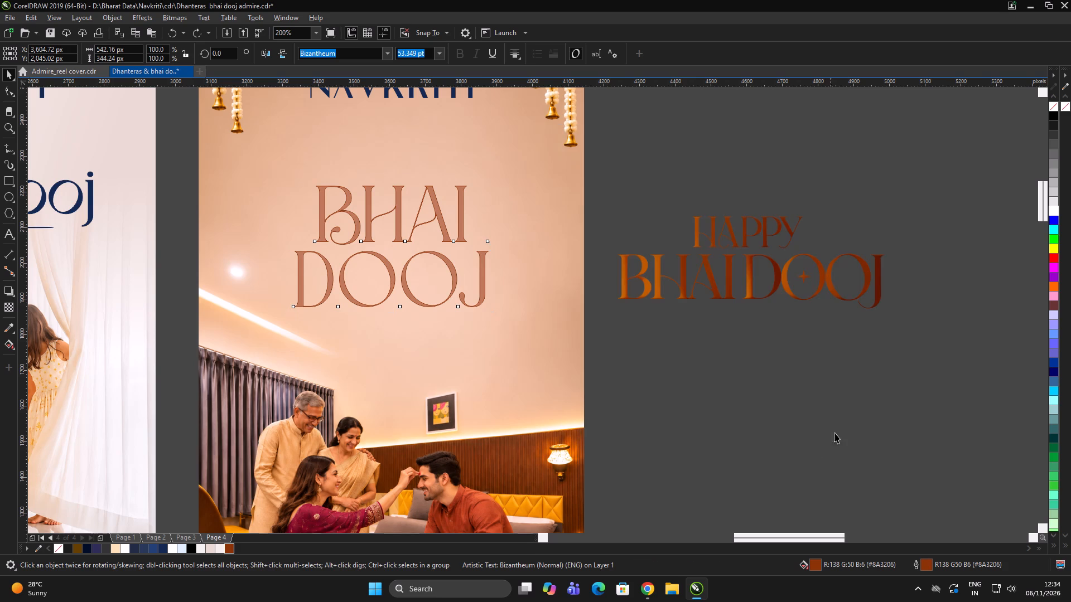
right_click(239, 551)
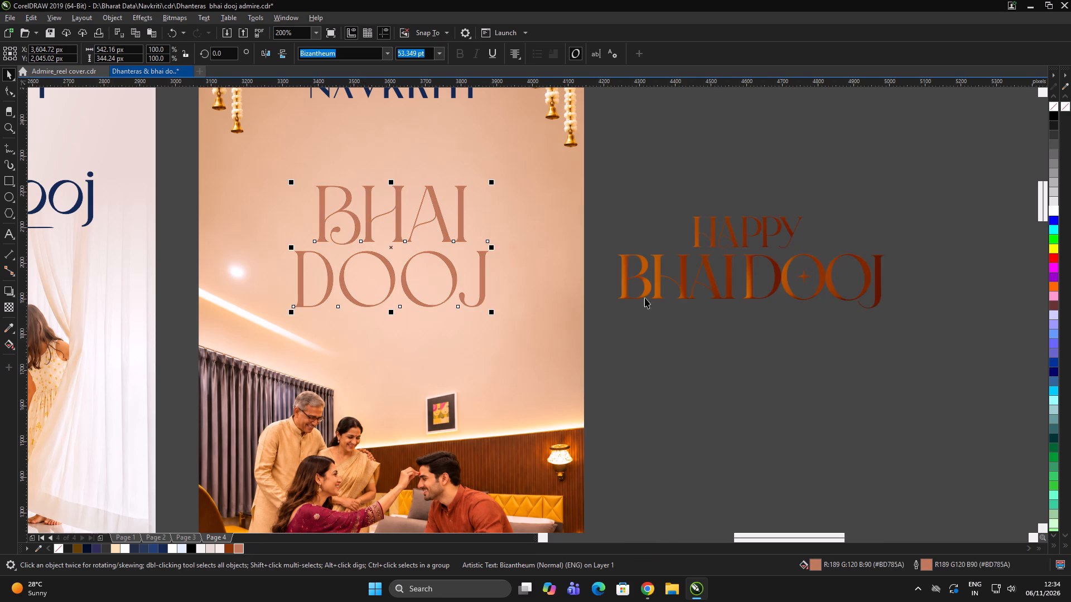
Darken the BHAI DOOJ text's uniform fill to the brown #6E4B3C and give its outline the same colour.
scroll(639, 296, down, 2)
double_click(763, 346)
scroll(600, 300, up, 2)
click(605, 303)
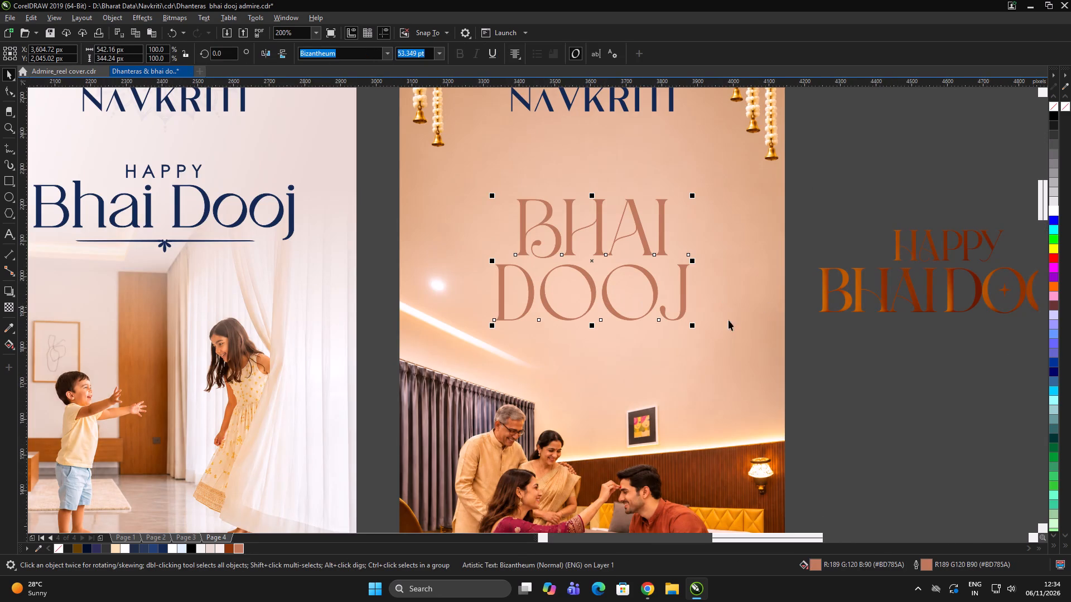
triple_click(813, 562)
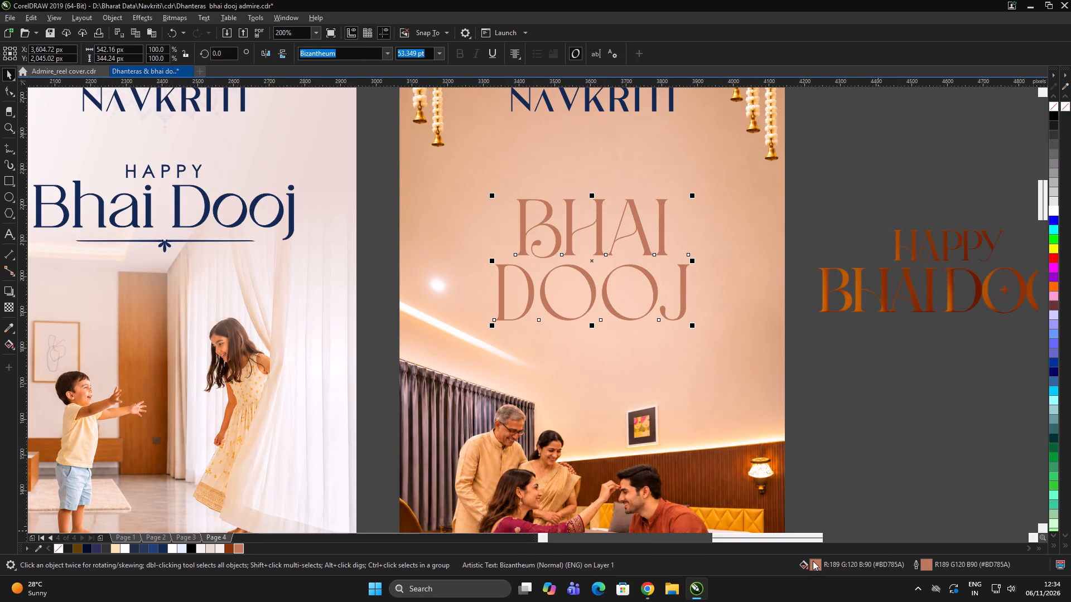
click(813, 561)
drag(639, 127, 962, 145)
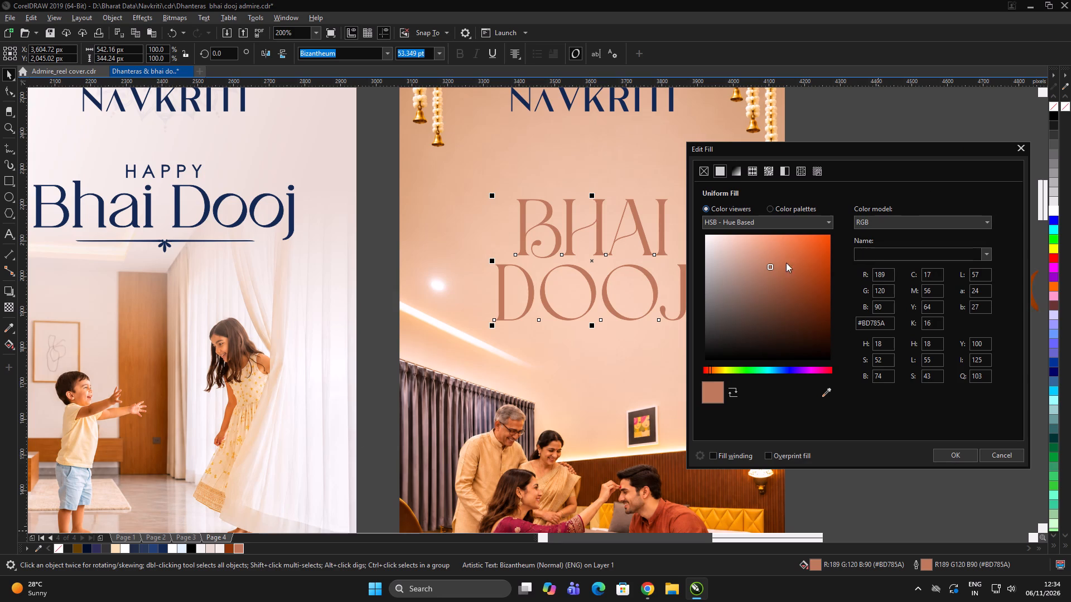
drag(767, 274, 763, 307)
click(963, 455)
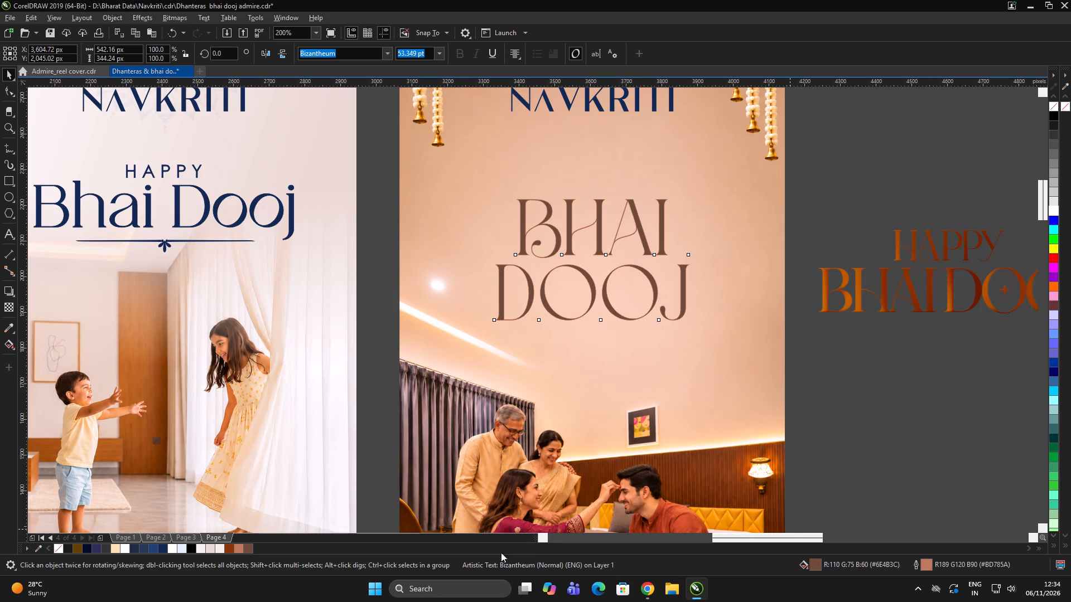
right_click(247, 550)
Ungroup the children poster's heading, copy its HAPPY text above BHAI DOOJ on the family poster, centred on the picture and slightly lower.
scroll(442, 278, down, 2)
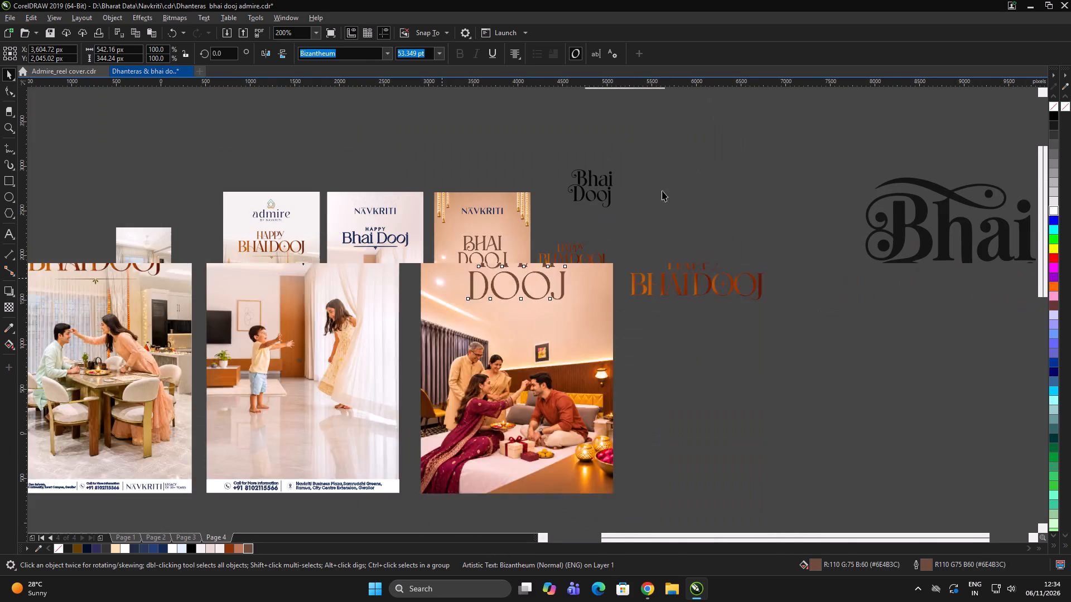
click(726, 250)
drag(715, 253, 627, 248)
scroll(382, 241, up, 1)
click(380, 219)
click(382, 216)
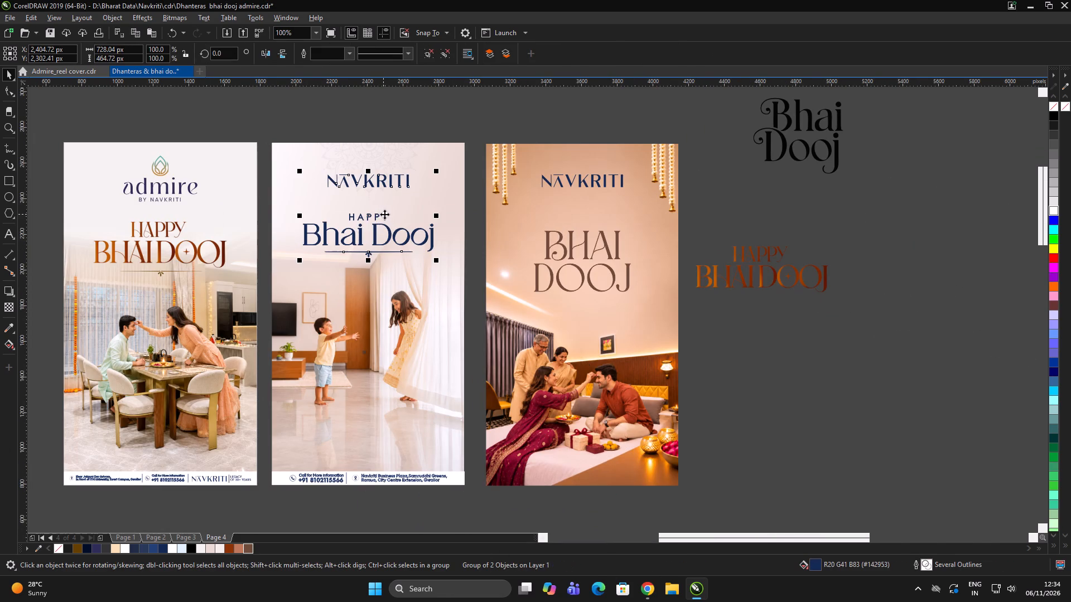
key(ctrl+u)
ctrl+click(491, 193)
click(385, 216)
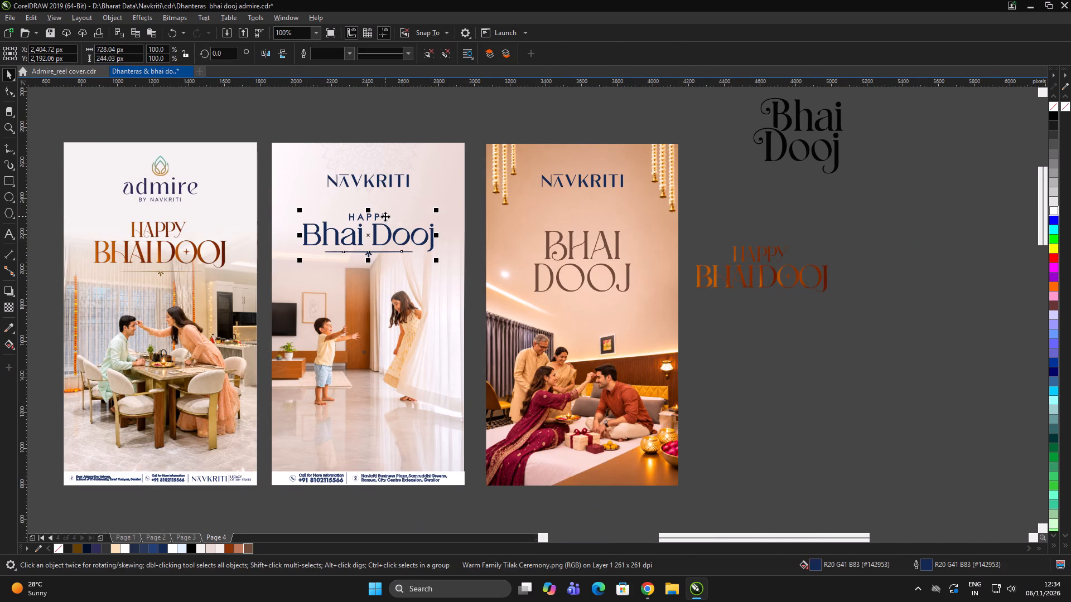
key(ctrl+u)
ctrl+click(472, 192)
drag(375, 216, 580, 215)
shift+right_click(582, 215)
shift+click(619, 214)
key(c)
double_click(766, 207)
scroll(634, 226, up, 2)
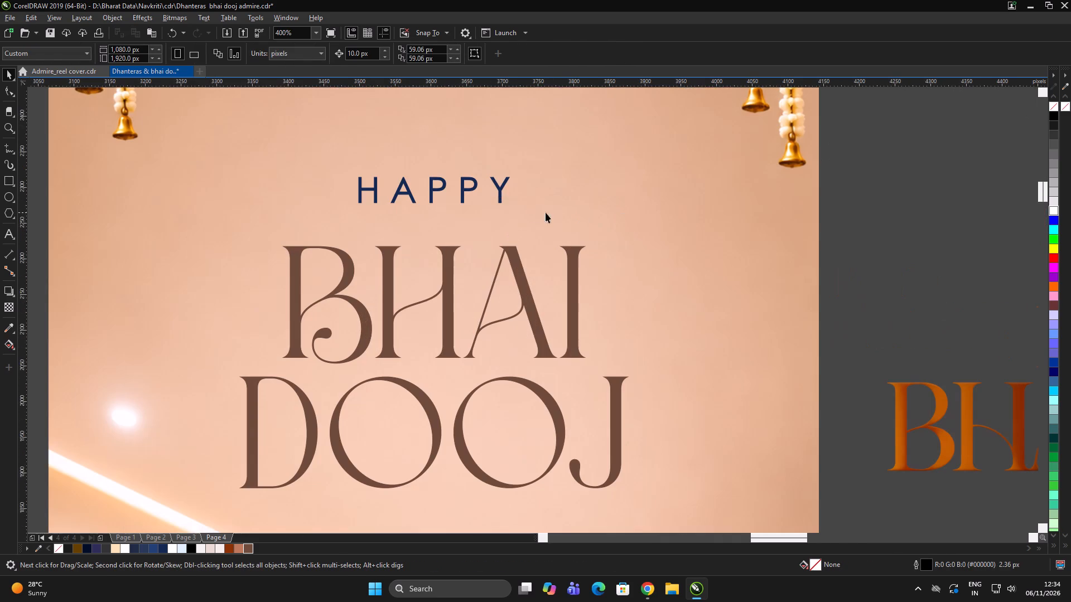
drag(501, 192, 500, 198)
Colour the copied HAPPY text's fill and outline with the brown #6E4B3C.
scroll(419, 263, down, 2)
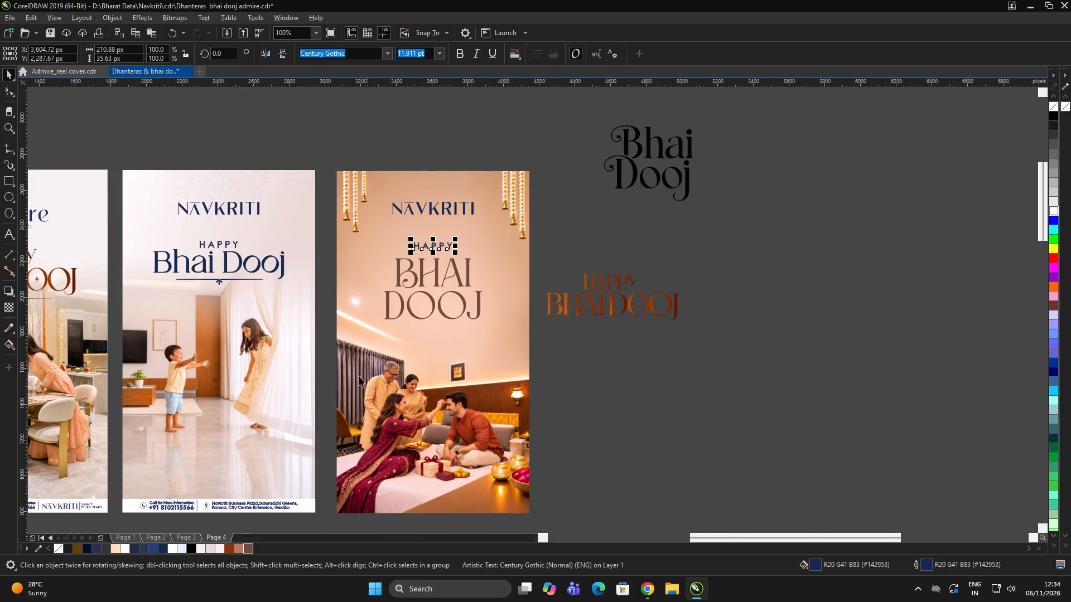
click(245, 546)
double_click(812, 341)
drag(812, 341, 800, 340)
scroll(486, 248, up, 2)
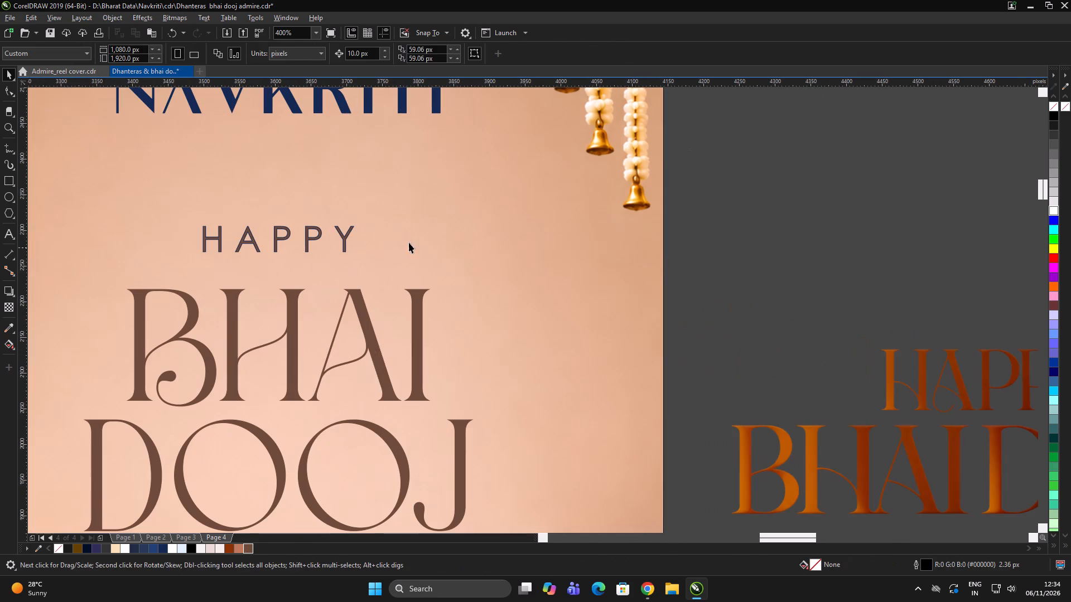
click(347, 230)
right_click(247, 548)
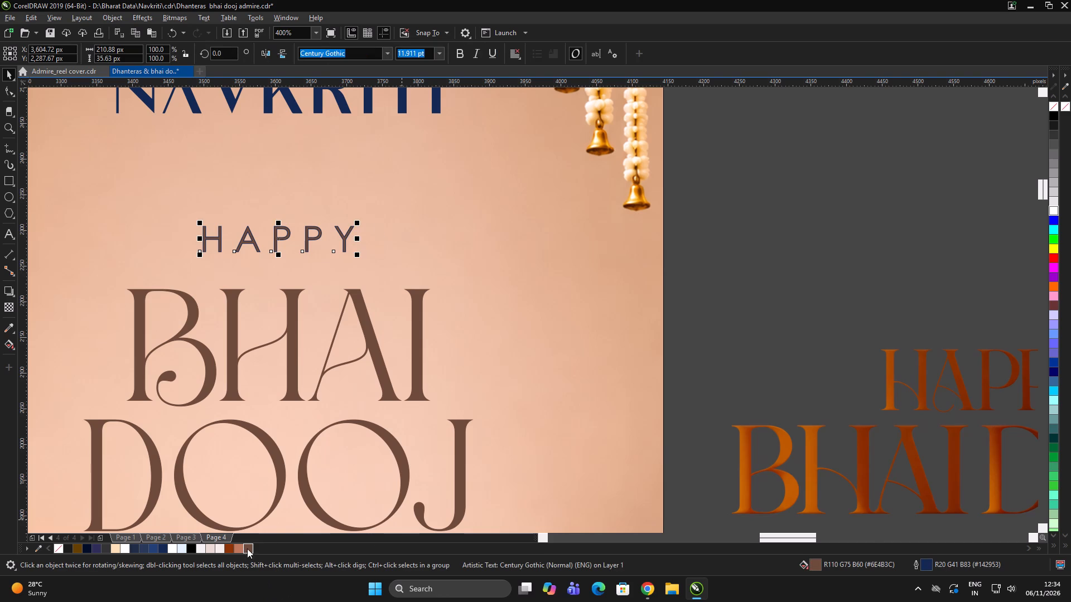
Copy the ornamental divider from the children poster to below DOOJ, group its parts and centre it on the family picture.
scroll(618, 306, down, 2)
click(742, 287)
click(747, 286)
drag(447, 315, 255, 352)
drag(358, 321, 573, 369)
right_click(573, 369)
scroll(610, 380, up, 1)
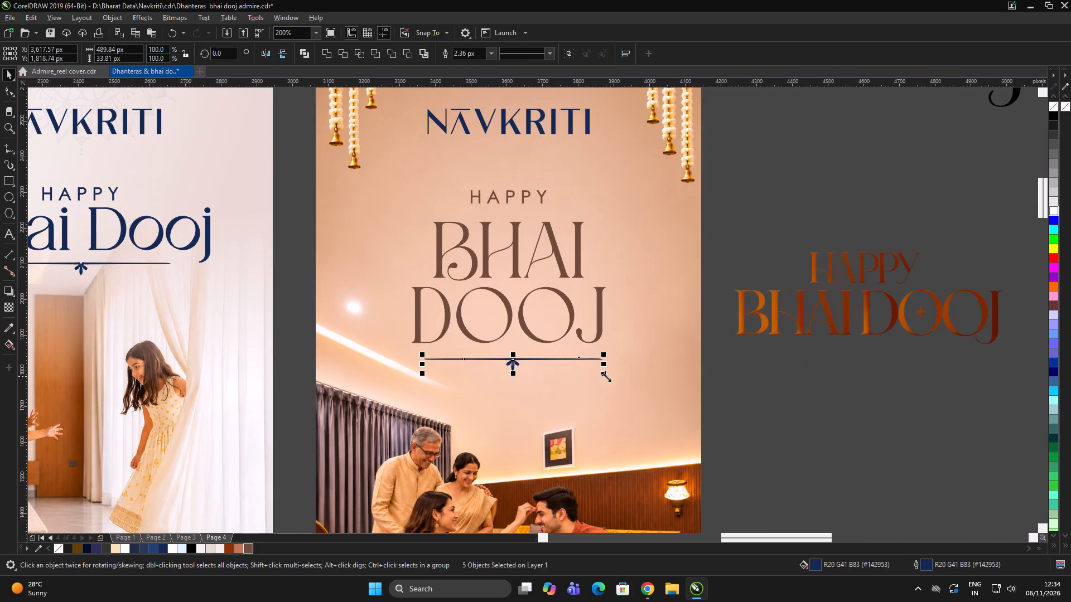
key(ctrl+g)
shift+click(681, 381)
key(c)
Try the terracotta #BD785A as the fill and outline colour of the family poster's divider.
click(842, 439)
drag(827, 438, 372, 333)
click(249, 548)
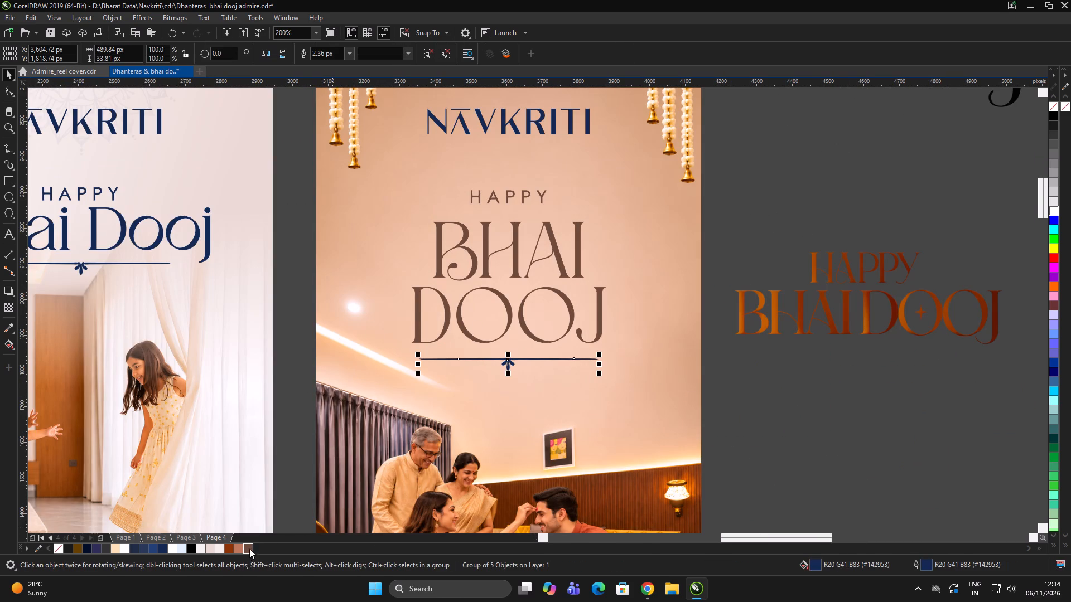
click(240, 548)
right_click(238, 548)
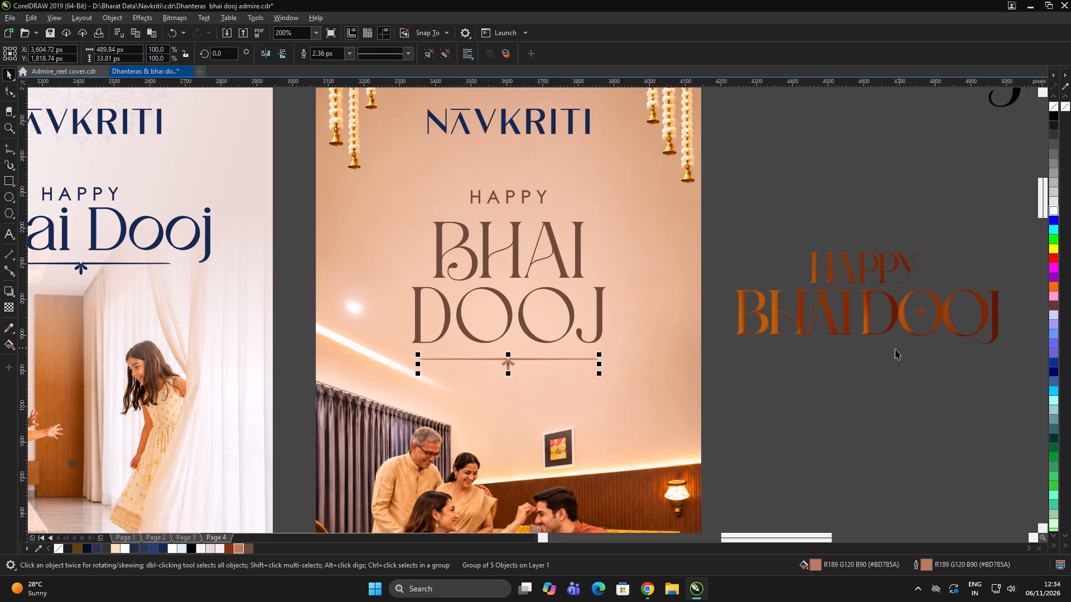
Set the family poster's divider fill and outline to the brown #6E4B3C.
double_click(839, 365)
drag(810, 404, 399, 315)
click(245, 545)
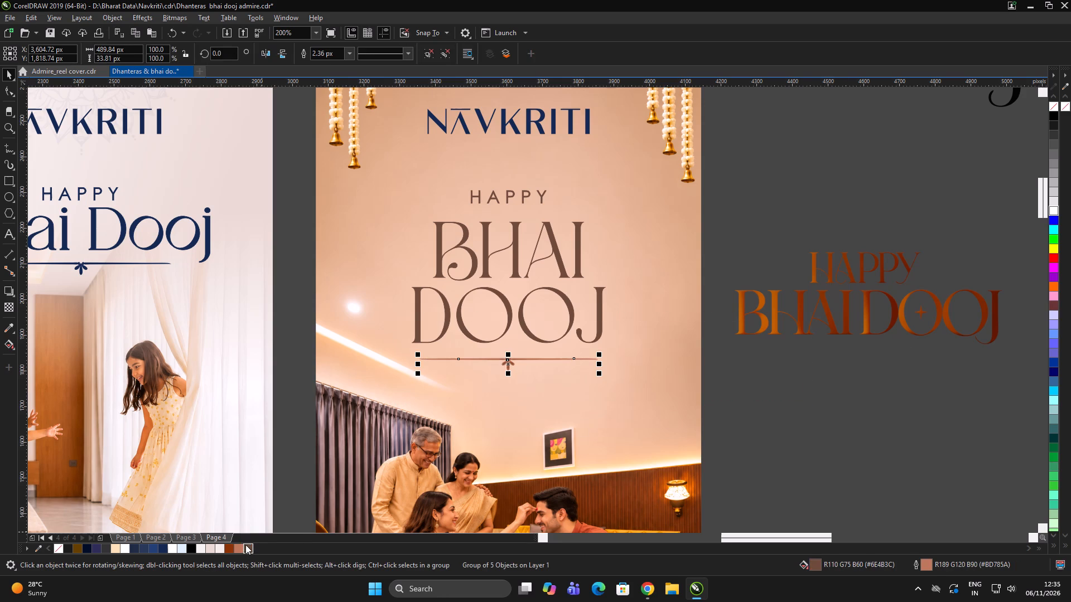
right_click(245, 545)
click(872, 424)
Delete the loose gradient HAPPY BHAI DOOJ lettering beside the family poster.
drag(871, 406, 848, 396)
scroll(420, 170, down, 2)
scroll(612, 219, up, 1)
click(662, 200)
drag(715, 173, 489, 280)
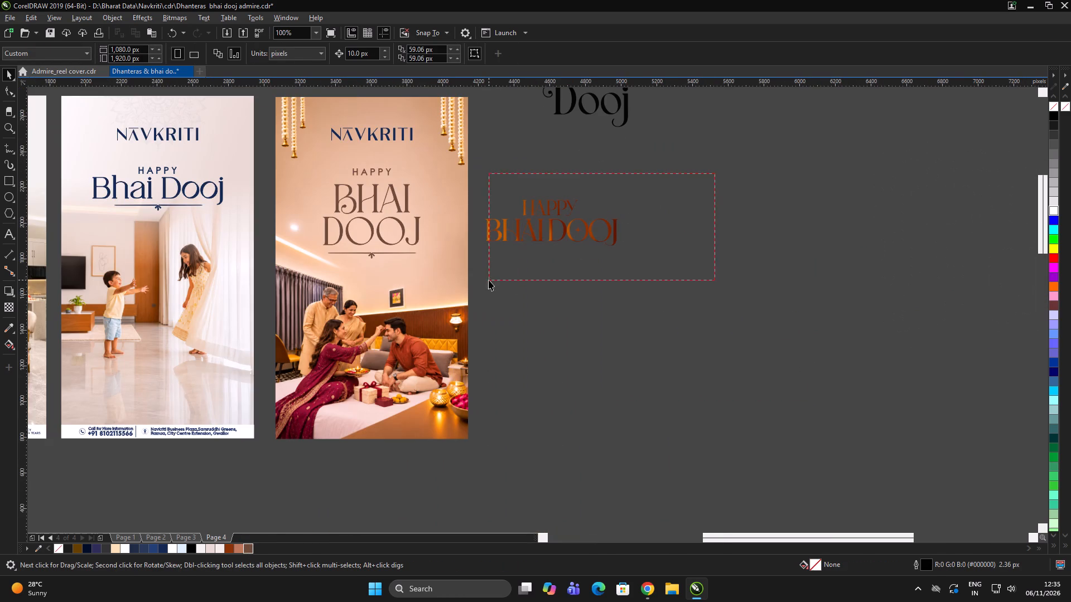
drag(489, 280, 486, 285)
key(Delete)
click(759, 218)
click(582, 230)
key(Delete)
Nudge HAPPY, BHAI DOOJ and the divider together about 20 px down on the family poster.
drag(675, 183, 669, 185)
drag(621, 156, 274, 290)
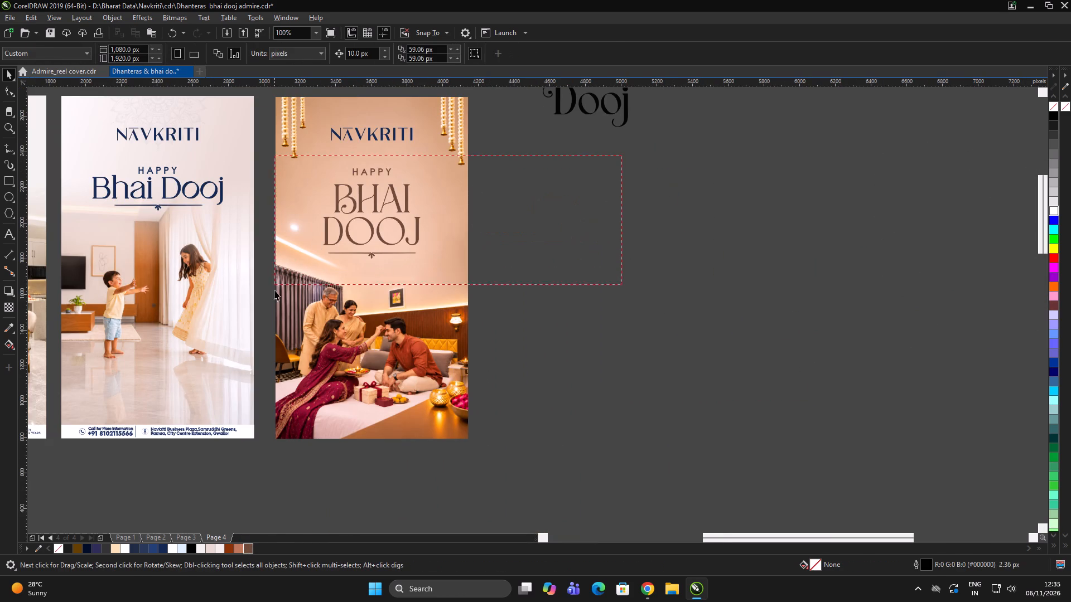
drag(274, 290, 274, 291)
key(Down)
key(Down)
click(588, 265)
drag(594, 263, 586, 270)
Copy the contact footer strip from the children poster to the family poster's bottom edge, group it and centre it on the picture.
drag(668, 334, 630, 341)
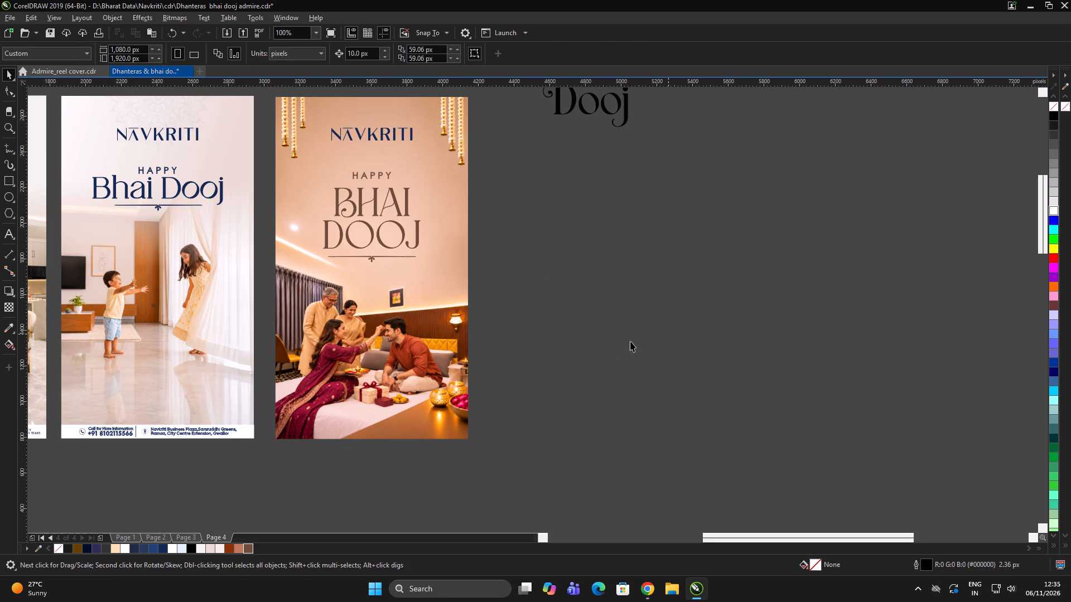
drag(630, 341, 30, 467)
drag(166, 431, 379, 424)
shift+right_click(379, 424)
key(ctrl+f)
key(ctrl+g)
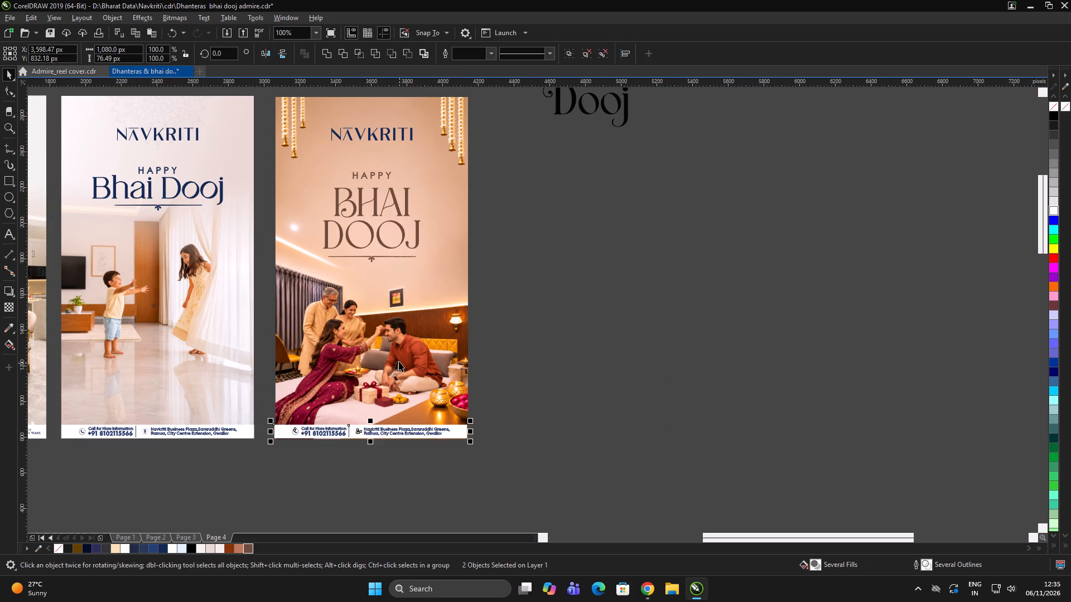
key(ctrl+g)
shift+click(322, 338)
key(c)
Group all elements of the Admire dining-table poster and select the group.
scroll(470, 347, down, 1)
double_click(524, 359)
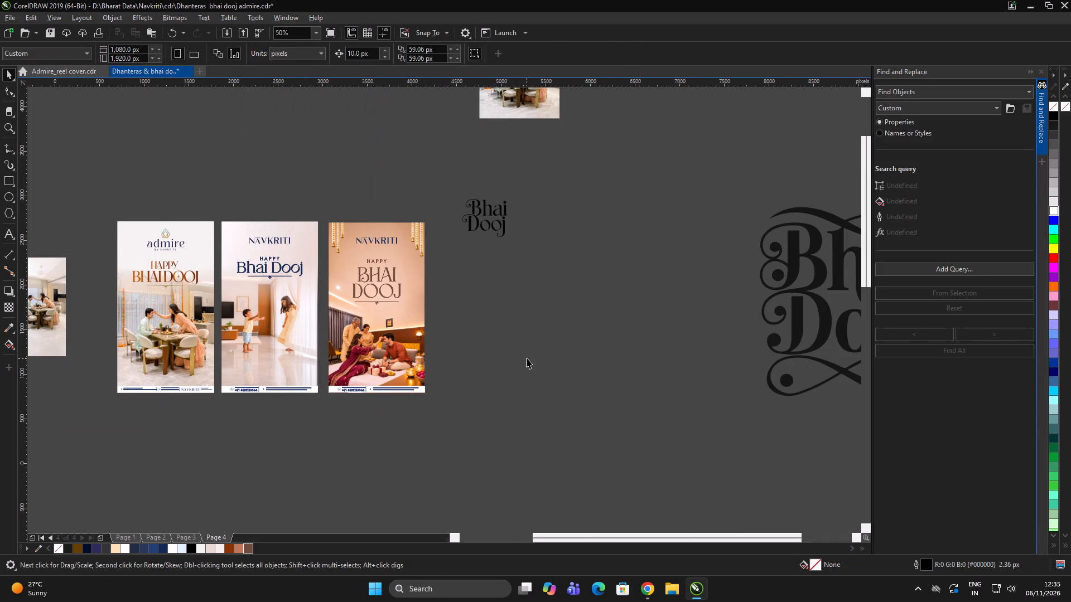
click(545, 349)
drag(548, 347, 542, 346)
drag(83, 189, 220, 410)
key(ctrl+g)
ctrl+click(237, 425)
click(172, 337)
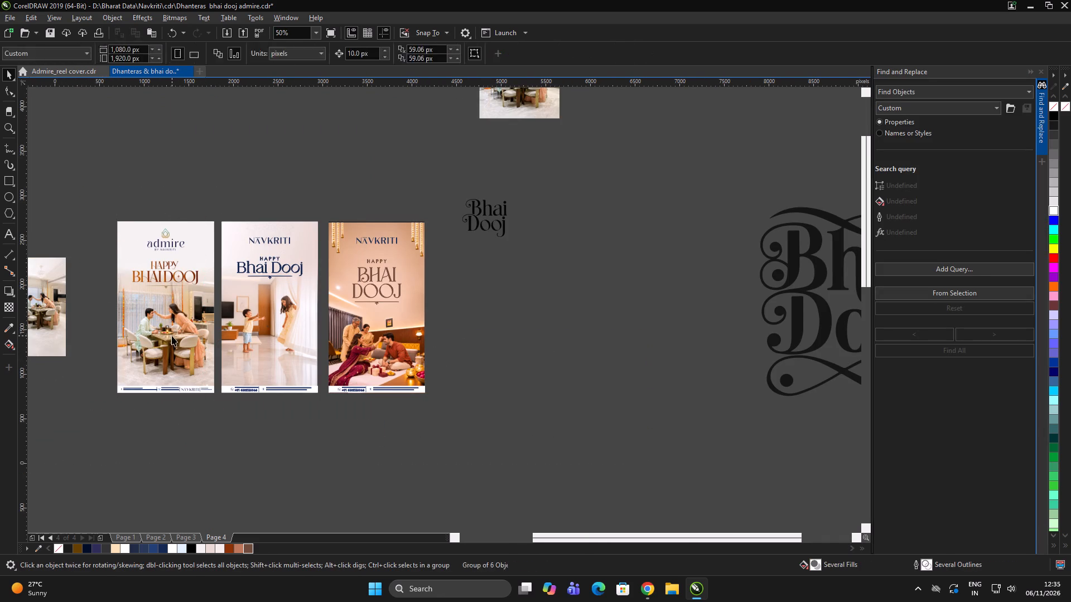
Start a JPG export of the selected Admire poster and open the Navkriti folder inside Bharat Data on drive D.
key(ctrl+e)
scroll(288, 323, down, 5)
click(206, 365)
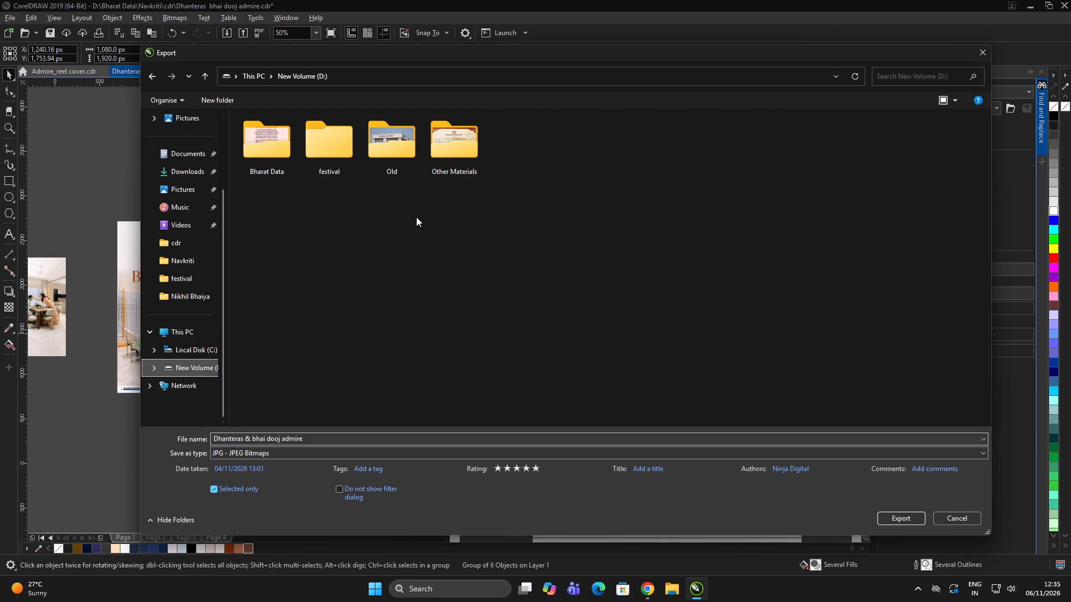
click(261, 145)
drag(261, 145, 263, 151)
click(331, 235)
text(nav)
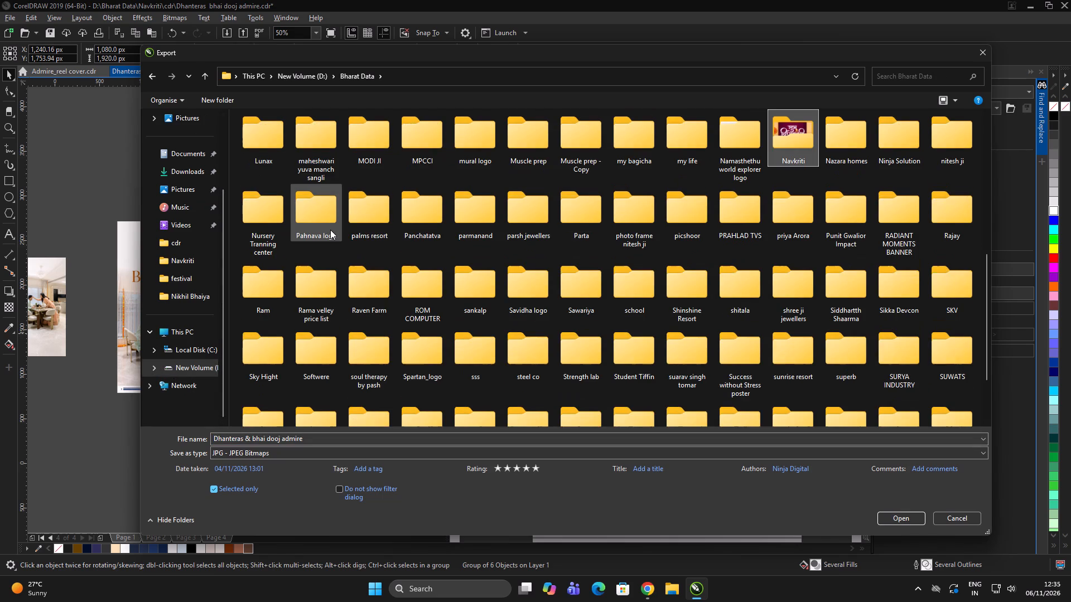
double_click(796, 145)
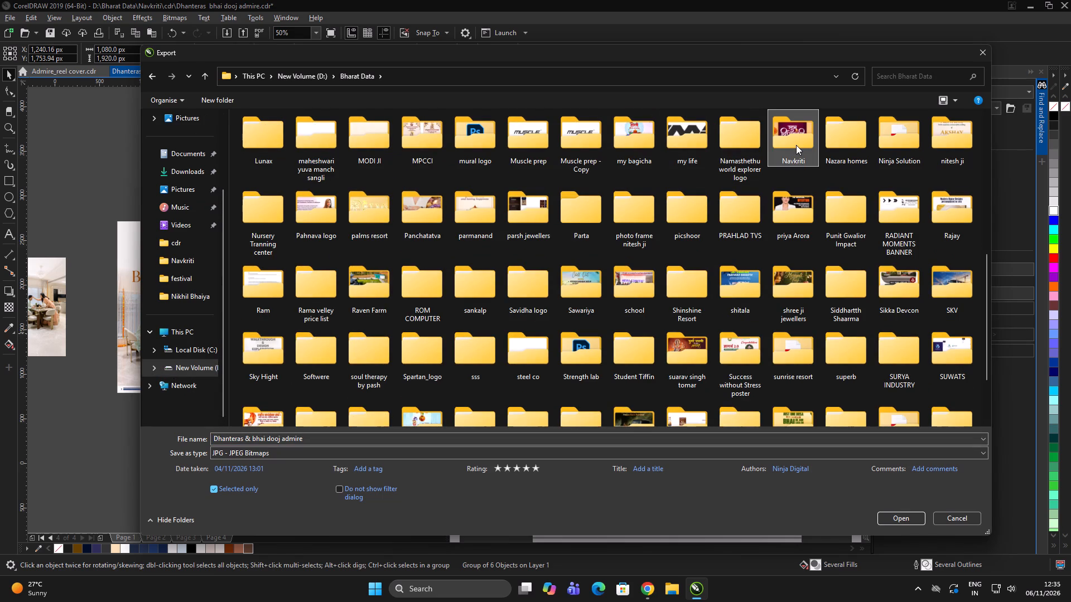
double_click(803, 322)
click(808, 319)
drag(808, 318, 798, 323)
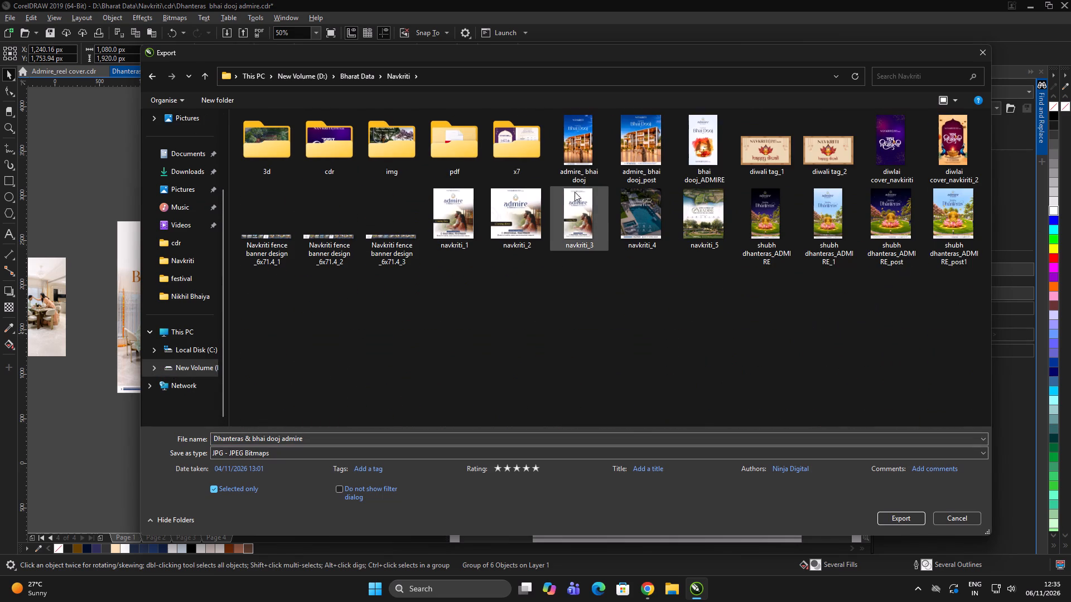
Export the Admire poster over the existing file admire_ bhai dooj as an RGB Color (24-bit) JPEG.
click(571, 169)
click(903, 513)
click(557, 300)
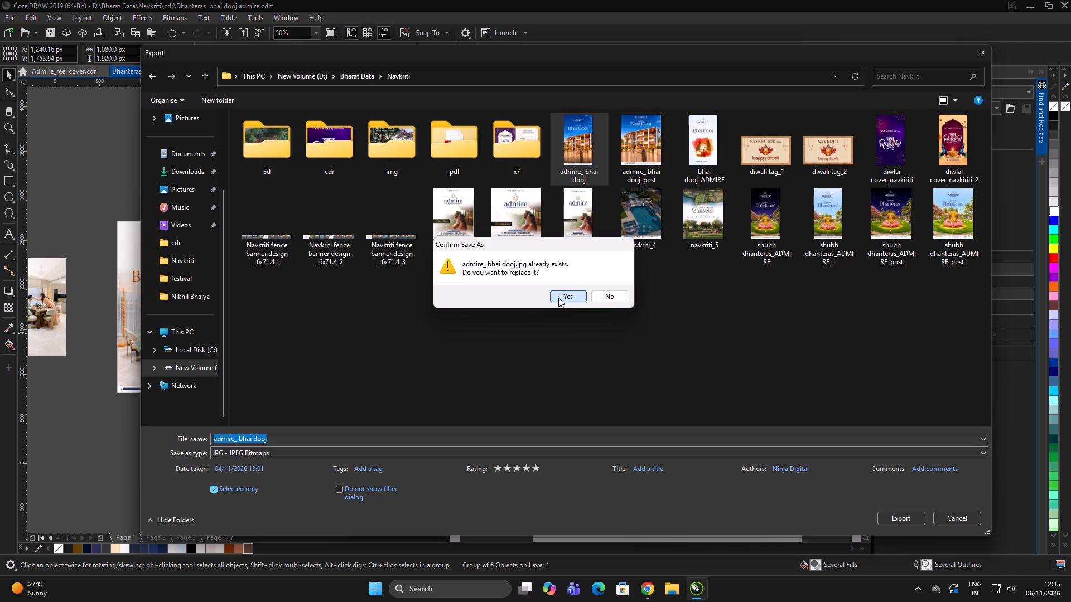
click(734, 177)
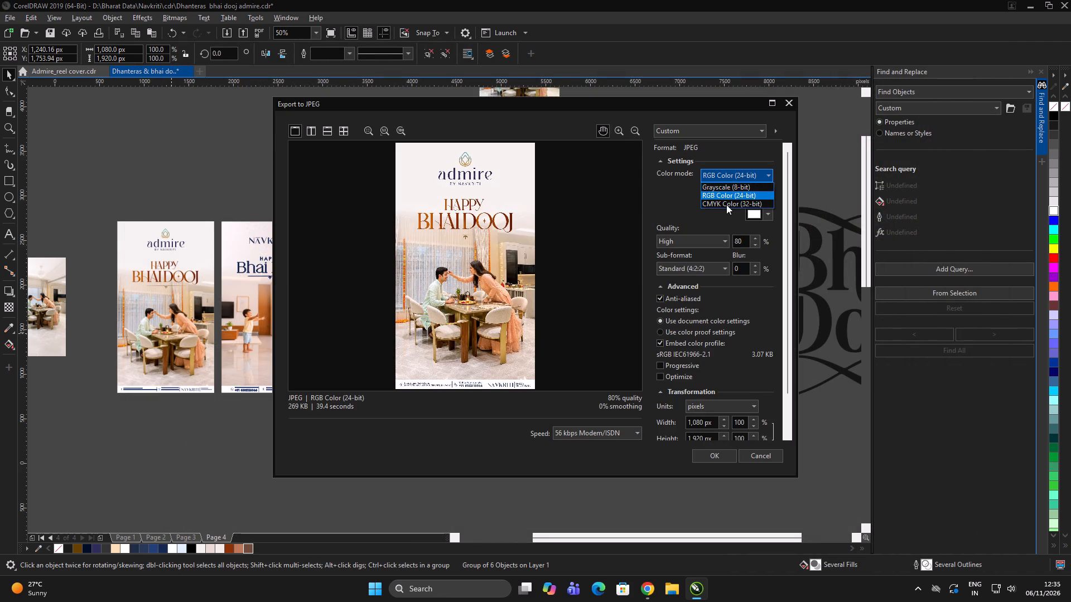
click(730, 195)
click(708, 454)
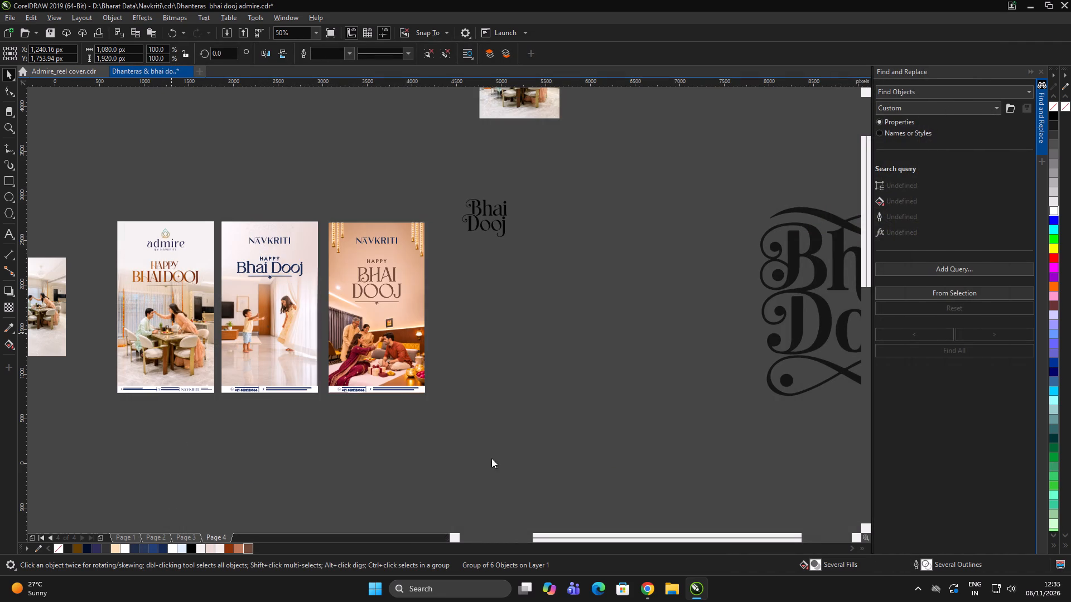
Group all elements of the Navkriti family poster.
click(480, 458)
click(486, 455)
drag(445, 186, 323, 424)
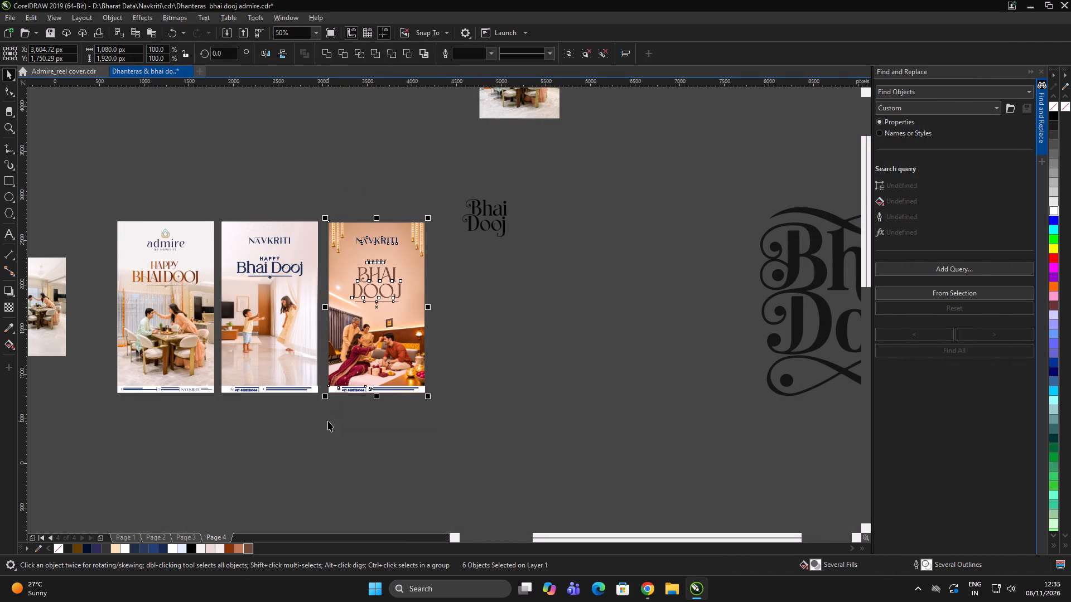
key(ctrl+g)
Export the grouped family poster as a JPG named navkriti_ bhai dooj in the Navkriti folder, copying the file name.
key(ctrl+e)
click(587, 152)
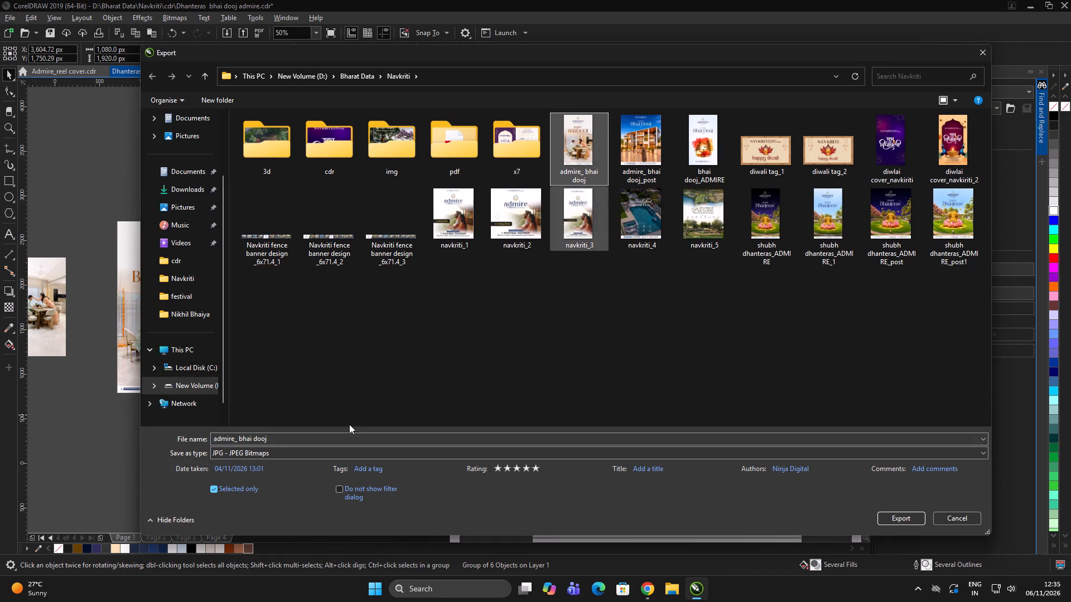
click(327, 440)
click(236, 440)
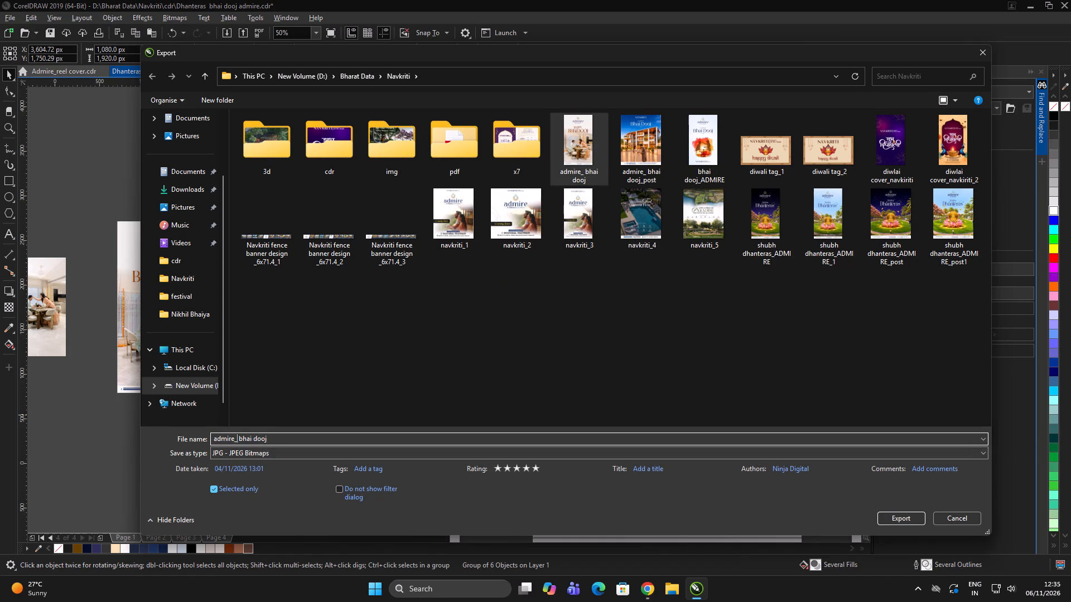
key(Left)
key(Left)
key(Right)
key(shift+Left)
key(shift+Left)
key(shift+Left)
key(shift+Left)
key(shift+Left)
key(shift+Left)
text(navk)
text(irit)
key(BackSpace)
key(BackSpace)
key(BackSpace)
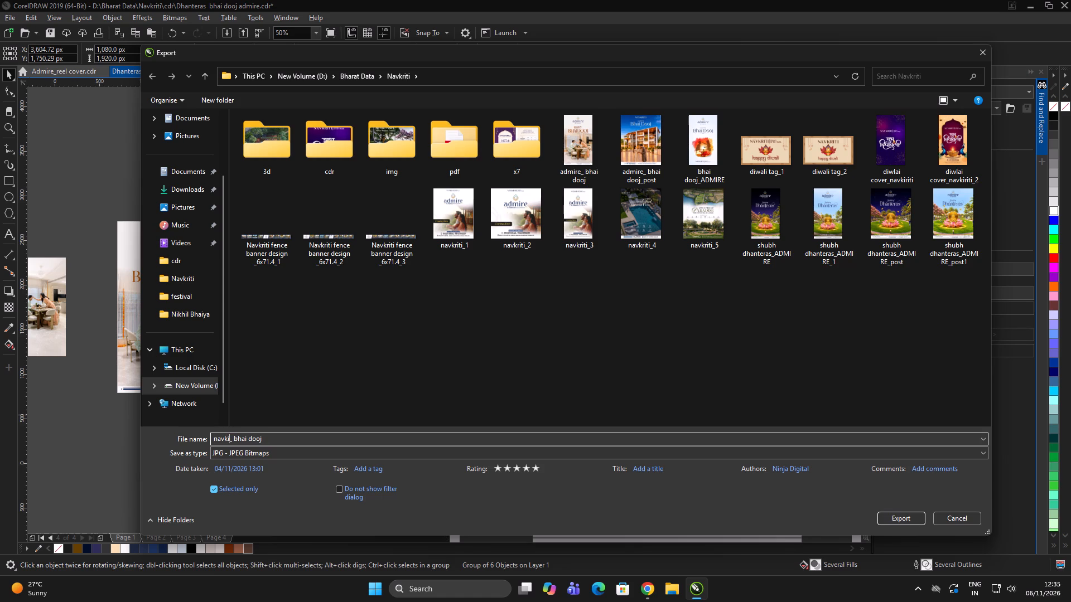
key(BackSpace)
key(r)
text(iti)
key(ctrl+a)
key(ctrl+c)
key(Return)
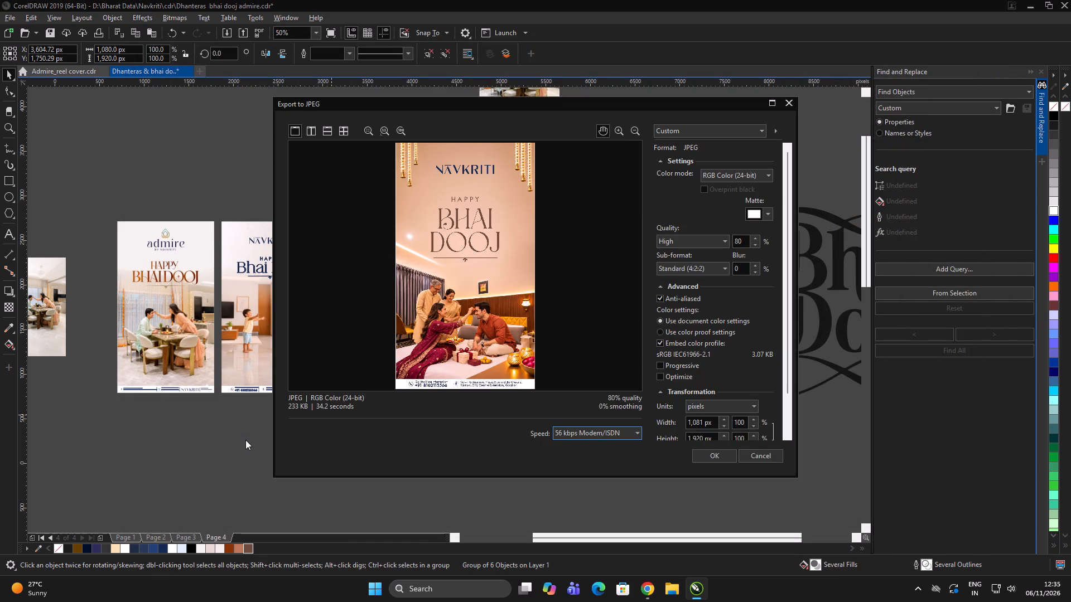
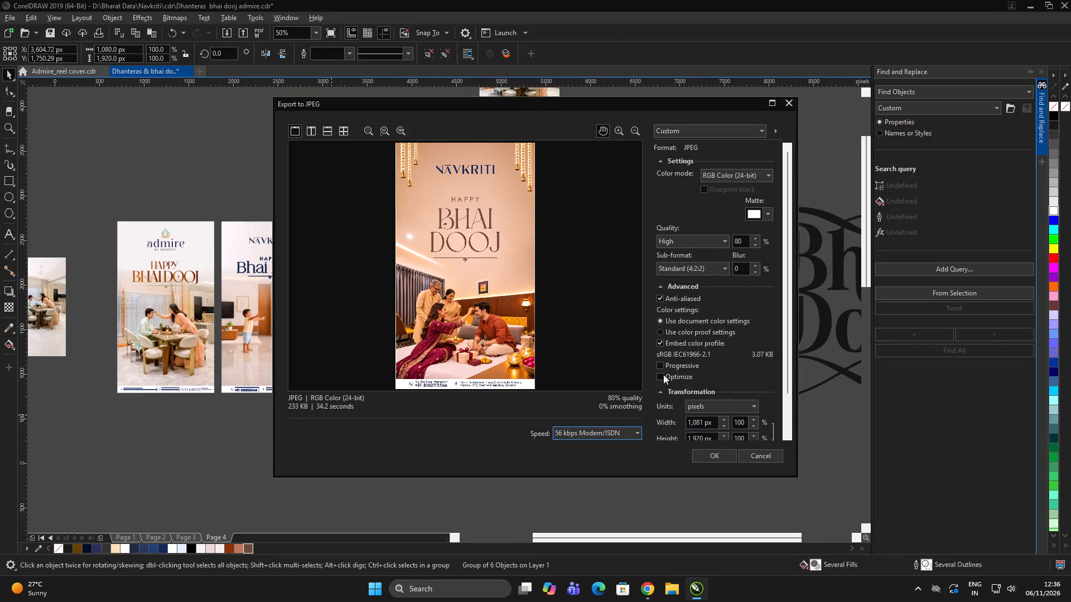
Set the JPEG matte colour to black (#000000), finish exporting the Navkriti family poster, and deselect it.
click(763, 215)
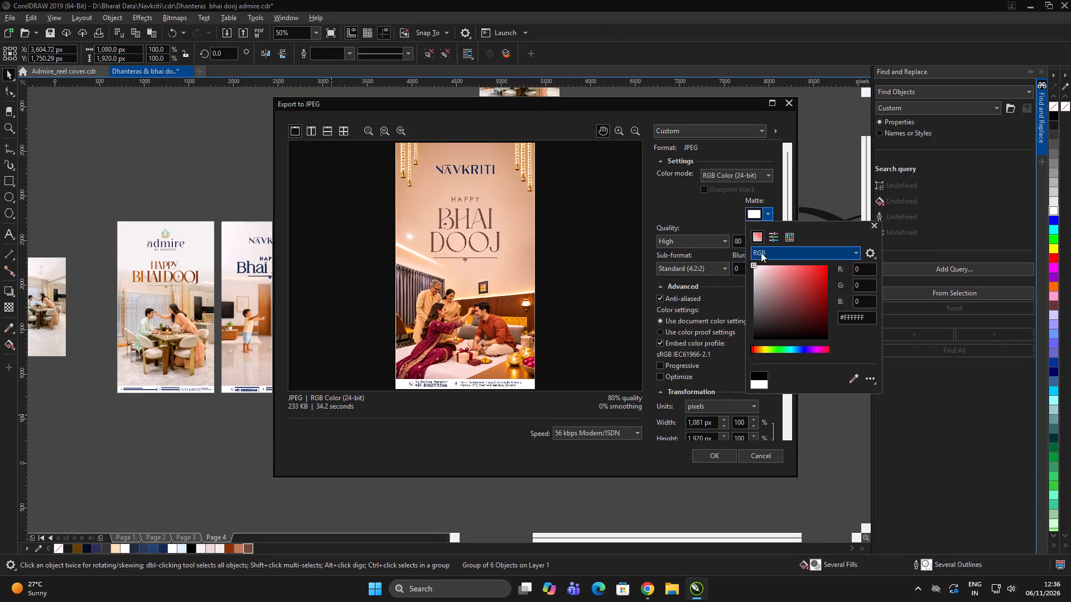
drag(755, 264, 723, 389)
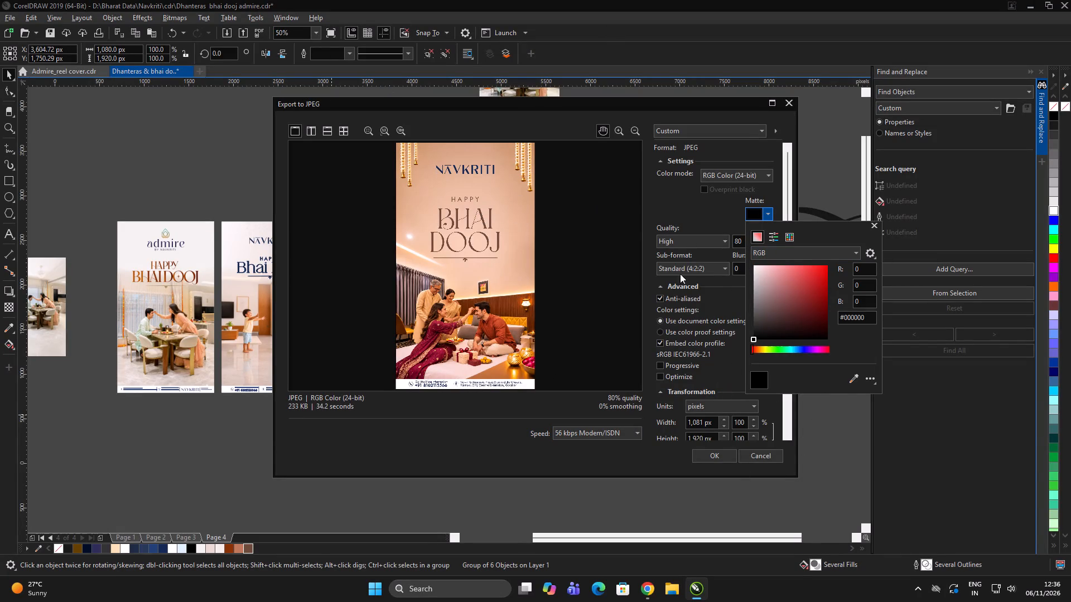
click(664, 199)
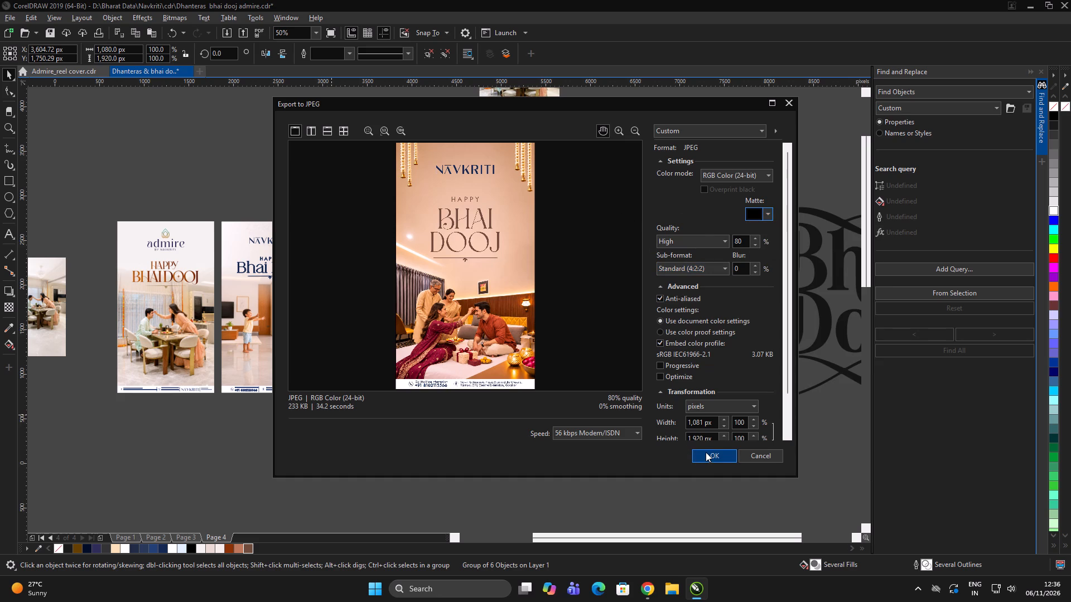
click(706, 452)
triple_click(647, 317)
click(648, 315)
click(651, 315)
drag(663, 318, 648, 337)
click(526, 336)
click(531, 334)
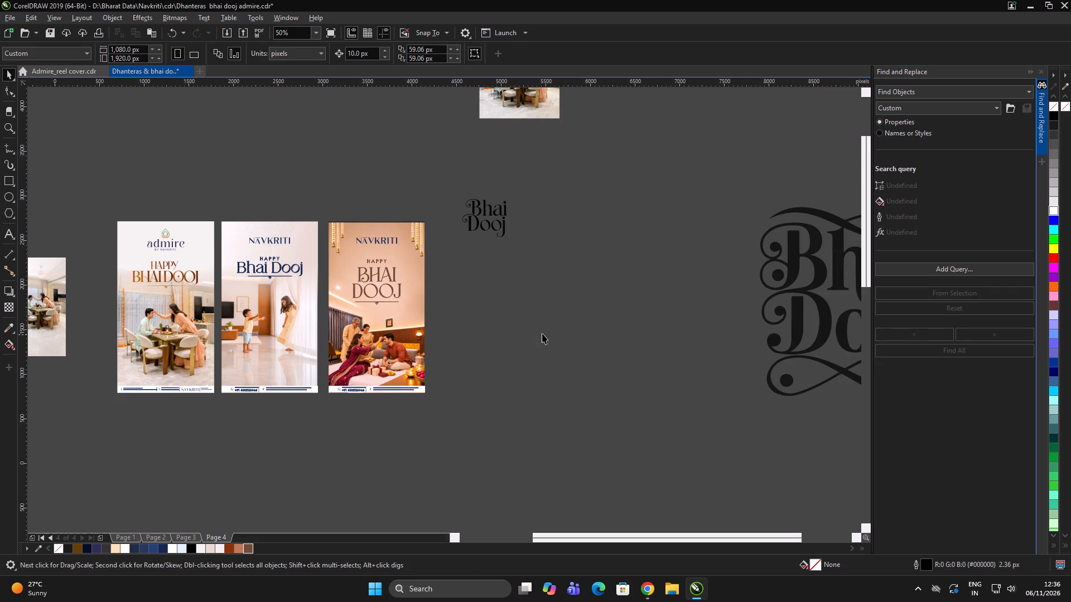
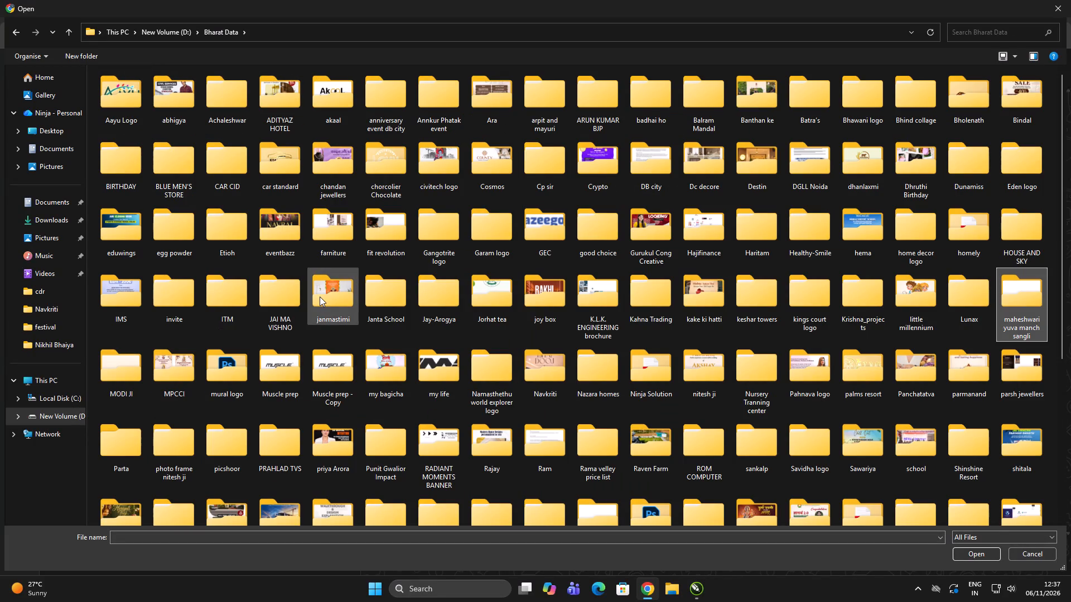
In Chrome's file-open window, open the Navkriti folder inside Bharat Data and pick out the admire_ bhai dooj image.
text(av)
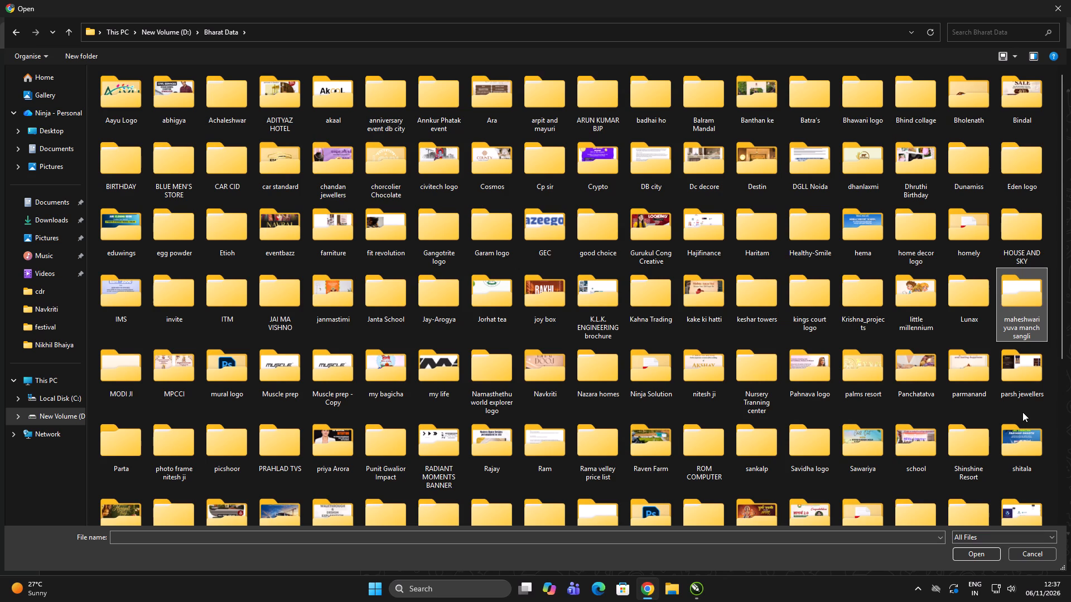
click(657, 351)
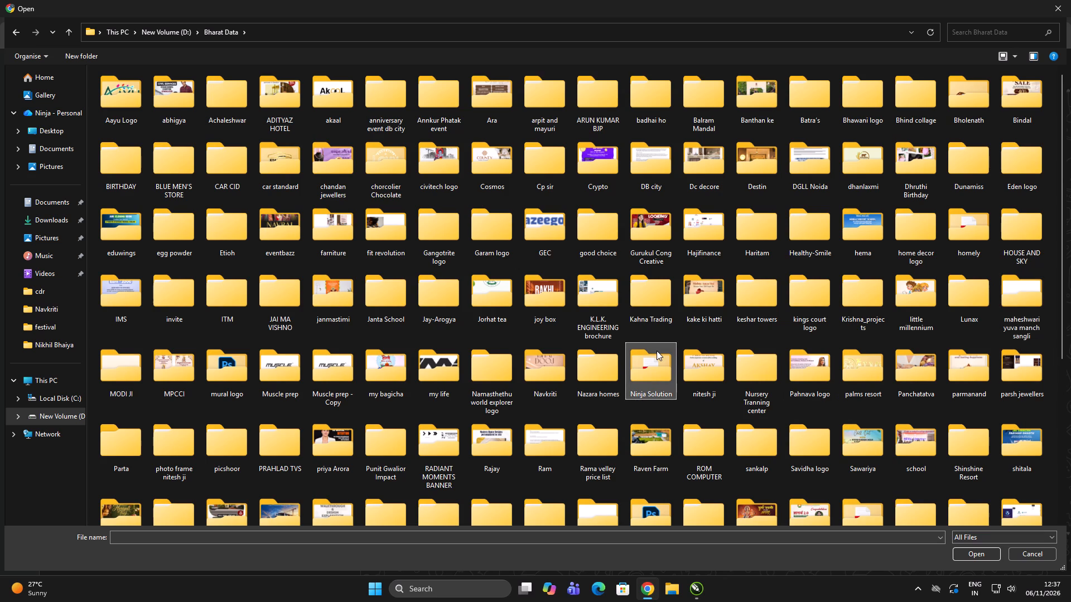
text(nav)
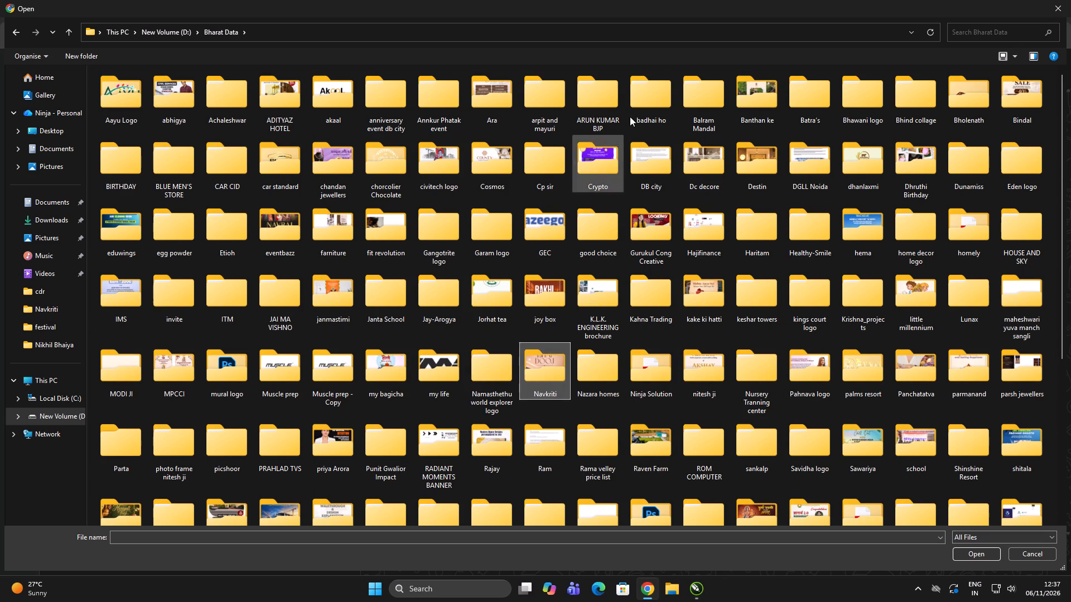
double_click(563, 358)
triple_click(670, 305)
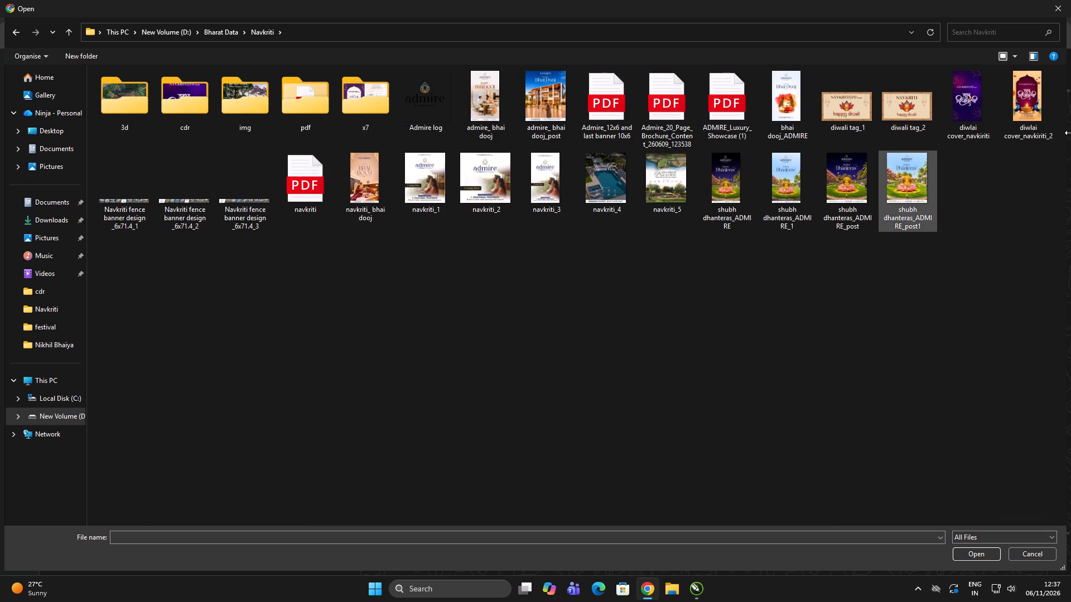
double_click(927, 312)
click(945, 307)
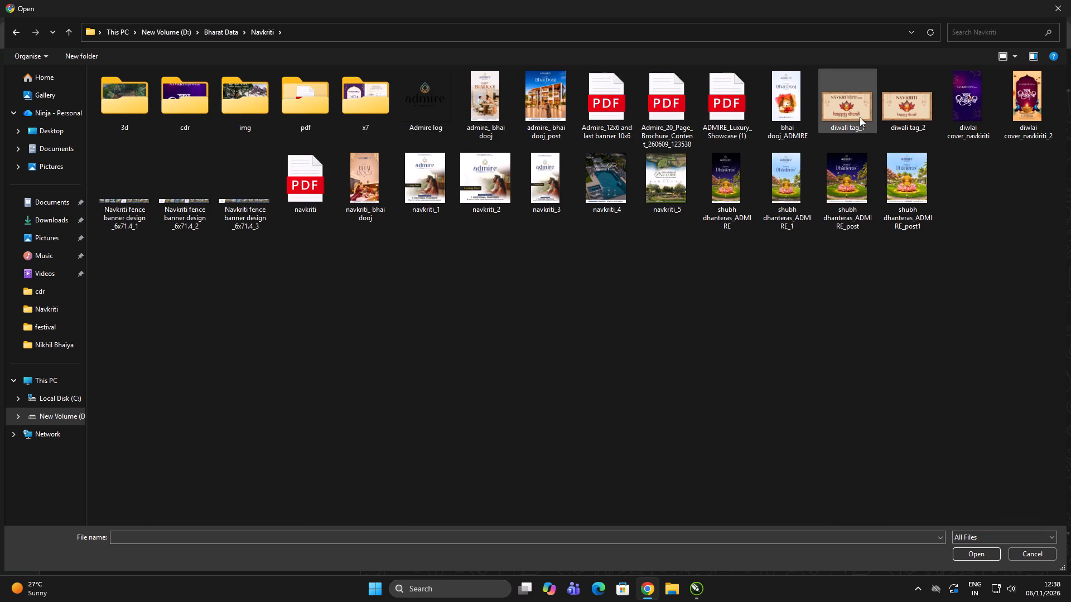
click(476, 98)
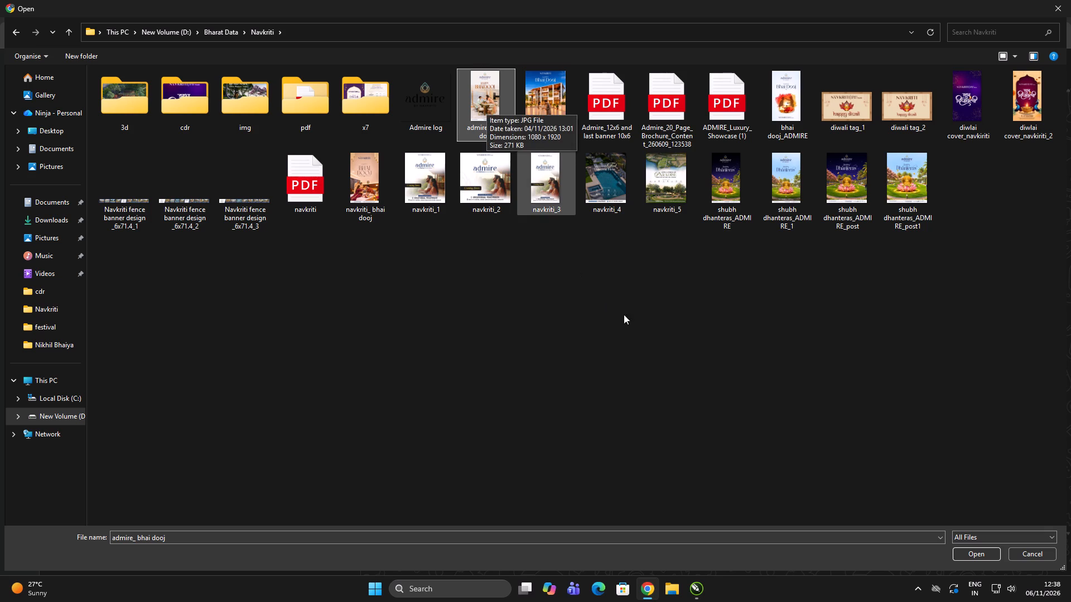
click(640, 309)
Switch to CorelDRAW, select the Navkriti family poster, open its JPG export to examine the Navkriti folder's files, and return to Chrome.
key(alt+Tab)
scroll(409, 227, up, 2)
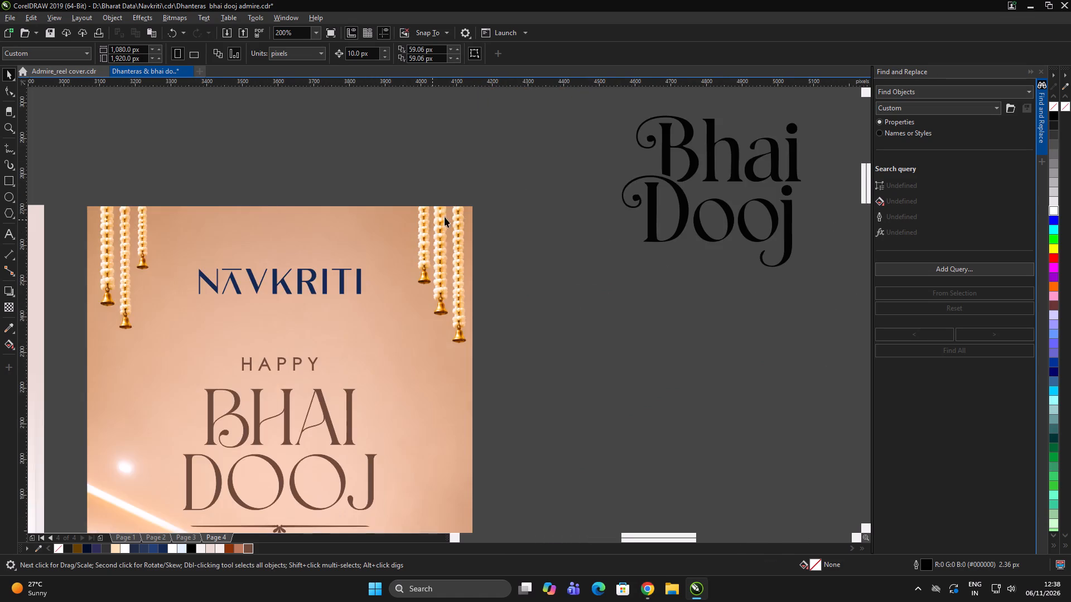
scroll(473, 205, down, 1)
click(500, 190)
drag(499, 185, 278, 509)
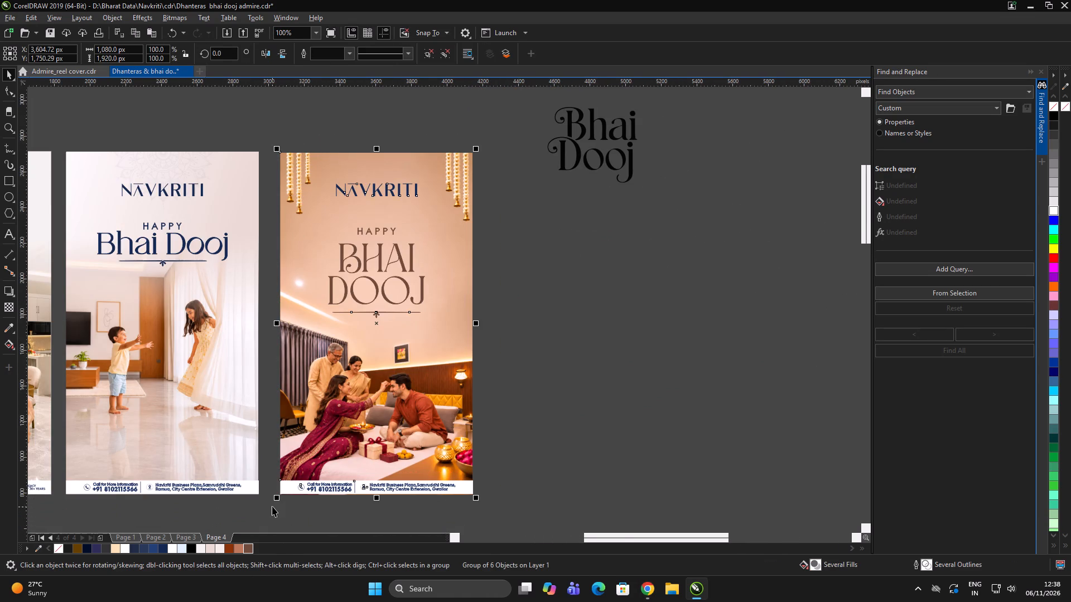
key(ctrl+e)
click(576, 158)
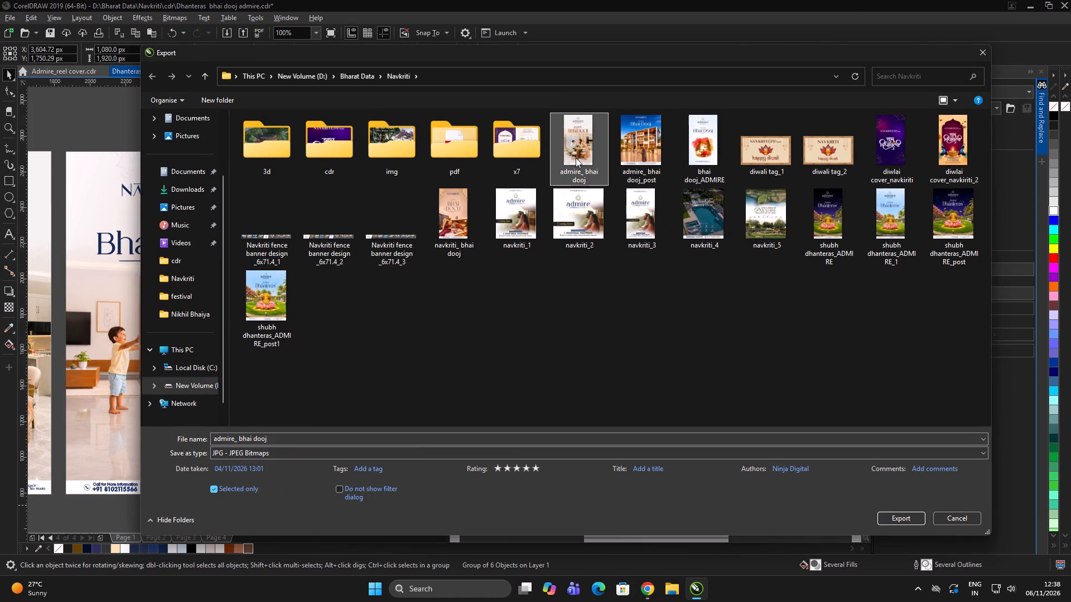
click(570, 219)
click(619, 325)
key(alt+Tab)
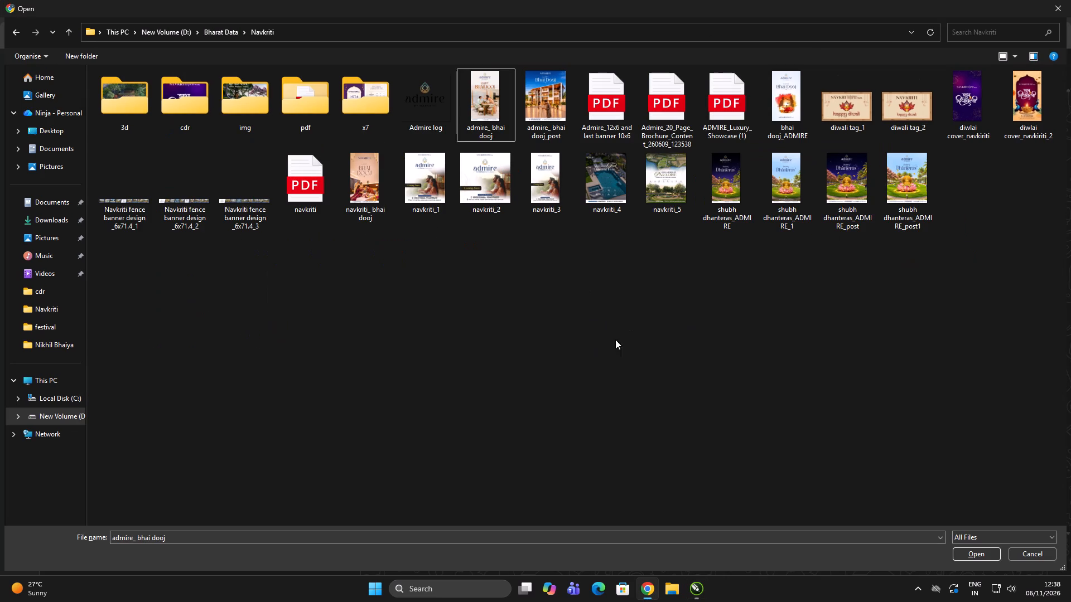
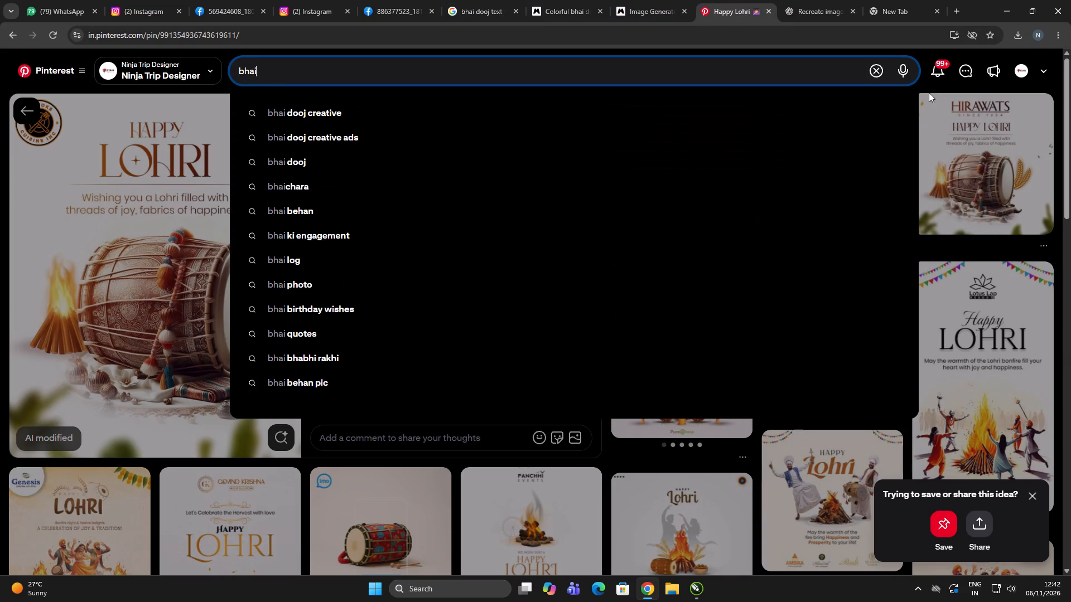
key(space)
text(dooj c)
key(BackSpace)
key(BackSpace)
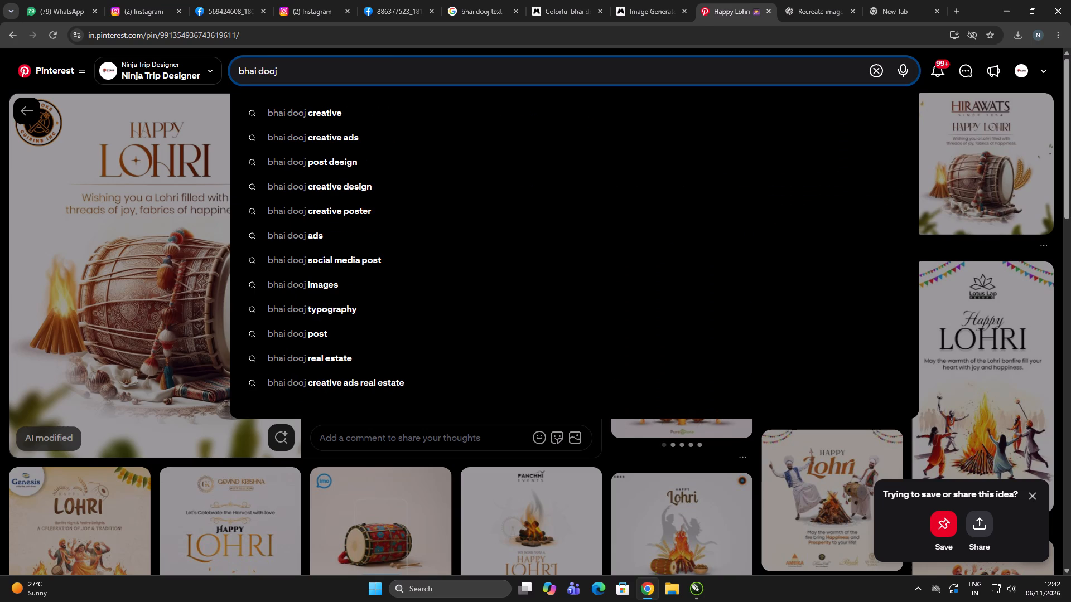
key(space)
text(rela)
key(space)
key(BackSpace)
key(BackSpace)
key(BackSpace)
text(al esate)
key(space)
key(Return)
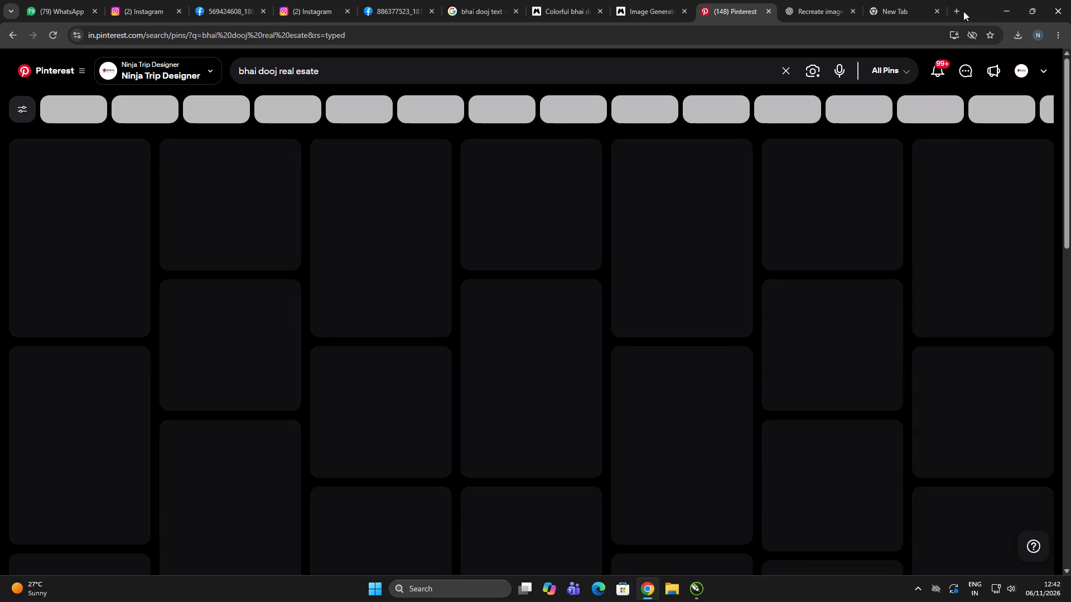
Change the Pinterest search to "bhai dooj home" and run it.
click(408, 75)
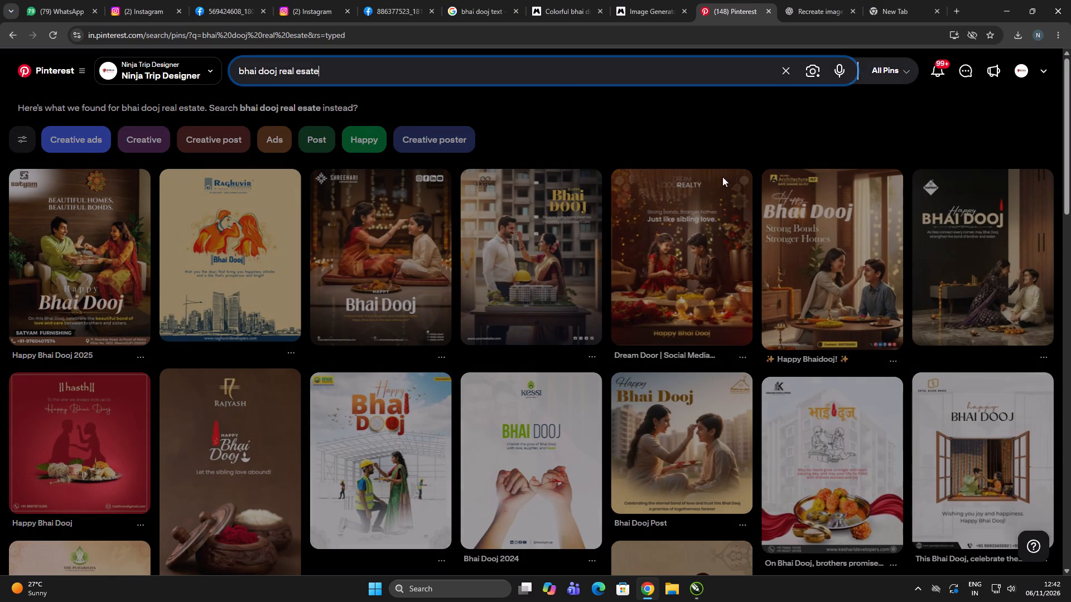
click(413, 76)
key(BackSpace)
key(BackSpace)
key(BackSpace)
key(BackSpace)
key(BackSpace)
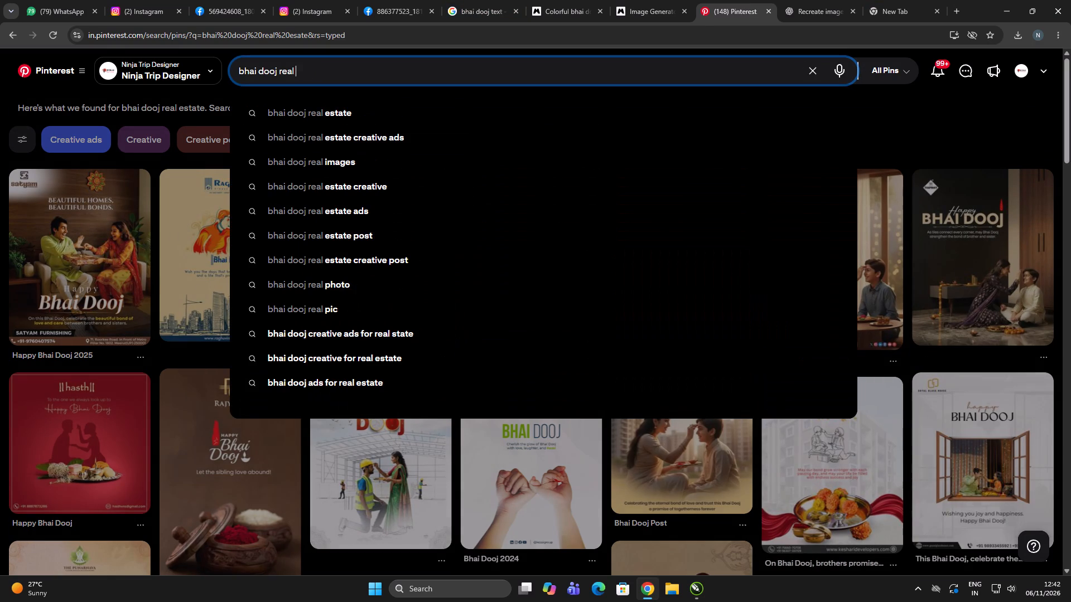
key(BackSpace)
key(BackSpace)
key(BackSpace)
key(BackSpace)
key(BackSpace)
key(BackSpace)
key(space)
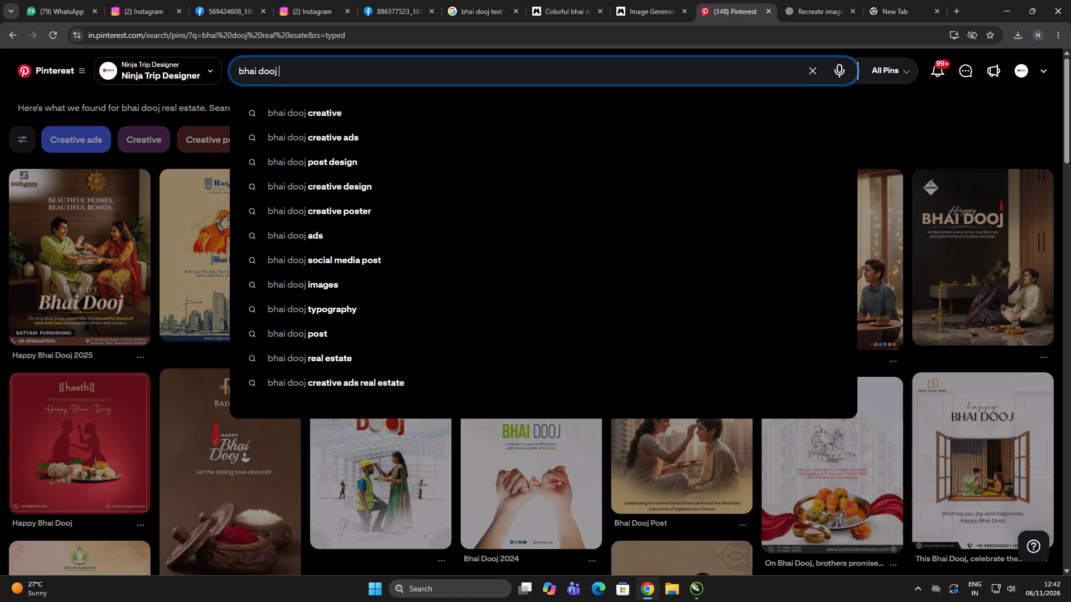
text(hoem)
key(BackSpace)
key(BackSpace)
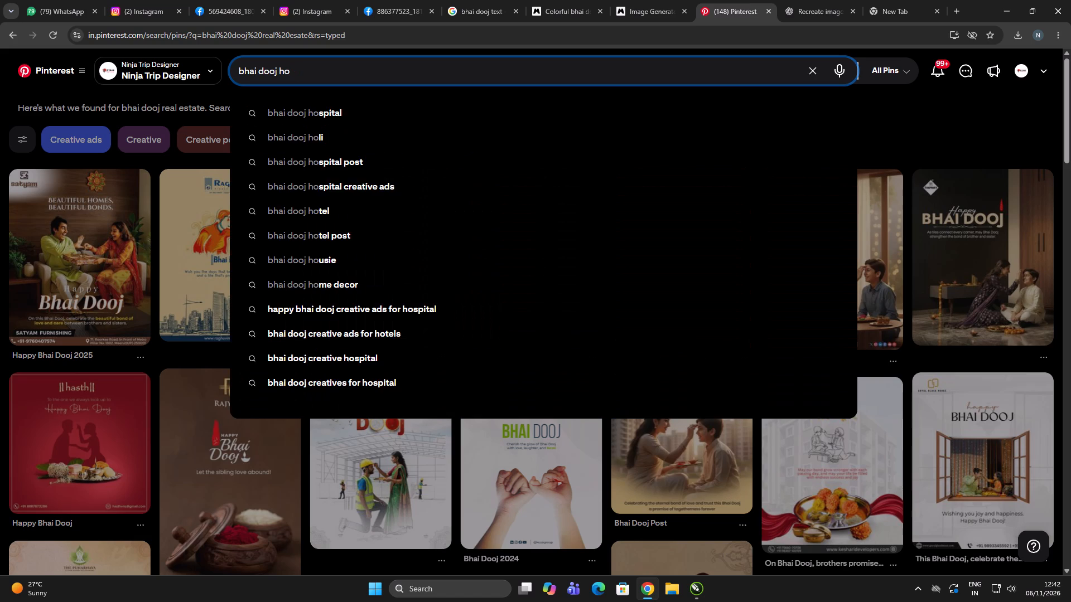
text(me)
key(Return)
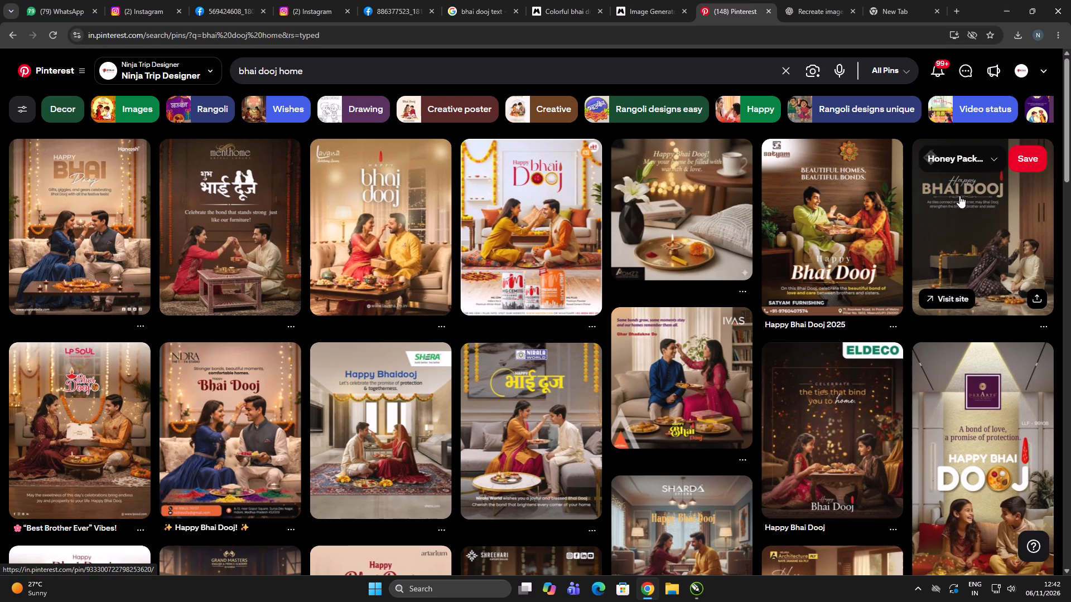
Find the Bambuasia pin of a sister applying tilak beside a lamp and save its image as a JPG in Downloads.
scroll(930, 191, down, 2)
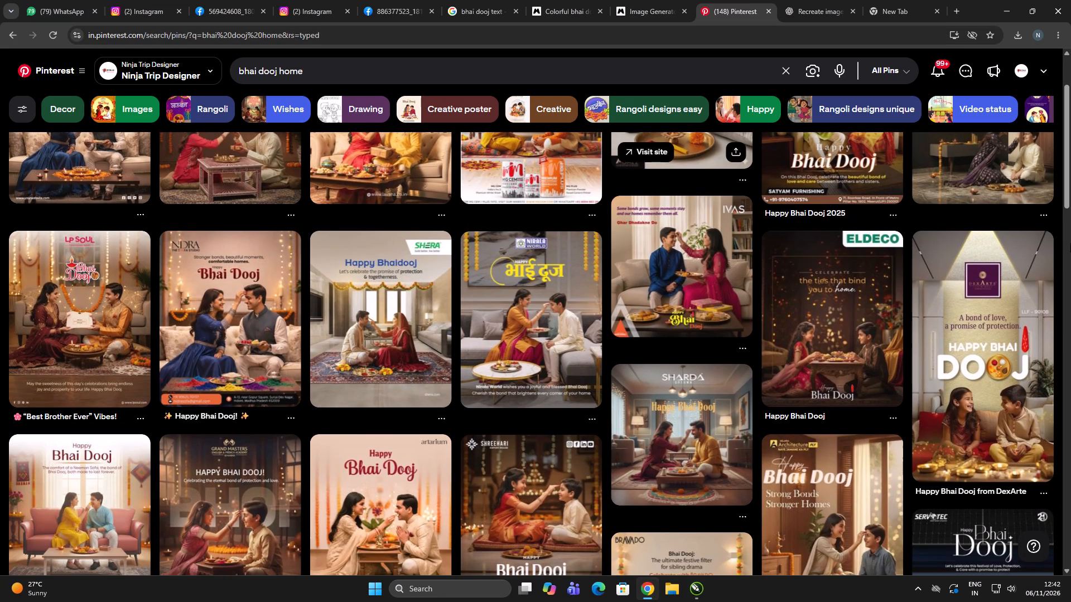
scroll(1063, 242, down, 3)
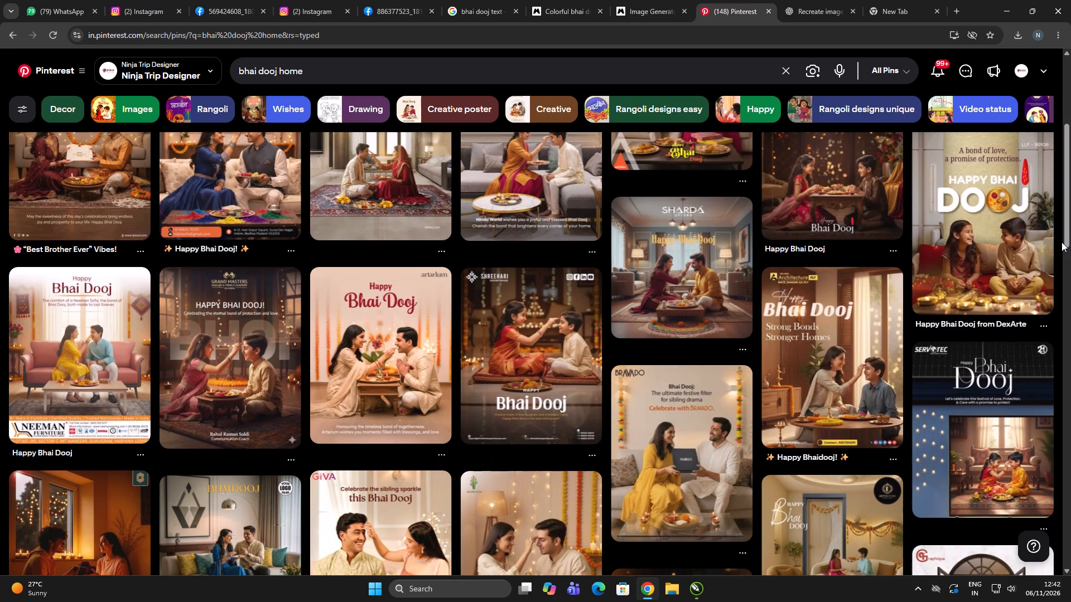
scroll(1062, 242, down, 3)
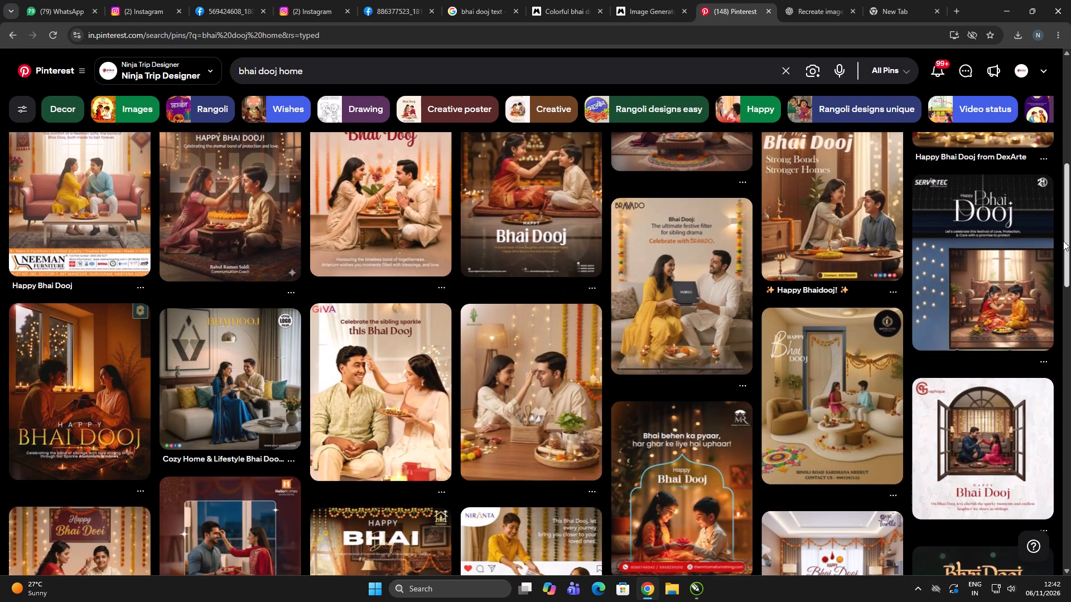
scroll(1063, 241, down, 1)
click(532, 330)
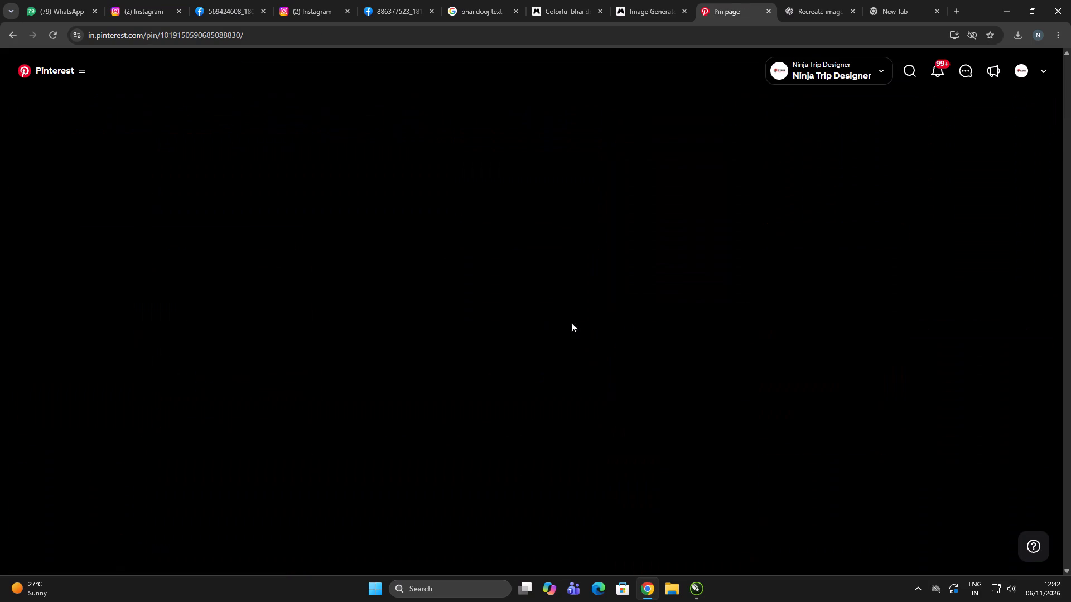
right_click(88, 161)
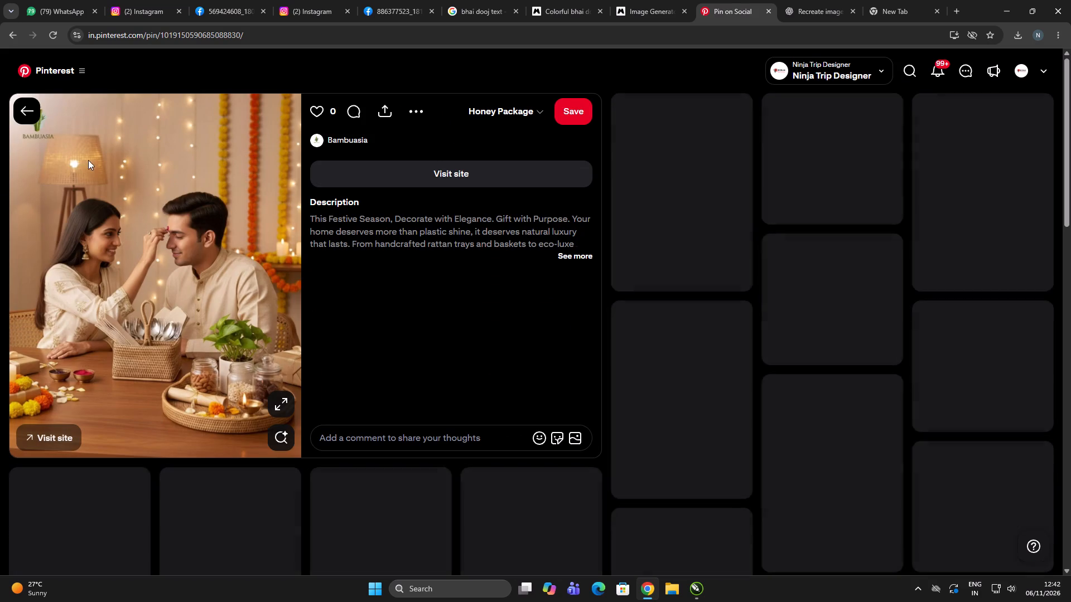
click(156, 189)
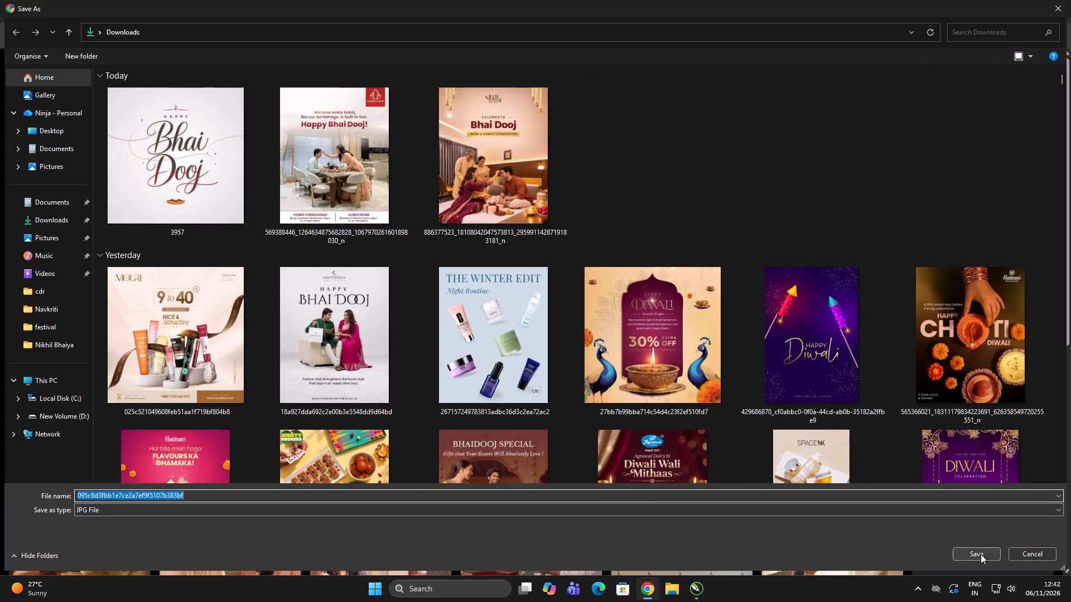
click(981, 554)
click(634, 72)
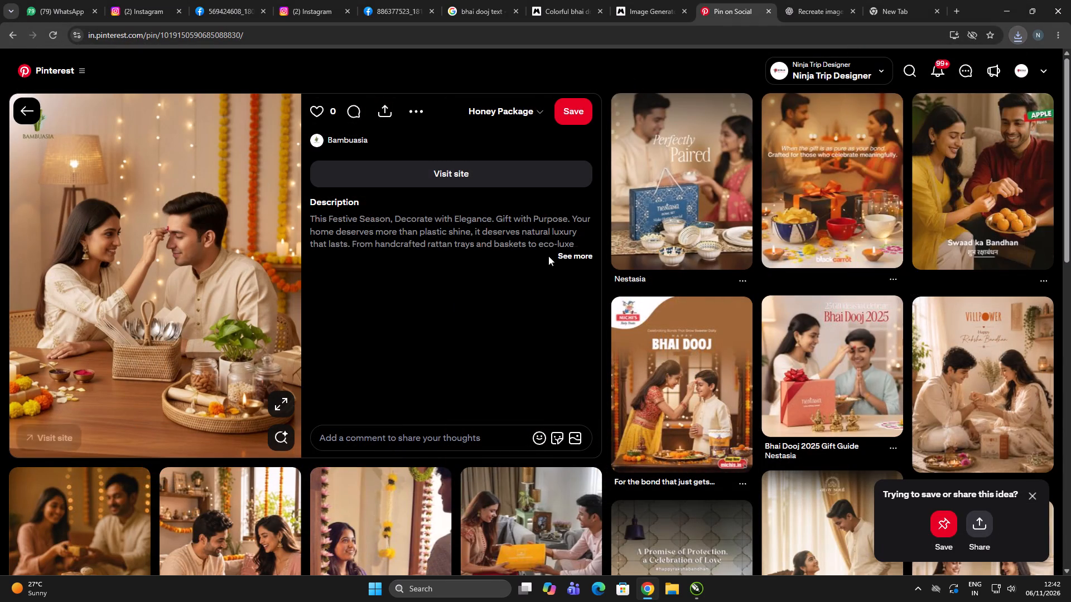
Examine the related pins below the Bambuasia pin for more brother-and-sister festive photos.
scroll(515, 350, down, 4)
scroll(739, 294, down, 2)
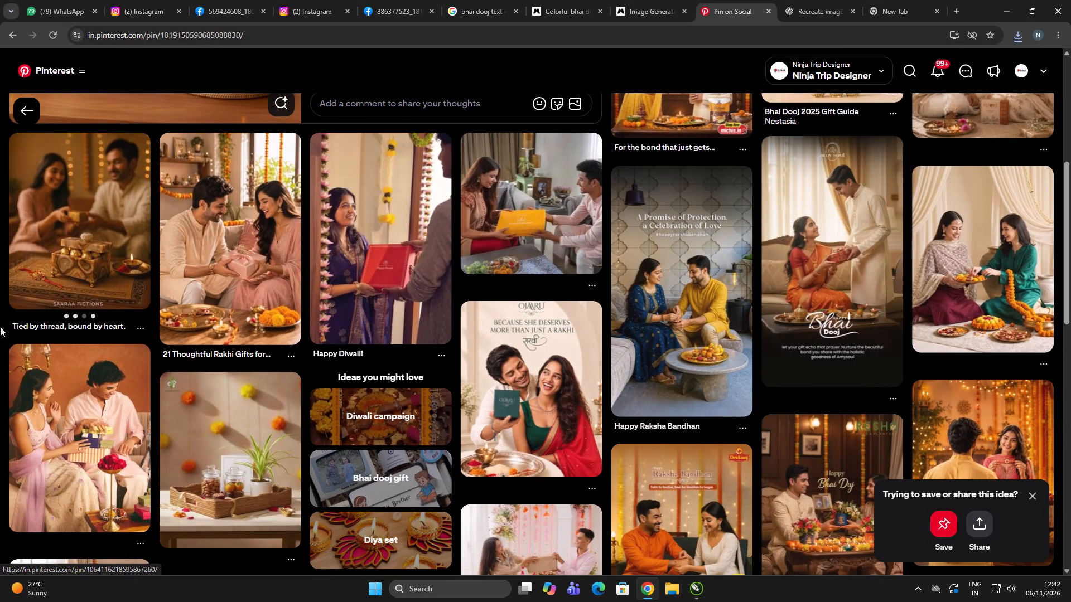
scroll(794, 309, down, 5)
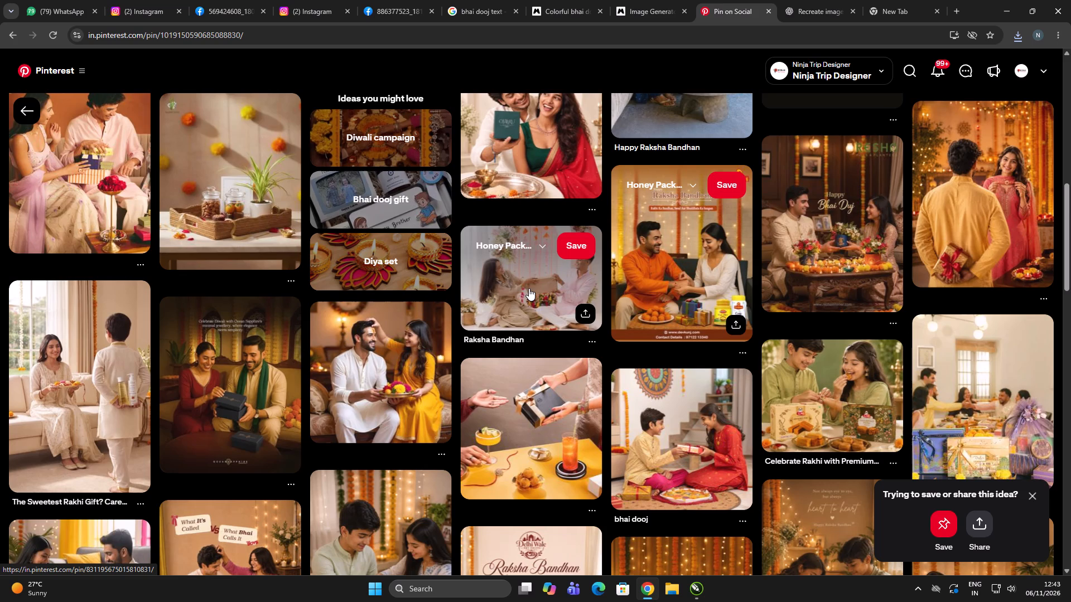
scroll(529, 288, down, 7)
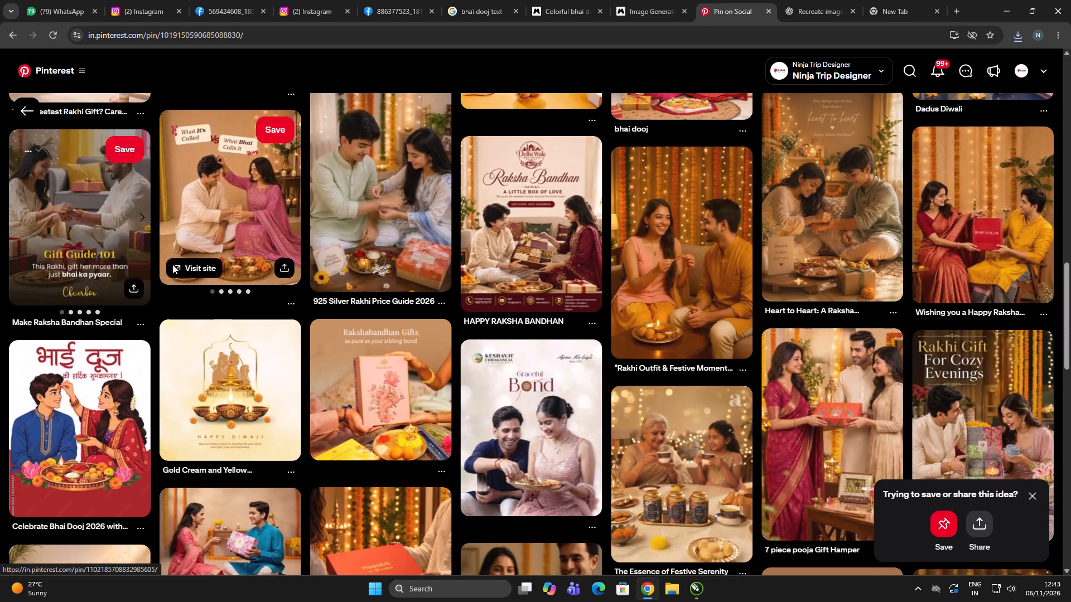
scroll(789, 289, down, 3)
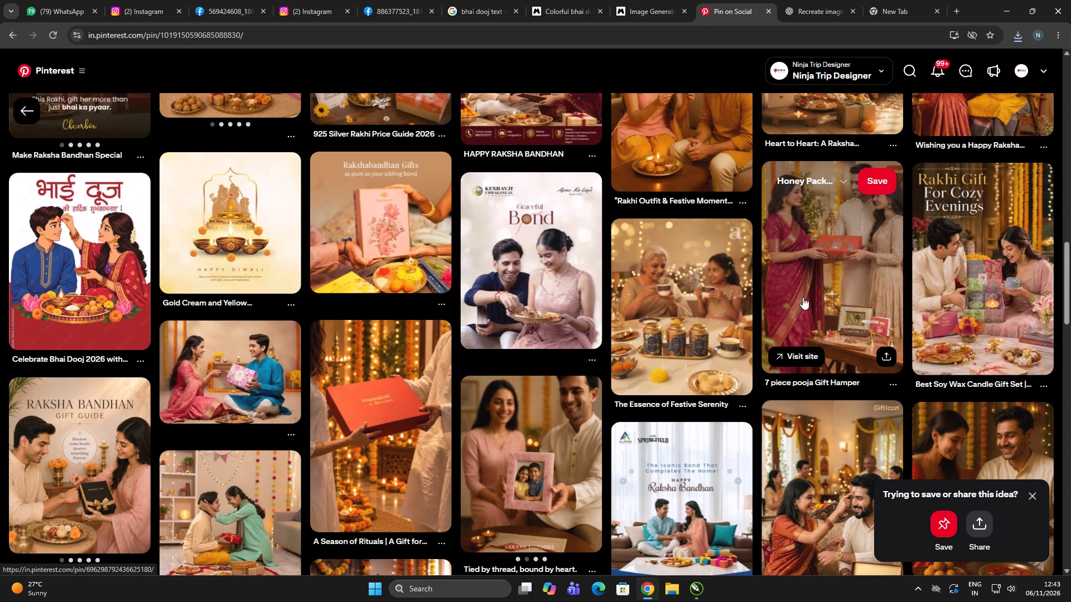
scroll(803, 297, down, 3)
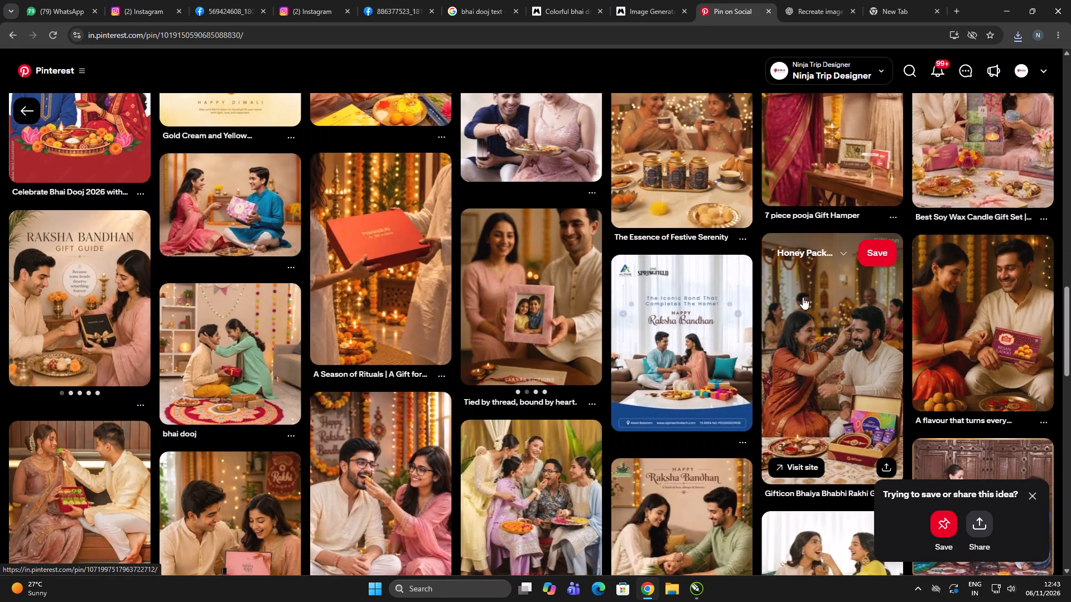
scroll(522, 244, down, 6)
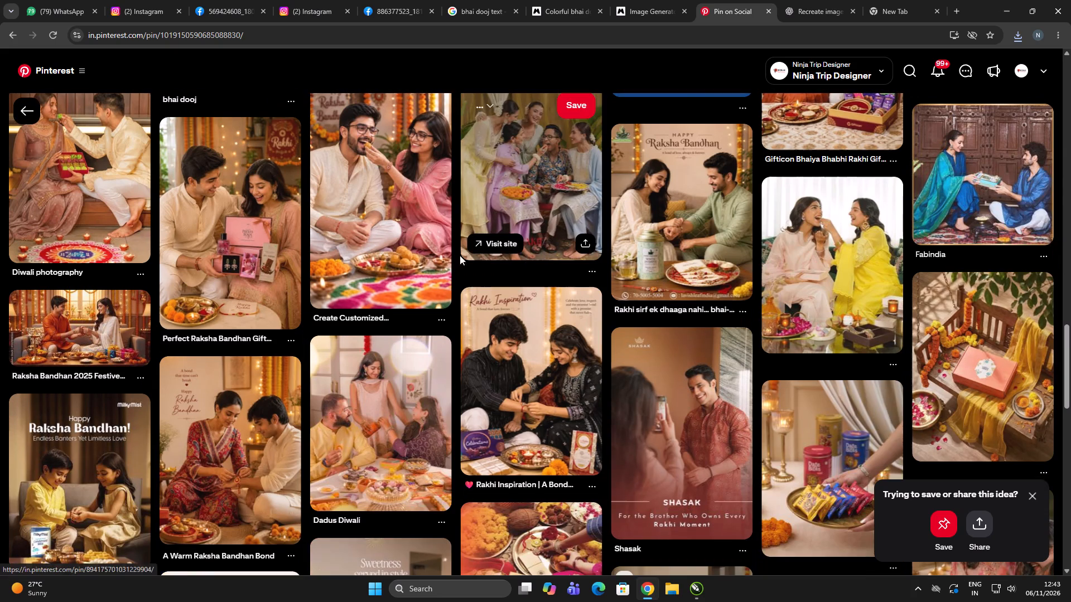
scroll(420, 256, down, 5)
scroll(435, 253, up, 20)
scroll(435, 253, up, 2)
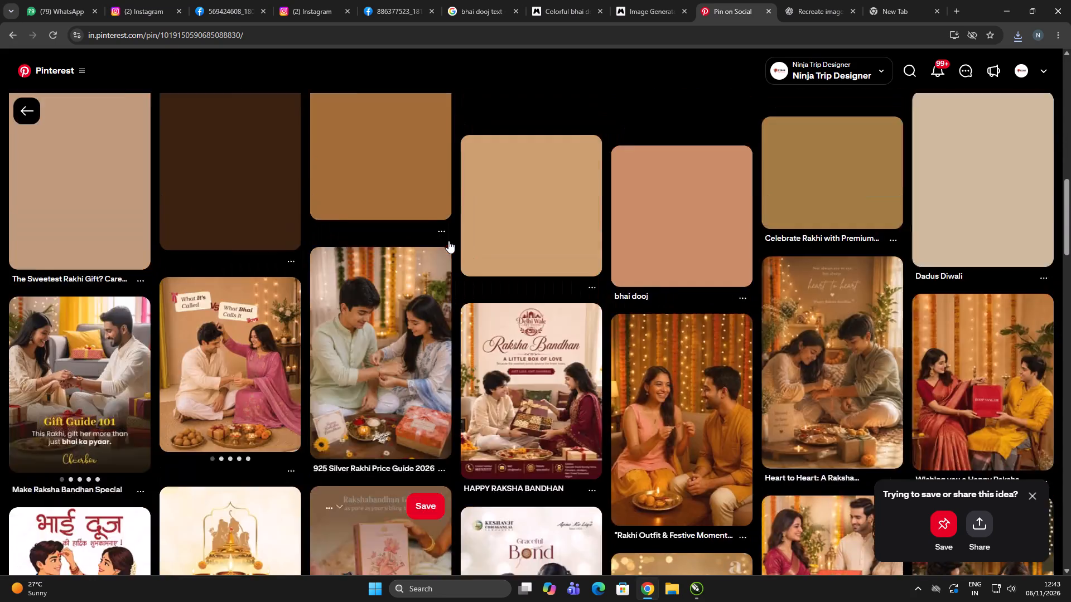
scroll(448, 241, up, 4)
scroll(387, 203, up, 13)
scroll(825, 196, up, 1)
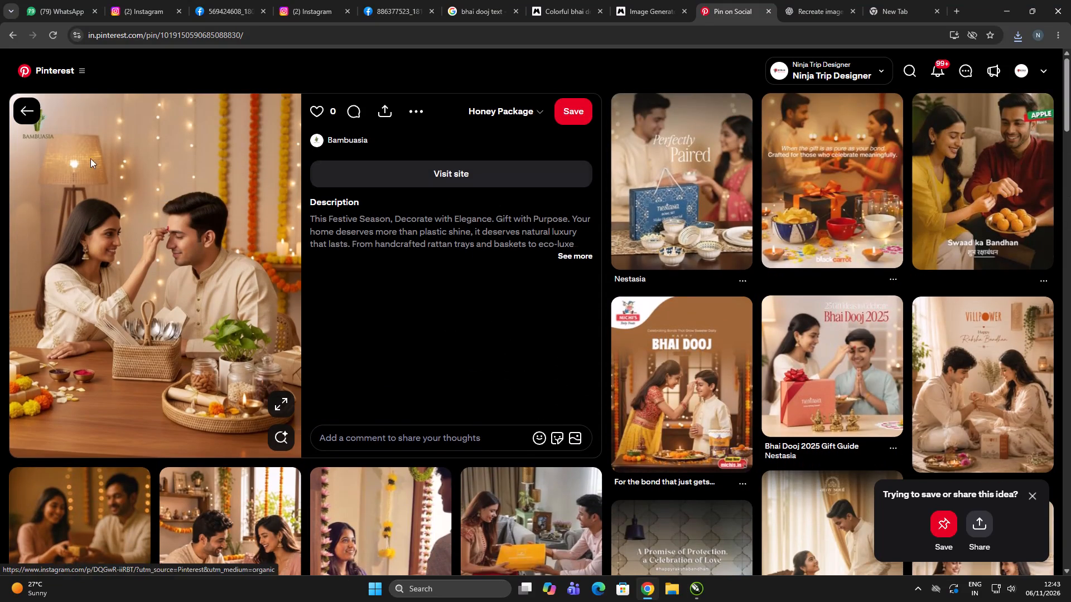
scroll(216, 173, down, 3)
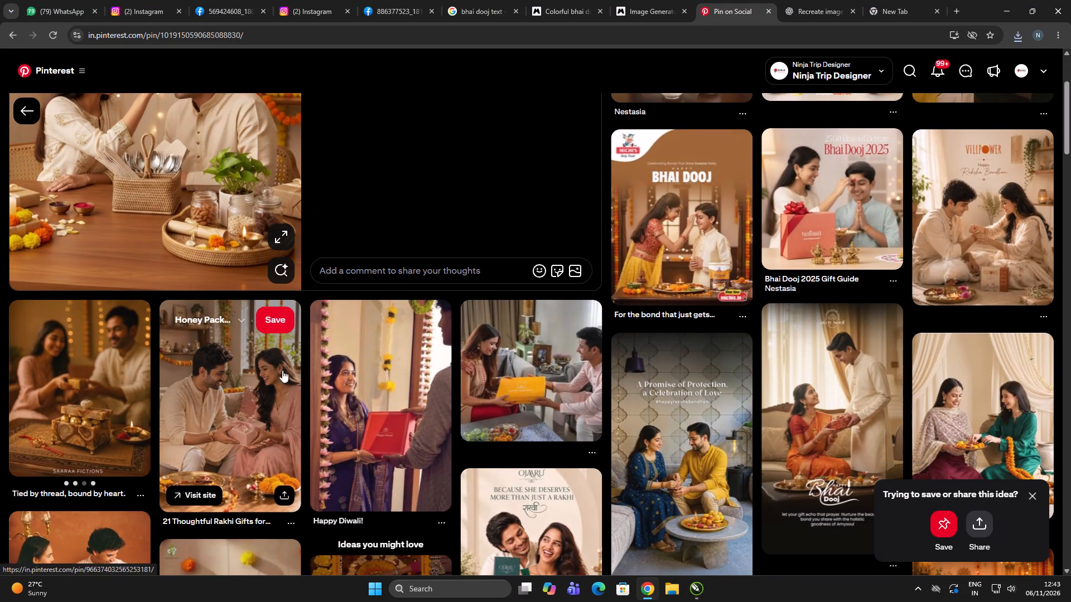
scroll(413, 350, up, 4)
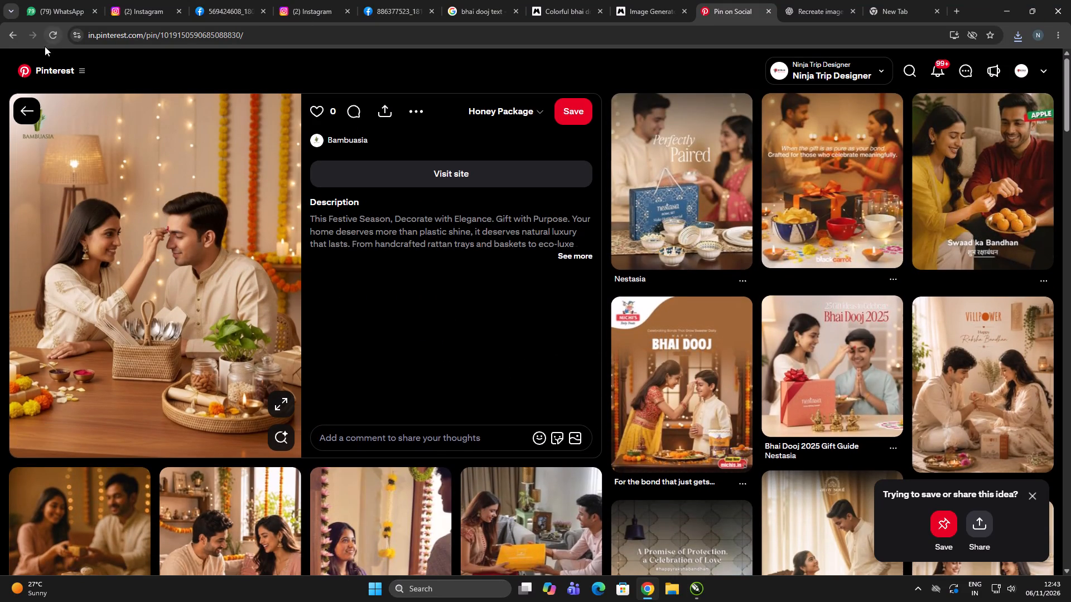
Return to the "bhai dooj home" results, browse more designs, and open the Lavana Interior Designers Happy Bhai Dooj pin.
click(22, 107)
scroll(727, 201, down, 4)
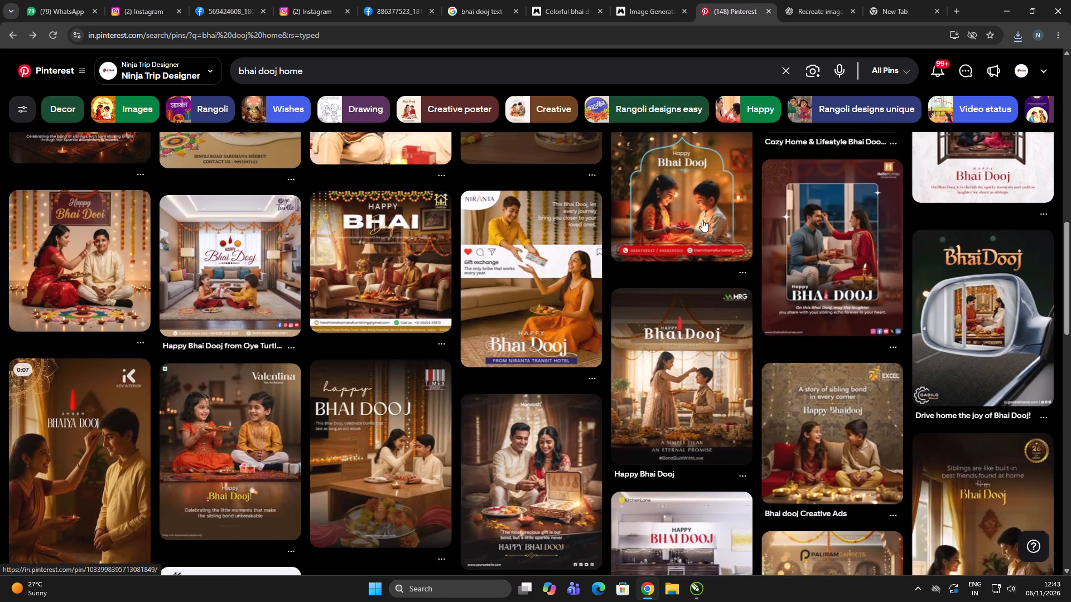
scroll(678, 211, down, 2)
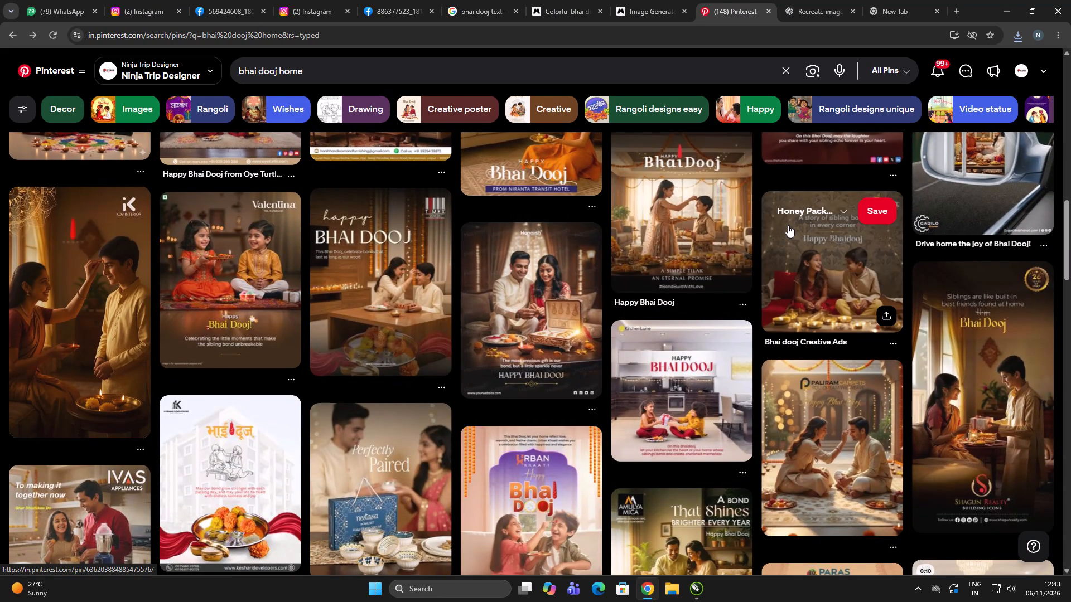
scroll(788, 225, down, 3)
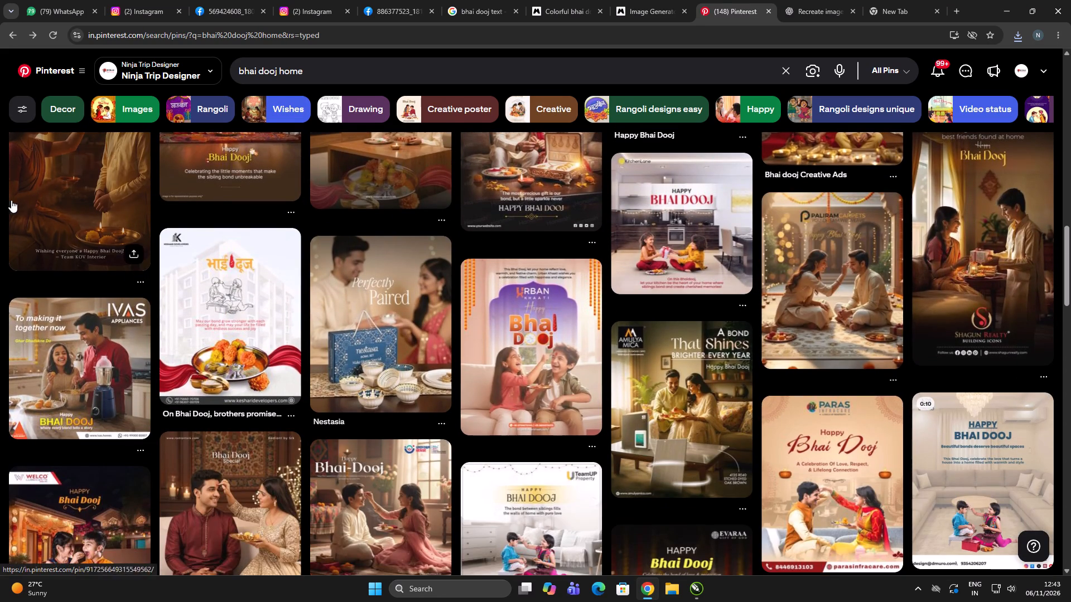
scroll(743, 421, down, 3)
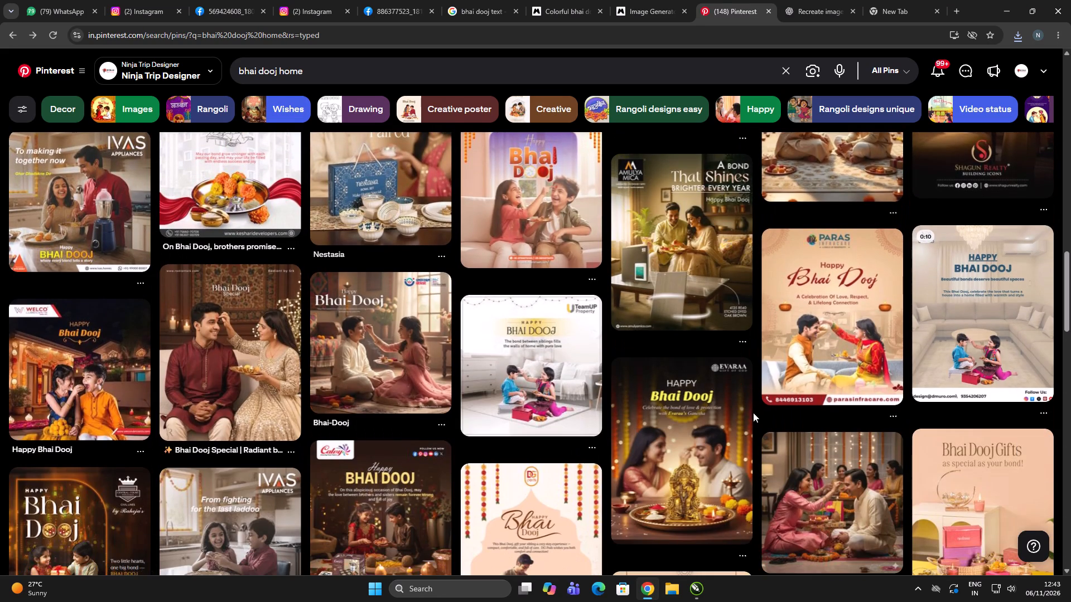
scroll(522, 235, down, 3)
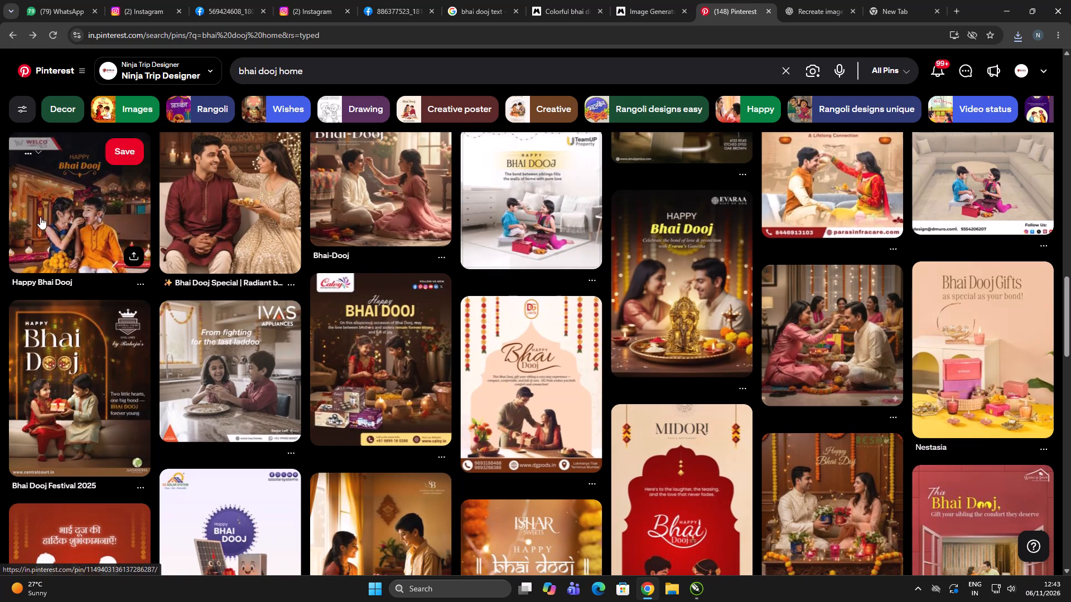
scroll(721, 270, down, 6)
scroll(781, 271, up, 13)
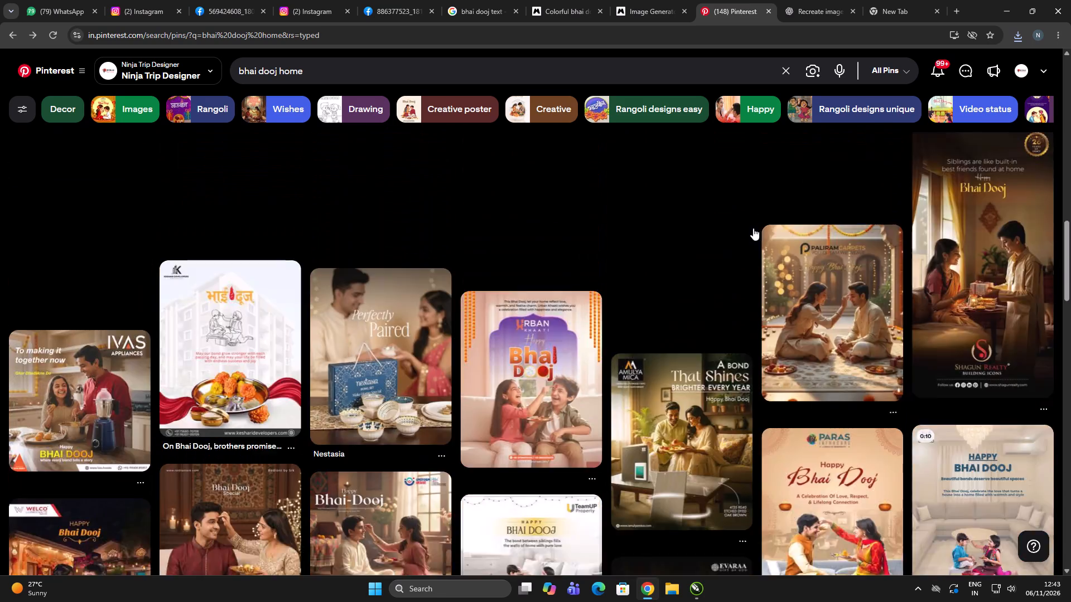
scroll(753, 228, up, 20)
scroll(753, 228, up, 17)
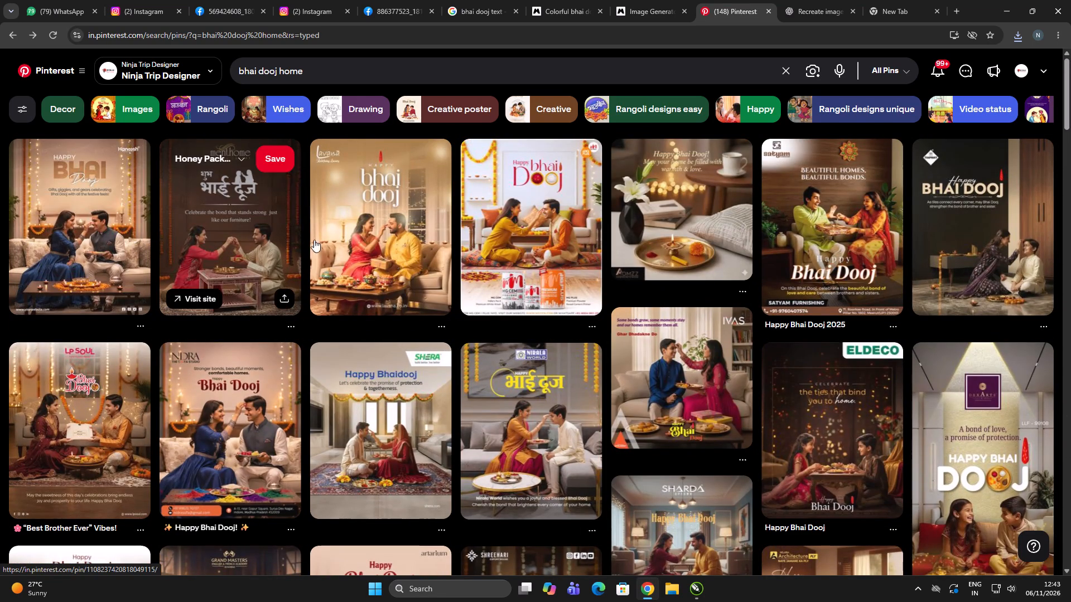
click(412, 228)
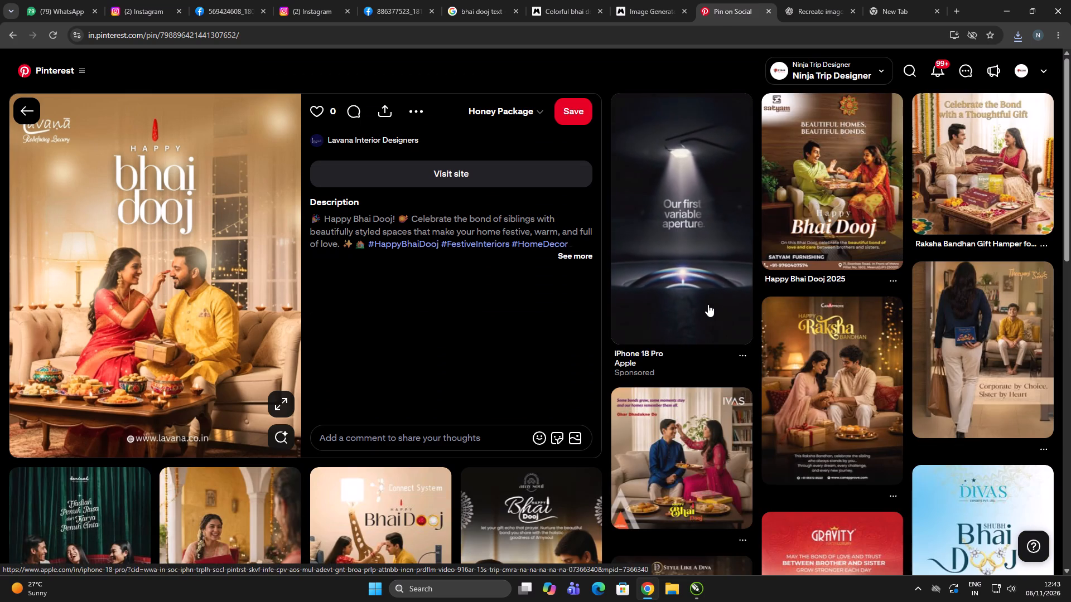
Examine the pins related to the Lavana Interior Designers design, and return to the "bhai dooj home" results.
scroll(882, 407, down, 3)
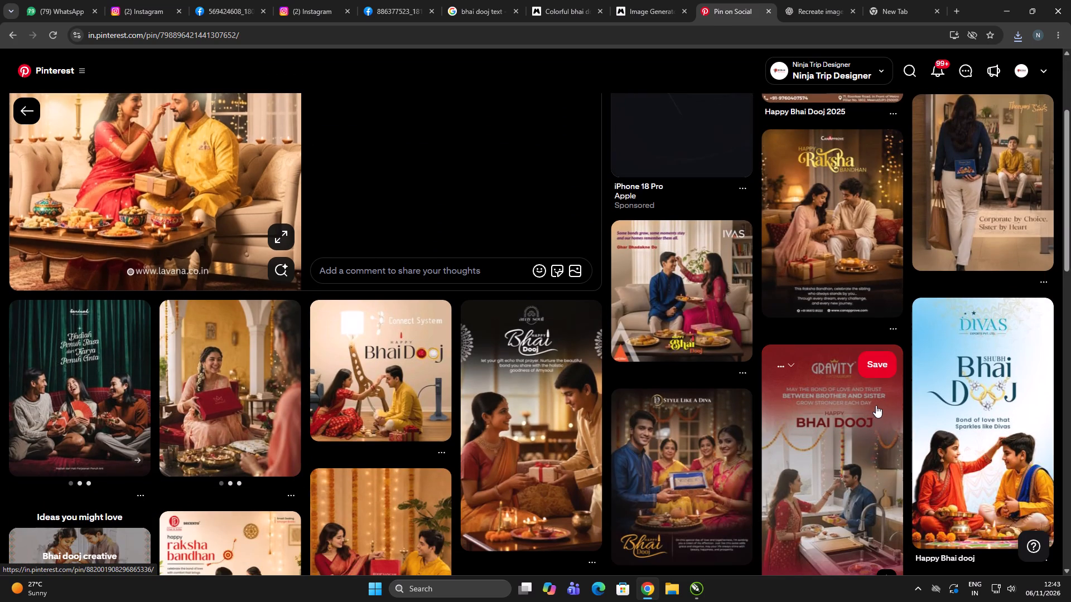
scroll(854, 394, down, 2)
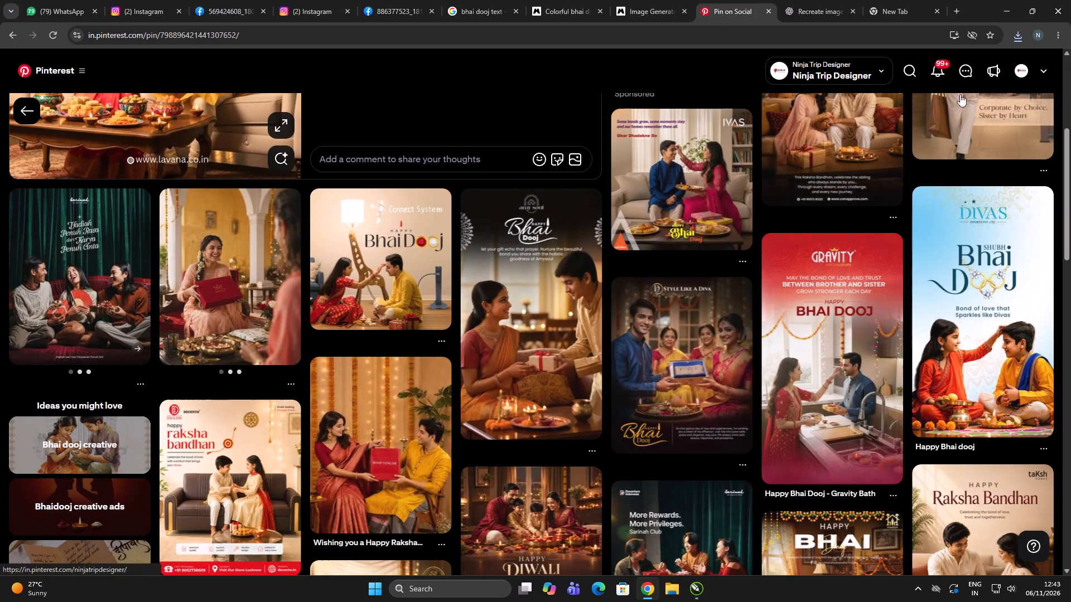
click(24, 105)
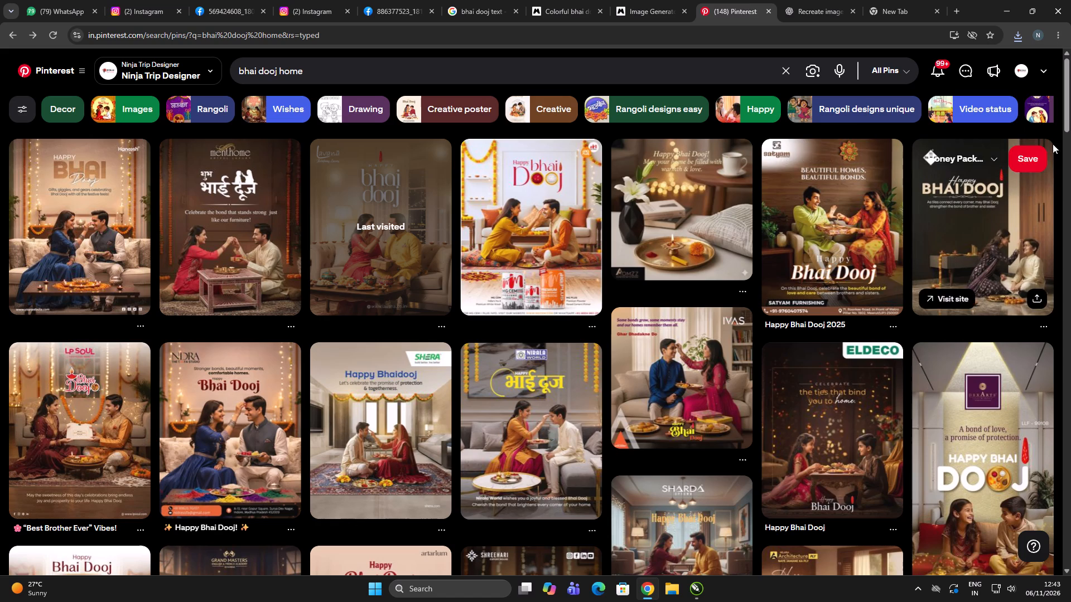
Open the HaneesFX Happy Bhai Dooj pin with the couple on a sofa and examine its related pins for home-themed sibling scenes.
scroll(542, 269, up, 5)
click(95, 216)
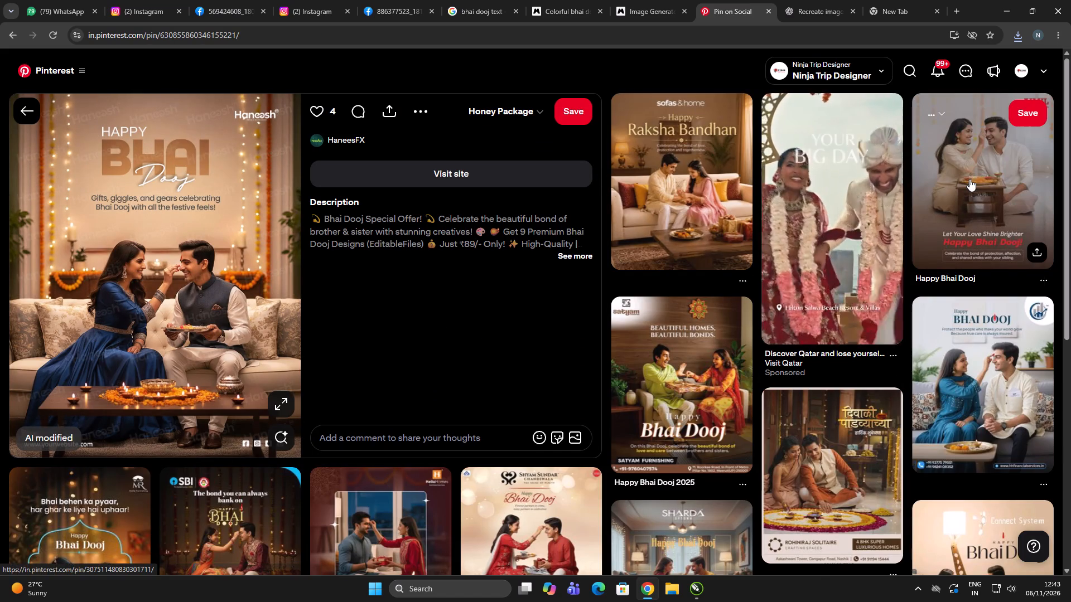
scroll(969, 179, down, 2)
scroll(972, 178, up, 1)
scroll(972, 178, down, 2)
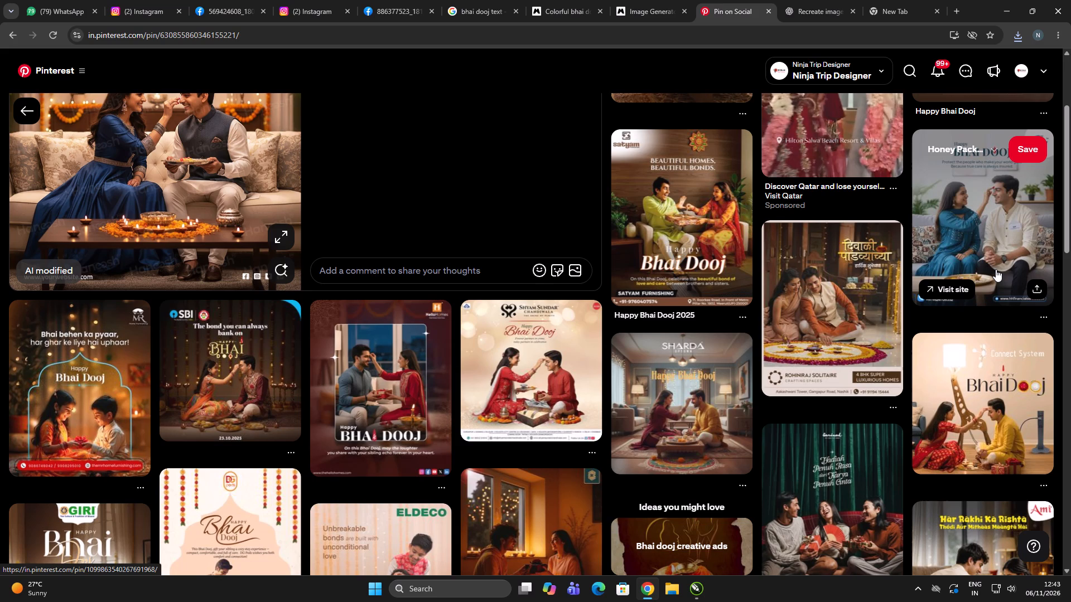
scroll(996, 269, down, 4)
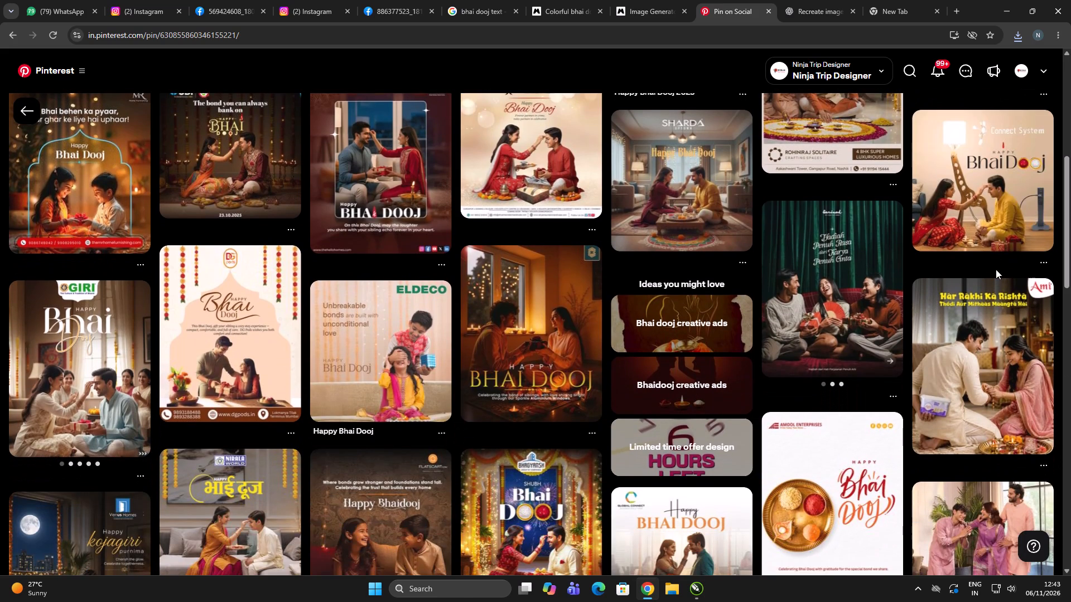
scroll(996, 269, down, 2)
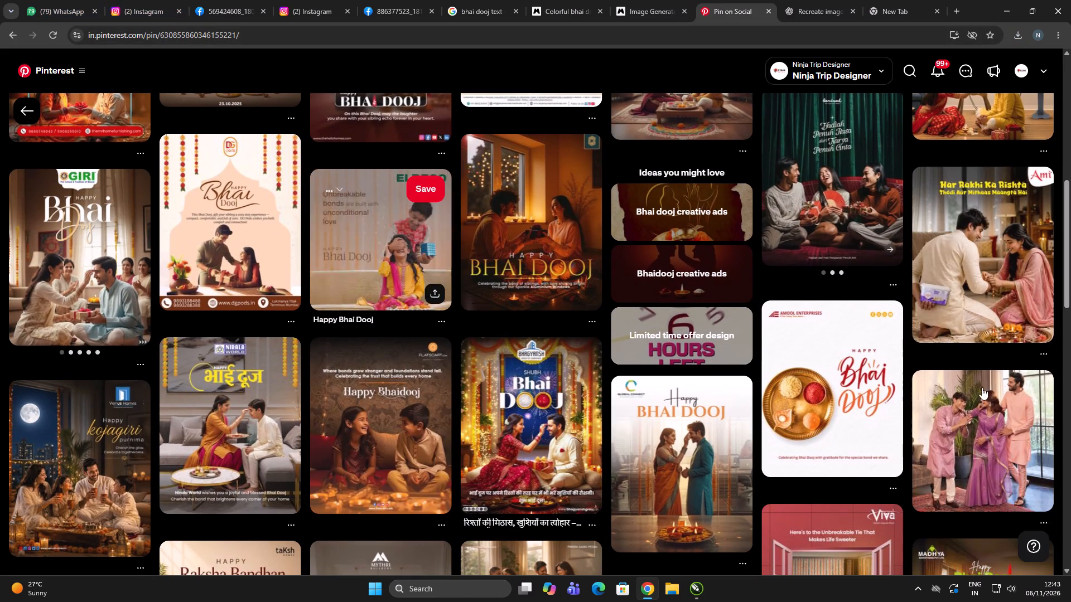
scroll(1012, 410, down, 3)
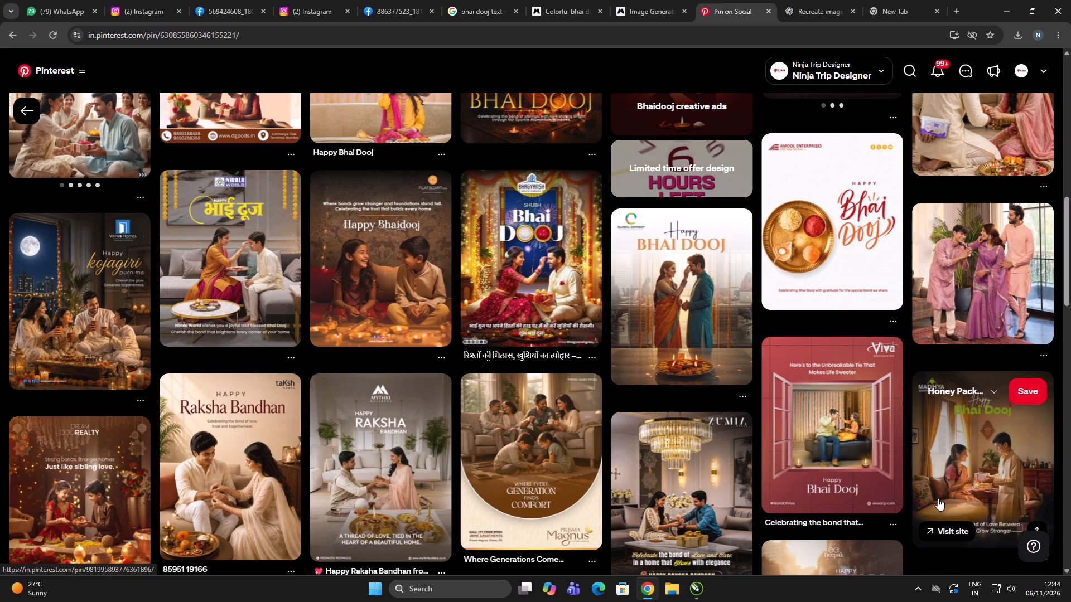
scroll(919, 494, down, 3)
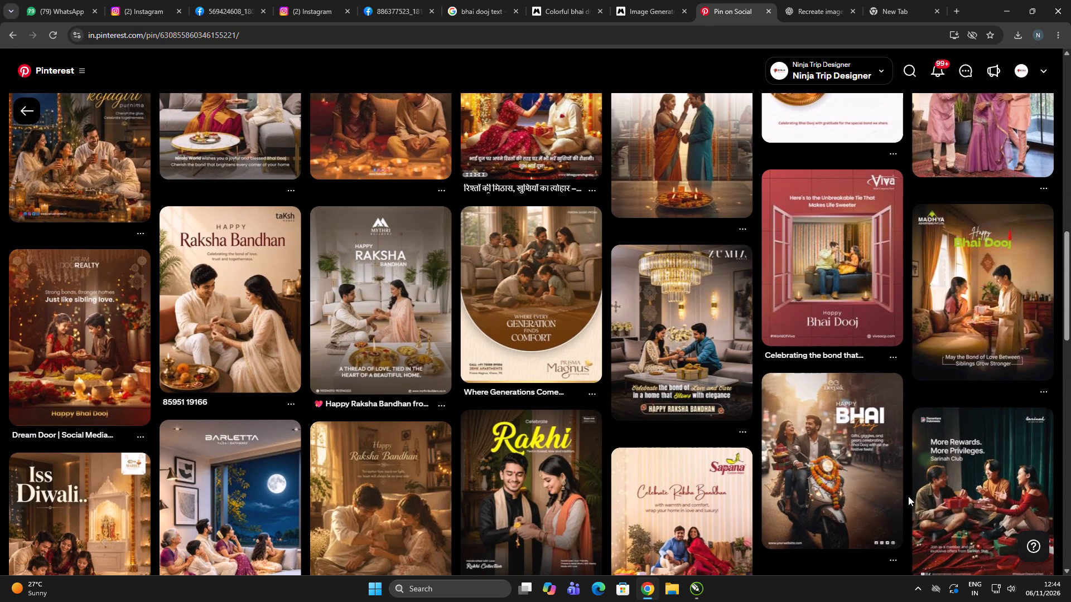
scroll(903, 498, down, 7)
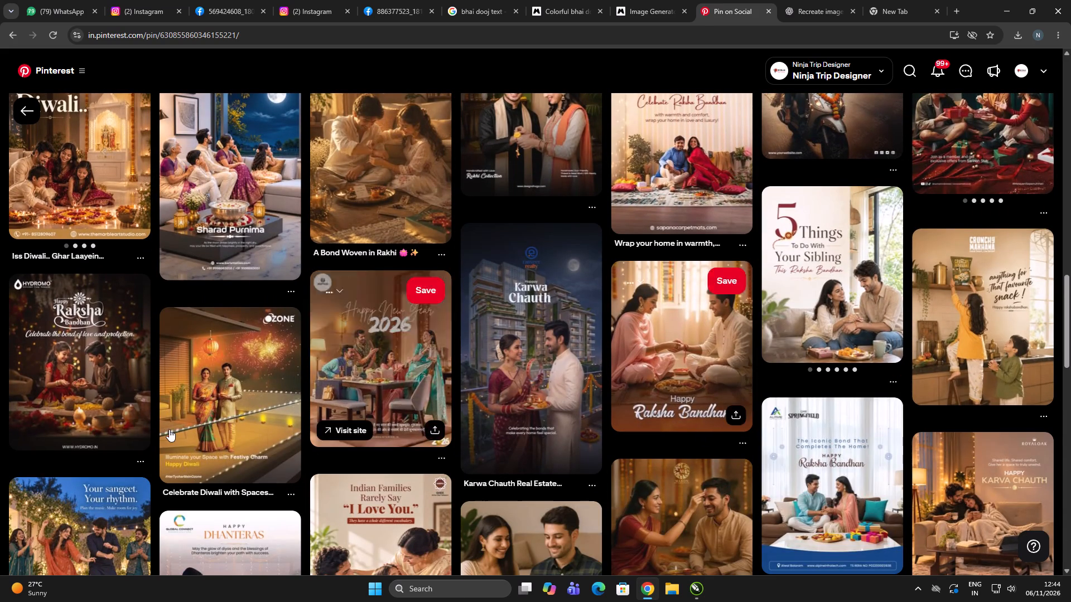
scroll(322, 399, down, 1)
scroll(433, 396, down, 3)
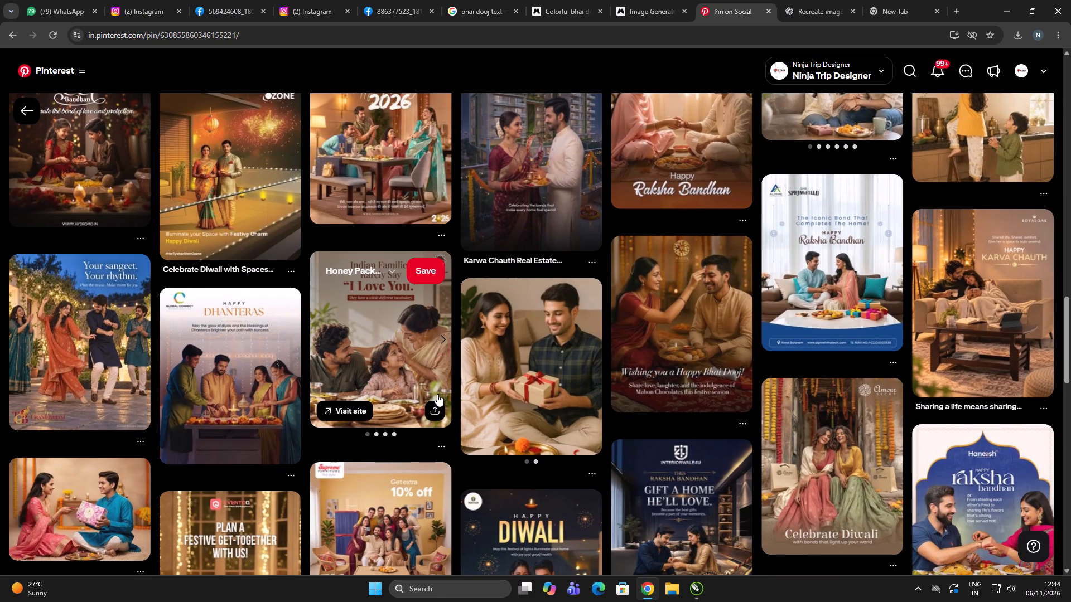
scroll(690, 393, down, 4)
scroll(796, 370, down, 5)
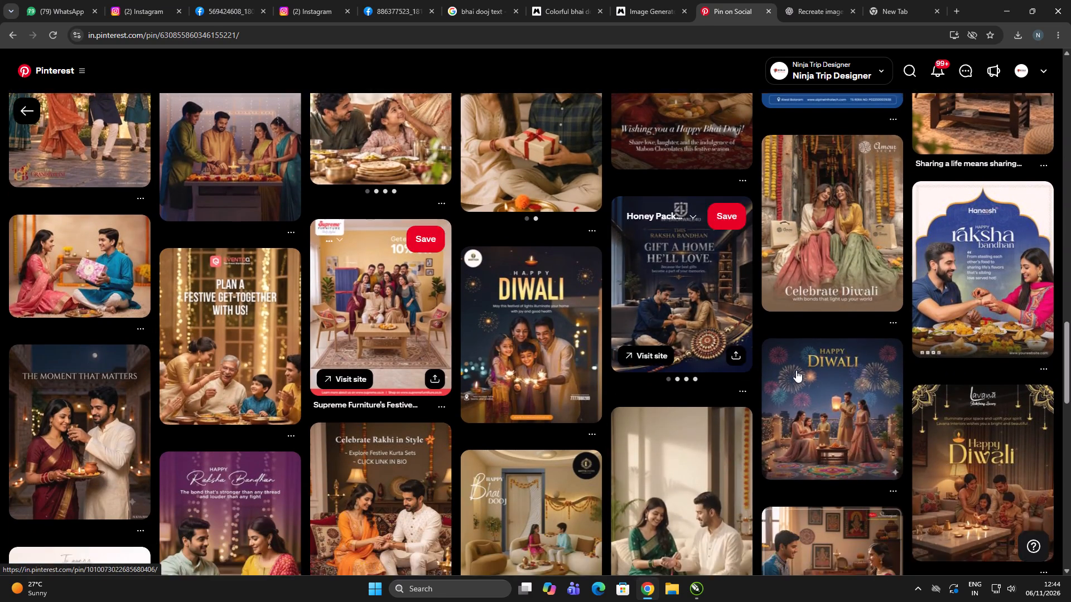
scroll(762, 334, down, 4)
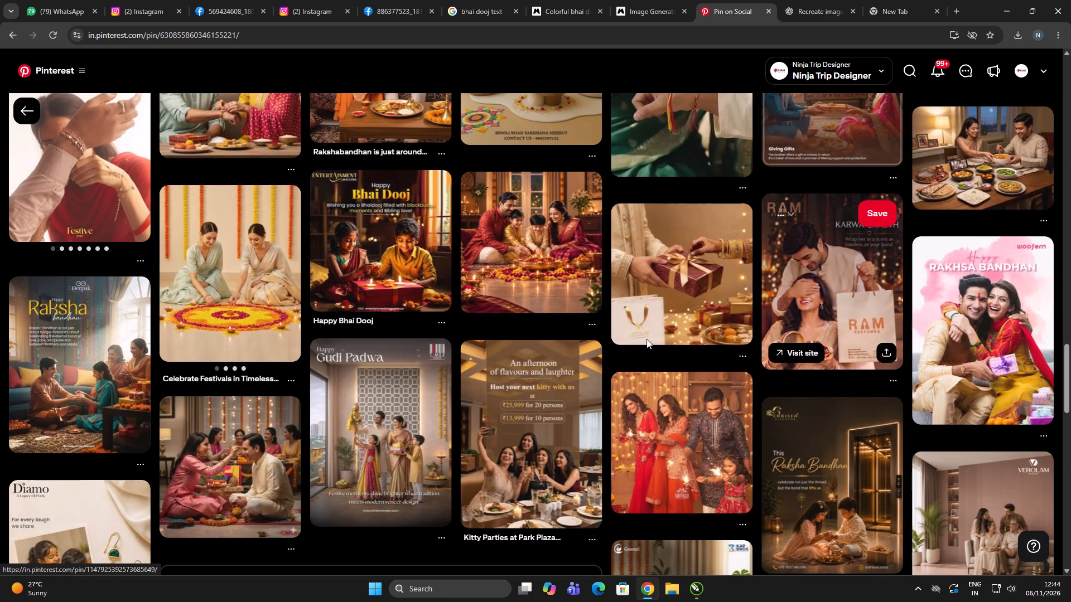
scroll(1027, 337, down, 8)
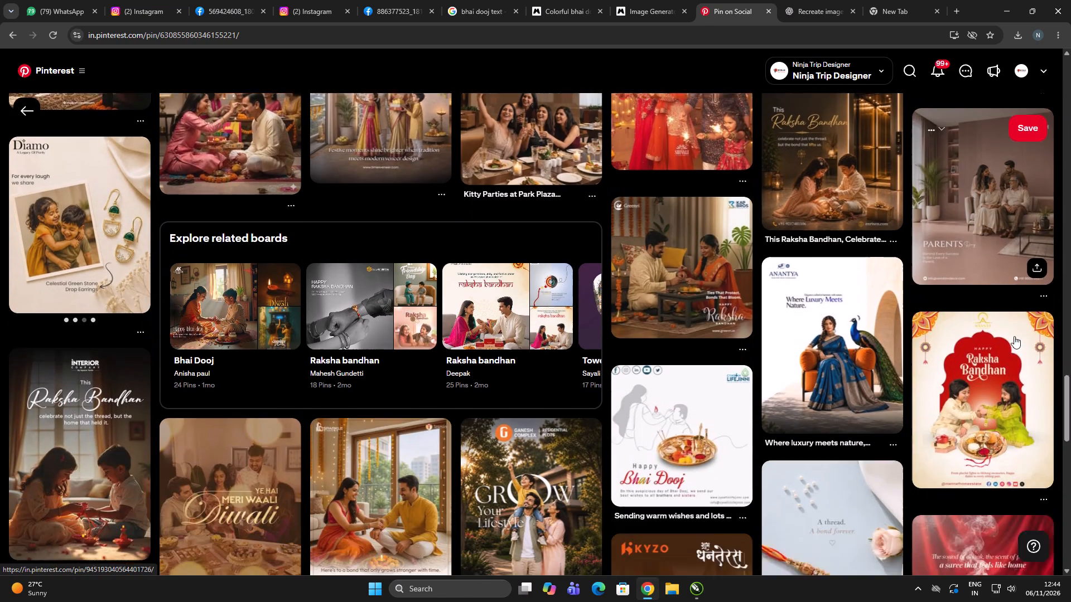
scroll(1001, 336, down, 4)
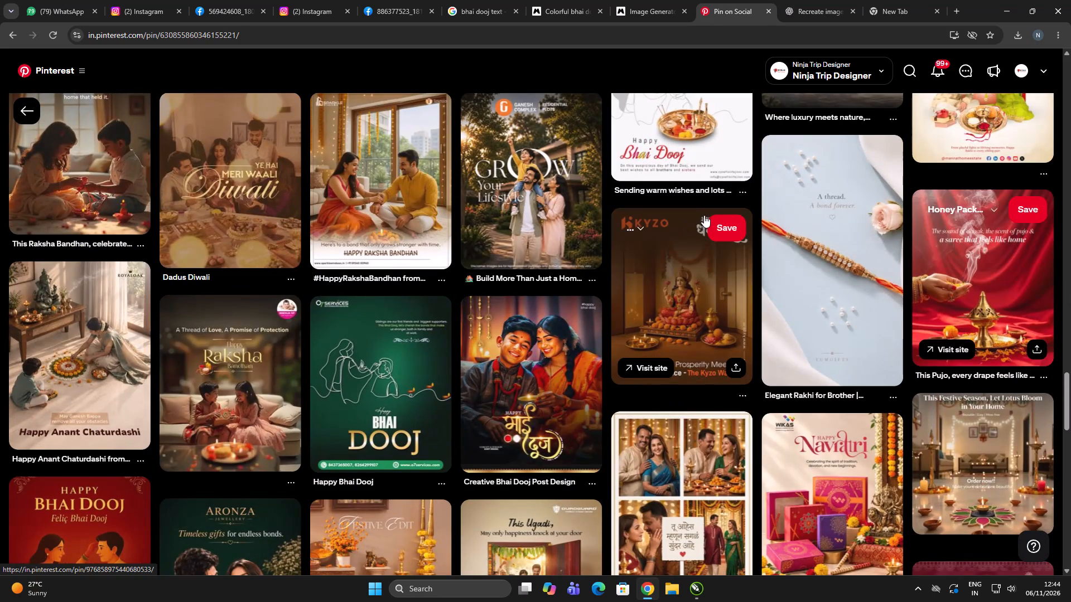
scroll(699, 215, down, 5)
key(Home)
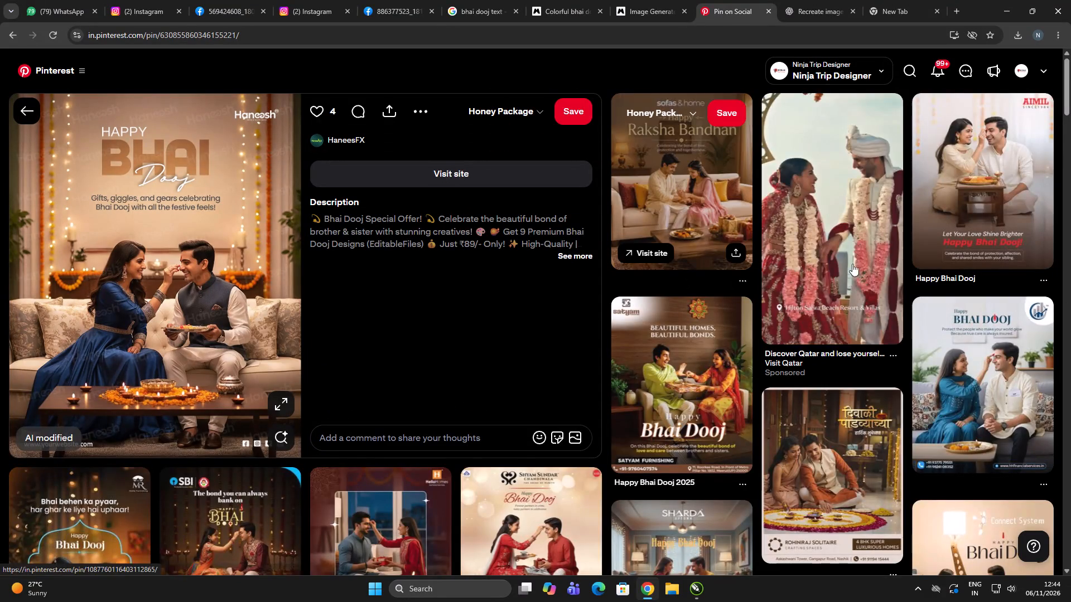
Open the sofas & home Happy Raksha Bandhan pin, examine its related furniture-brand designs, and return to the HaneesFX pin.
click(678, 193)
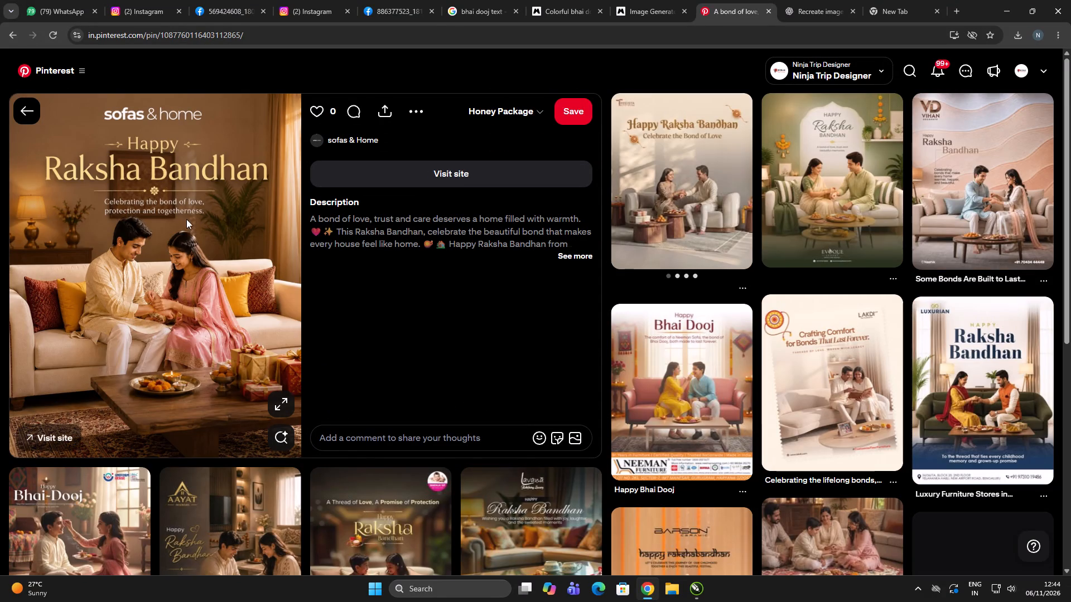
scroll(638, 248, down, 4)
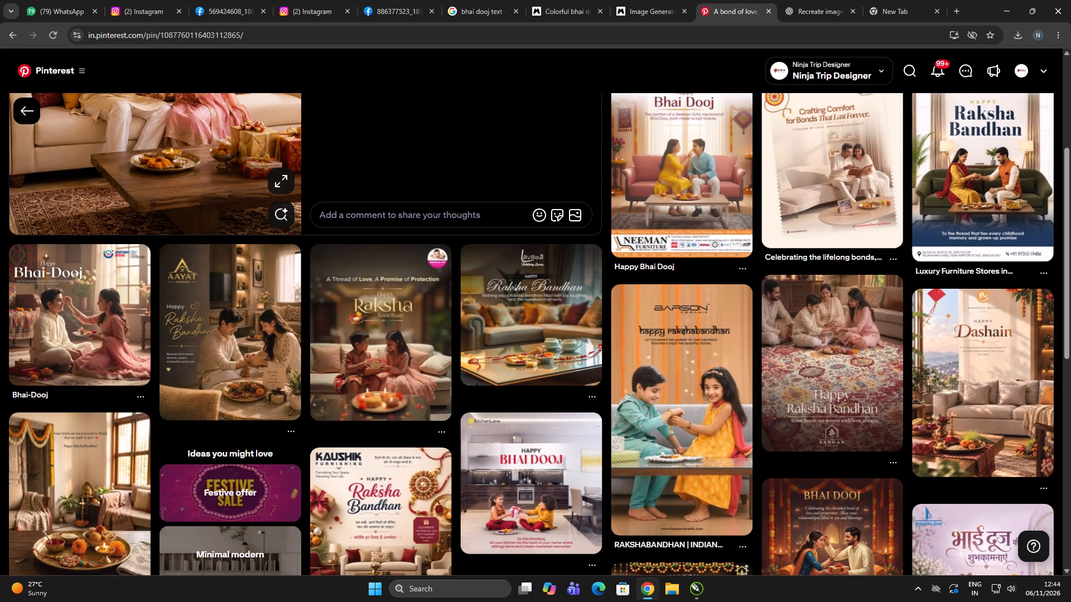
scroll(1059, 236, down, 4)
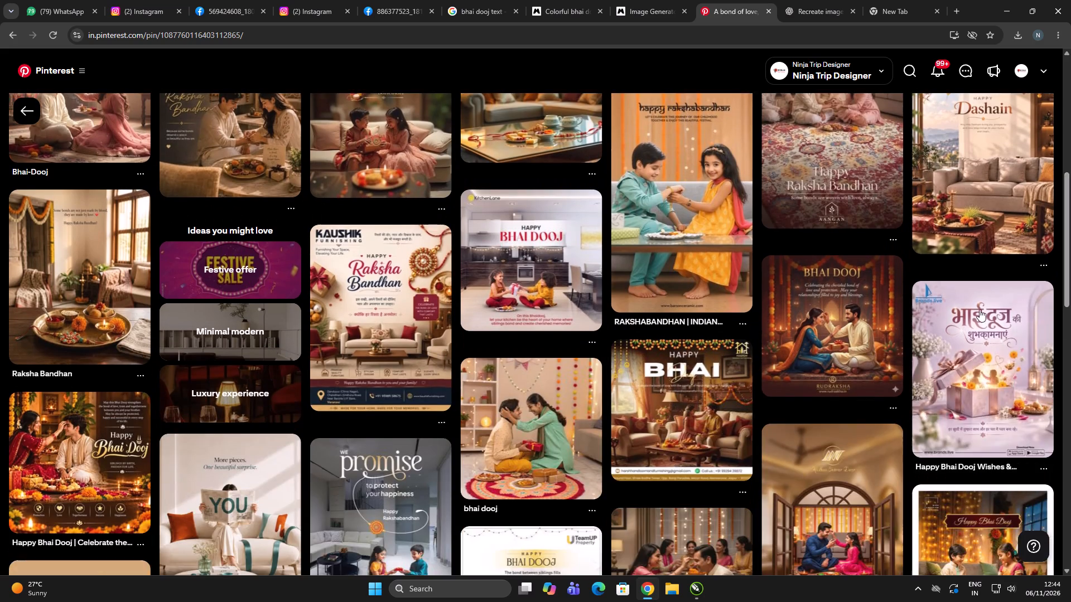
scroll(372, 192, down, 4)
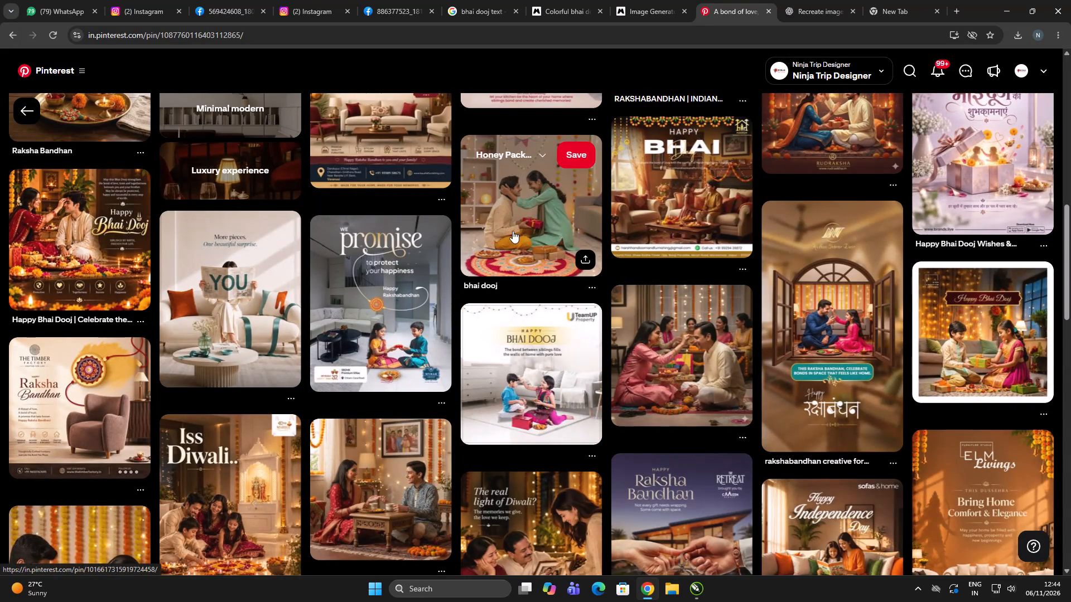
scroll(437, 443, down, 4)
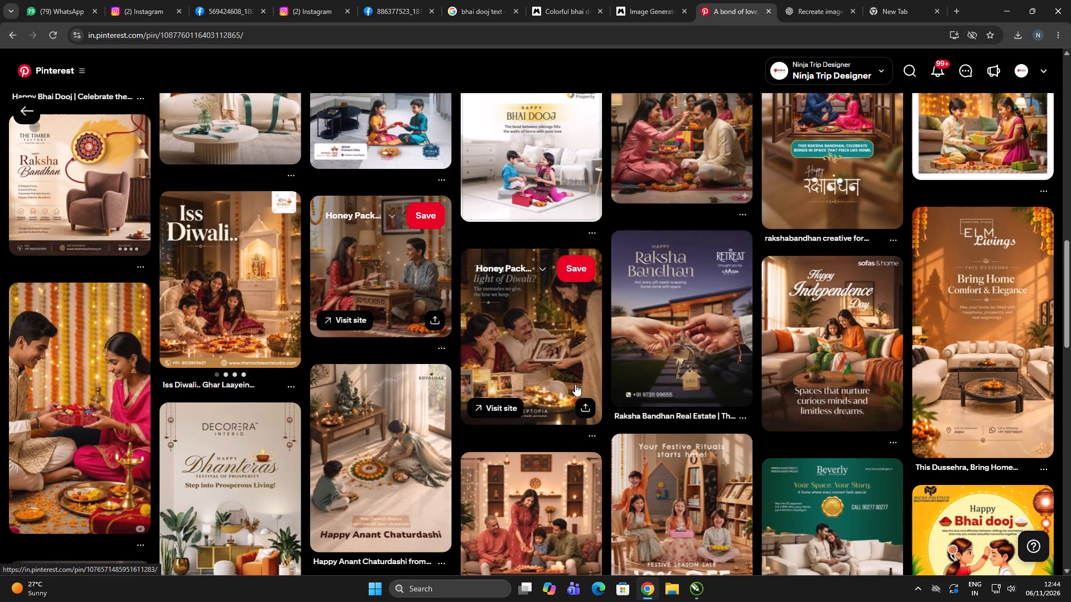
scroll(836, 195, down, 3)
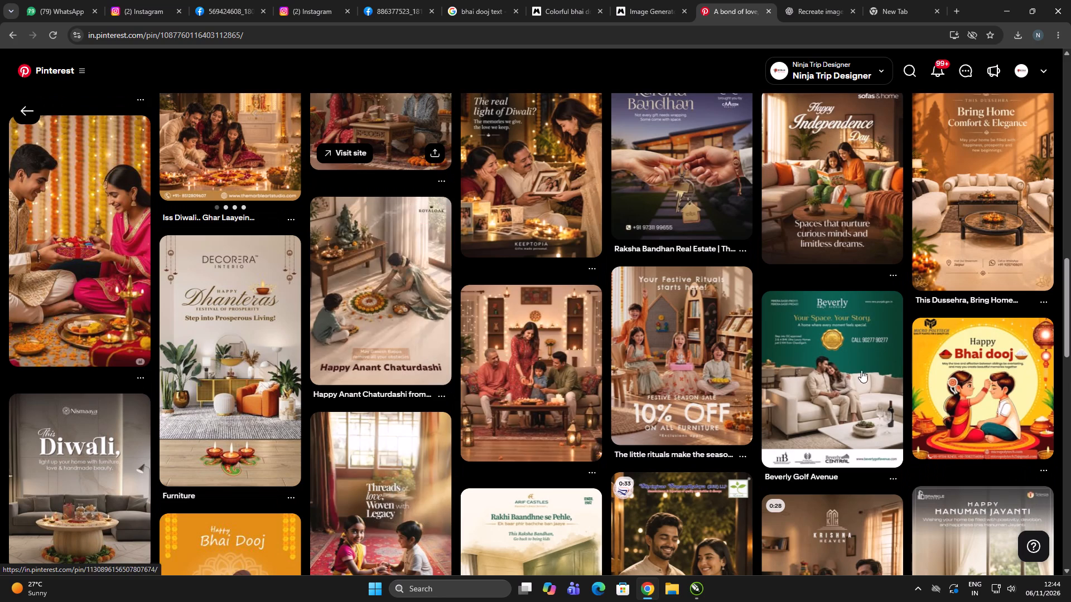
scroll(1031, 268, up, 5)
click(26, 108)
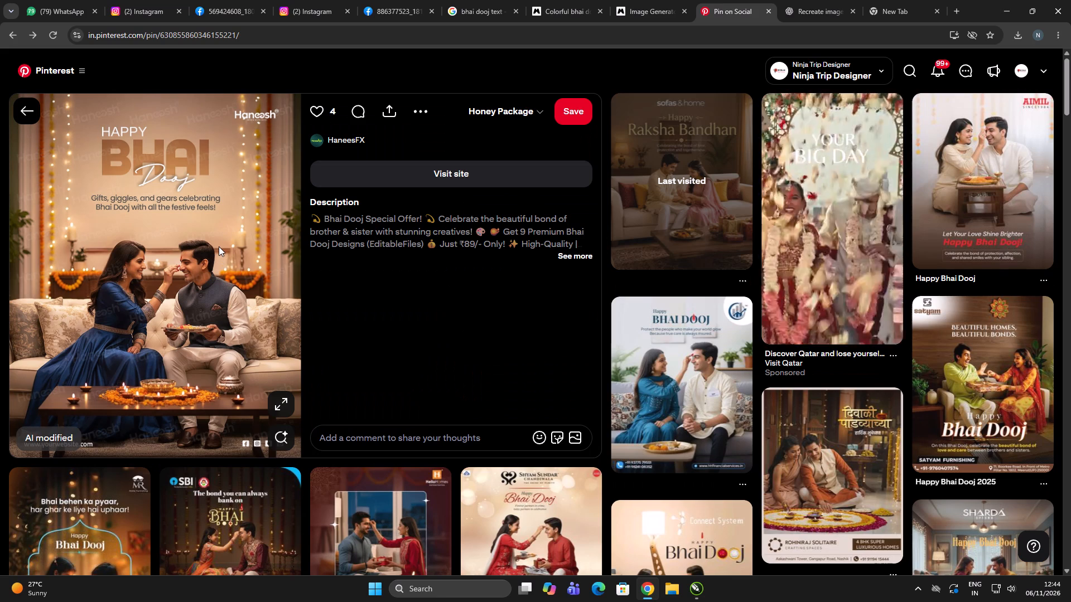
Open the Satyam Furnishing Happy Bhai Dooj 2025 pin, examine its related designs, and return to the HaneesFX pin.
click(1005, 407)
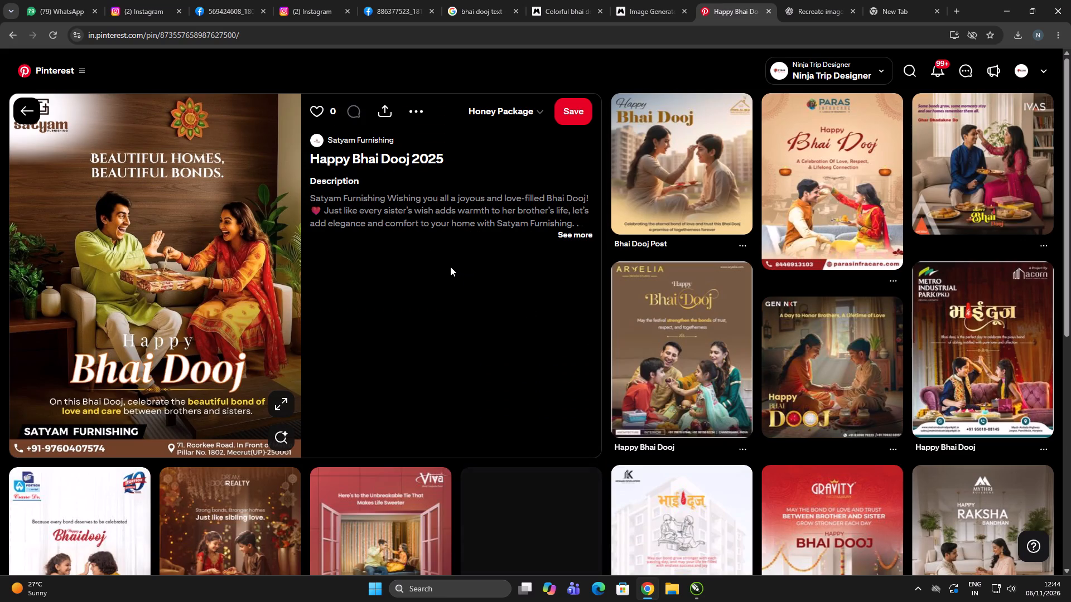
scroll(597, 324, down, 7)
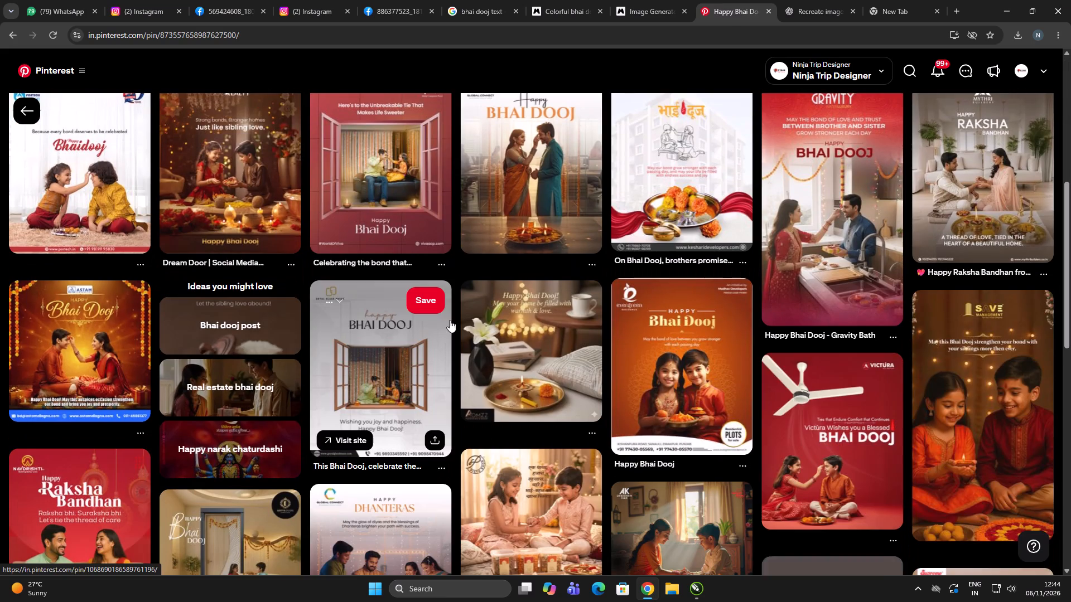
scroll(438, 318, down, 6)
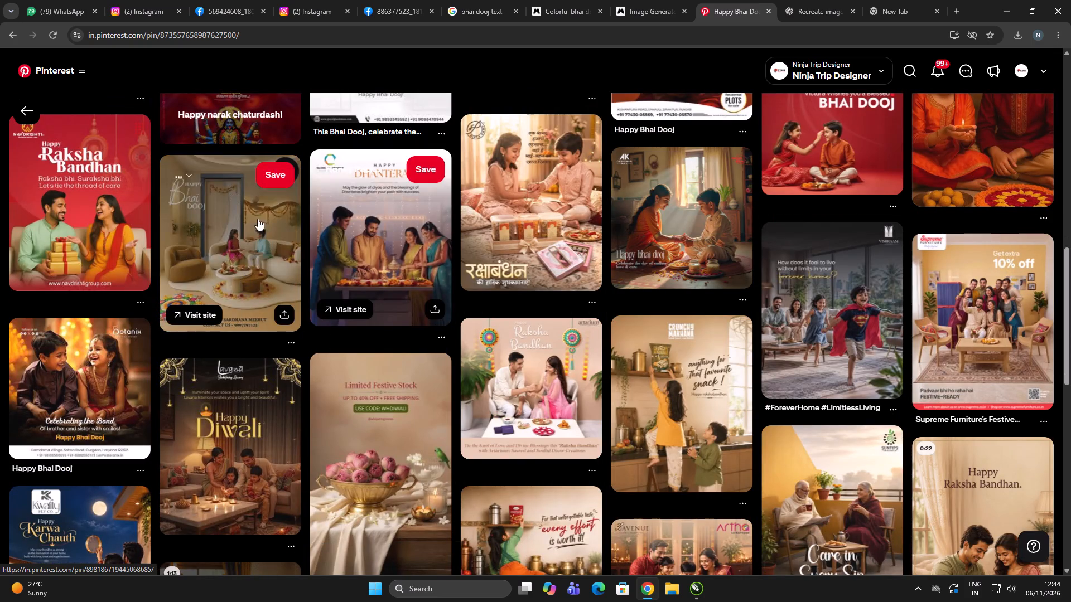
click(28, 117)
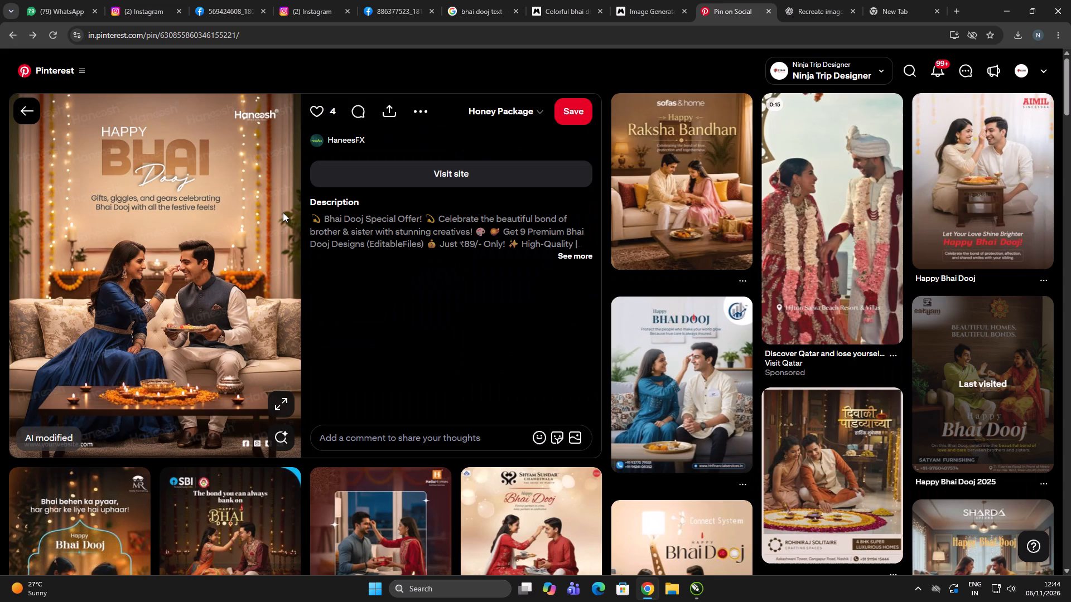
Run a visual search on the HaneesFX Happy Bhai Dooj image and examine the similar festive sibling designs.
scroll(410, 235, down, 6)
scroll(394, 250, up, 9)
click(287, 434)
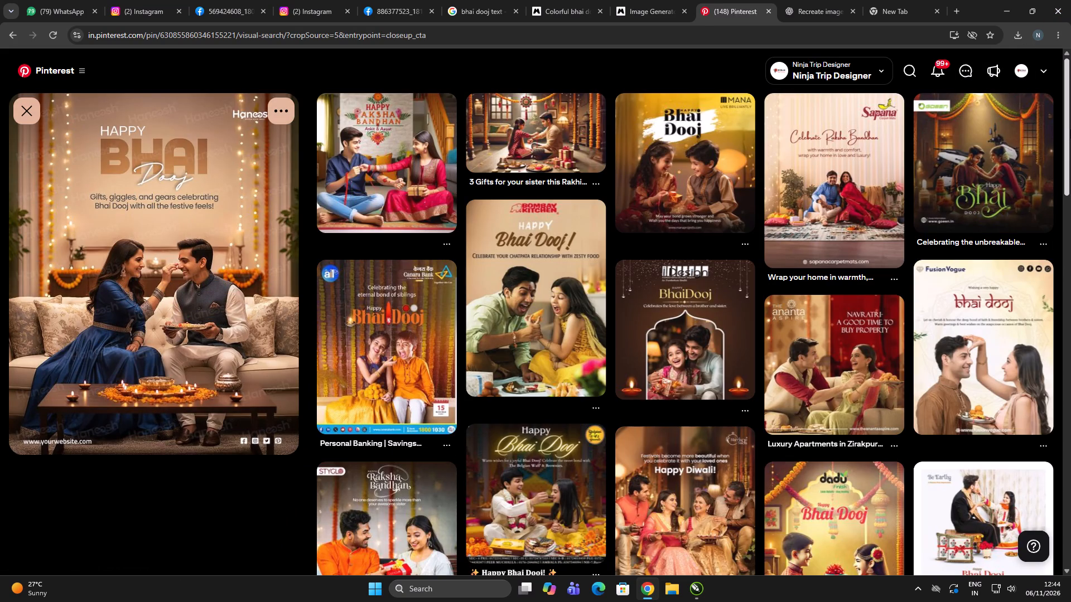
scroll(1070, 129, down, 1)
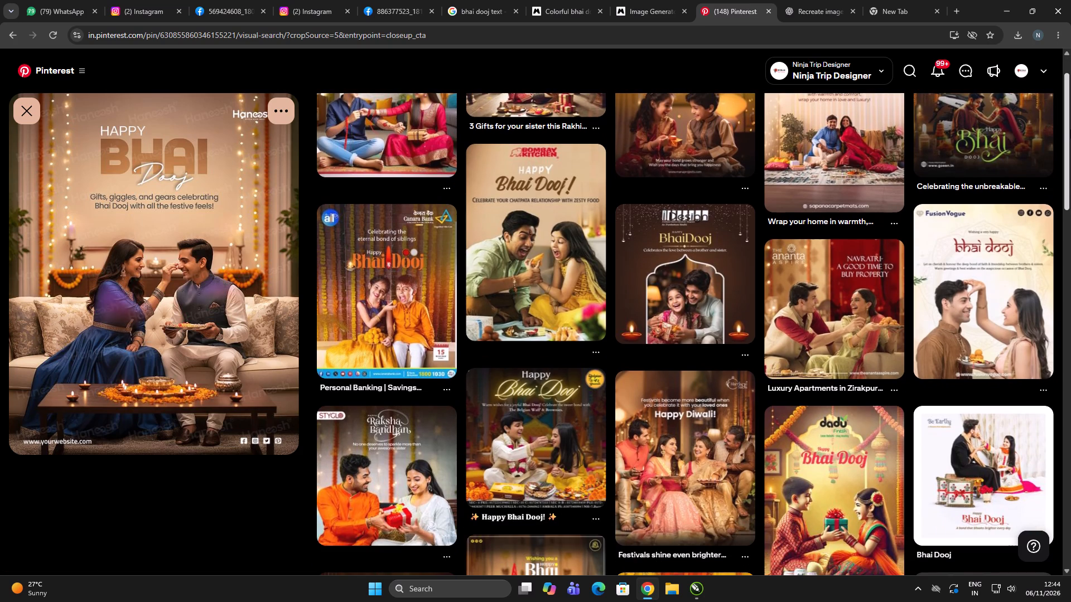
scroll(1070, 129, down, 8)
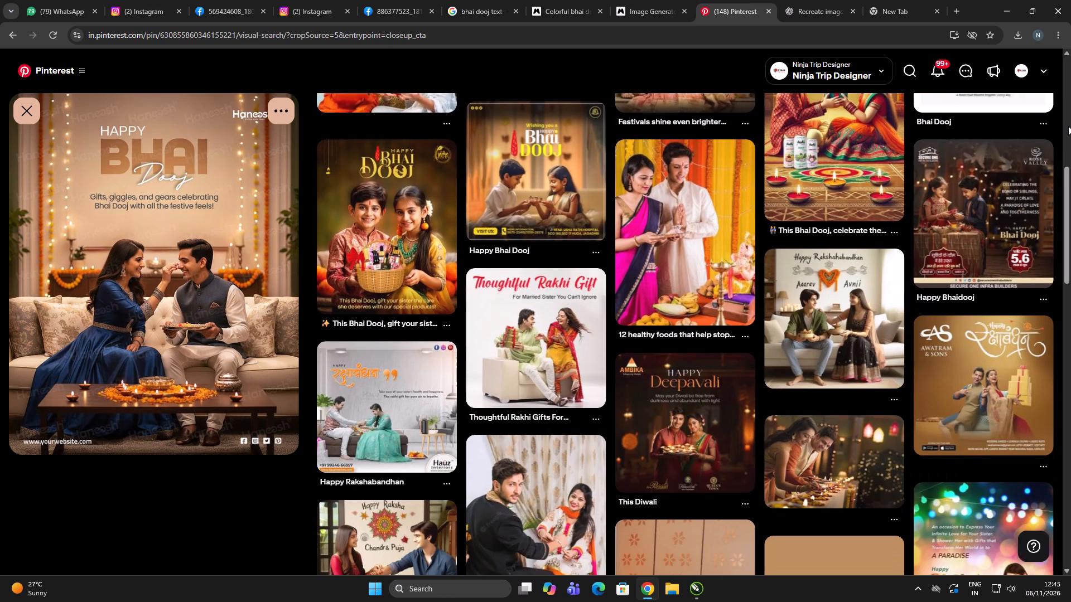
scroll(1068, 126, down, 6)
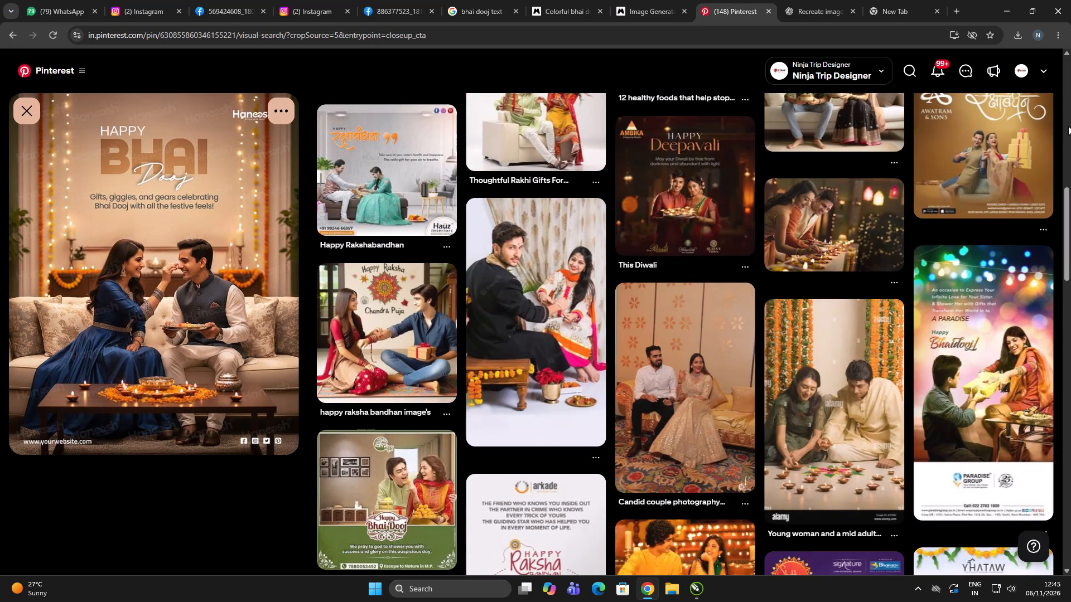
scroll(1068, 126, down, 8)
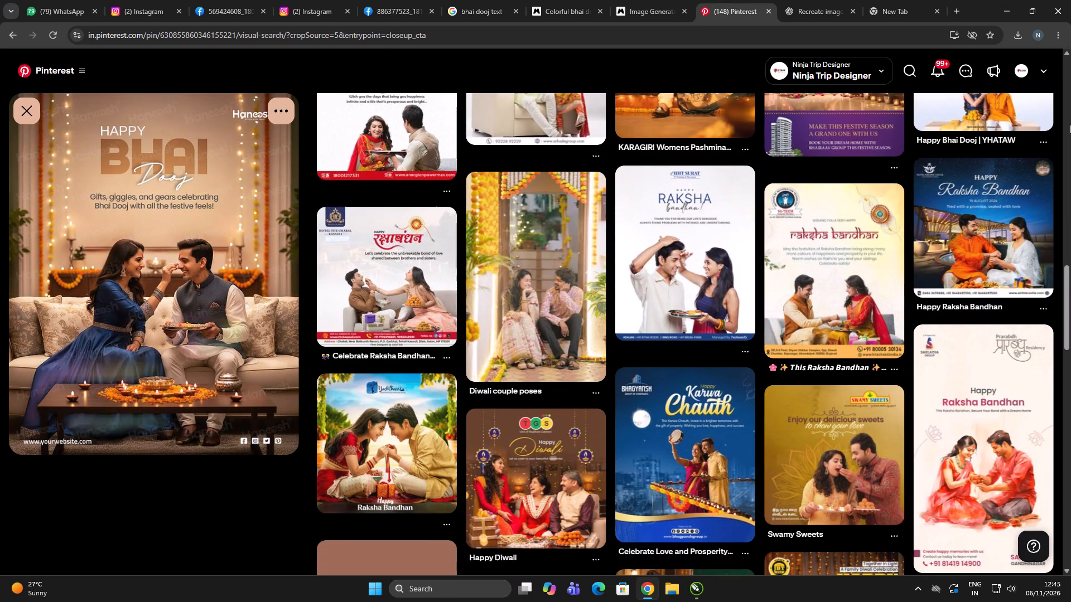
scroll(1070, 124, down, 4)
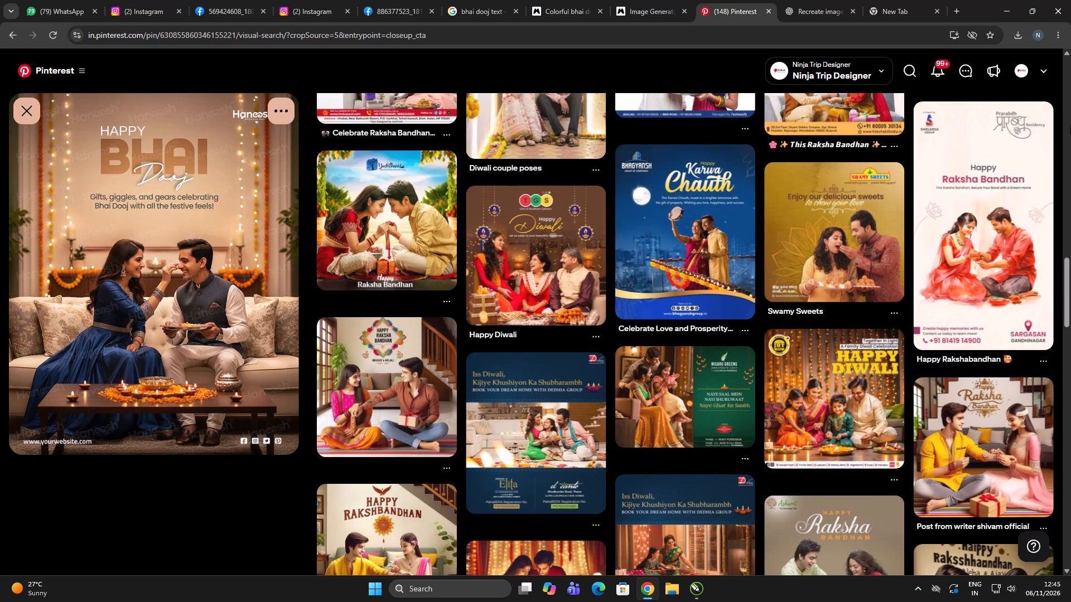
scroll(1070, 124, down, 8)
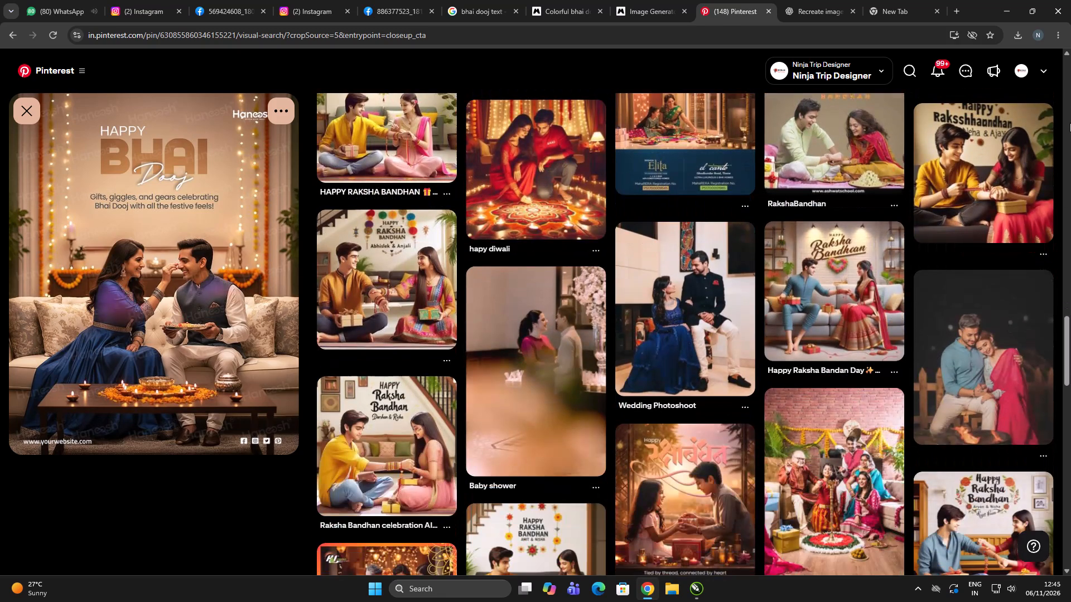
scroll(1070, 125, down, 4)
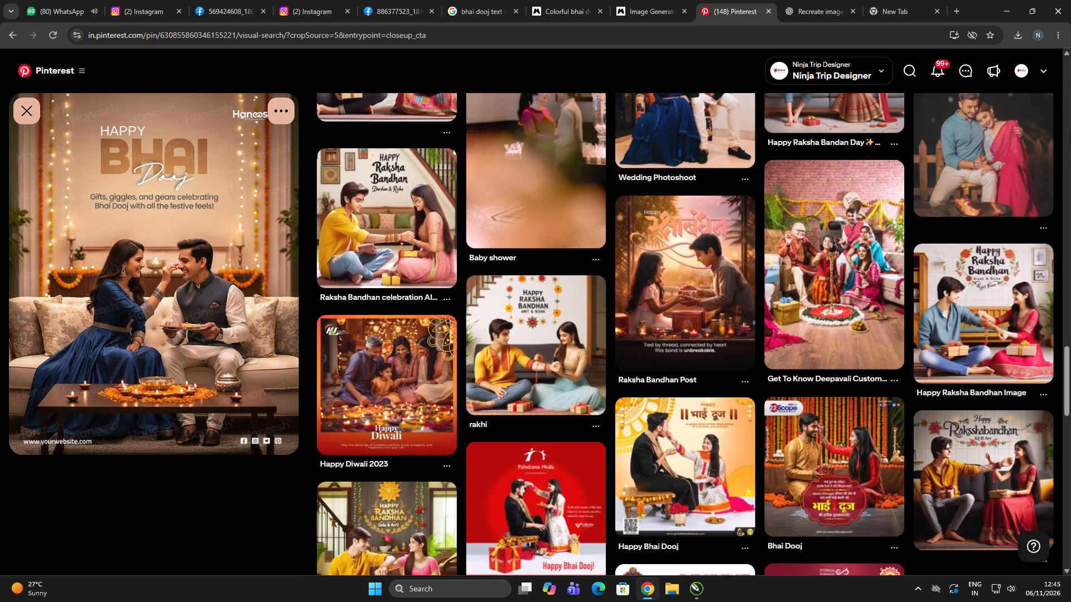
scroll(925, 139, down, 5)
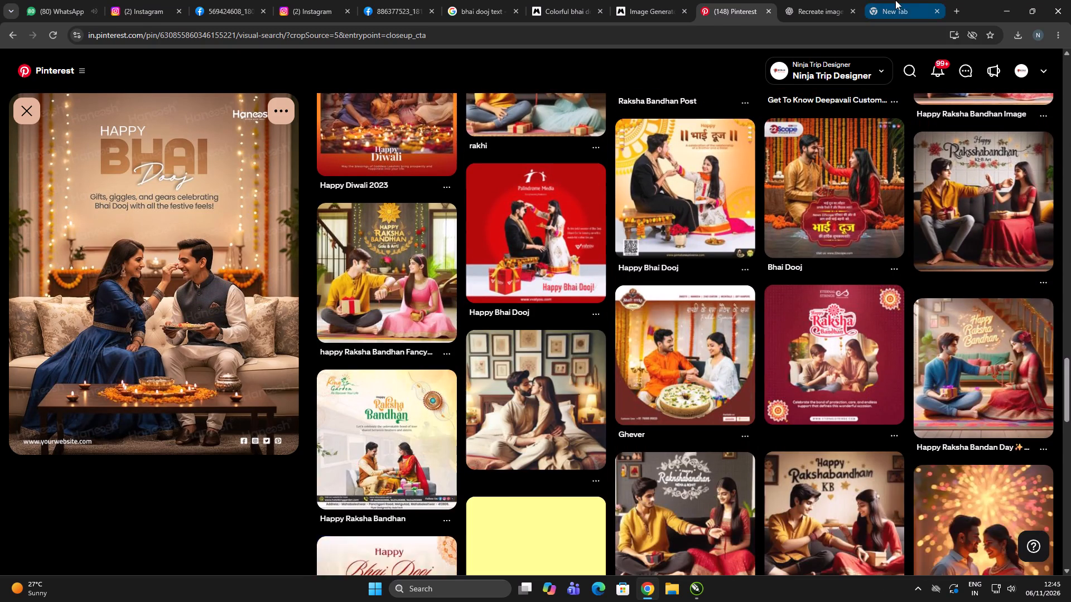
Search Google Images for "bhai dooj creative home" in the empty browser tab.
click(898, 0)
click(877, 40)
text(bhai fooj)
key(space)
text(creative h)
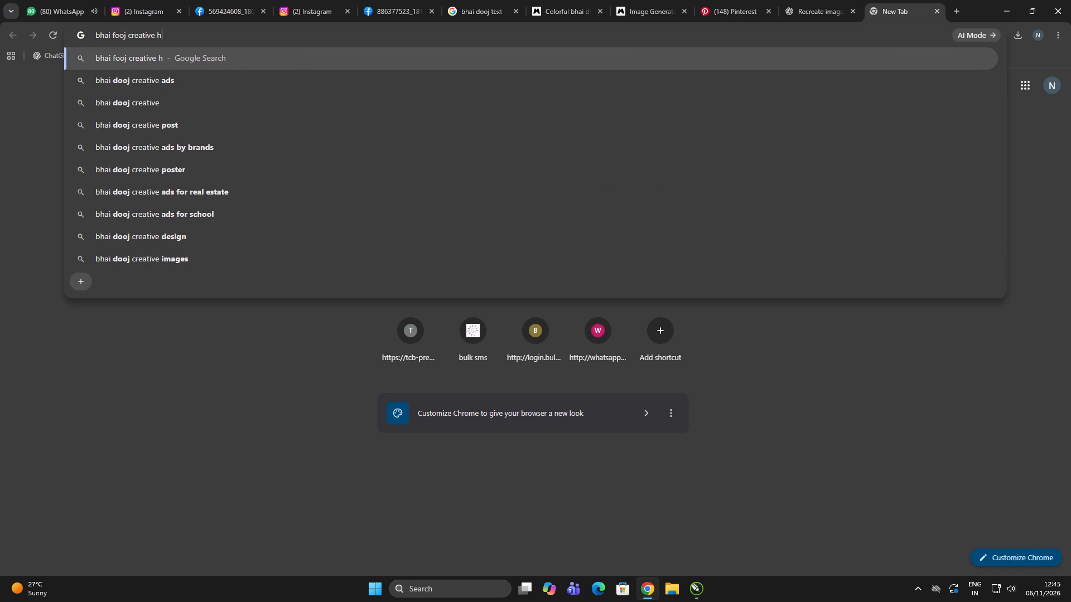
key(BackSpace)
text(home)
key(Return)
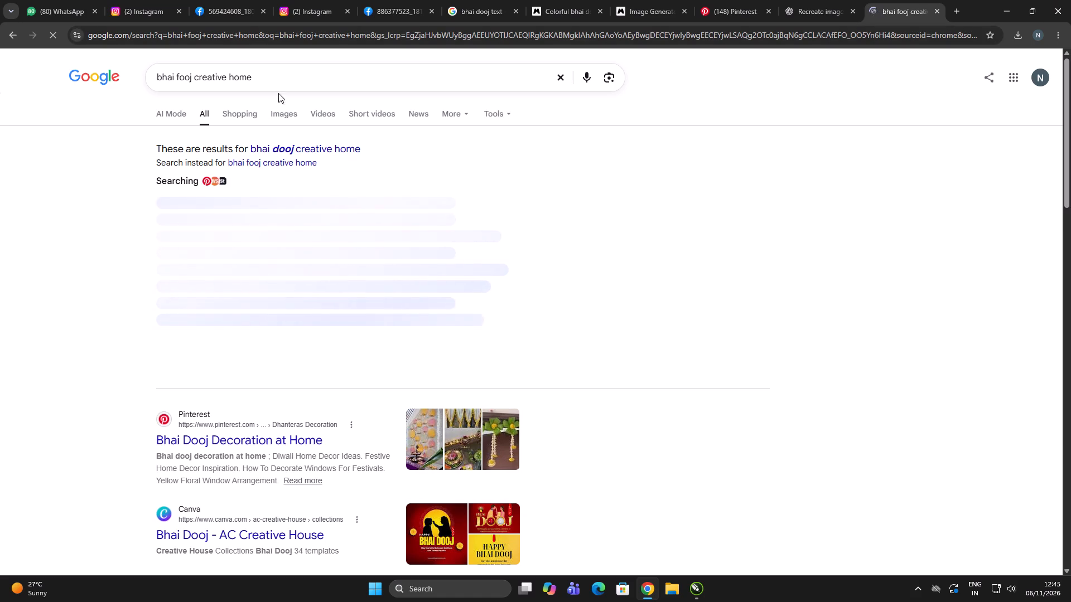
click(278, 108)
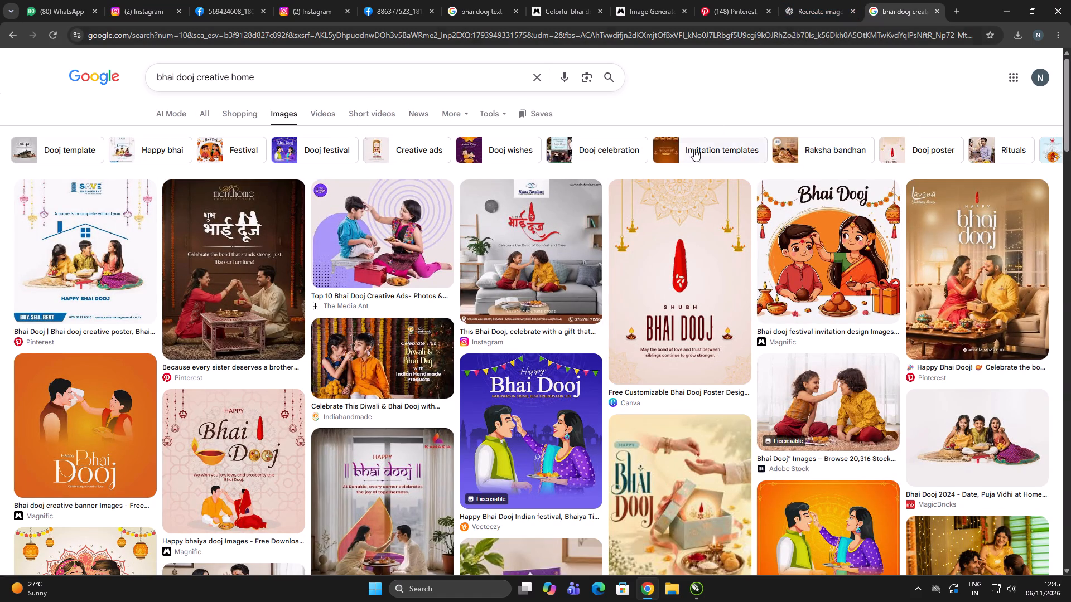
Preview the iStock and Getty Images Bhai Dooj stock photos and examine the related images of each.
scroll(687, 183, down, 3)
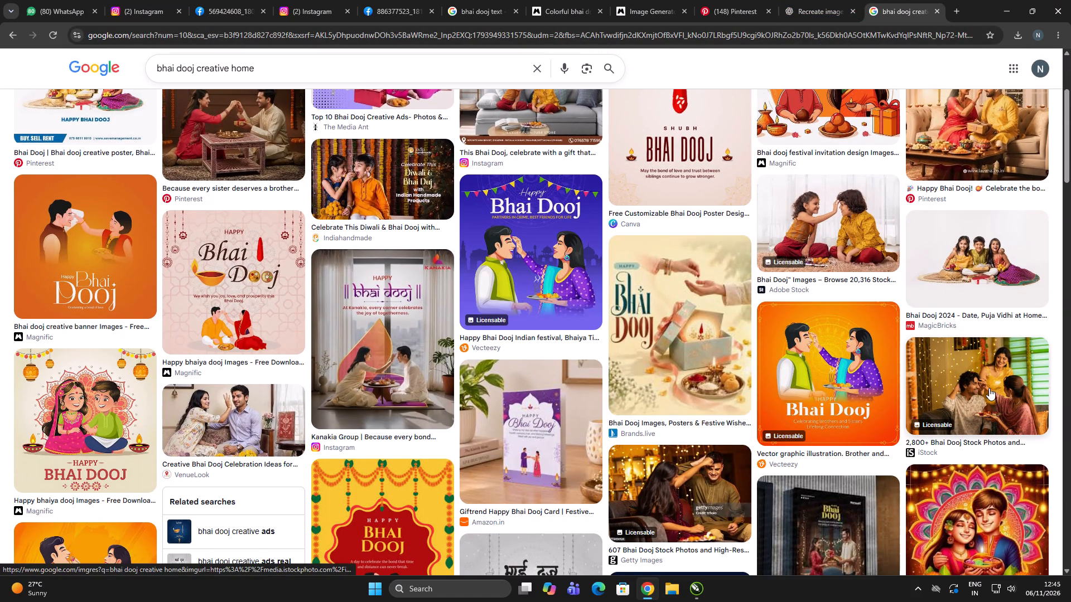
click(988, 387)
scroll(969, 374, down, 9)
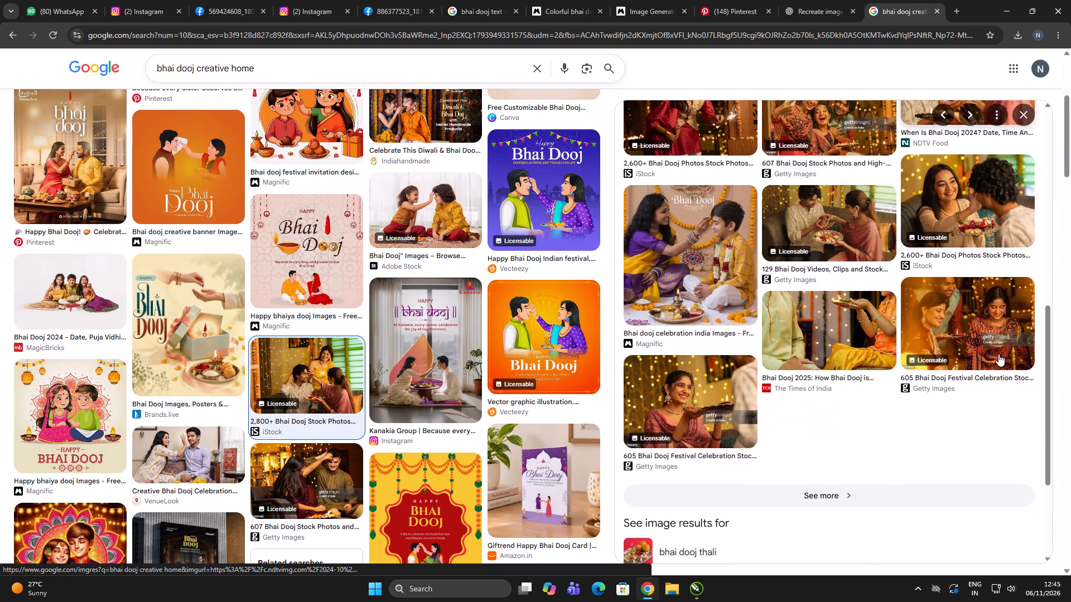
click(1024, 124)
scroll(692, 411, down, 3)
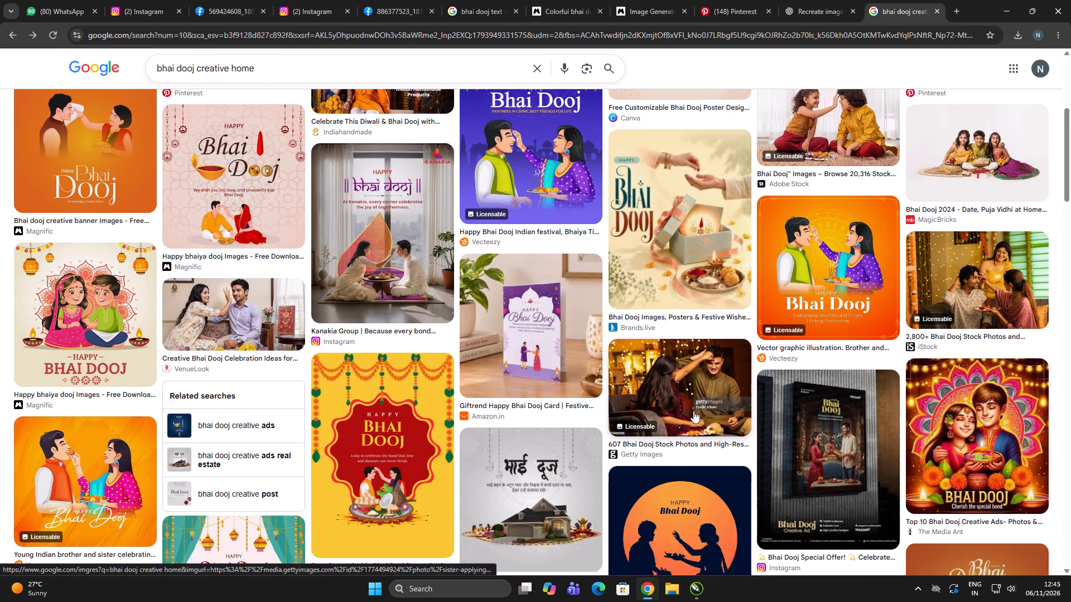
scroll(783, 419, down, 1)
click(683, 273)
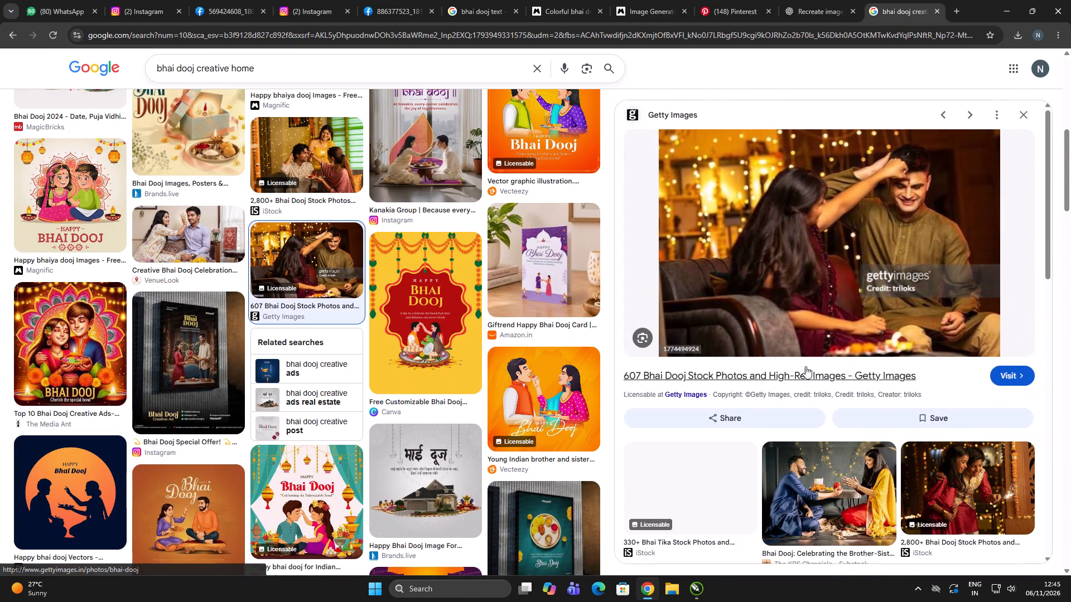
scroll(856, 396, down, 4)
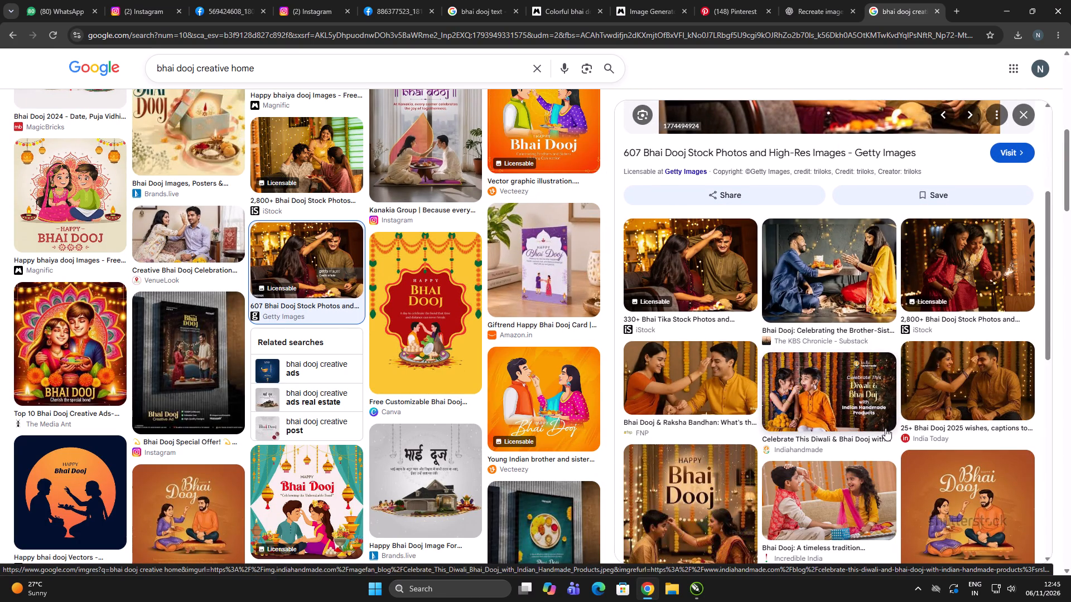
scroll(885, 429, down, 4)
scroll(720, 356, down, 3)
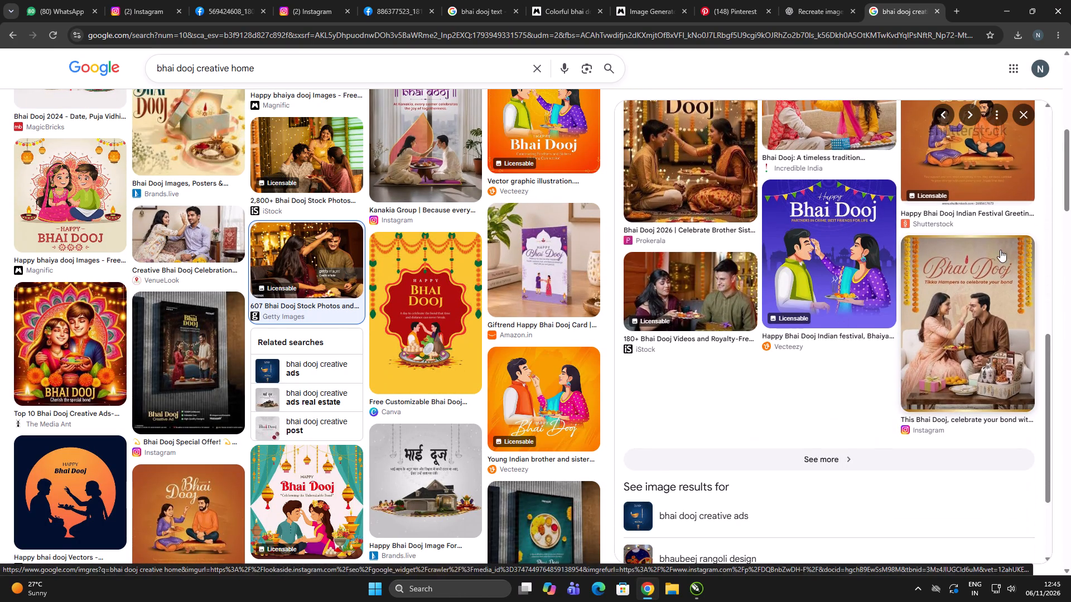
click(1035, 118)
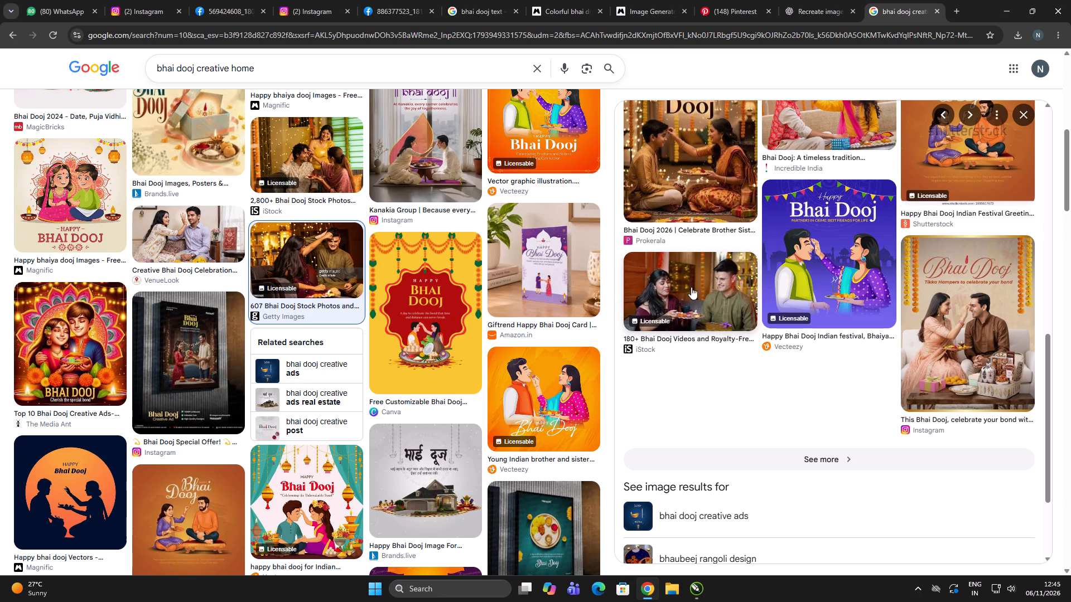
Preview the Bhai Dooj Creative Ads result and open its related children-on-sofa design and Lavana design in separate new tabs.
scroll(441, 302, down, 7)
click(196, 308)
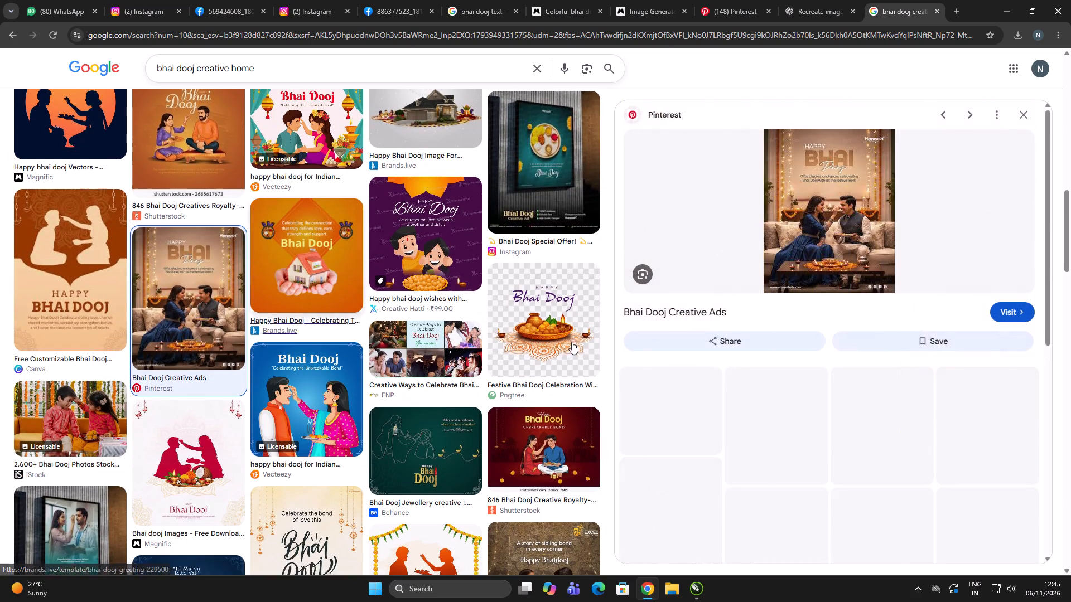
scroll(911, 333, down, 4)
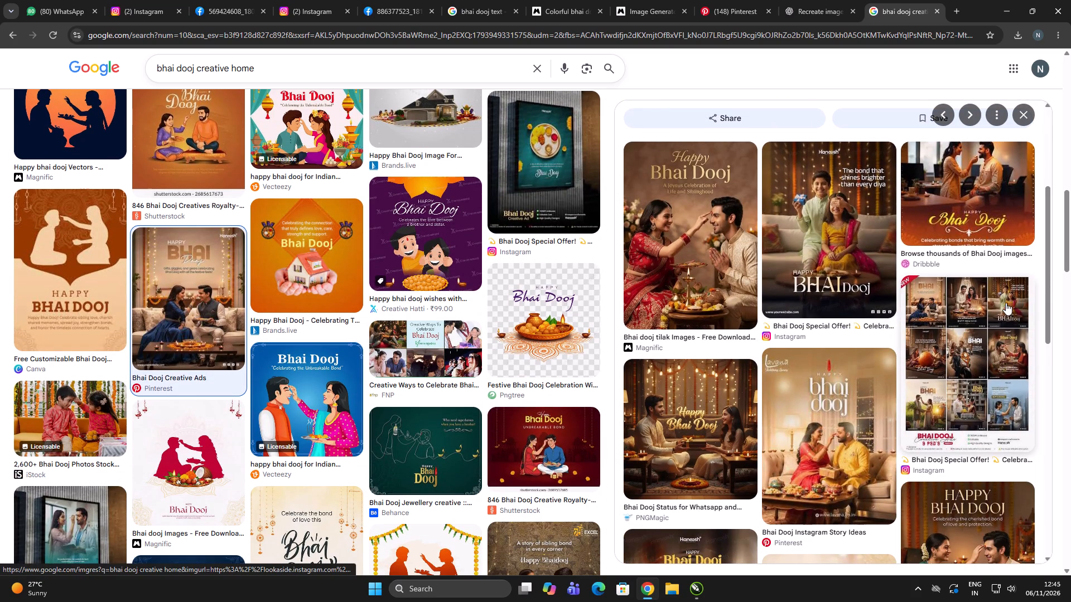
right_click(818, 240)
click(842, 253)
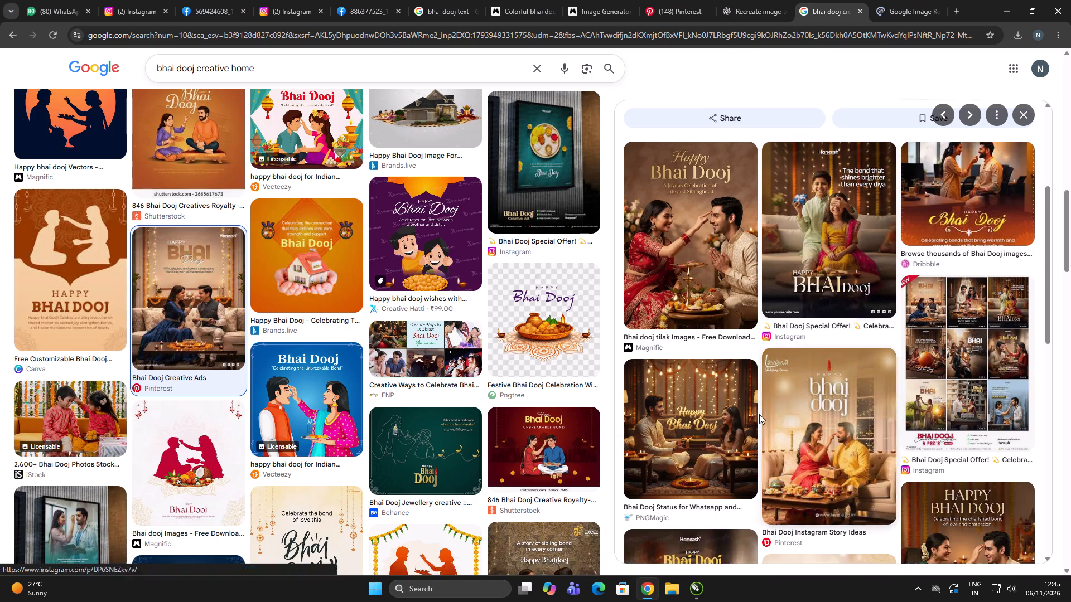
scroll(796, 366, down, 4)
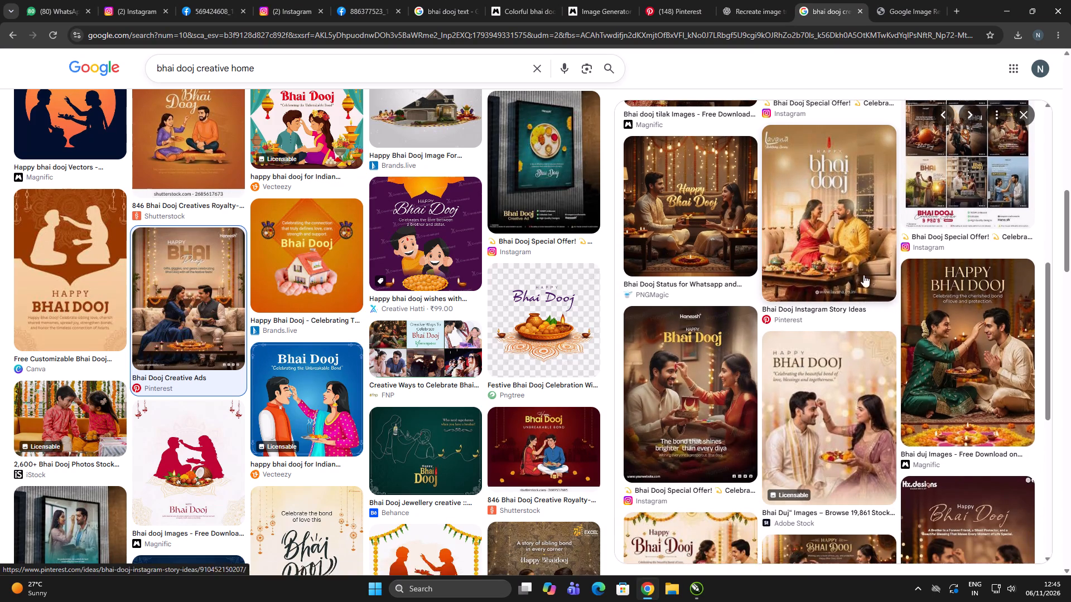
right_click(809, 229)
click(821, 244)
Expand the full set of related images and open the Magnific green-saree and Adobe Stock Bhai Dooj designs in new tabs.
scroll(869, 344, down, 1)
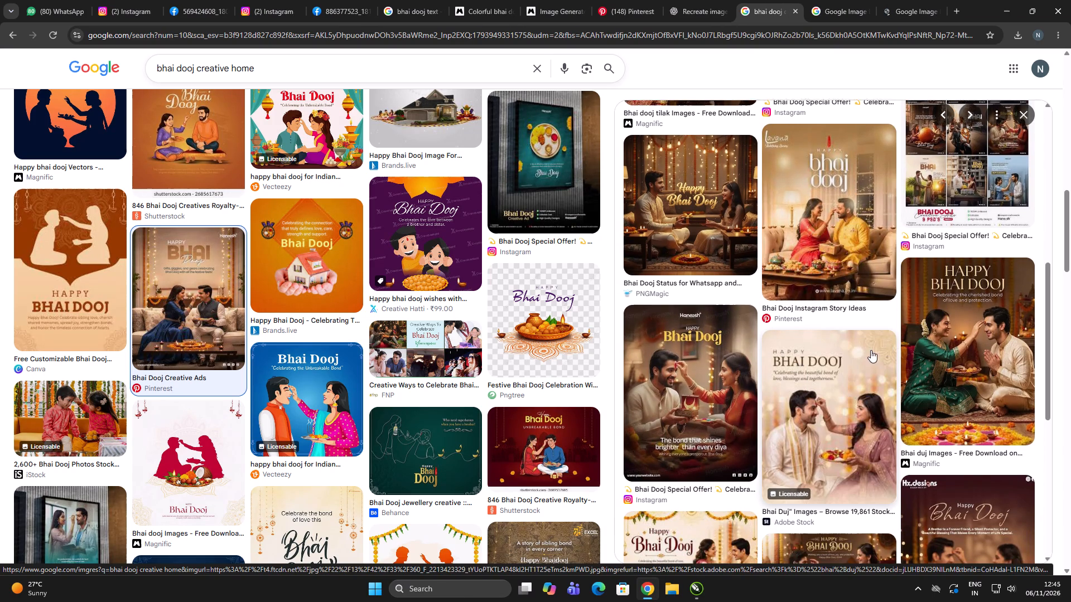
scroll(871, 350, down, 4)
scroll(870, 351, up, 1)
scroll(890, 357, down, 3)
click(831, 323)
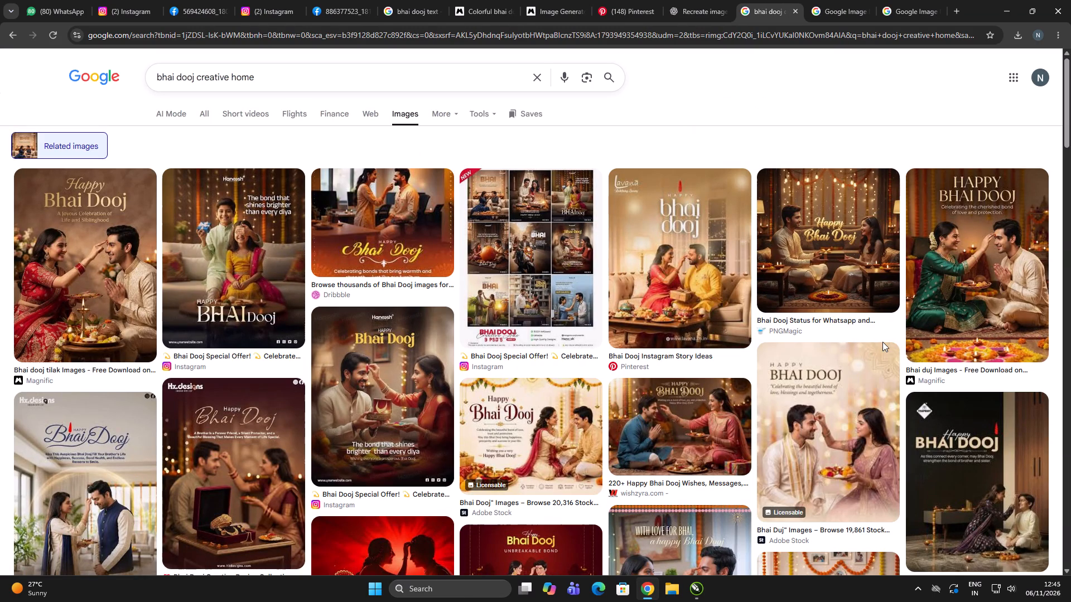
scroll(882, 342, down, 1)
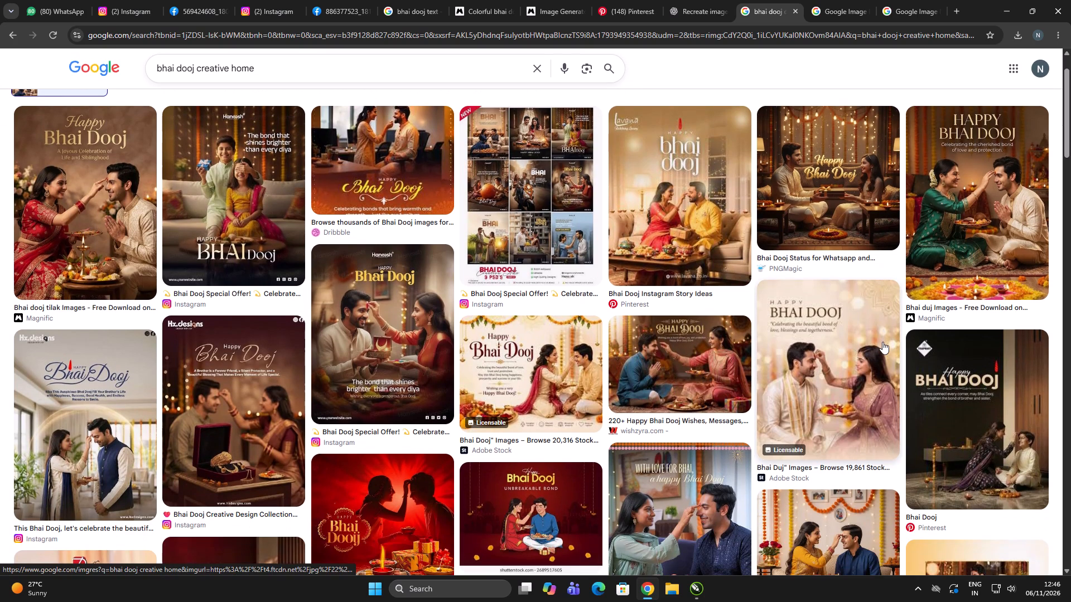
right_click(967, 217)
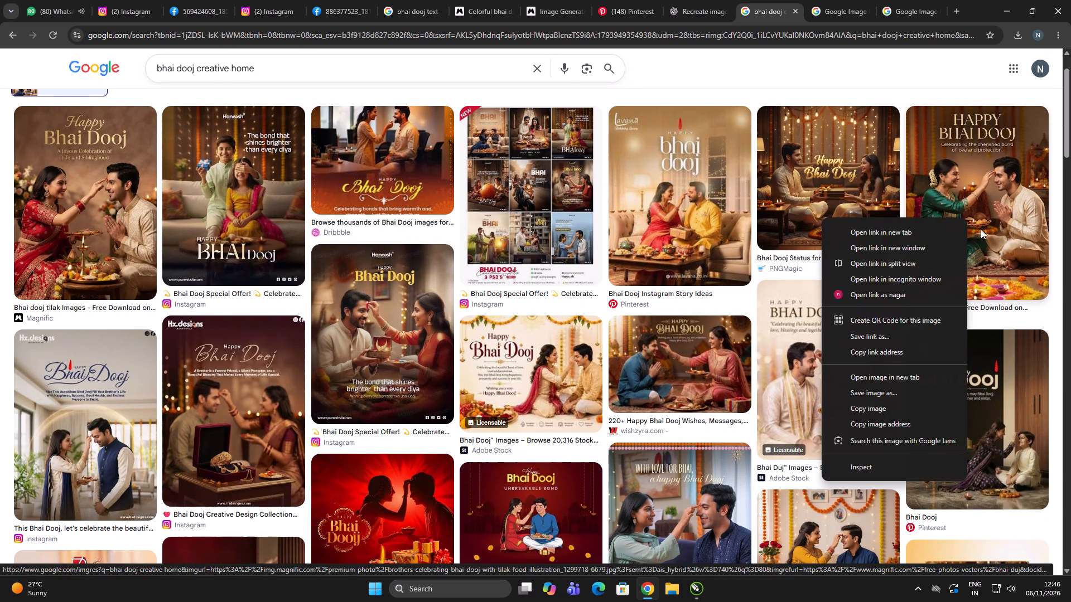
click(900, 231)
scroll(720, 333, down, 3)
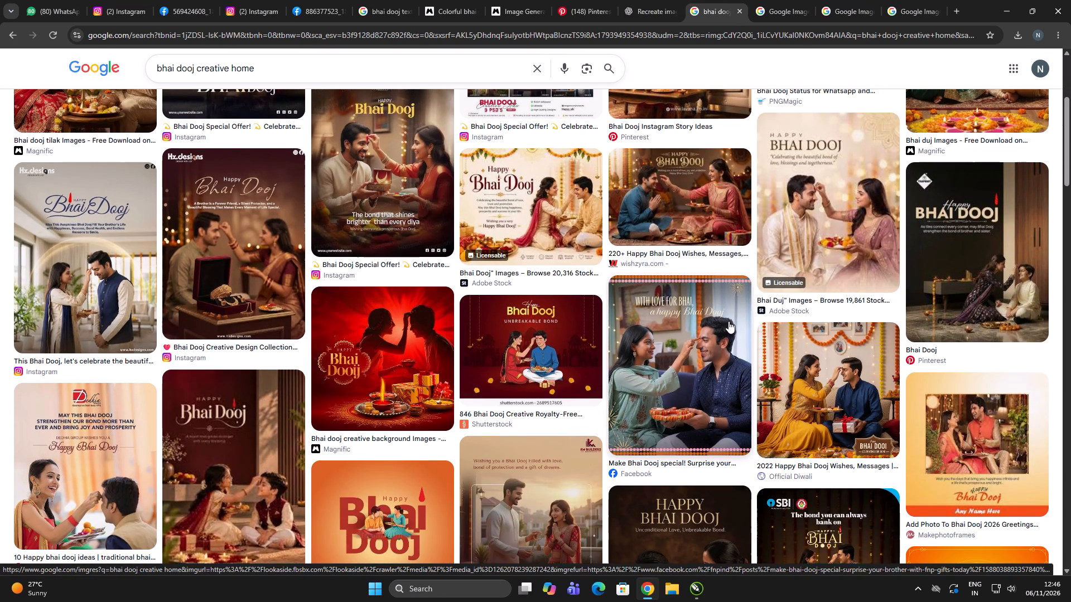
right_click(795, 197)
click(809, 210)
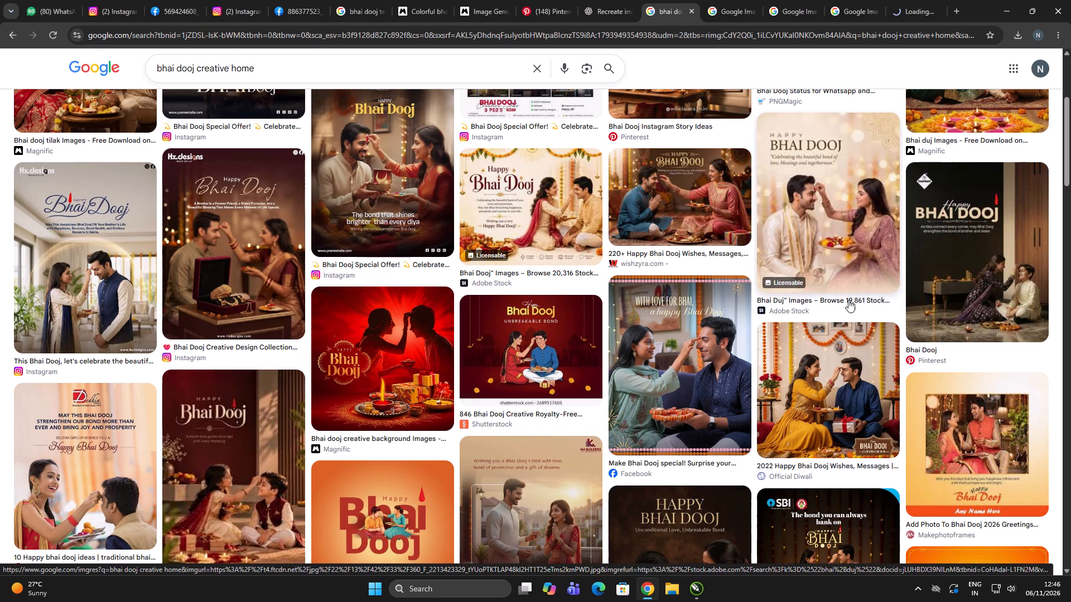
Examine the remaining related Bhai Dooj images through the end of the results for home-themed poster references.
scroll(823, 336, down, 5)
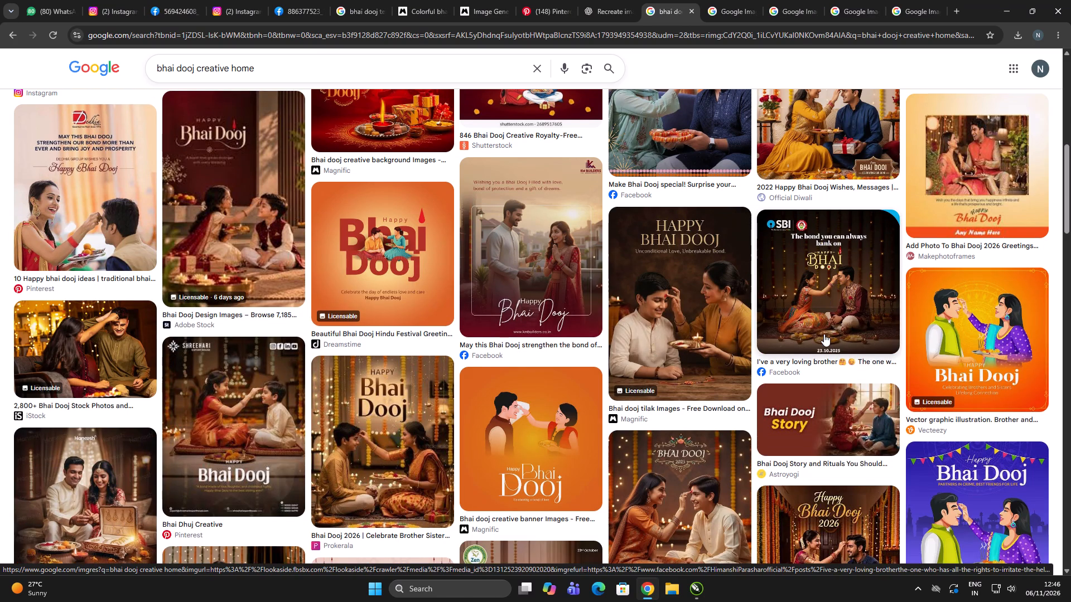
scroll(824, 334, down, 7)
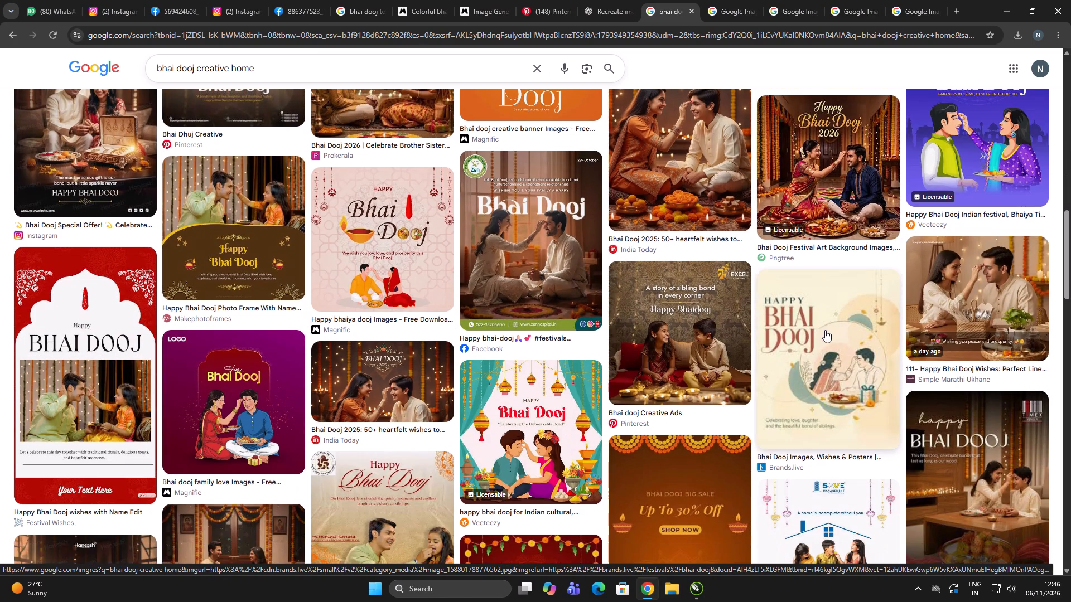
scroll(825, 330, down, 9)
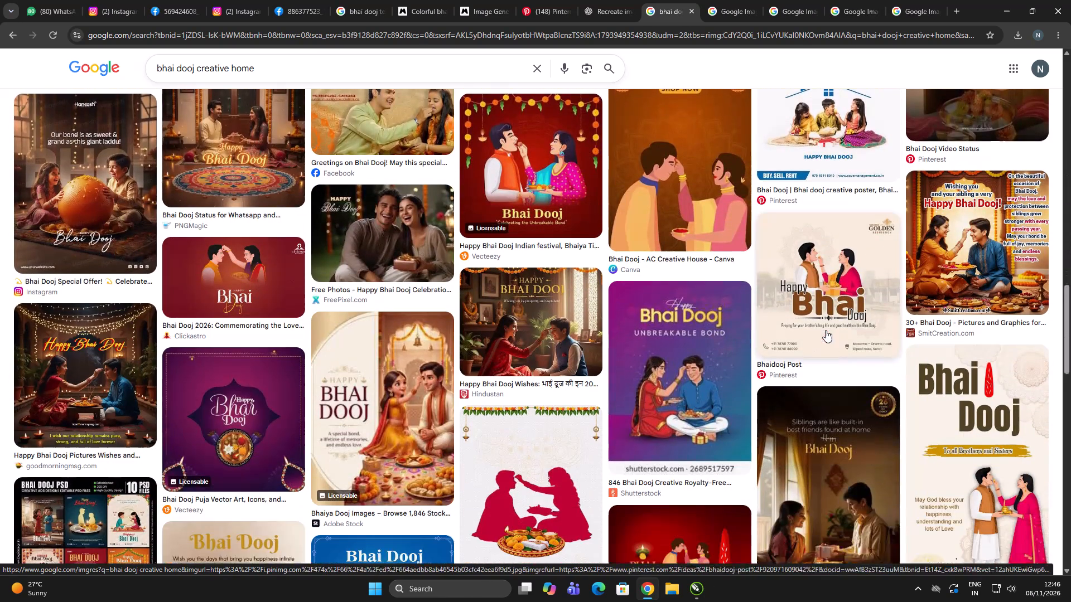
scroll(826, 330, down, 5)
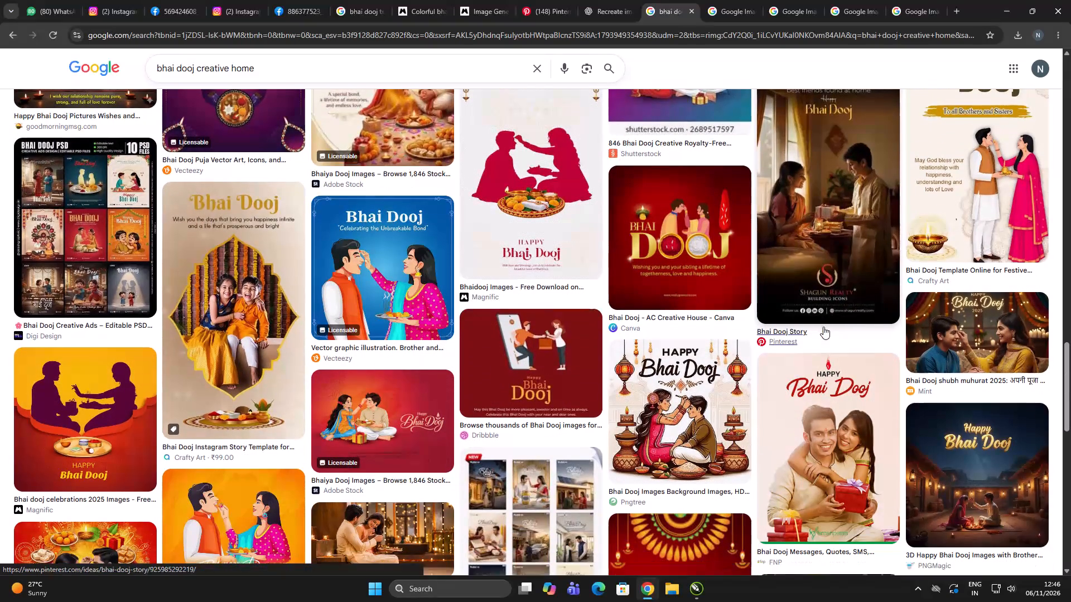
scroll(623, 325, down, 7)
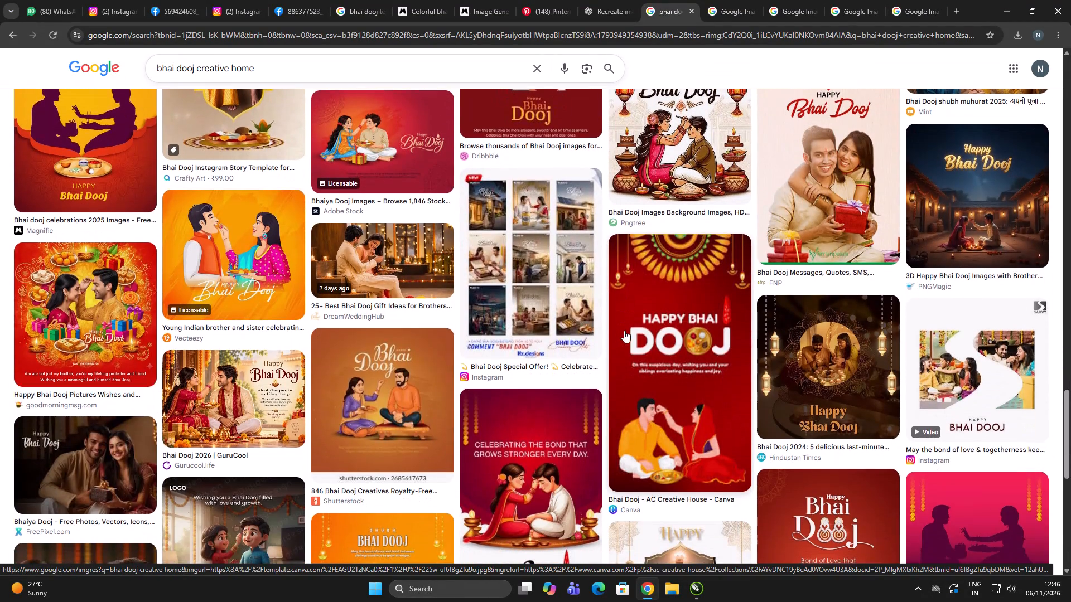
scroll(624, 331, down, 9)
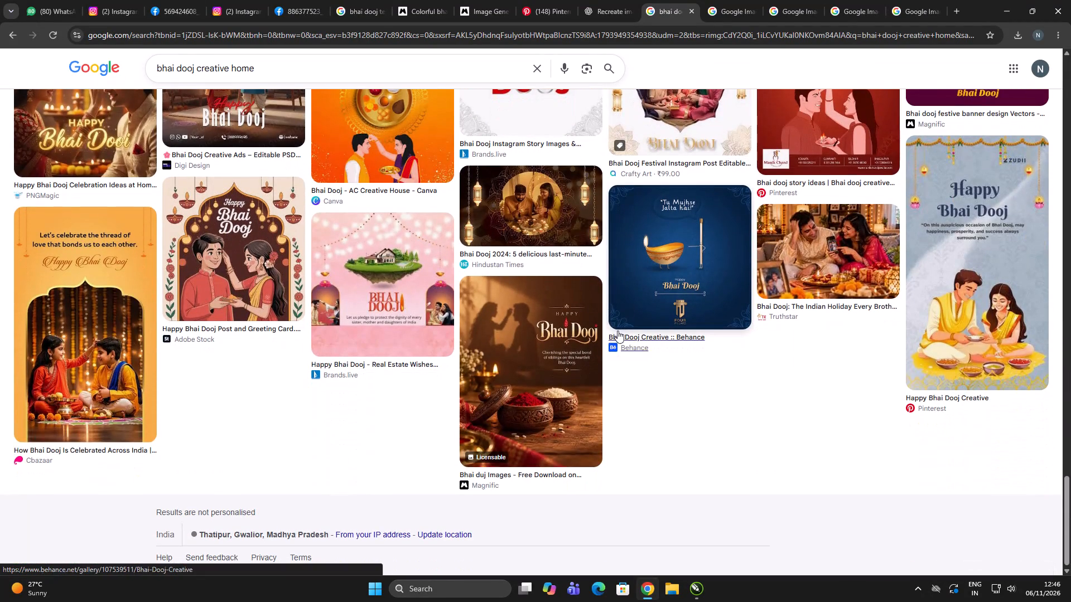
Return to the earlier Bhai Dooj results, preview the Mint Bhai Dooj 2025 image and examine its related images.
scroll(635, 343, down, 1)
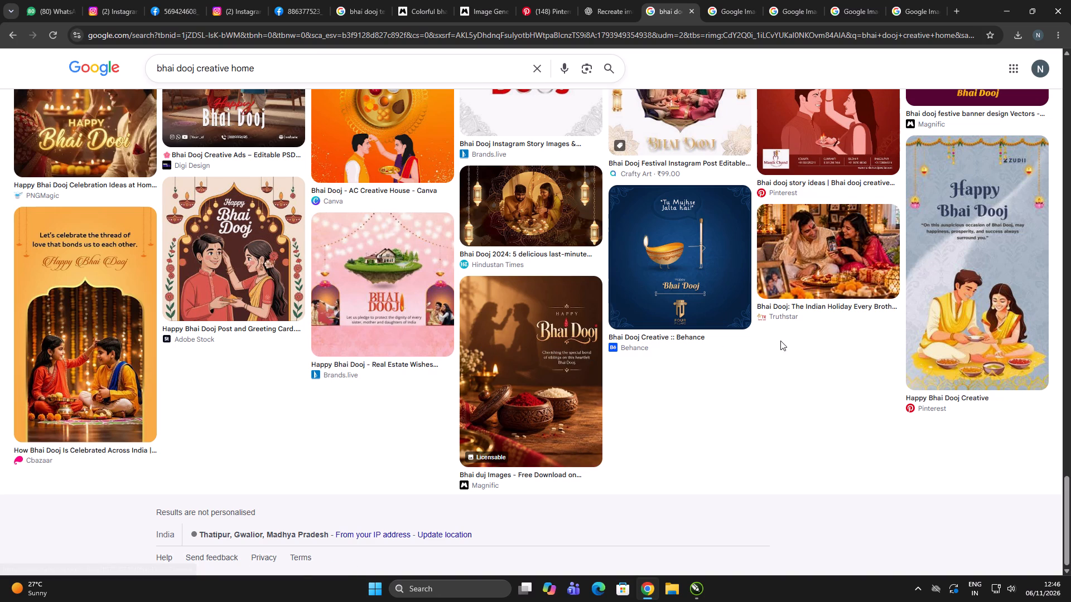
scroll(780, 341, up, 16)
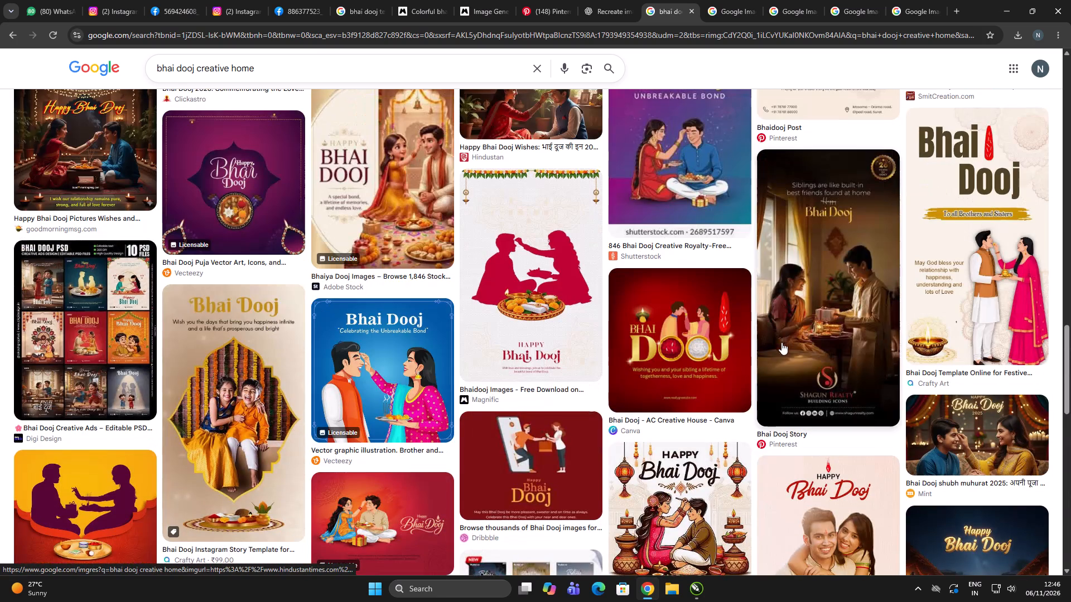
click(971, 440)
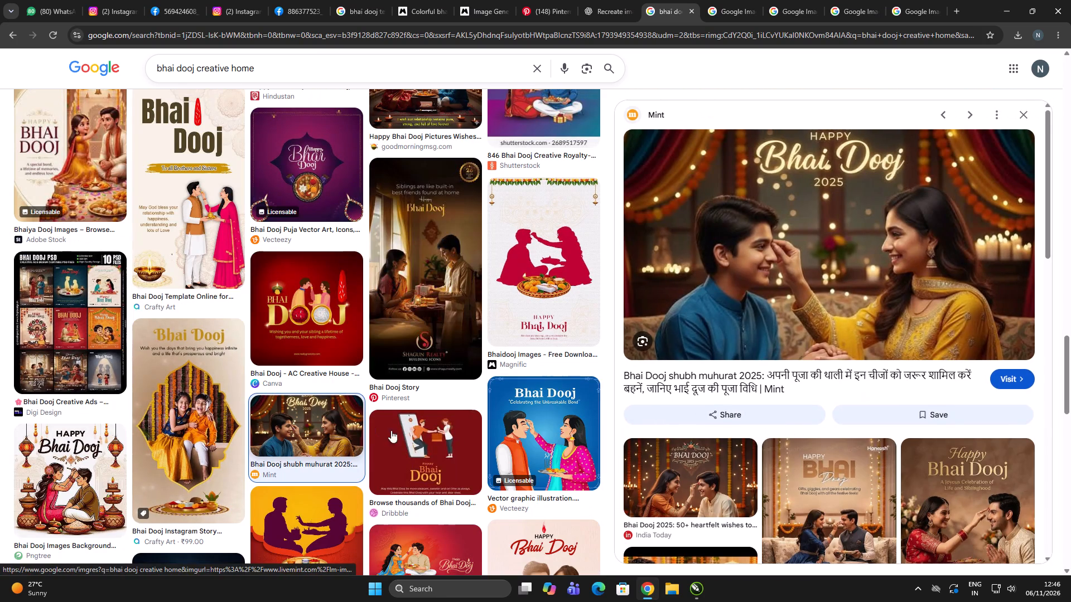
scroll(788, 460, down, 6)
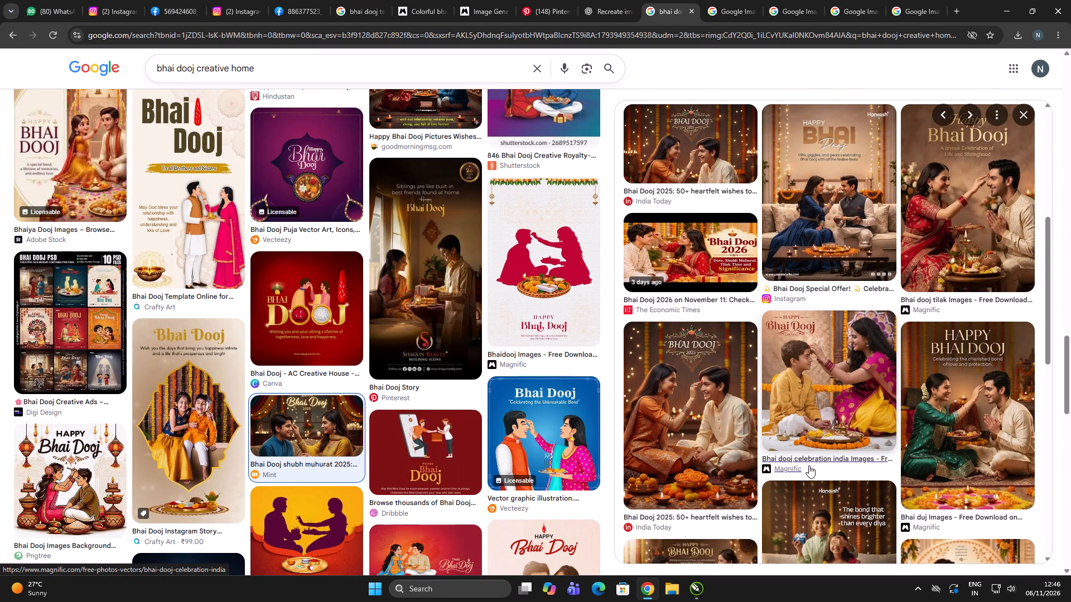
scroll(811, 465, down, 2)
scroll(752, 368, down, 3)
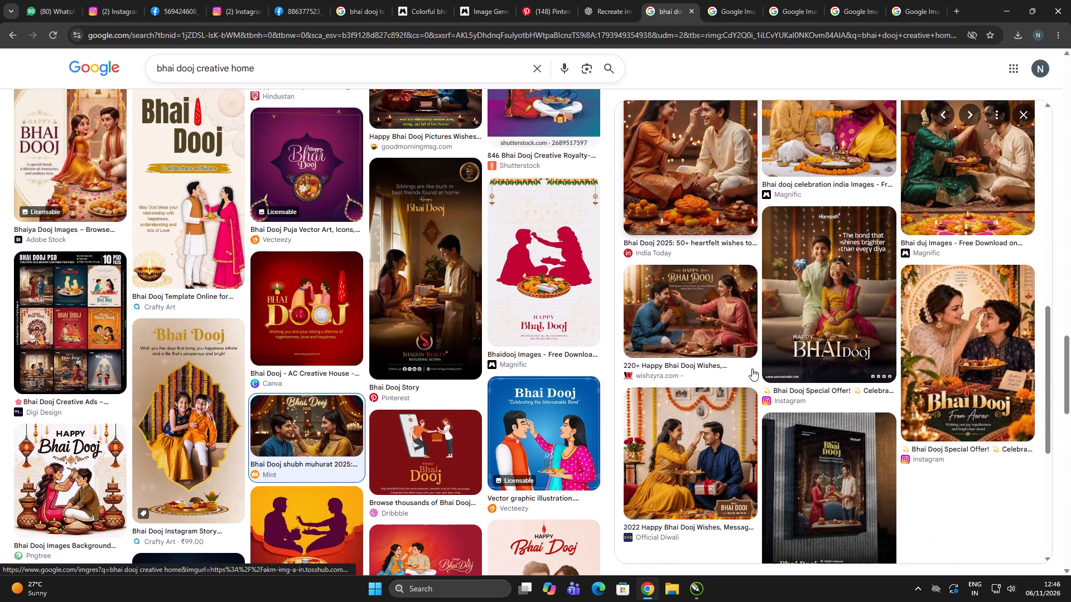
scroll(769, 386, down, 4)
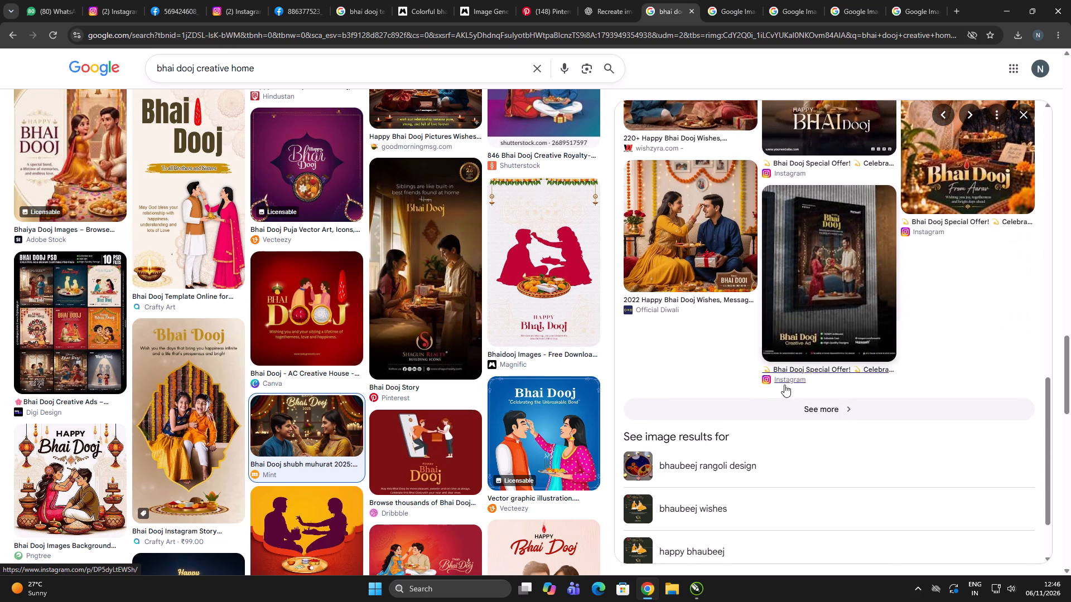
Expand the full related images set, preview the Instagram Bhai Dooj Creative Ad mockup and examine its related designs.
click(808, 412)
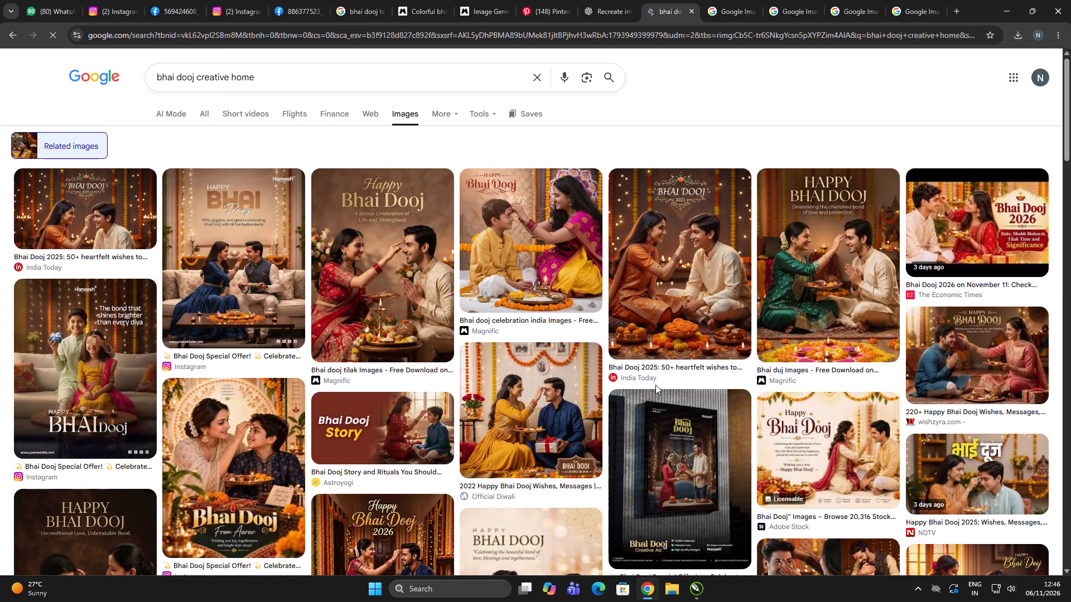
scroll(704, 418, down, 2)
click(694, 407)
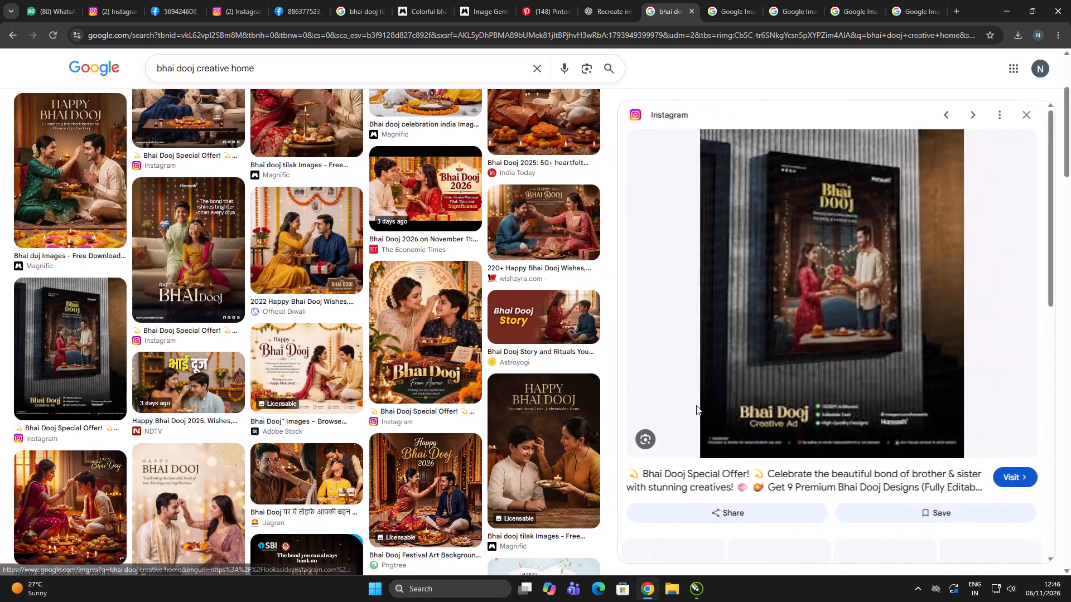
scroll(792, 381, down, 5)
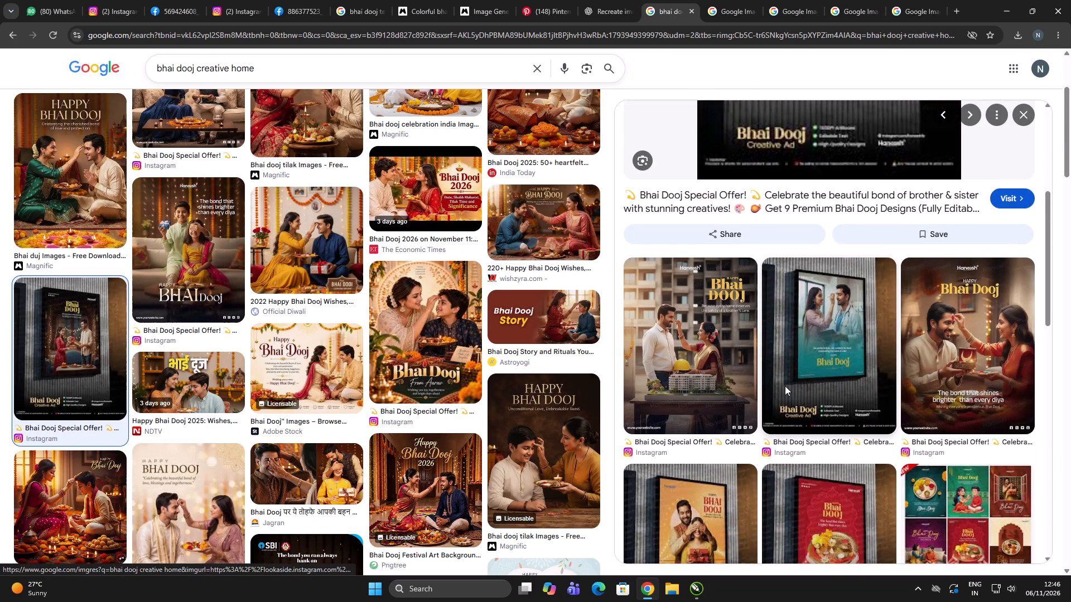
scroll(772, 389, down, 3)
scroll(812, 351, down, 3)
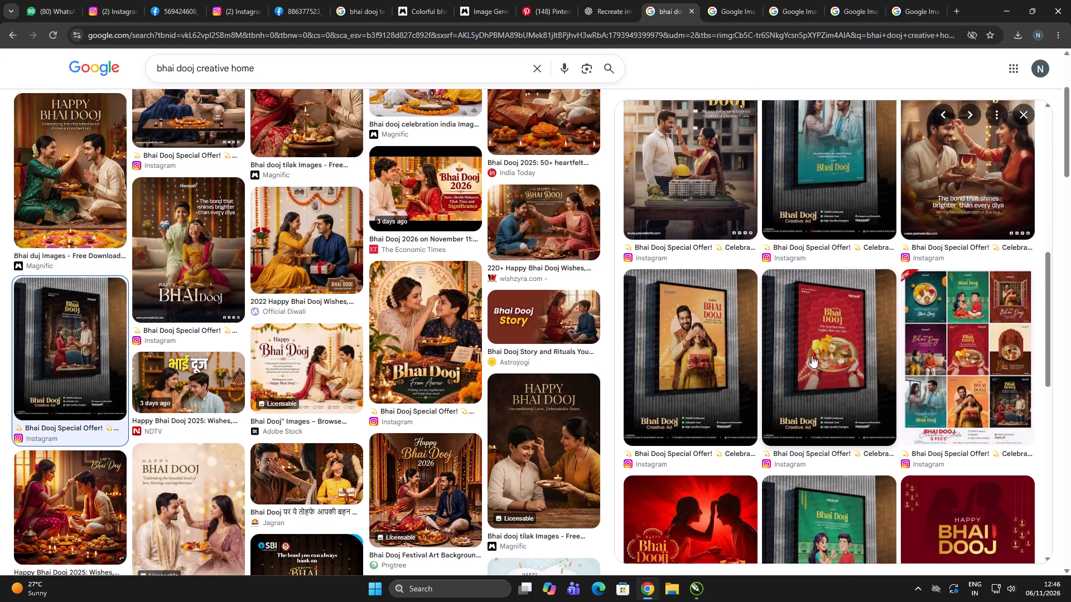
scroll(812, 356, down, 2)
click(1026, 118)
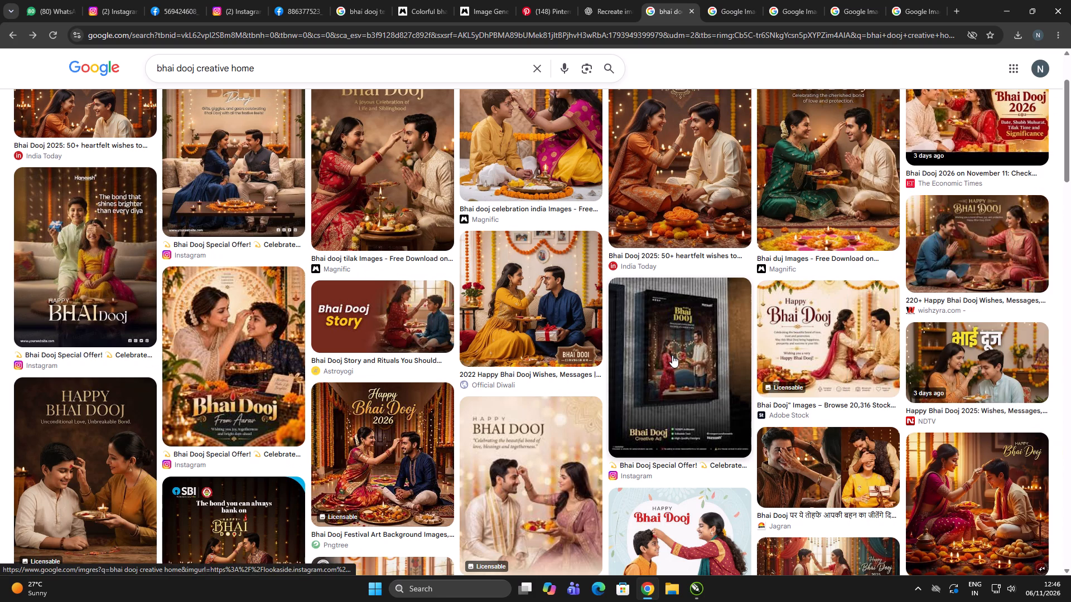
Preview the Official Diwali image of the sister in yellow applying tilak and open its source page in a new tab.
click(552, 281)
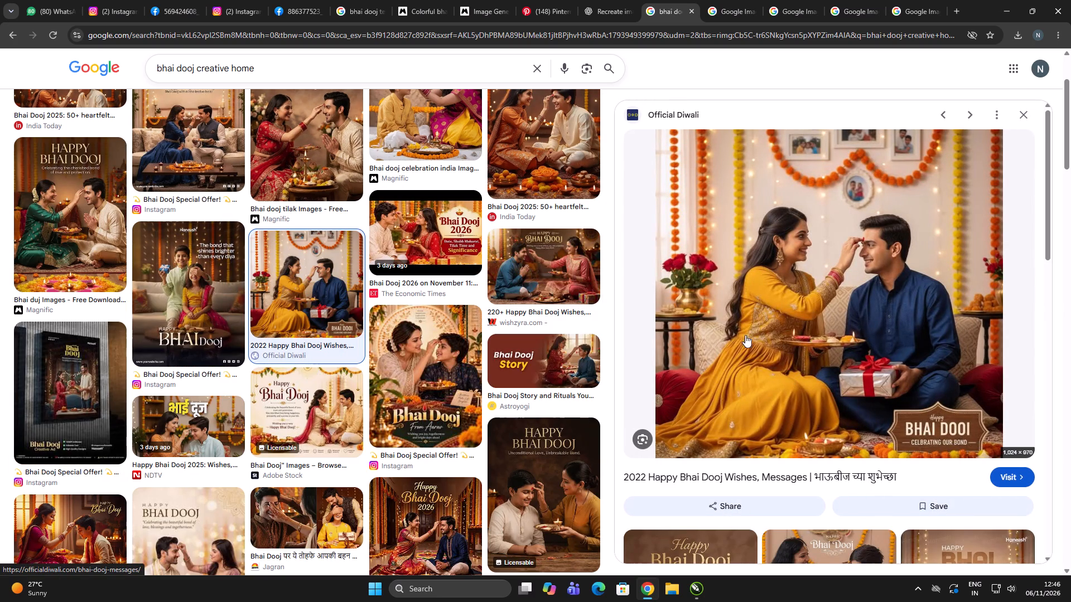
right_click(709, 284)
click(726, 294)
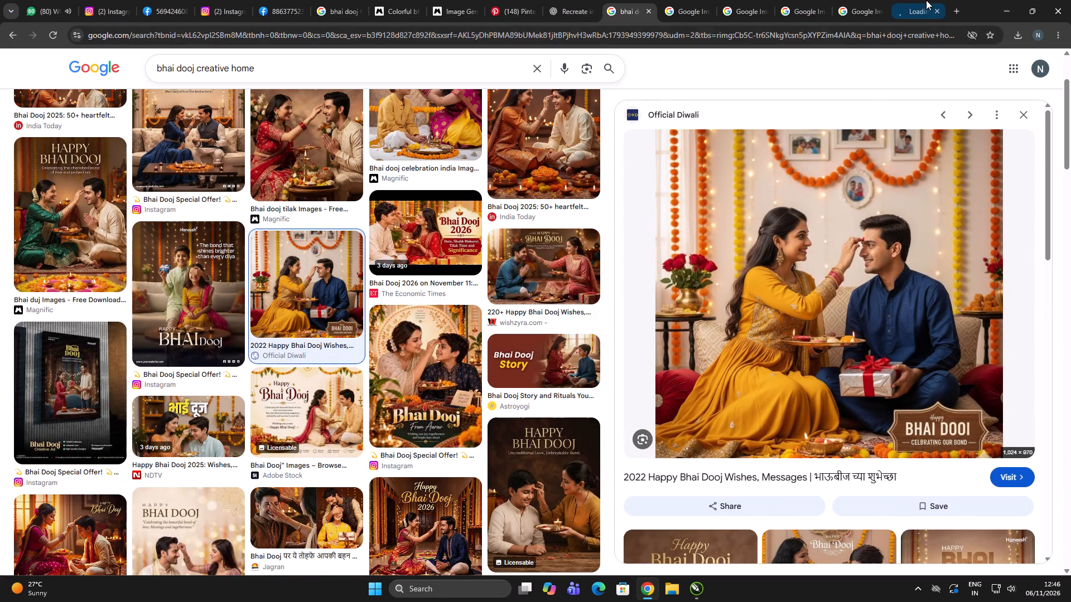
click(927, 0)
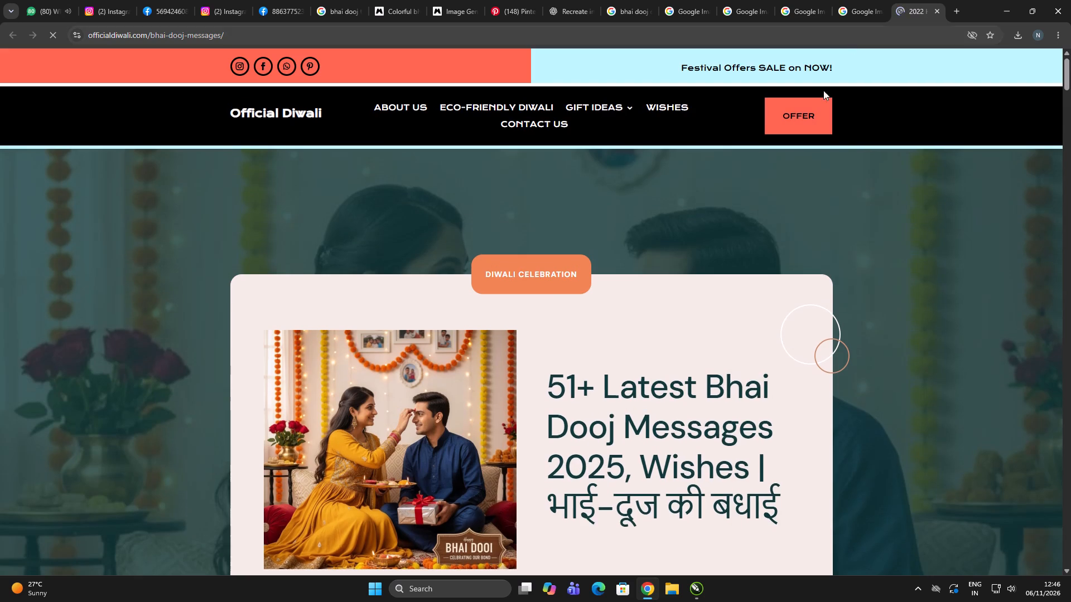
Examine the Official Diwali Bhai Dooj messages page for its tilak image, dismissing the overlay advertisement.
scroll(664, 232, down, 5)
scroll(489, 269, down, 5)
scroll(504, 269, up, 5)
click(853, 4)
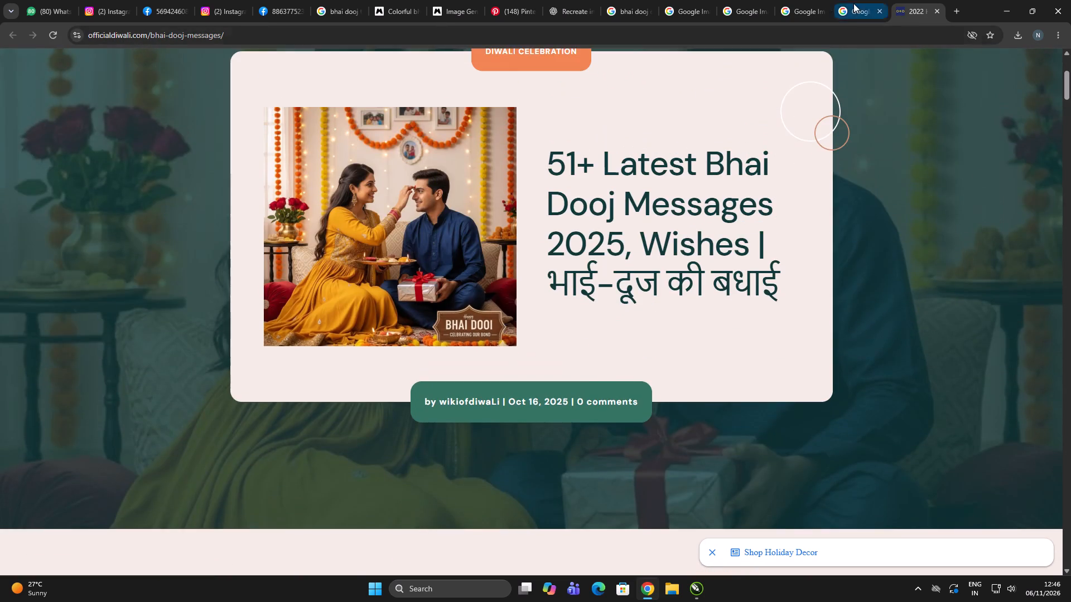
scroll(731, 332, down, 1)
scroll(731, 331, up, 3)
click(909, 12)
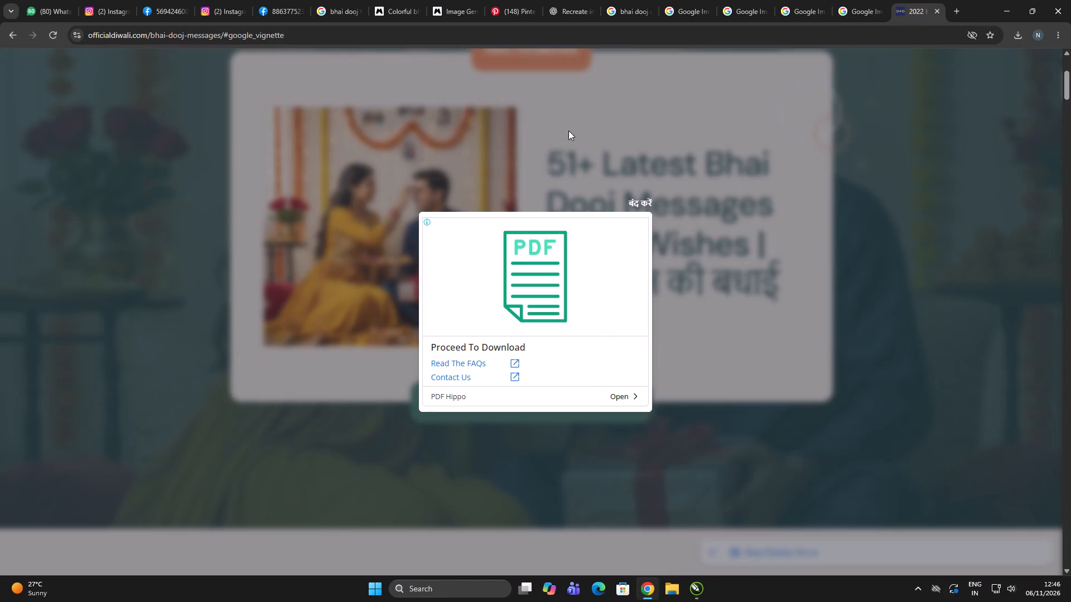
click(8, 33)
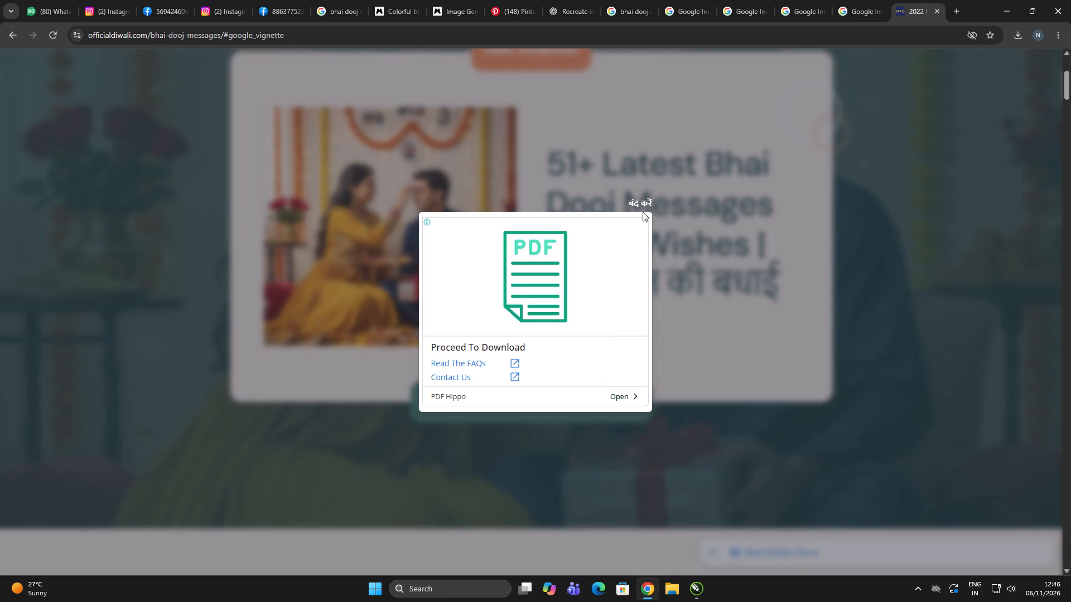
click(639, 204)
click(18, 37)
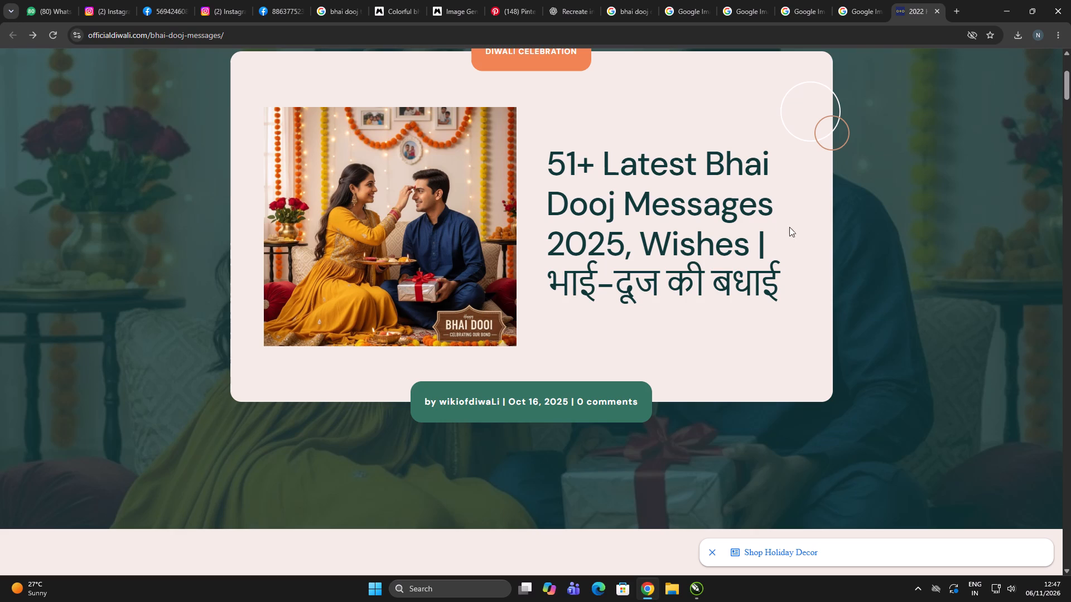
Open the Adobe Stock source page of the beige Bhai Dooj design in a new tab and view its results.
click(871, 0)
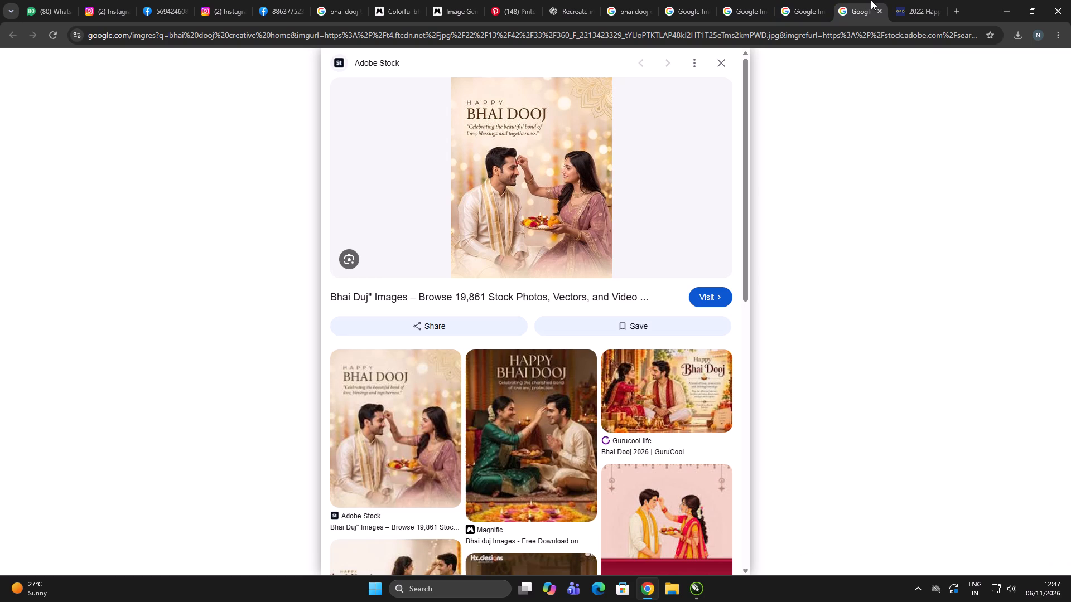
scroll(634, 297, up, 4)
right_click(501, 115)
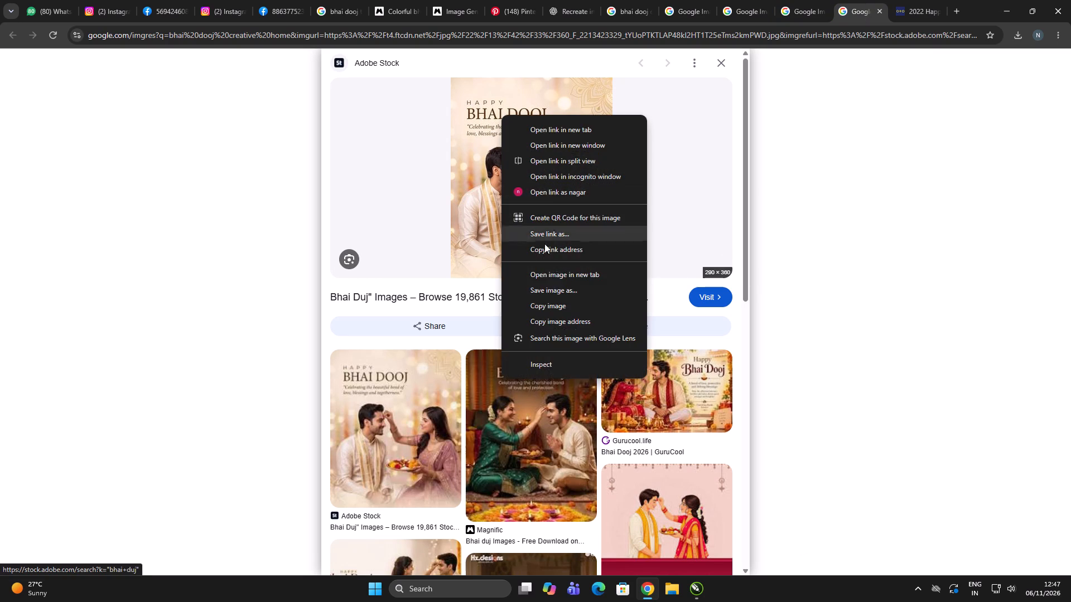
right_click(468, 136)
click(492, 148)
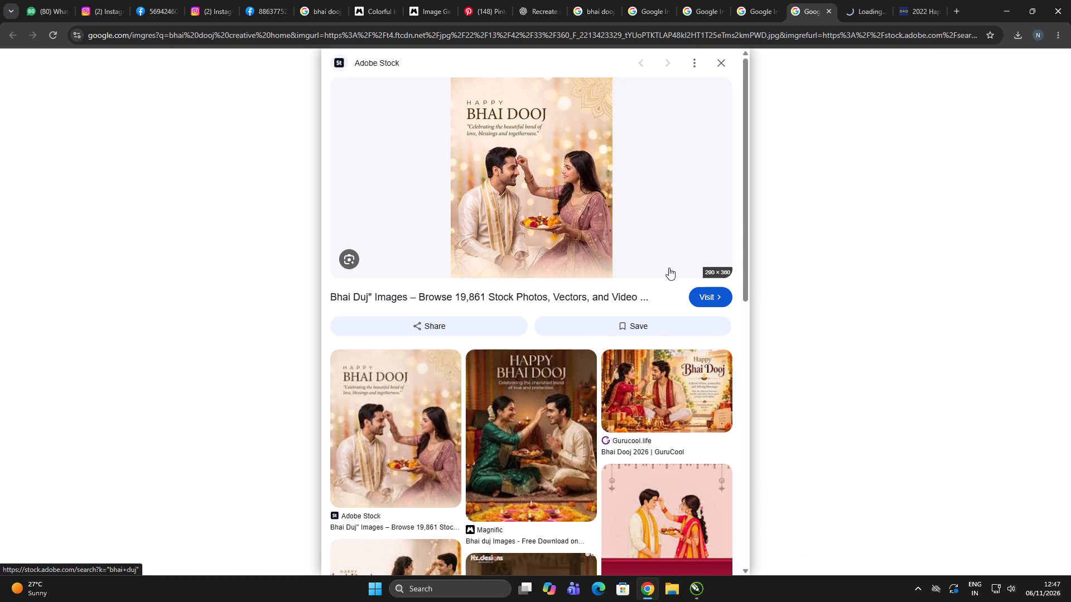
scroll(571, 377, down, 5)
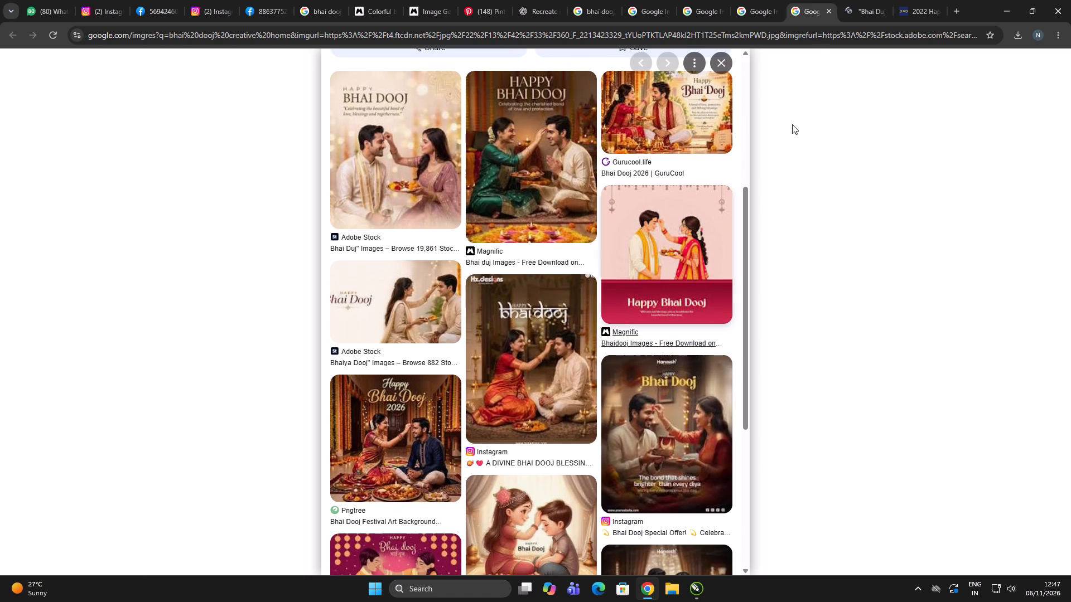
click(860, 0)
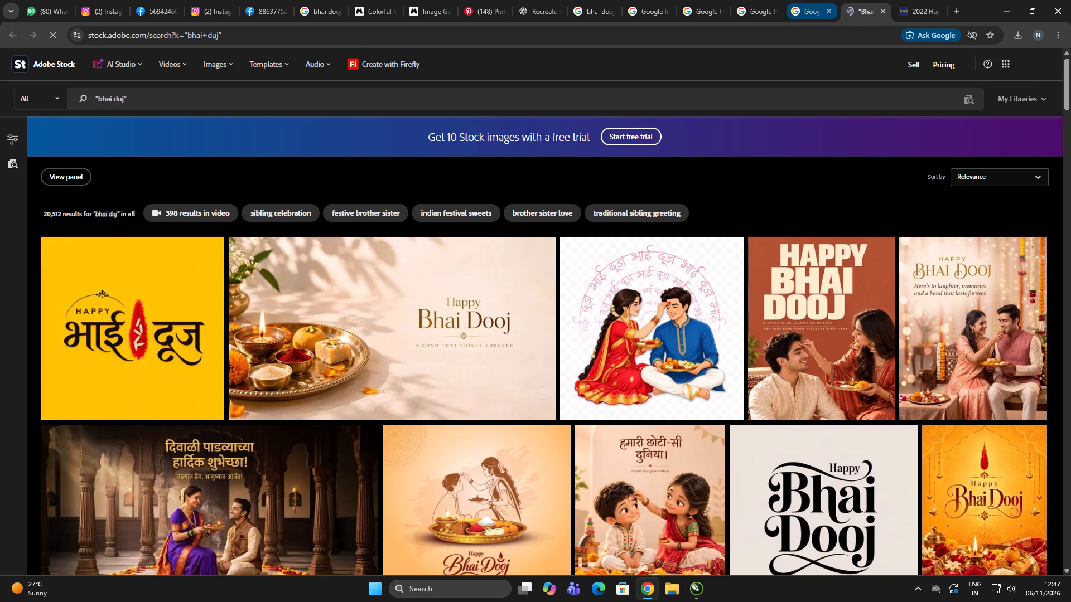
click(804, 0)
scroll(445, 176, up, 3)
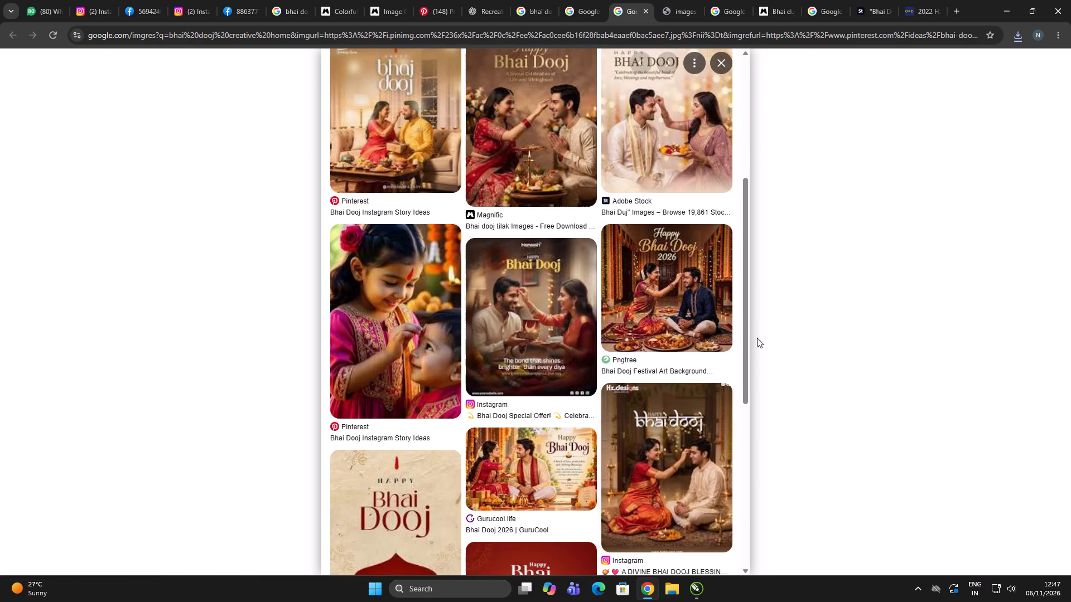
Open the Pinterest page of Bhai Dooj Instagram story ideas and browse its pins for reference designs.
click(363, 201)
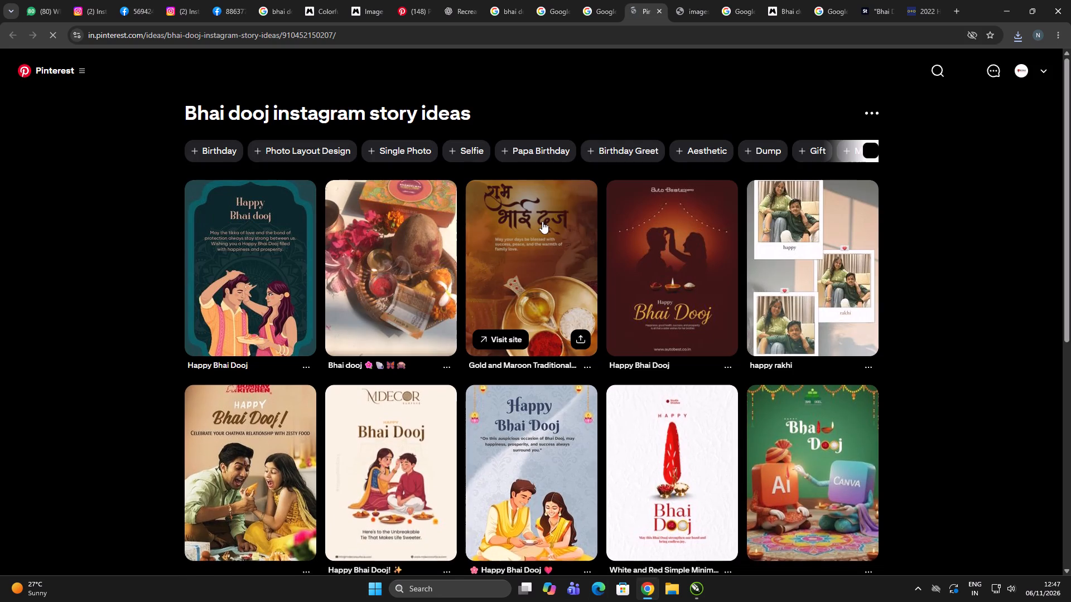
scroll(575, 272, down, 4)
scroll(634, 283, down, 8)
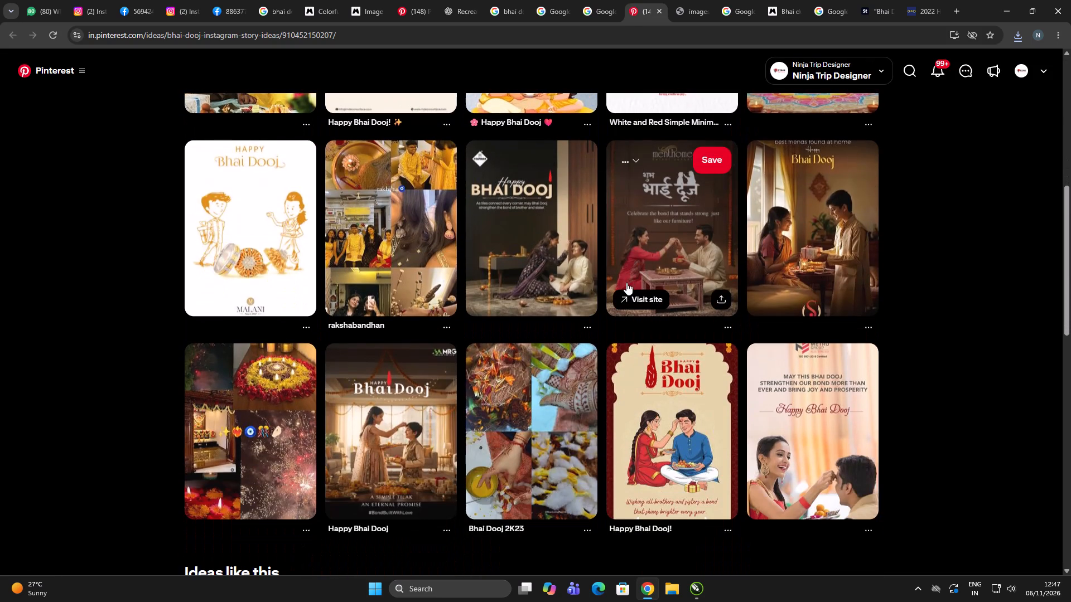
scroll(926, 287, down, 1)
scroll(876, 290, down, 3)
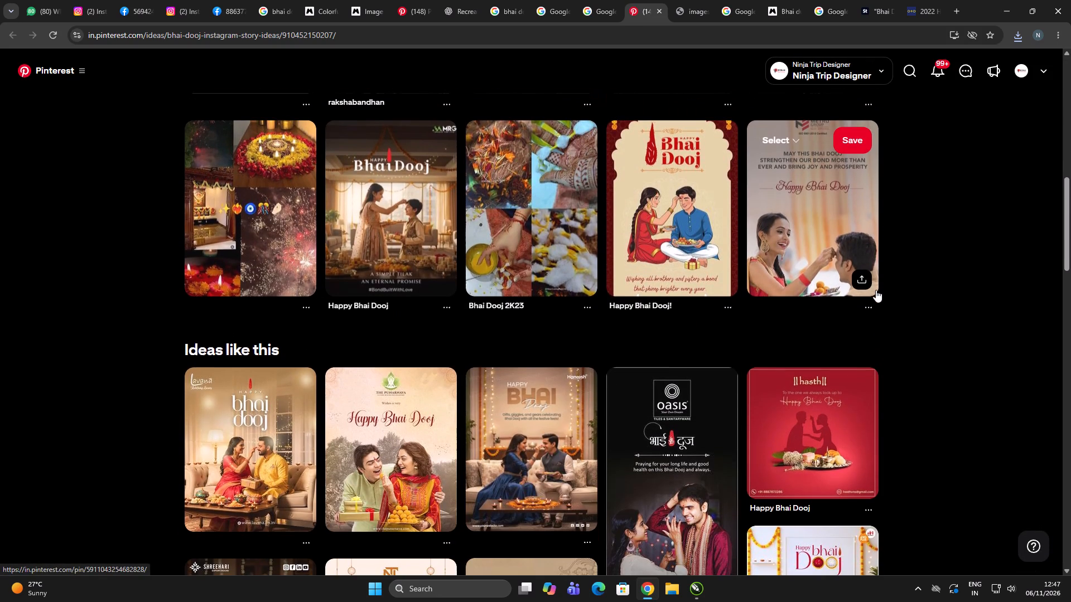
Open the MRG Group Happy Bhai Dooj pin showing a girl applying tilak and examine its related designs.
click(387, 206)
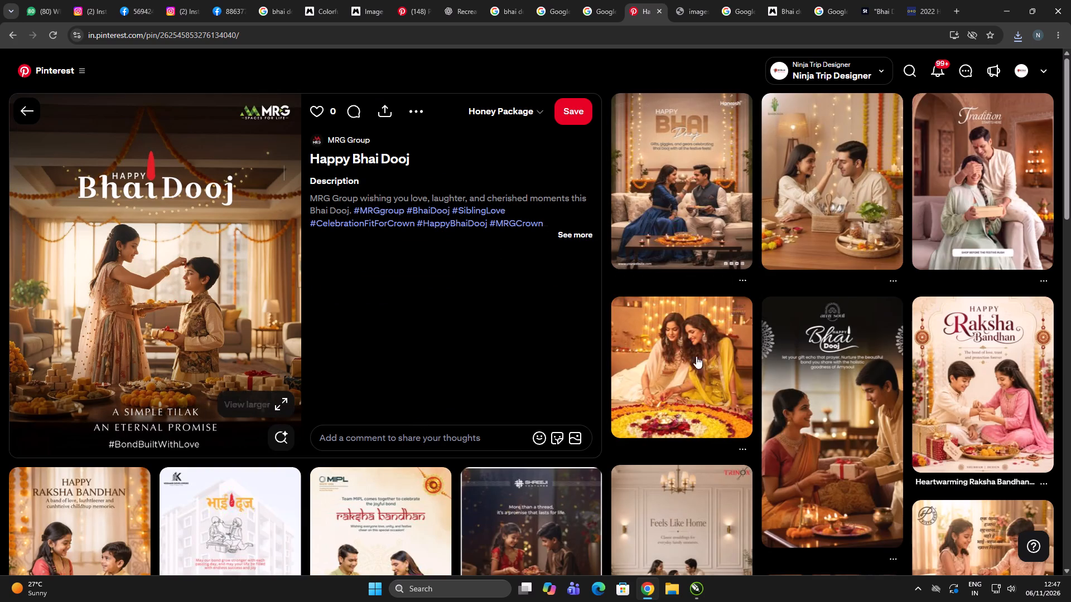
scroll(811, 240, down, 2)
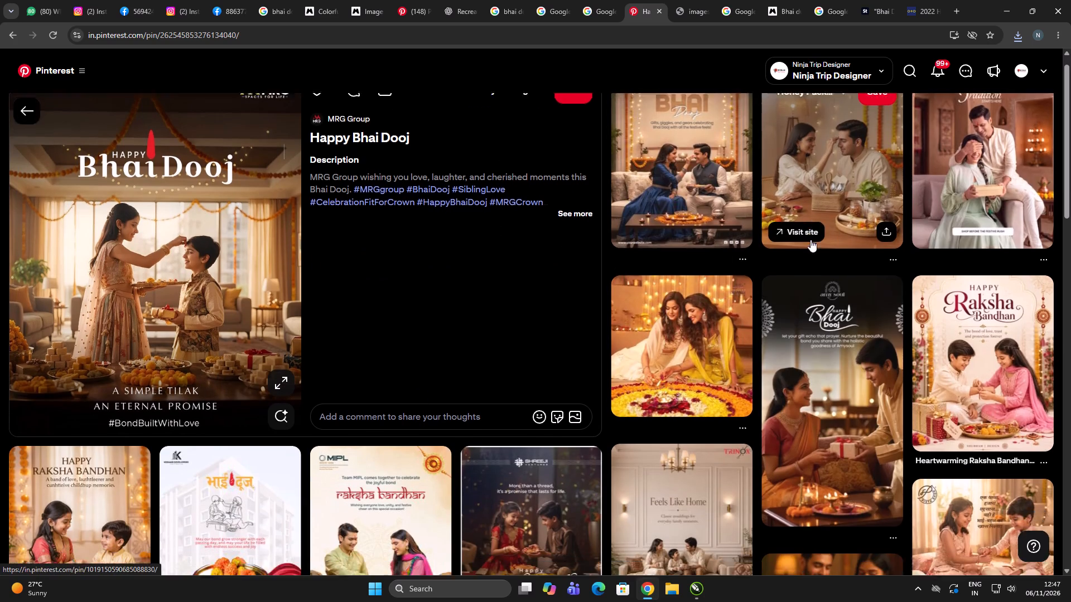
Examine the Pinterest pins related to the MRG Group Happy Bhai Dooj pin for home-themed poster references.
scroll(811, 240, down, 3)
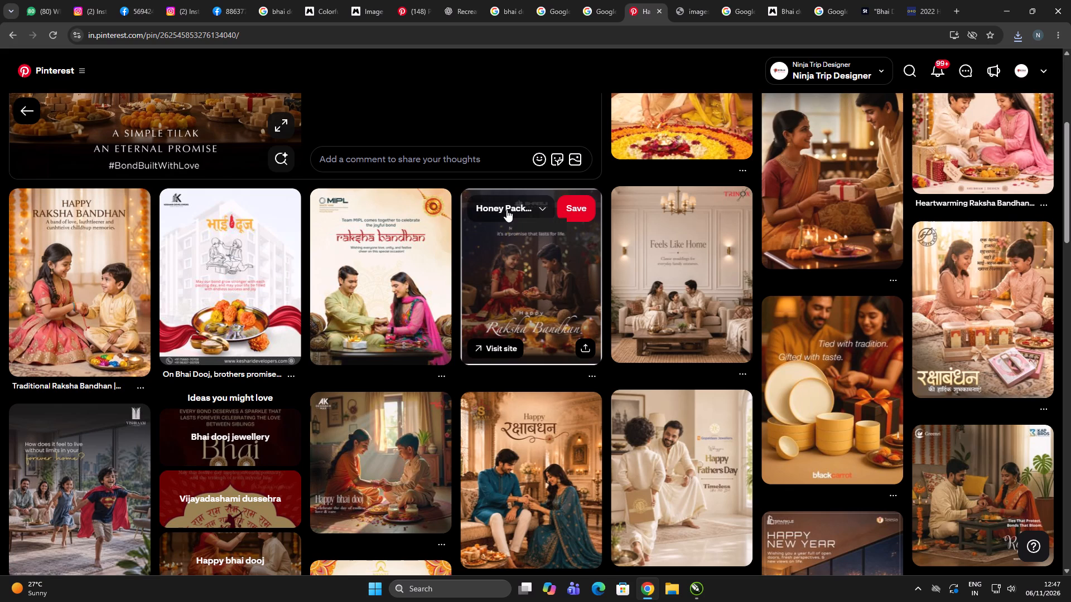
scroll(507, 209, down, 5)
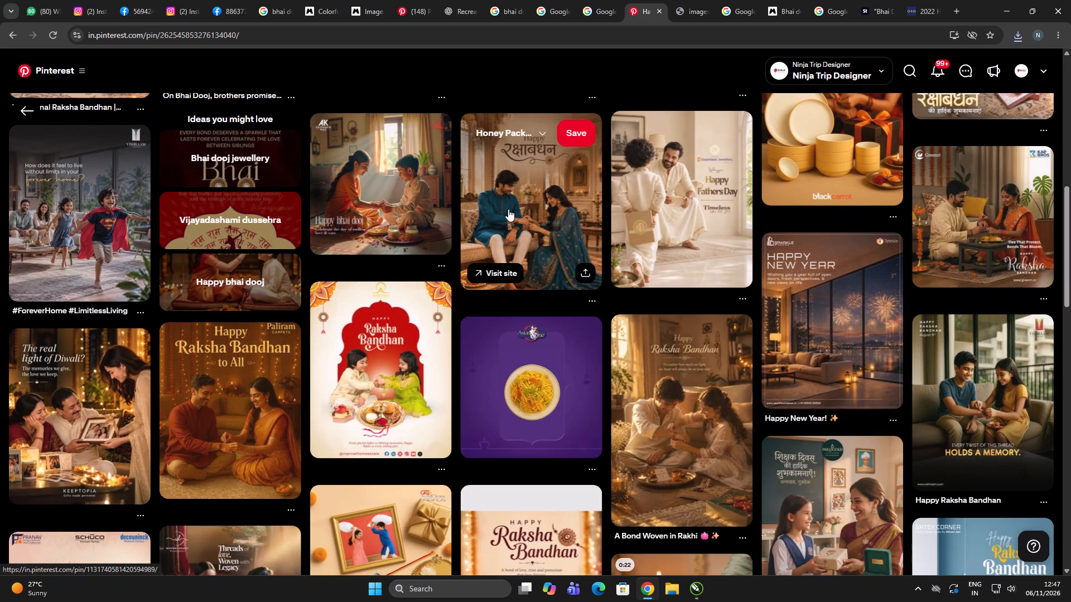
scroll(508, 209, down, 9)
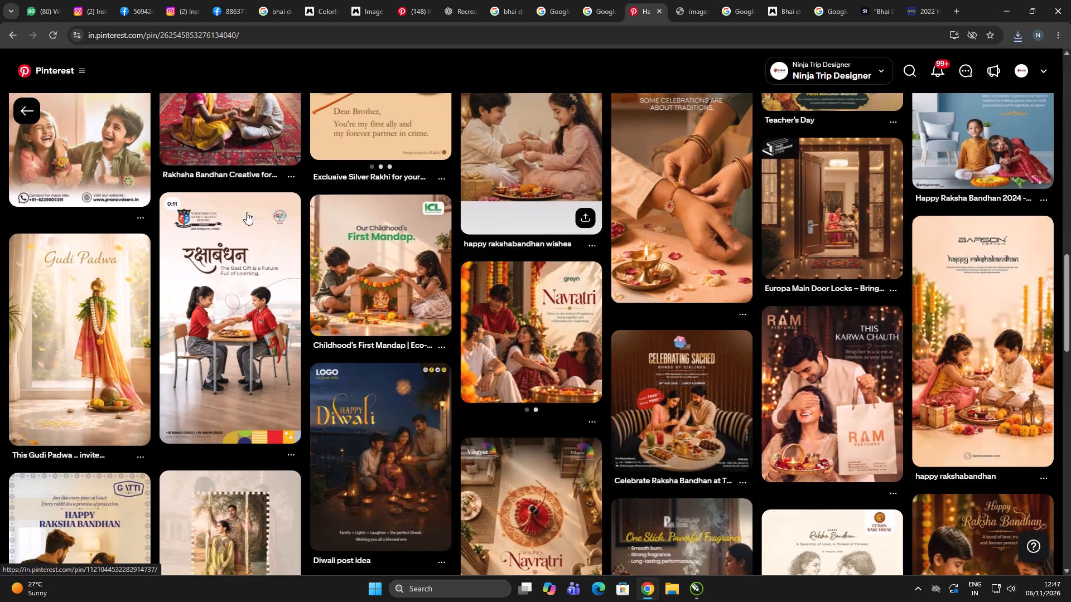
scroll(258, 193, down, 4)
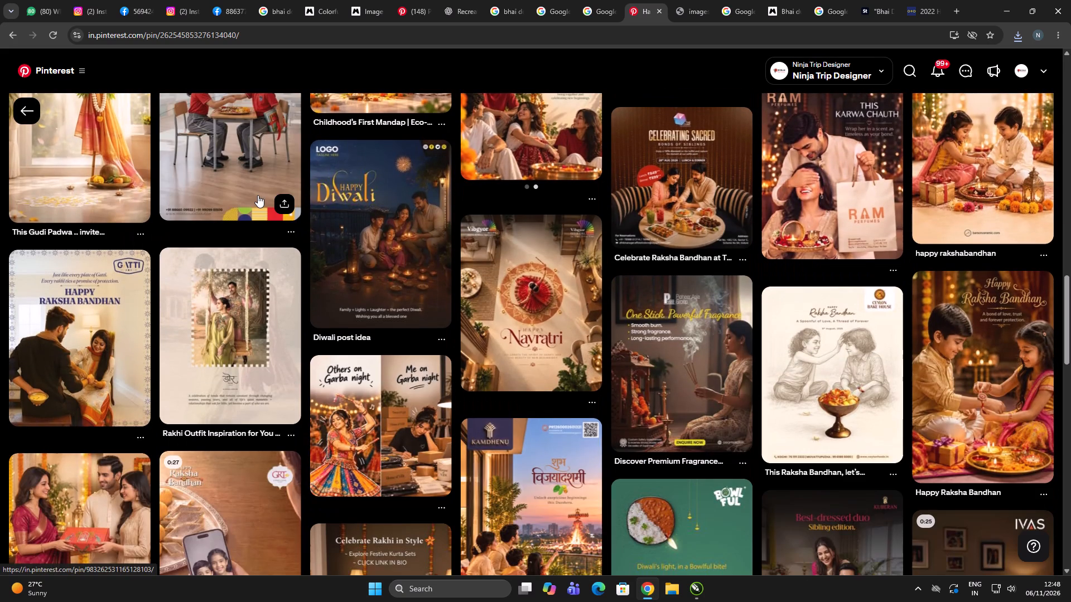
scroll(258, 196, up, 4)
scroll(260, 196, down, 5)
scroll(262, 195, up, 18)
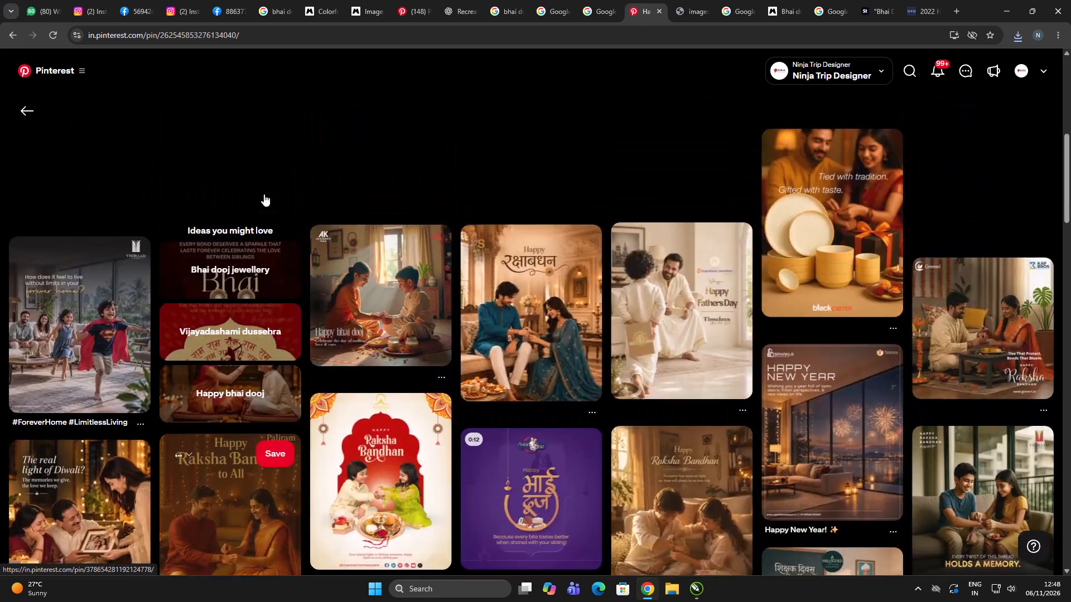
scroll(264, 194, up, 8)
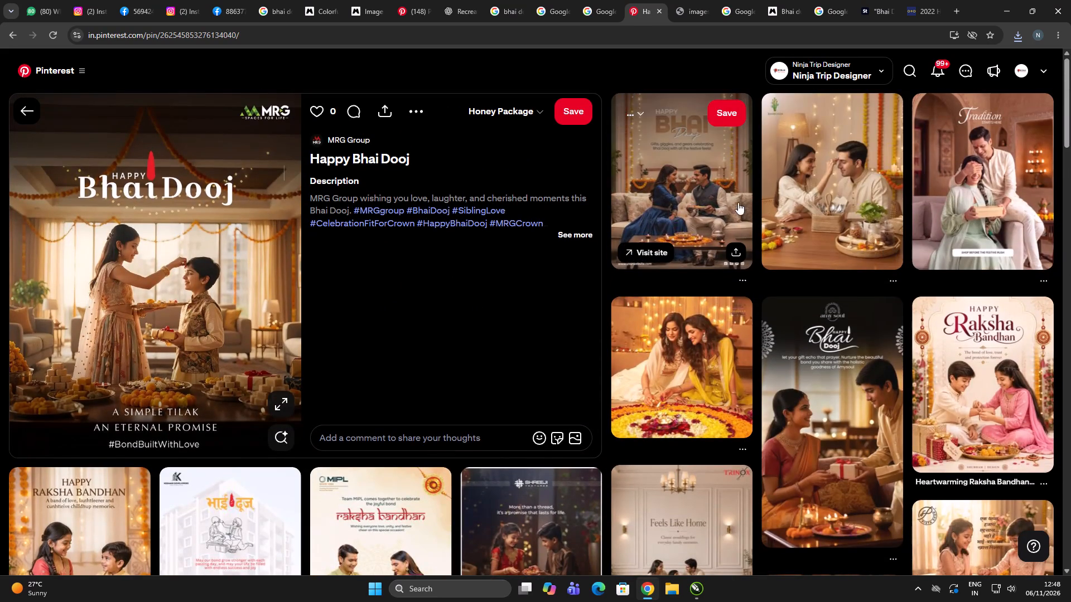
Open the Bambuasia pin of the siblings at a wooden table and save its image to Downloads.
click(836, 191)
right_click(182, 179)
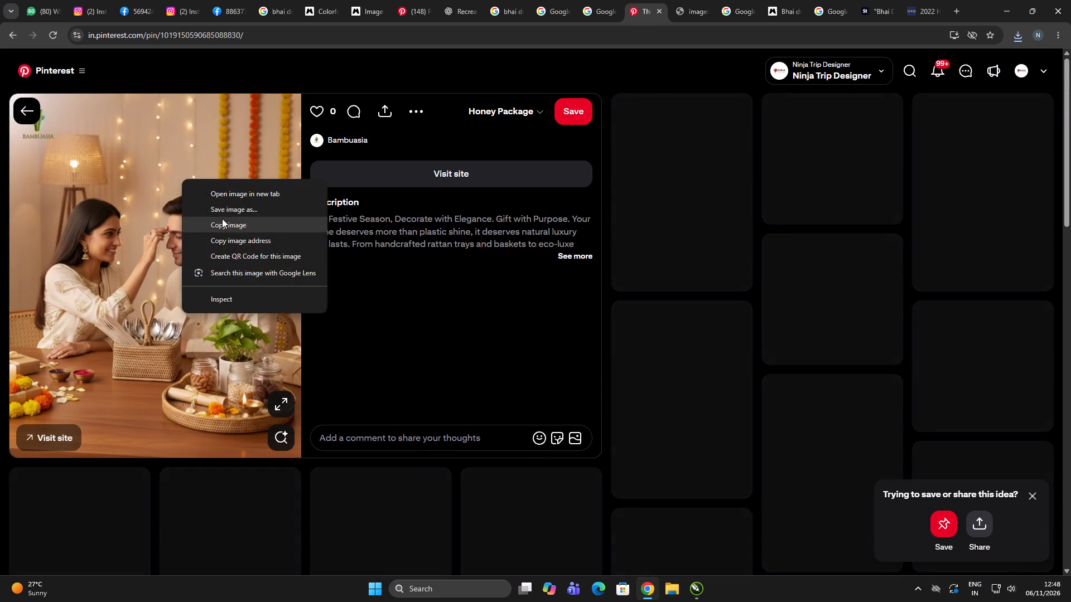
click(229, 208)
click(971, 550)
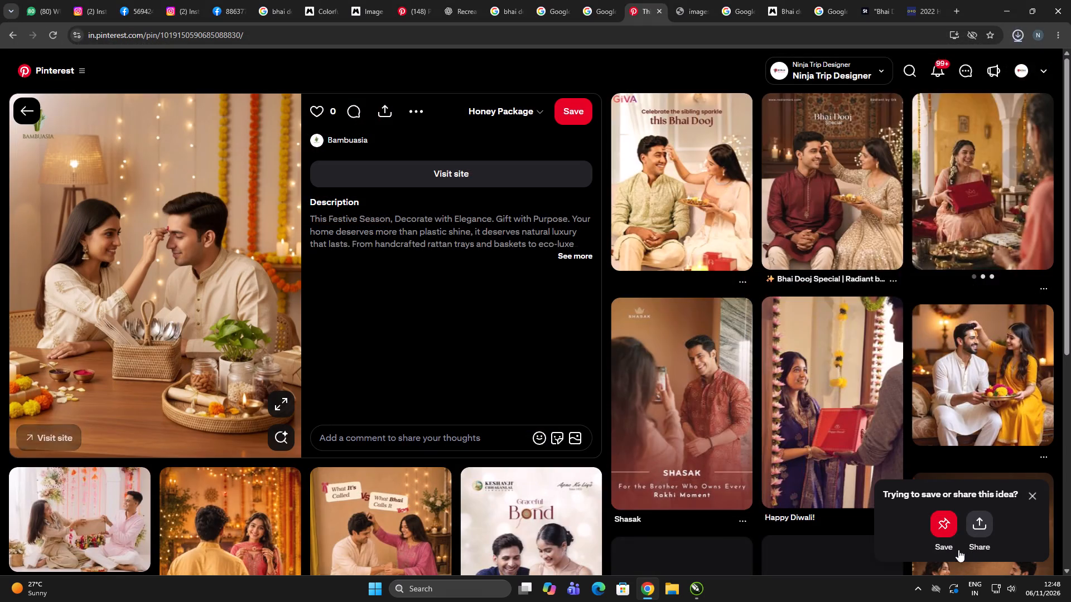
click(576, 72)
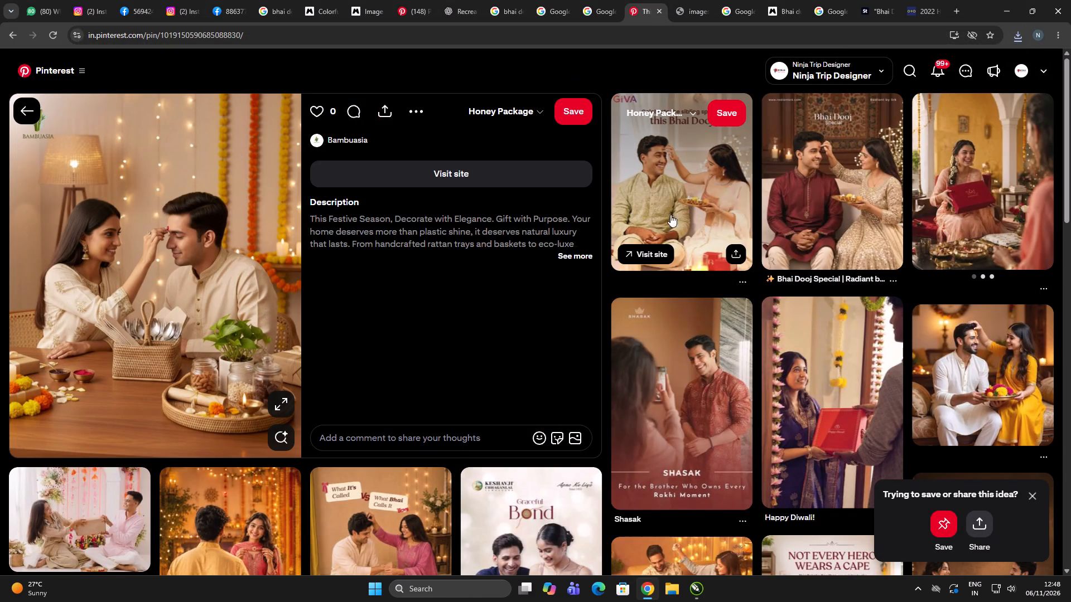
Examine the pins related to the Bambuasia image for further home-themed sibling festival references.
scroll(761, 273, down, 4)
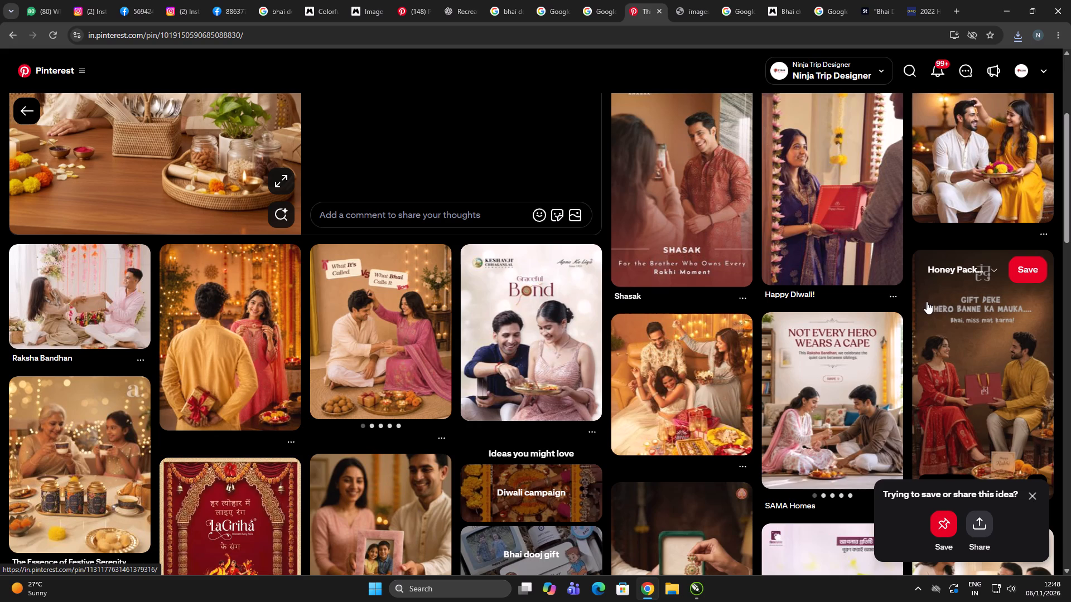
scroll(1019, 382, down, 2)
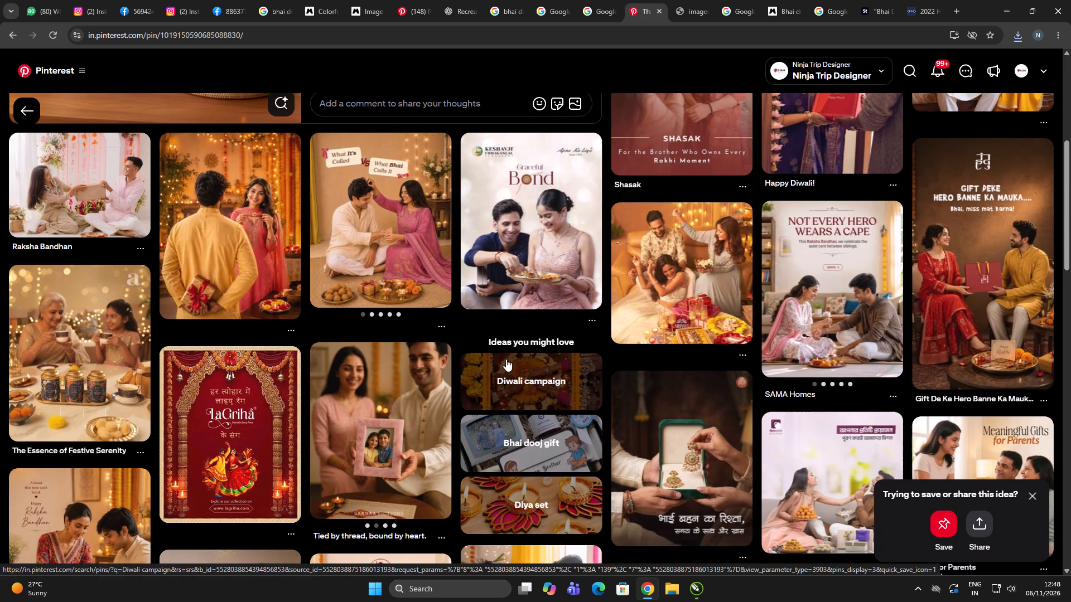
scroll(514, 343, down, 1)
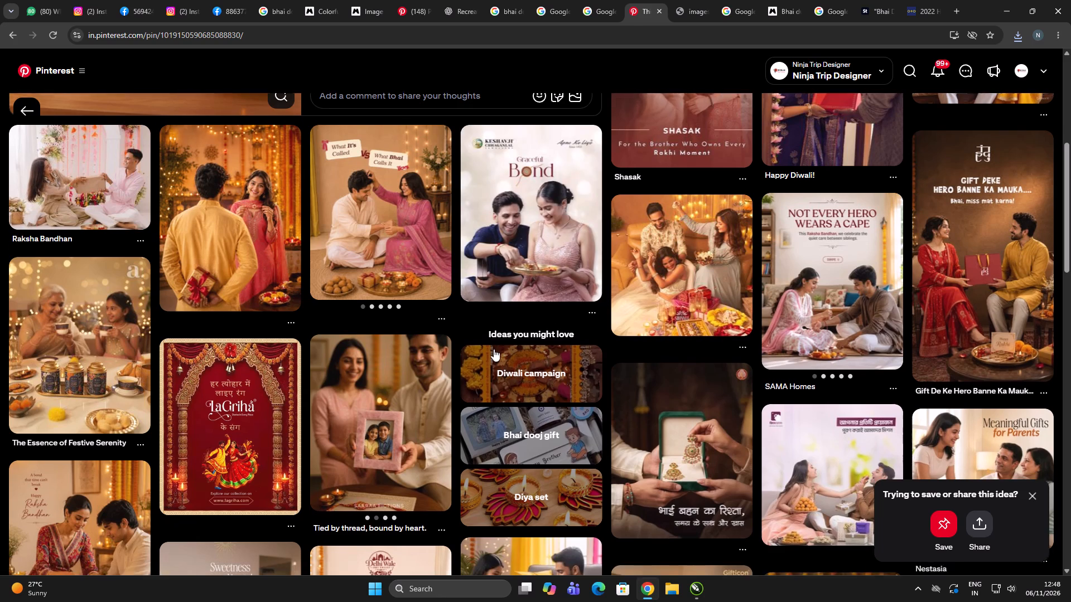
scroll(186, 304, up, 2)
scroll(202, 310, down, 4)
scroll(205, 316, up, 2)
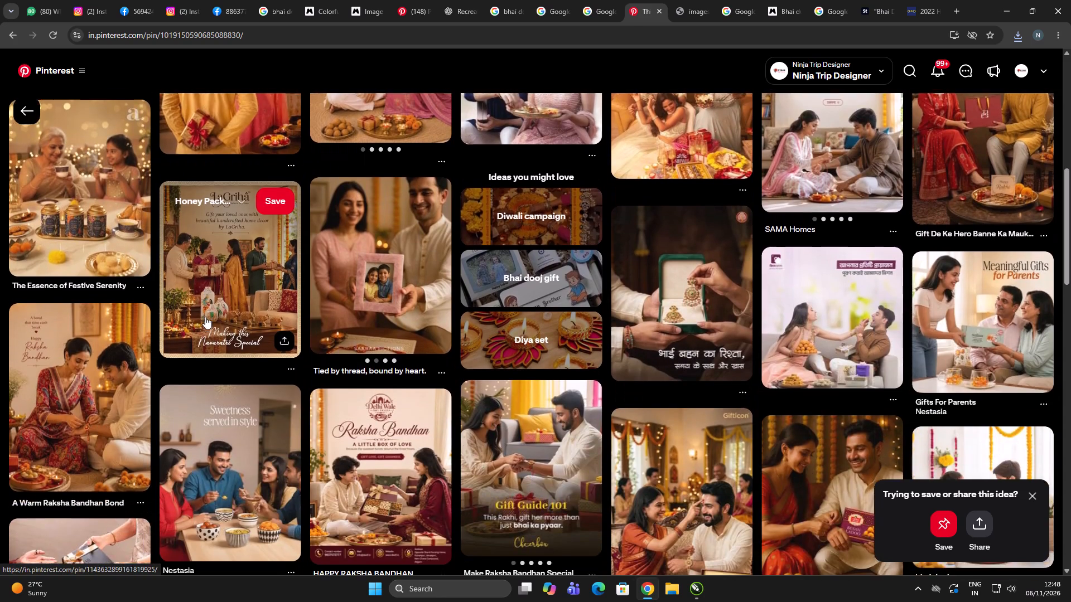
scroll(205, 317, up, 2)
scroll(210, 318, down, 9)
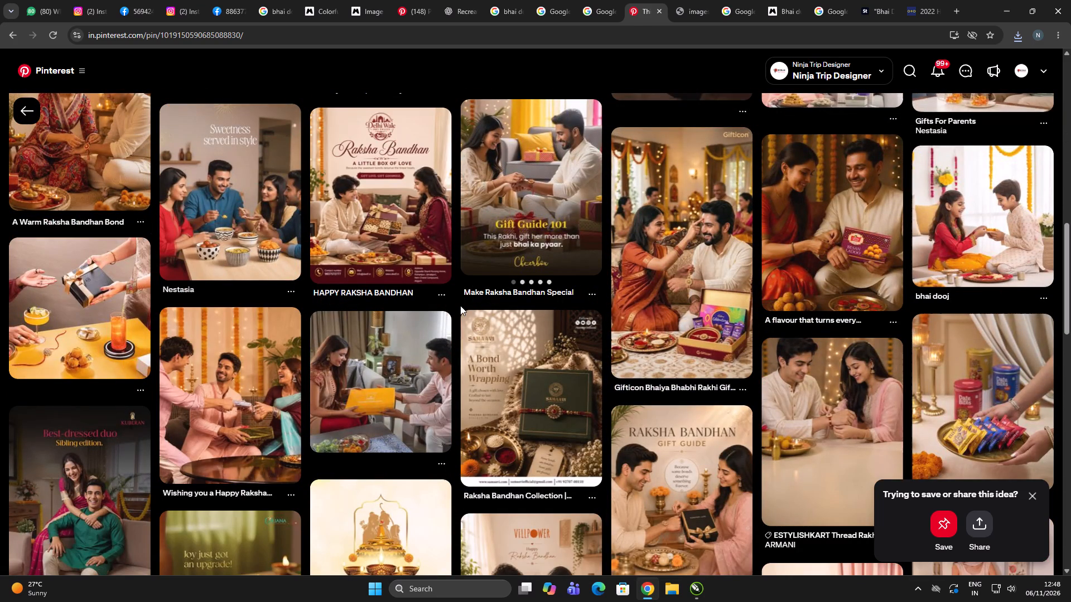
scroll(460, 305, down, 3)
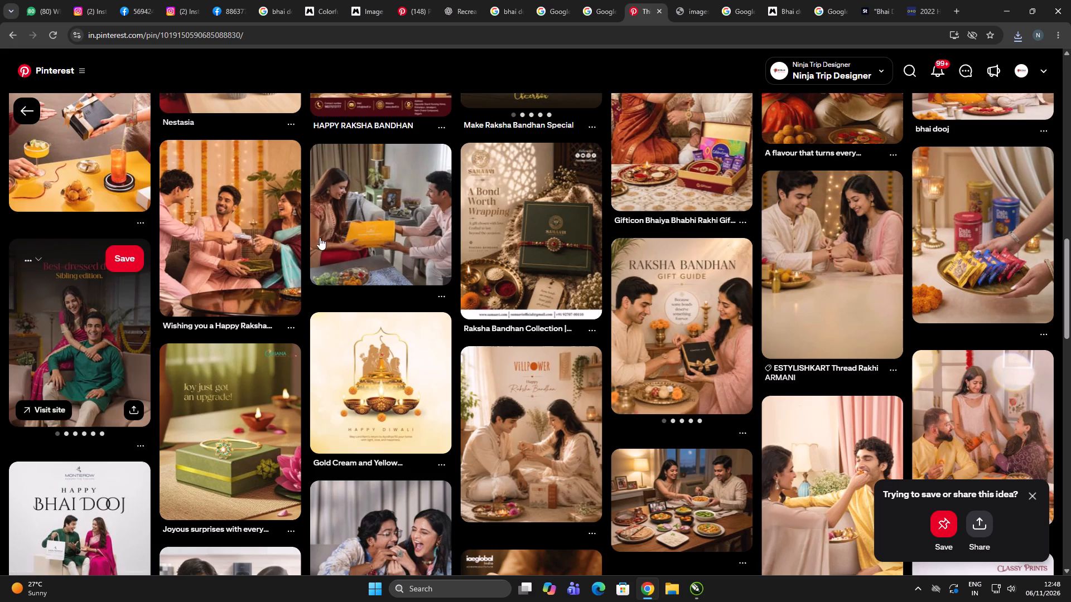
Open the Roop Sangam Raksha Bandhan pin of three siblings exchanging gifts and save its image as a JPG in Downloads.
click(231, 252)
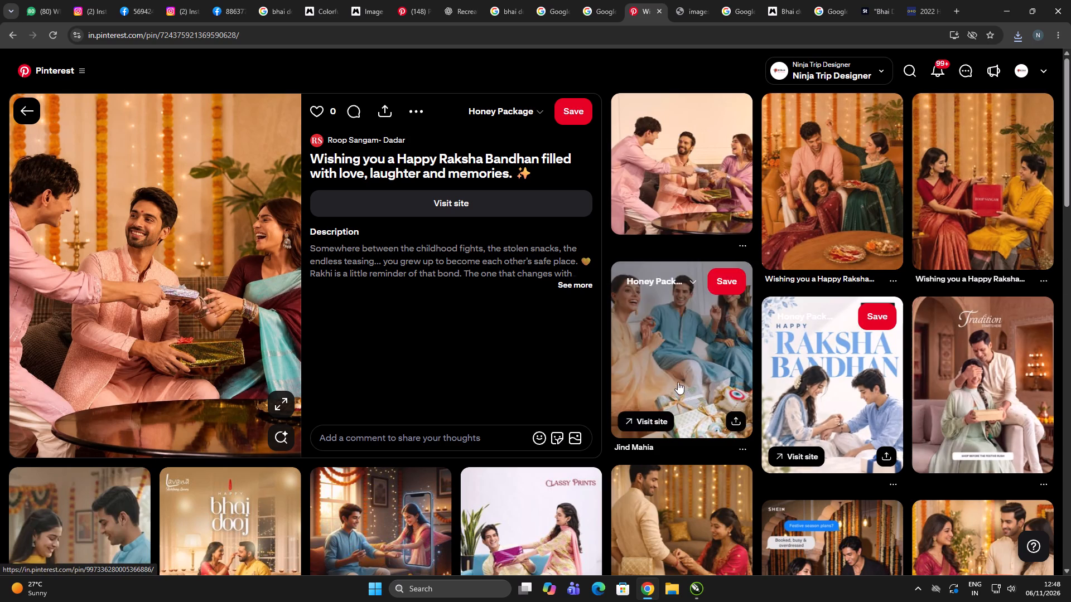
scroll(472, 390, down, 5)
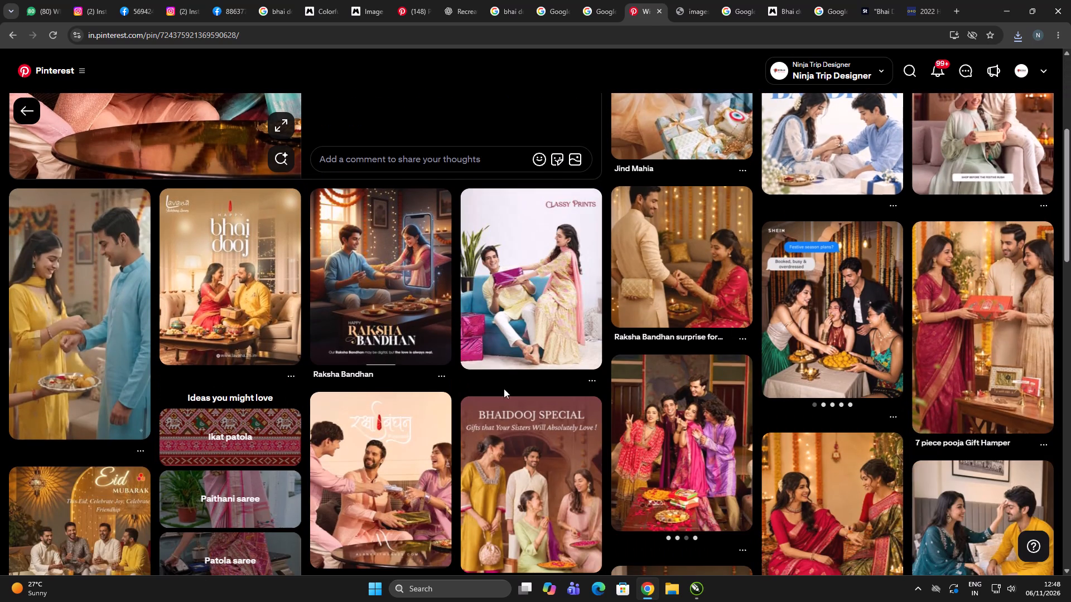
scroll(664, 374, up, 10)
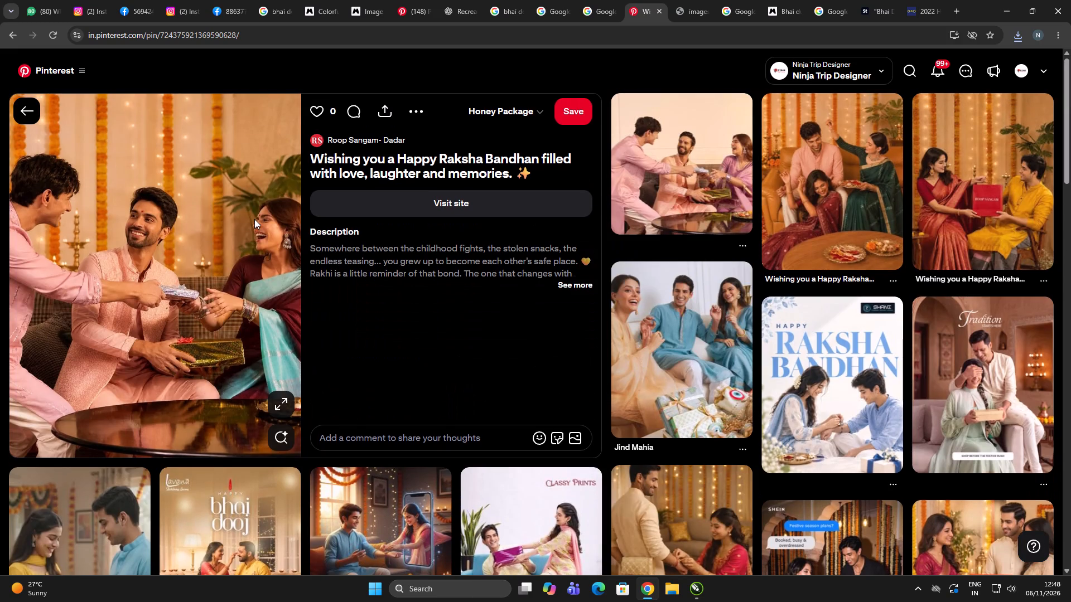
right_click(196, 177)
click(248, 203)
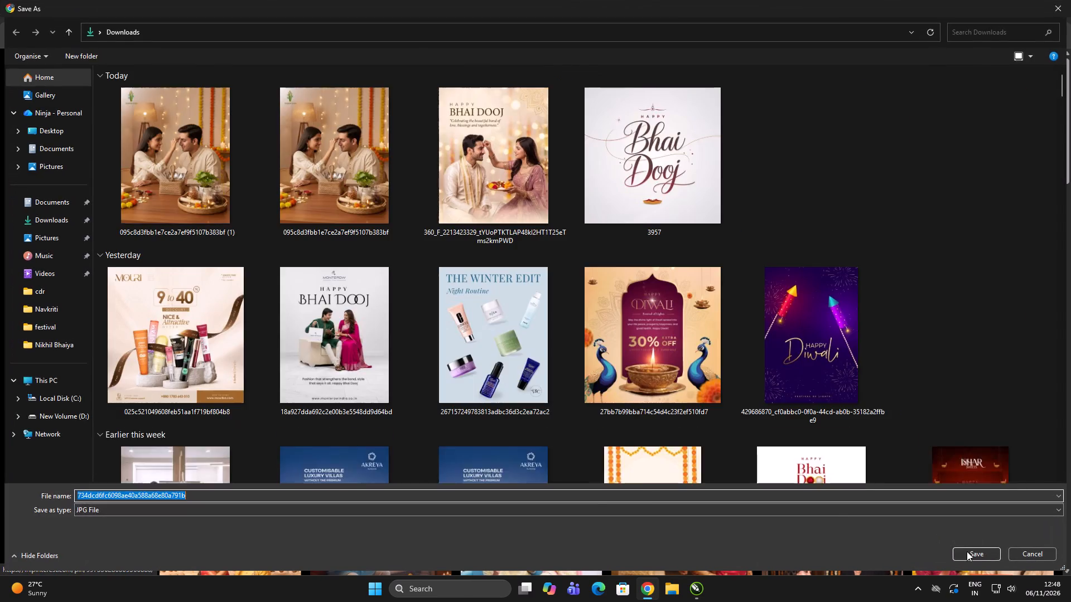
click(970, 557)
click(721, 78)
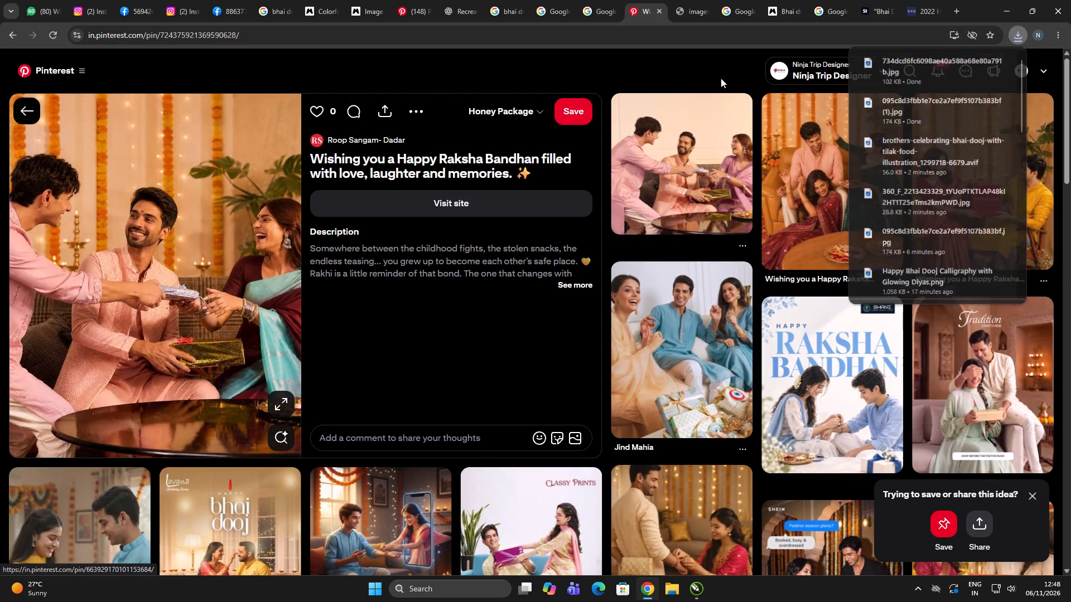
Examine the other Roop Sangam sofa pin and the first pin's related results for more home-themed sibling references.
click(833, 221)
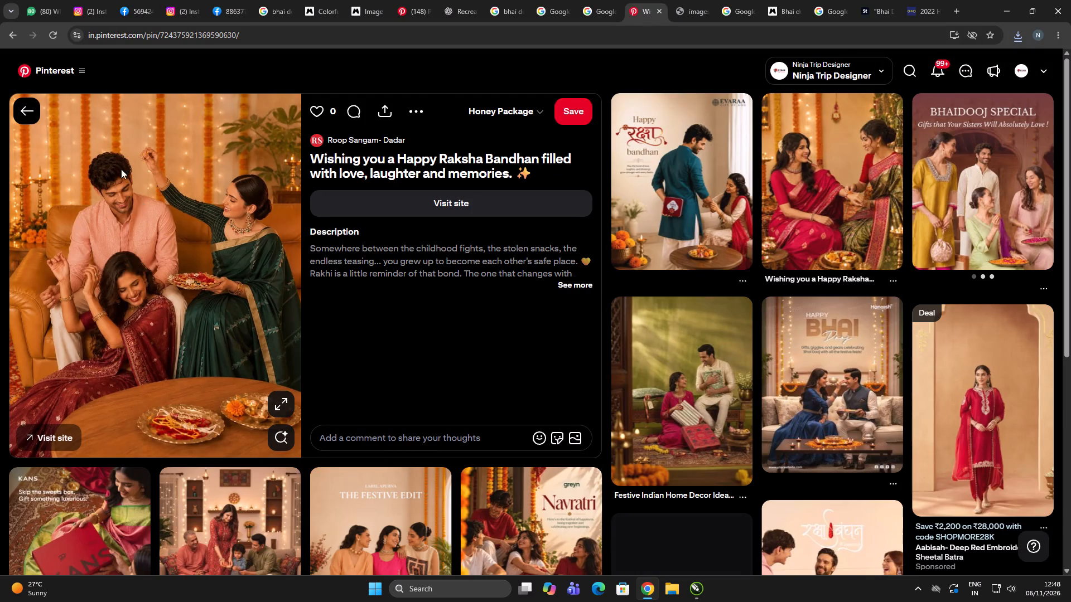
right_click(121, 169)
scroll(122, 264, up, 5)
scroll(95, 316, down, 4)
scroll(105, 334, up, 5)
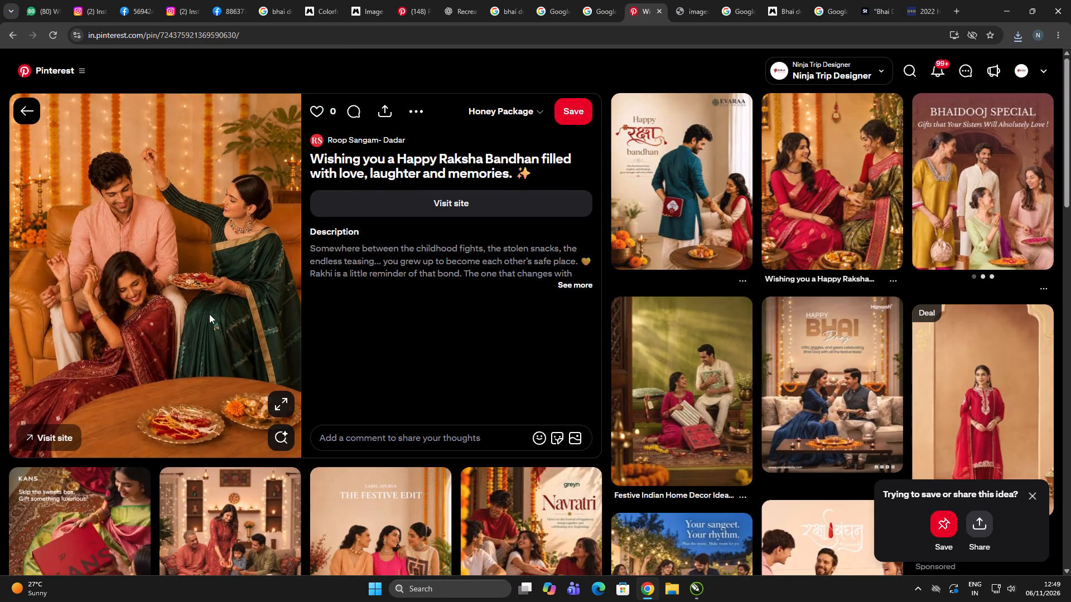
scroll(209, 314, down, 3)
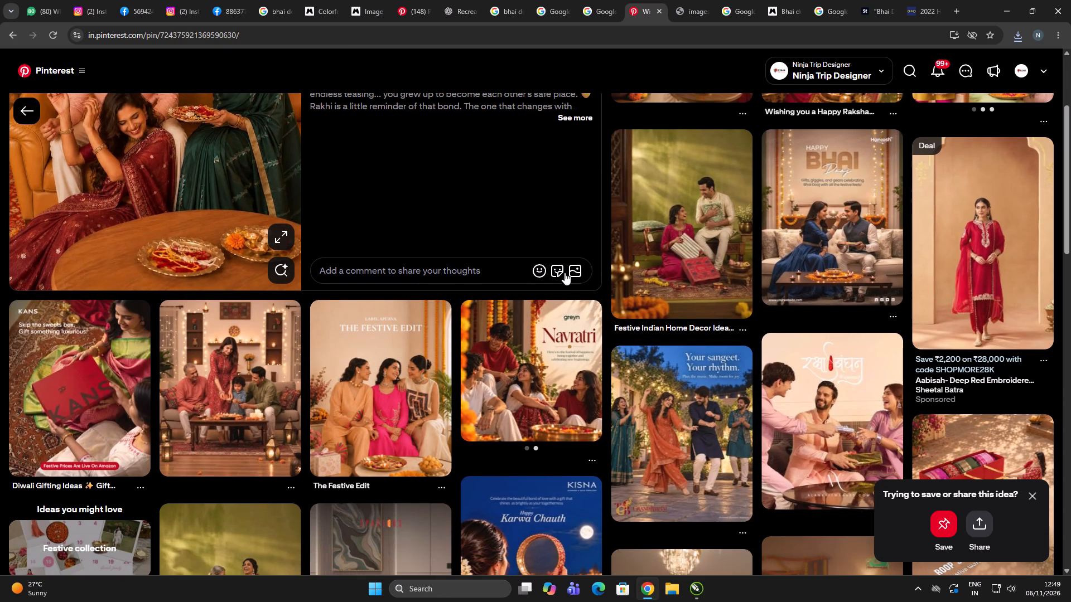
scroll(485, 299, up, 10)
click(18, 102)
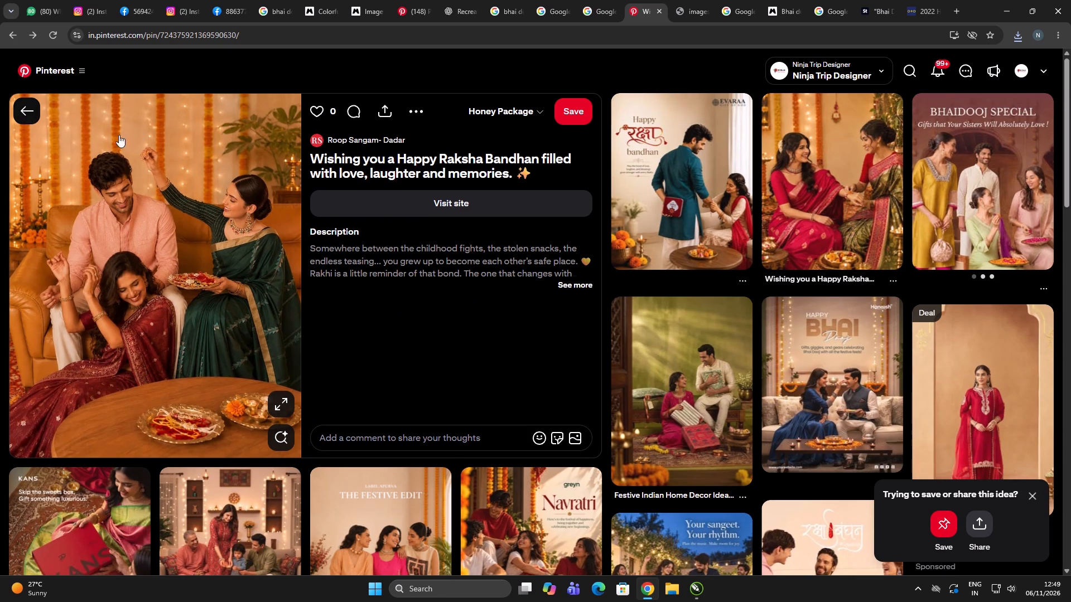
scroll(491, 249, down, 7)
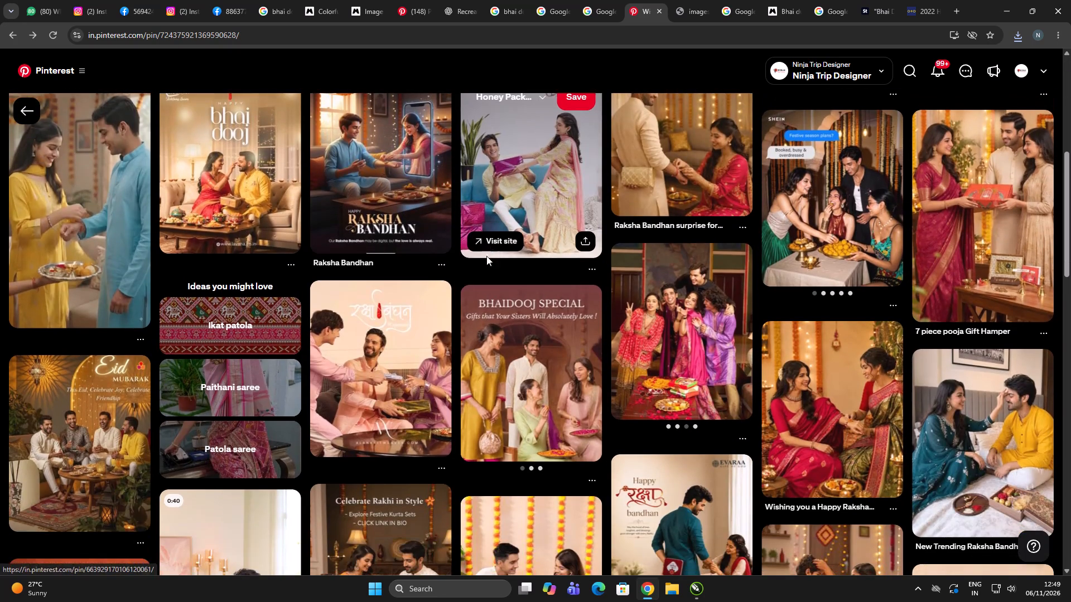
scroll(248, 230, down, 3)
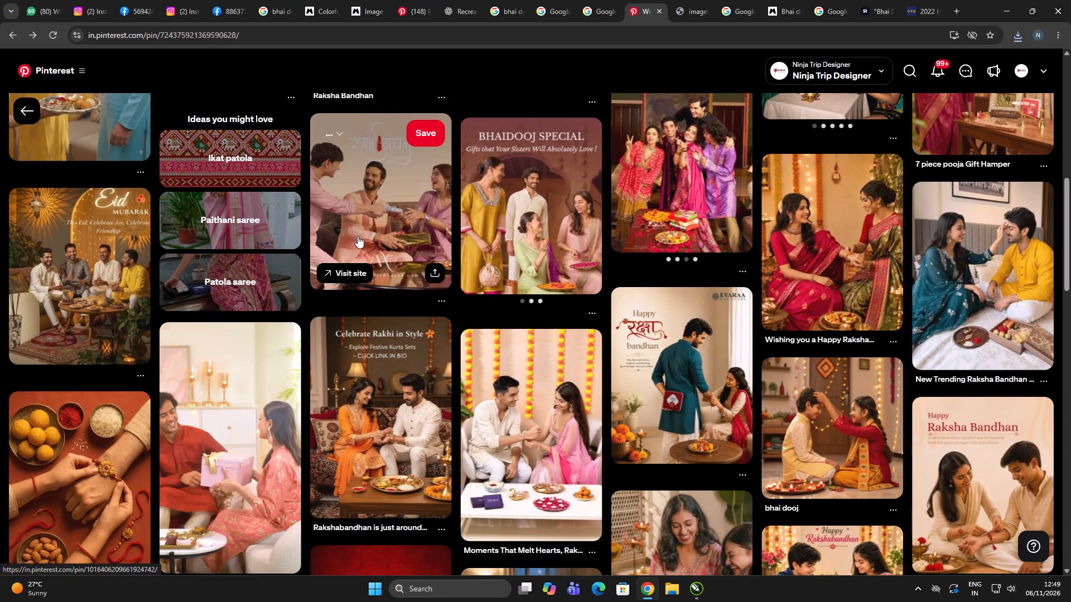
scroll(355, 240, down, 4)
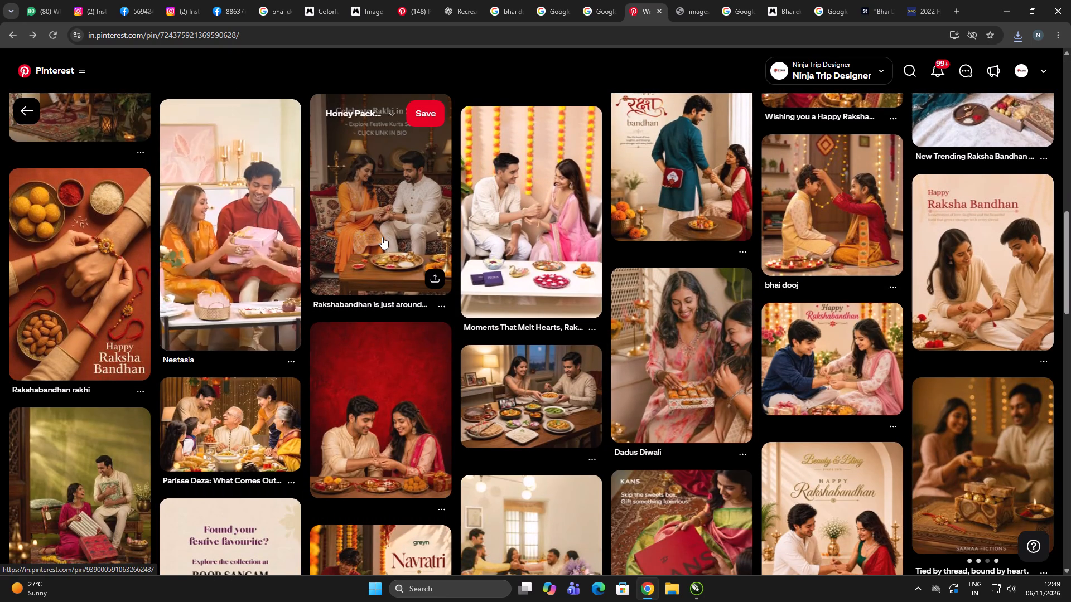
scroll(382, 237, down, 6)
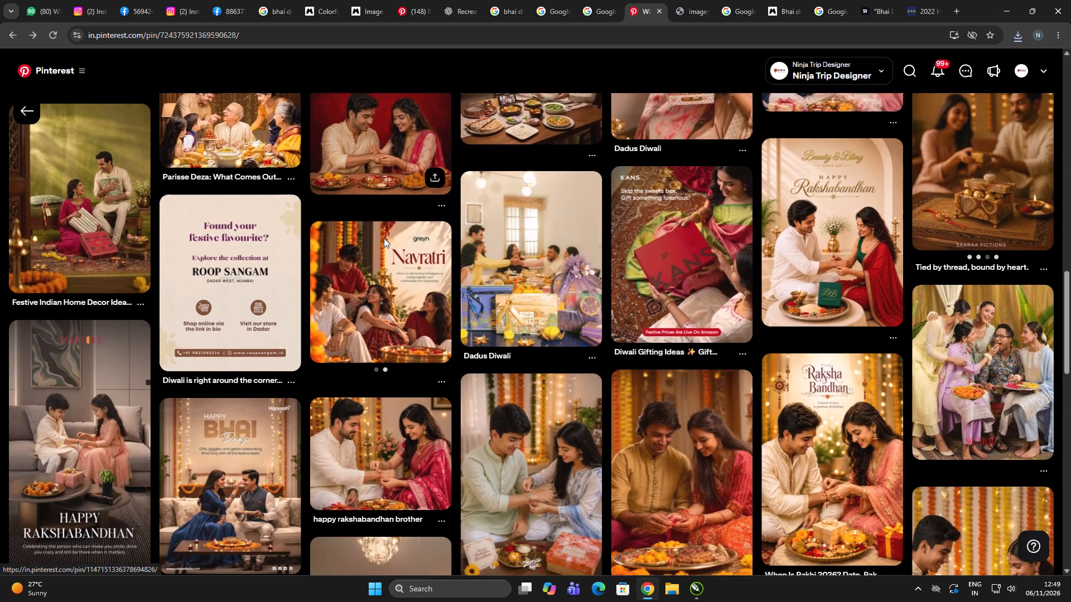
Switch to CorelDRAW and cancel the pending JPG export of navkriti_2.
key(alt+Tab)
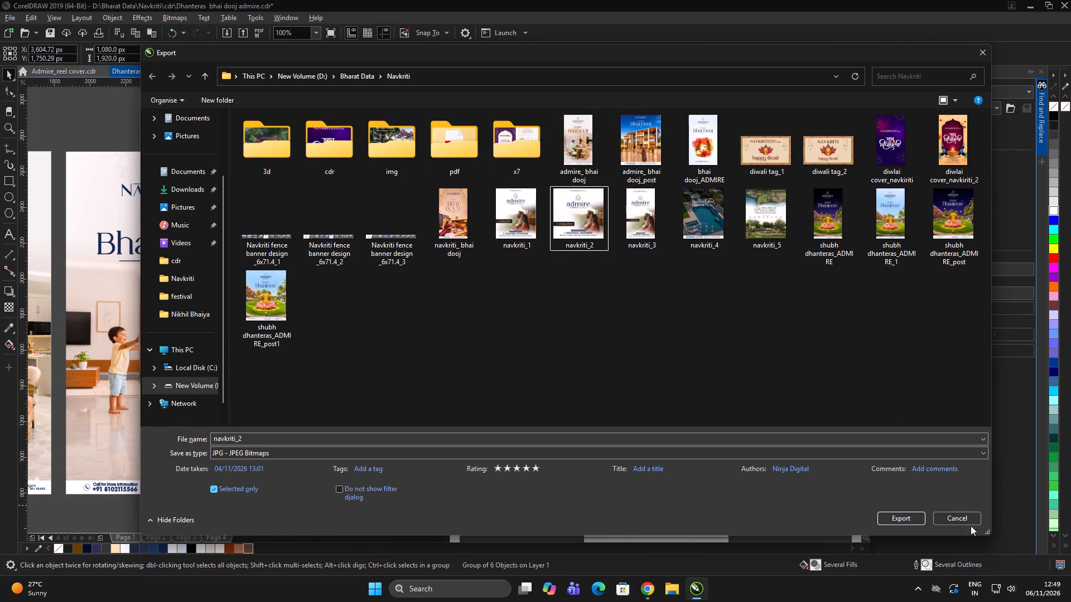
click(958, 512)
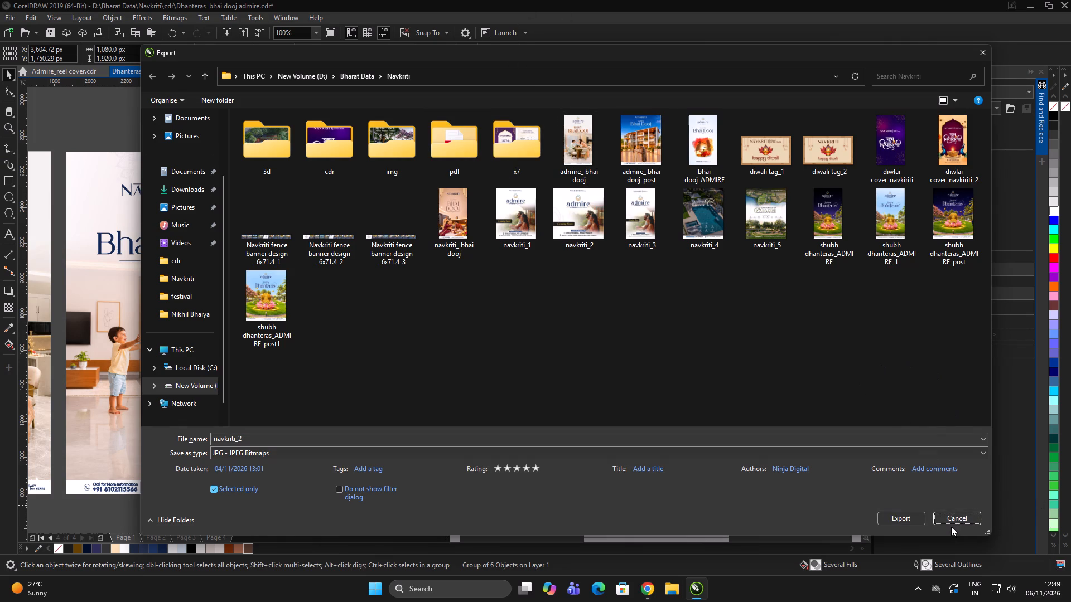
click(954, 514)
key(alt+Tab)
scroll(465, 293, down, 2)
key(alt+Tab)
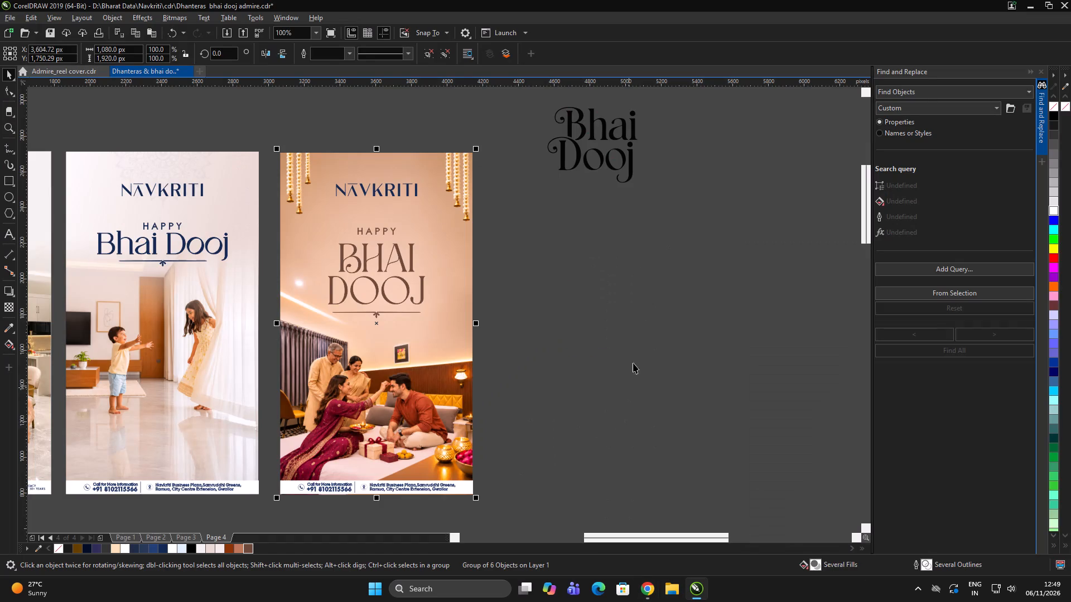
Delete the two loose black Bhai Dooj lettering artworks beside the posters on Page 4.
double_click(635, 312)
drag(734, 288, 521, 90)
scroll(499, 123, down, 4)
key(Delete)
click(561, 261)
click(565, 259)
drag(591, 139, 874, 324)
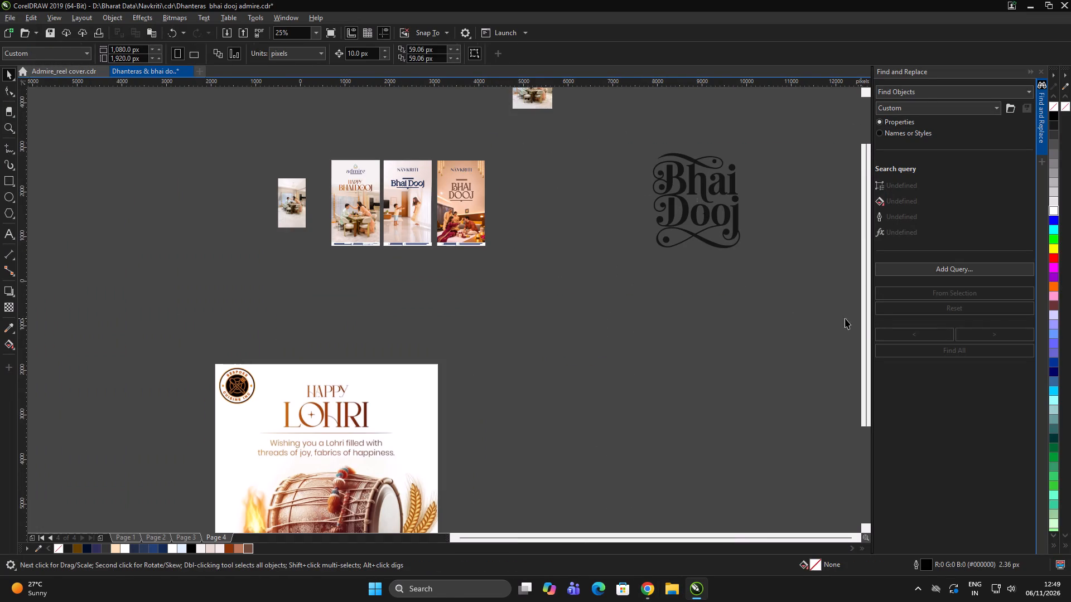
key(Delete)
Delete the loose dining-room reference image above the row of Bhai Dooj posters.
scroll(559, 276, down, 3)
click(575, 295)
drag(581, 276, 581, 271)
scroll(550, 232, up, 2)
drag(625, 188, 485, 303)
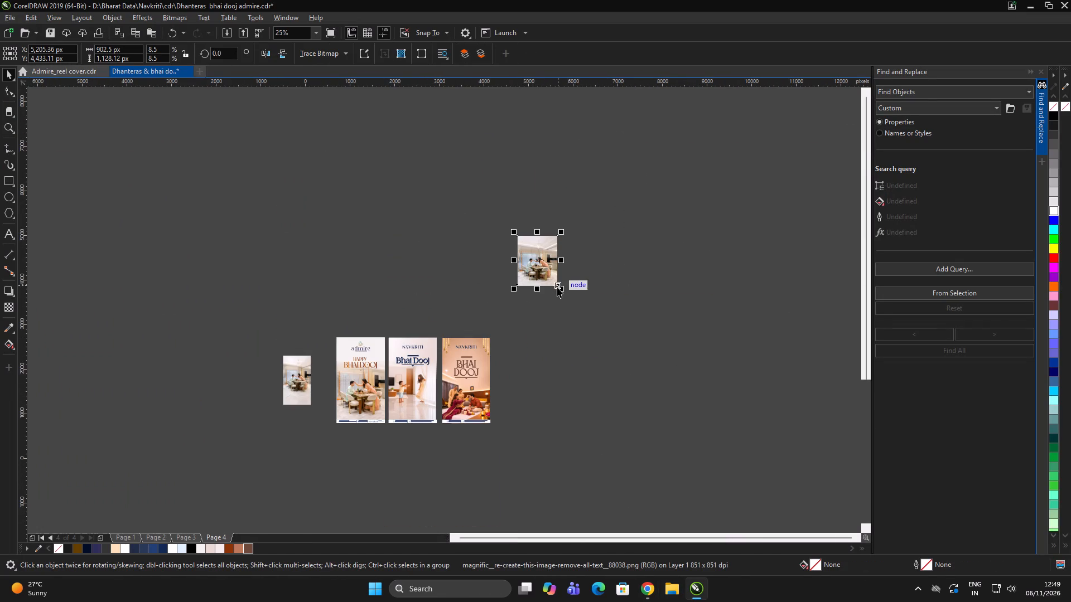
drag(630, 190, 631, 190)
drag(631, 190, 467, 307)
key(Delete)
click(373, 215)
double_click(380, 214)
click(399, 210)
double_click(189, 313)
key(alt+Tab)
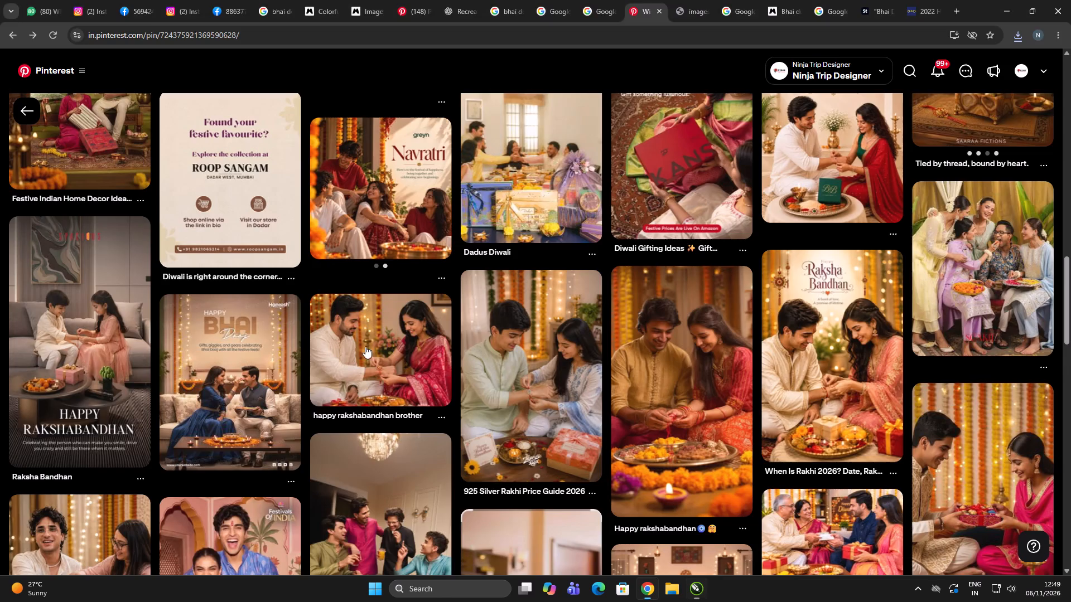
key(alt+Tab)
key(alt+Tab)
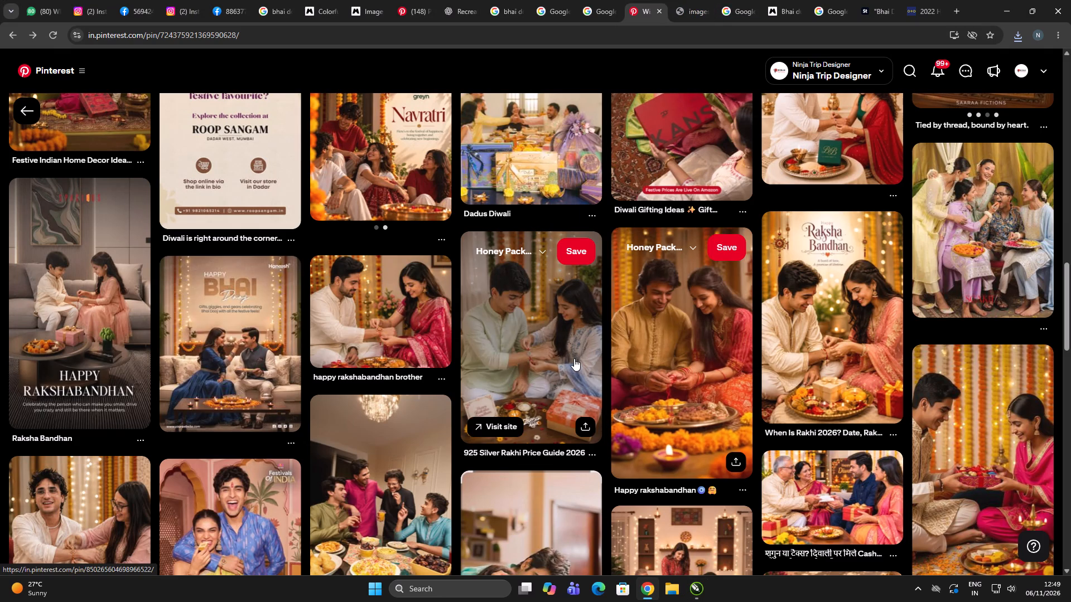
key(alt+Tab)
Import the Downloads image 095c8d3fbb1e7ce2a7ef9f5107b383bf (1) onto Page 4, placed beside the posters at about 3112 by 3891 px.
triple_click(610, 271)
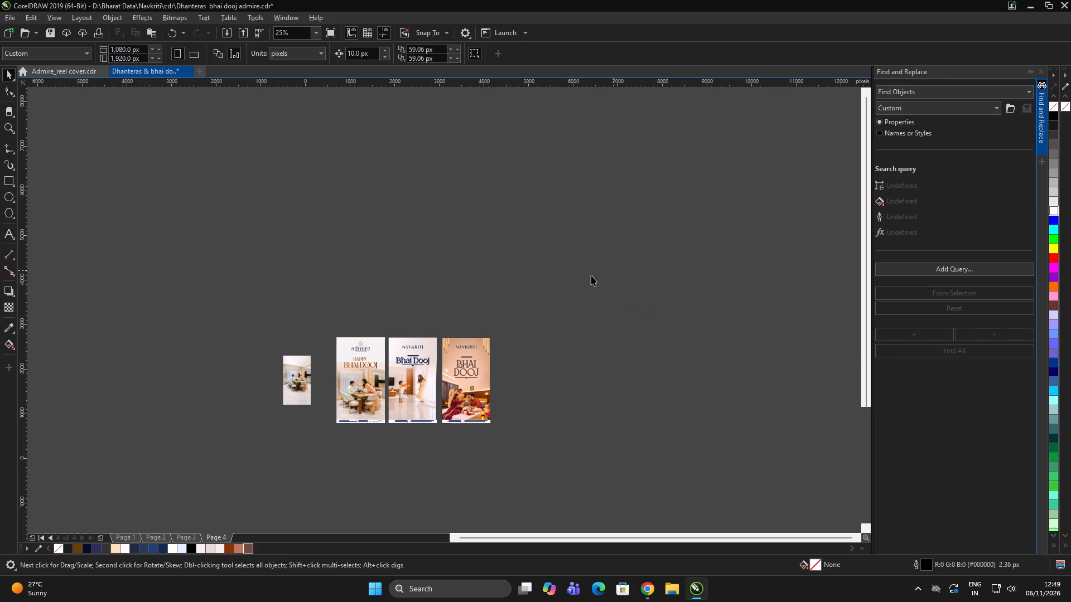
click(705, 229)
click(705, 225)
key(ctrl+i)
click(533, 230)
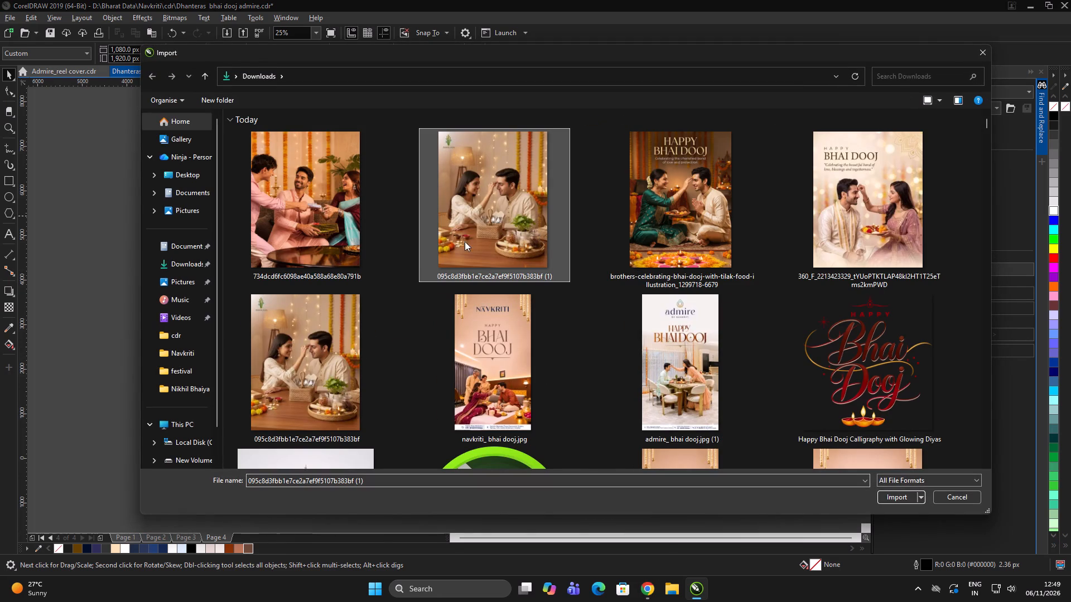
click(497, 211)
click(641, 202)
click(514, 235)
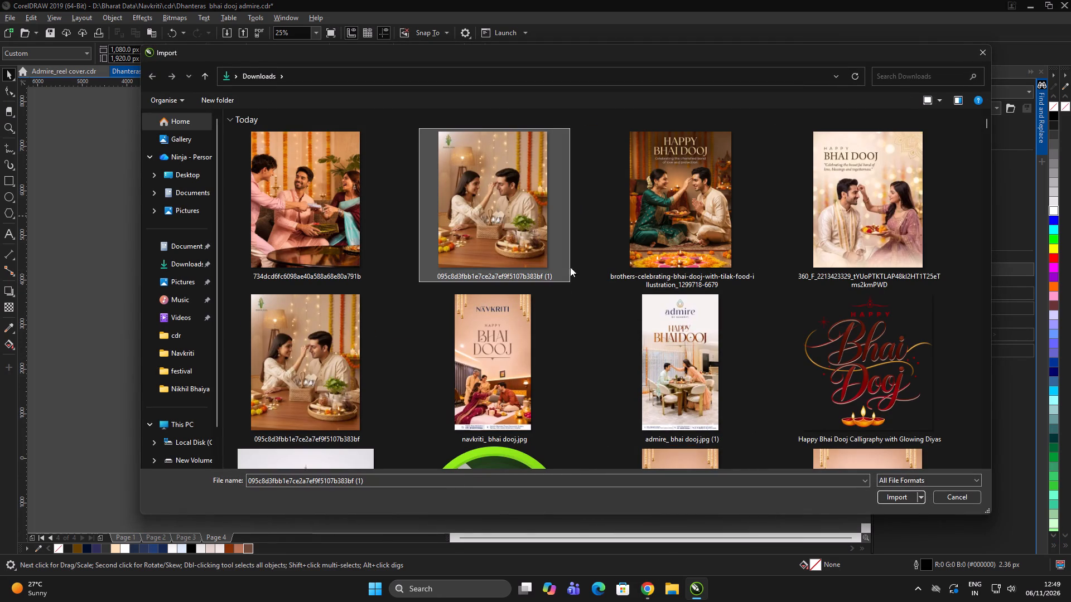
click(901, 487)
click(891, 496)
drag(556, 188, 695, 362)
Examine the imported brother-and-sister tilak image up close, including its people, table items and background decor.
scroll(653, 307, up, 4)
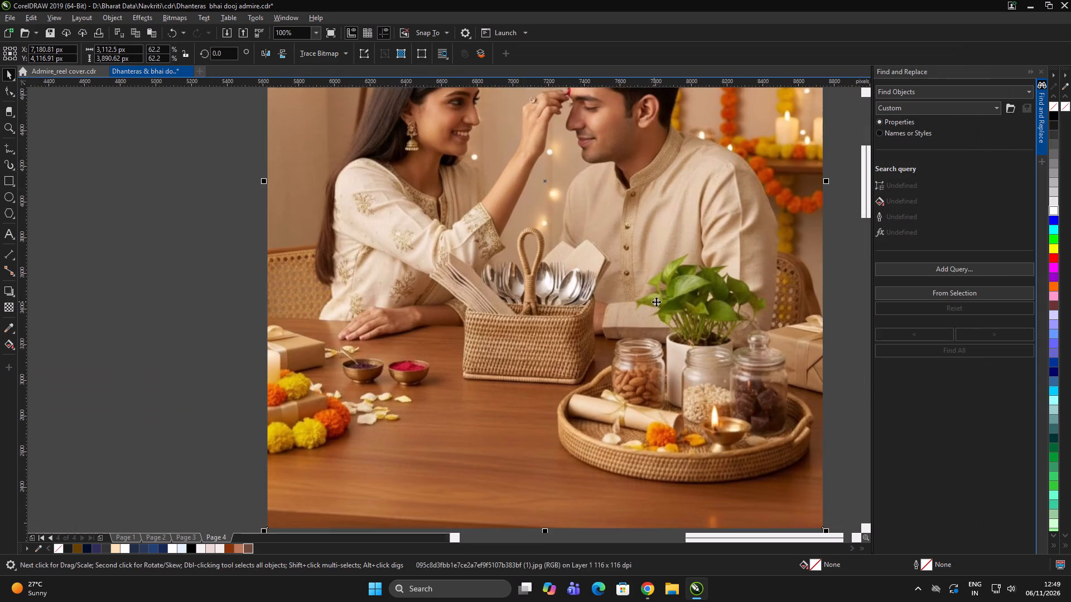
scroll(375, 335, down, 1)
triple_click(749, 349)
scroll(532, 246, up, 1)
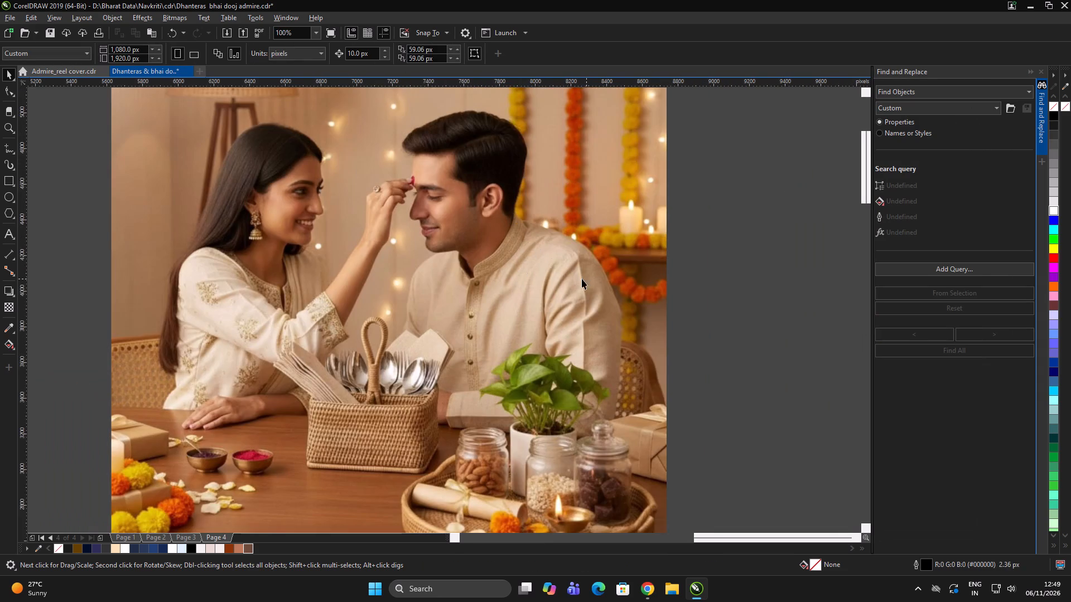
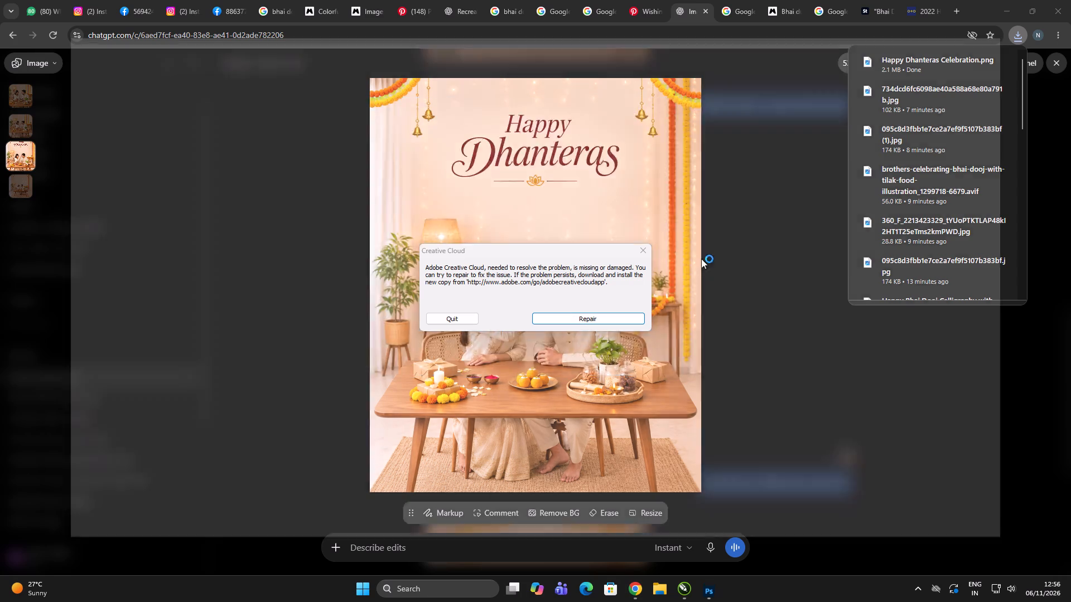
Open the Happy Dhanteras Celebration image from the Downloads folder in Photoshop.
click(25, 0)
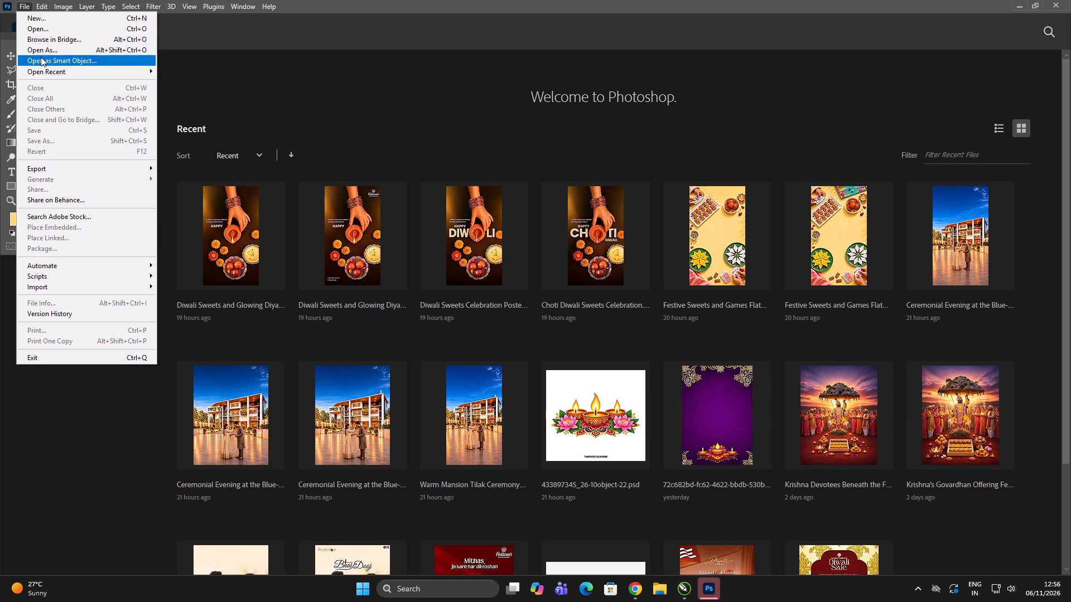
click(53, 29)
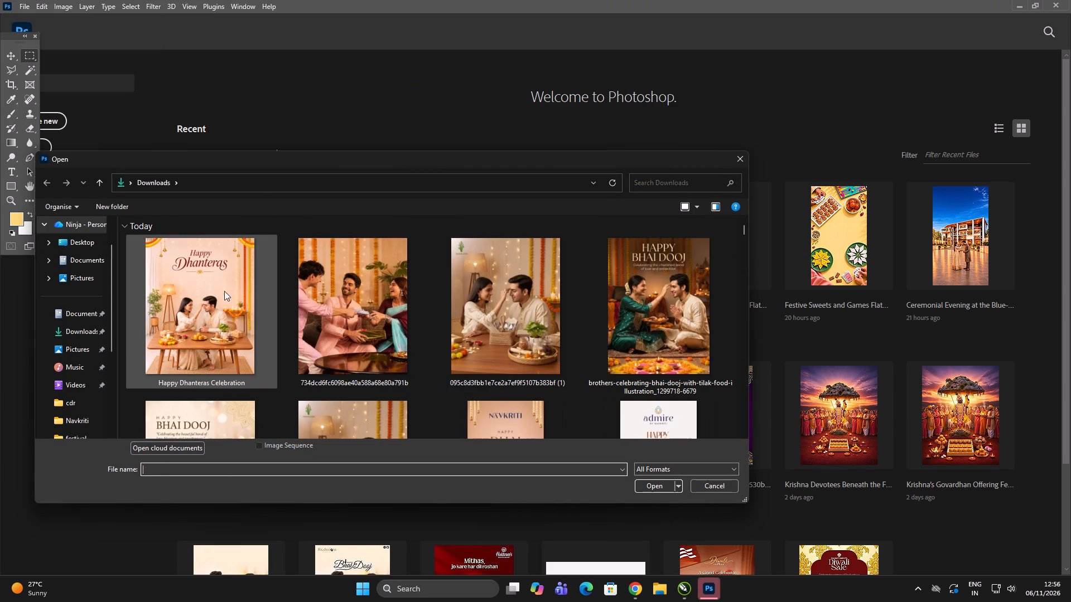
click(224, 291)
click(645, 487)
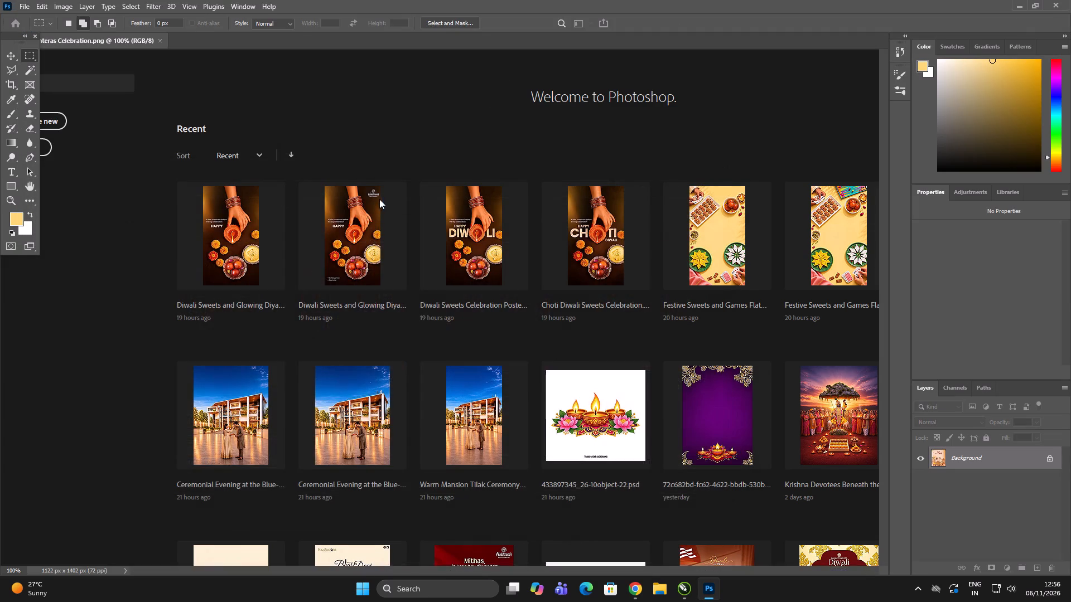
Remove the Happy Dhanteras lettering and lotus divider by filling a rectangular selection drawn around them, and clear the selection.
alt+scroll(436, 159, up, 14)
alt+scroll(499, 232, down, 4)
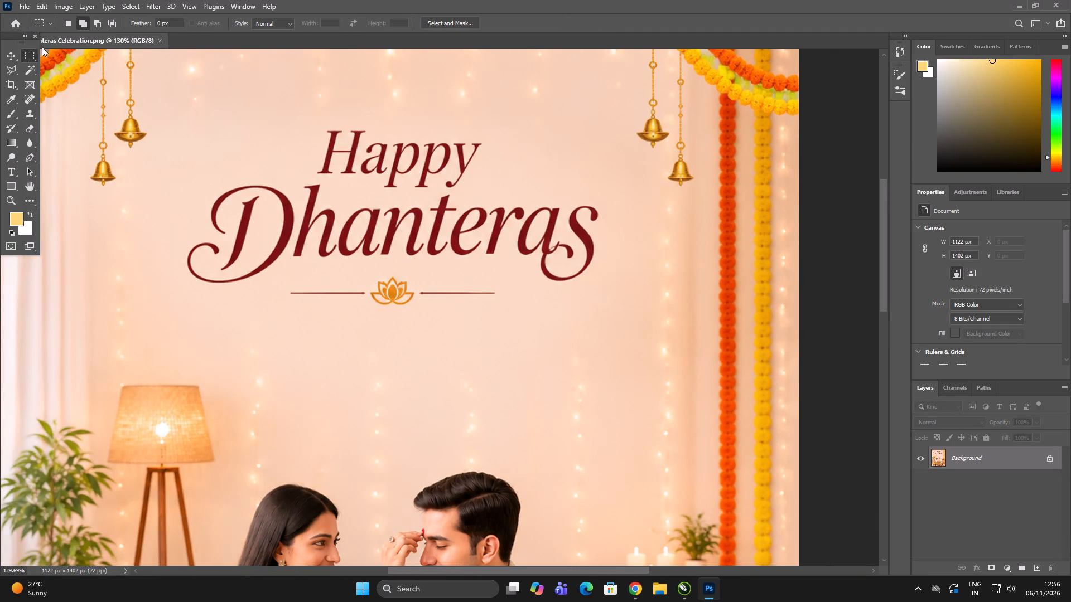
click(31, 57)
drag(175, 110, 570, 293)
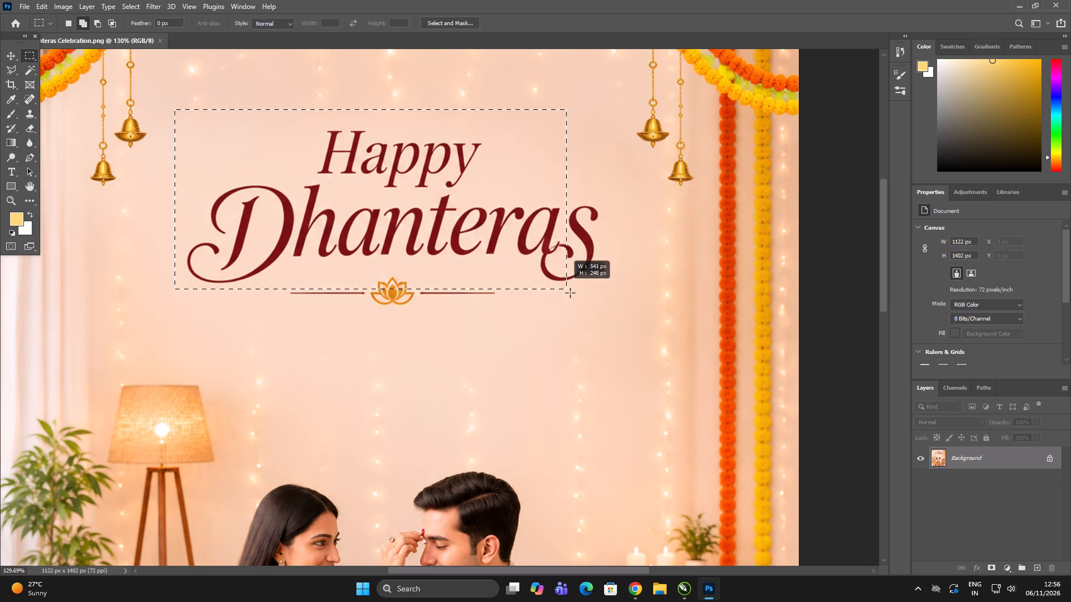
drag(570, 293, 601, 305)
key(shift+BackSpace)
key(Return)
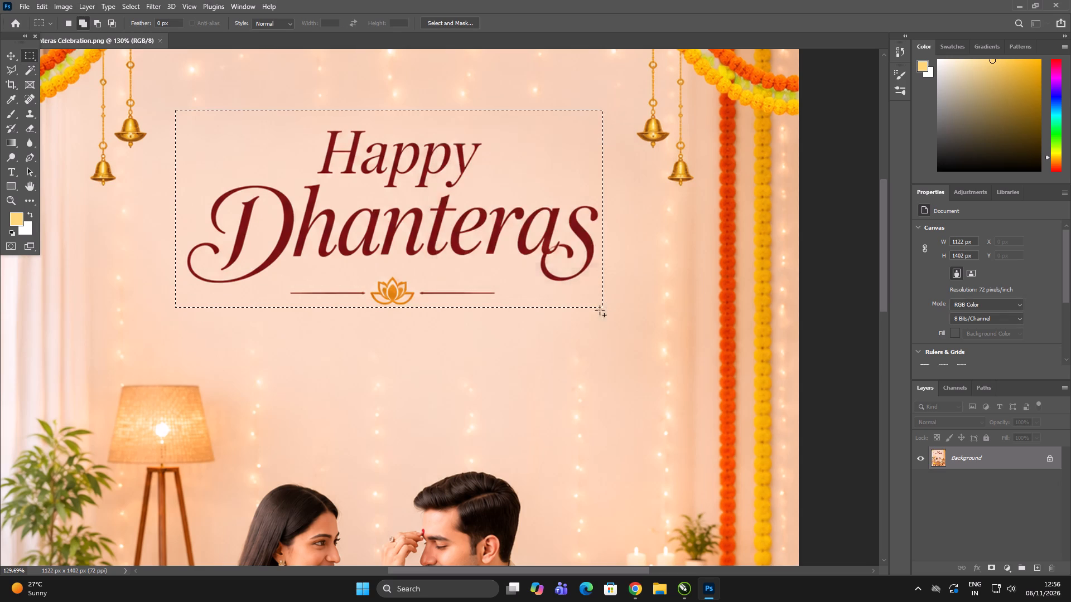
key(ctrl+d)
Start a rectangular selection on the wall at the image's top edge, beside the left pair of hanging bells.
scroll(470, 322, down, 5)
alt+scroll(364, 287, down, 7)
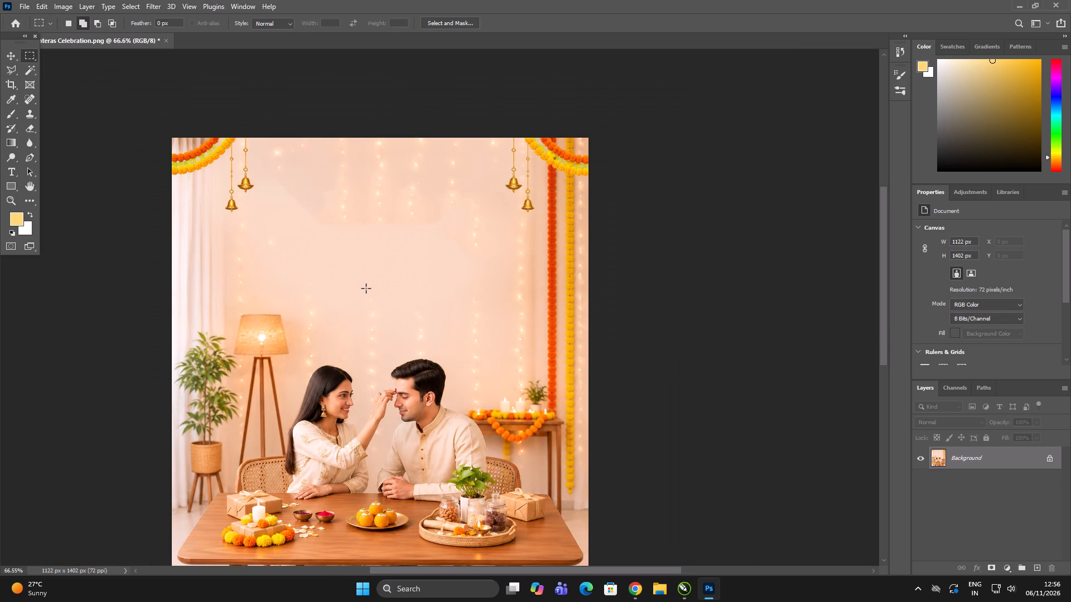
drag(279, 124, 273, 145)
Clean up the light strings and patchy area on the upper wall by filling a wide rectangular selection beside the left bells, and clear the selection.
drag(273, 145, 454, 232)
key(shift+BackSpace)
key(Return)
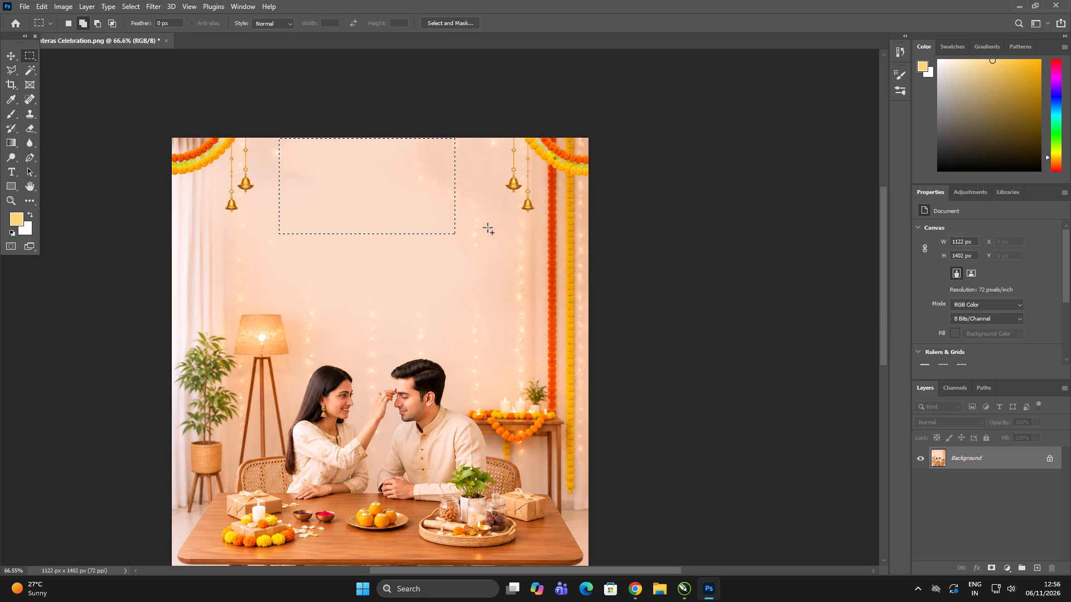
key(ctrl+d)
Fill a rectangular selection about 230 by 213 px at the wall's top edge, right of centre, to remove the remaining lights.
drag(380, 134, 464, 219)
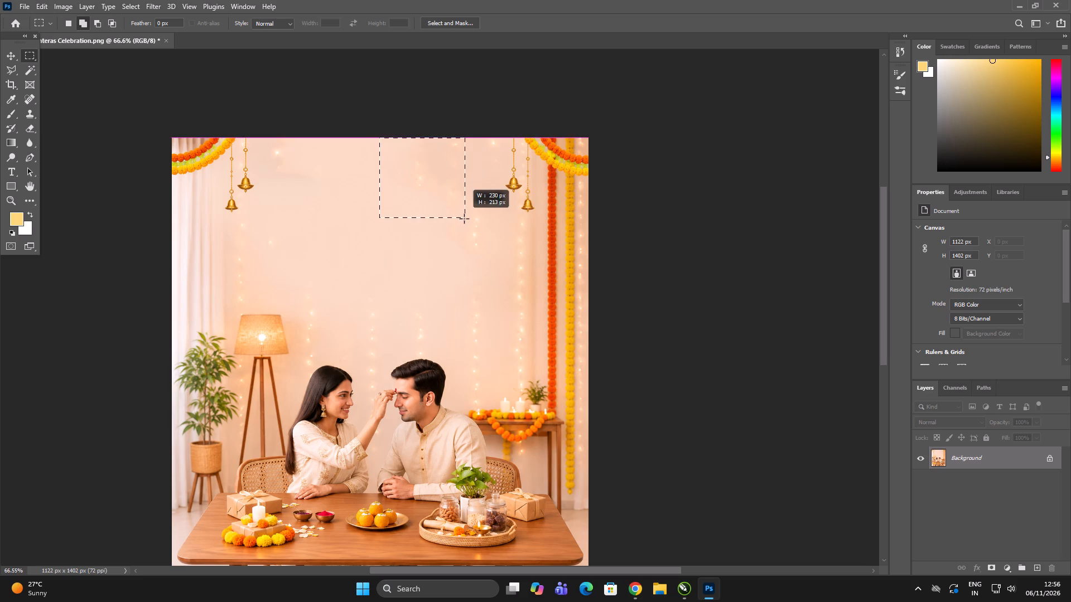
drag(464, 219, 465, 219)
key(shift+BackSpace)
key(Return)
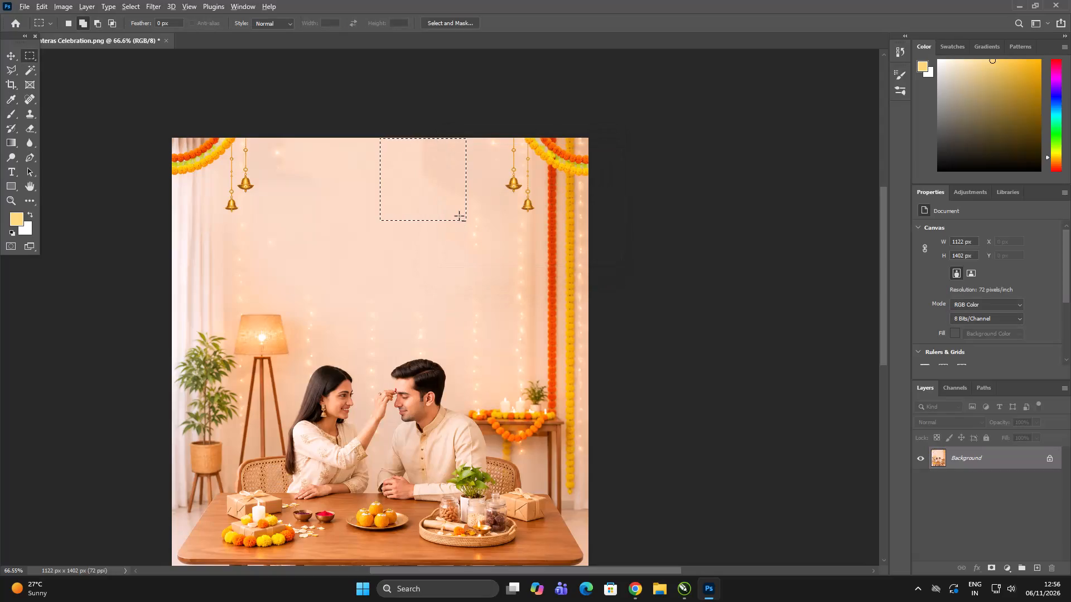
Switch to Google Chrome.
key(alt+Tab)
click(635, 589)
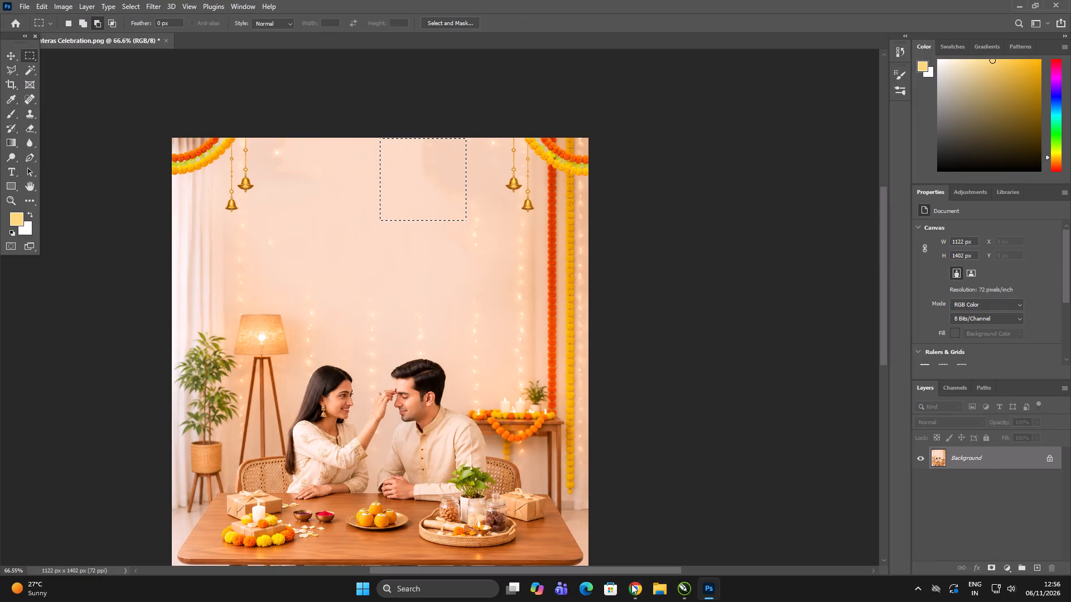
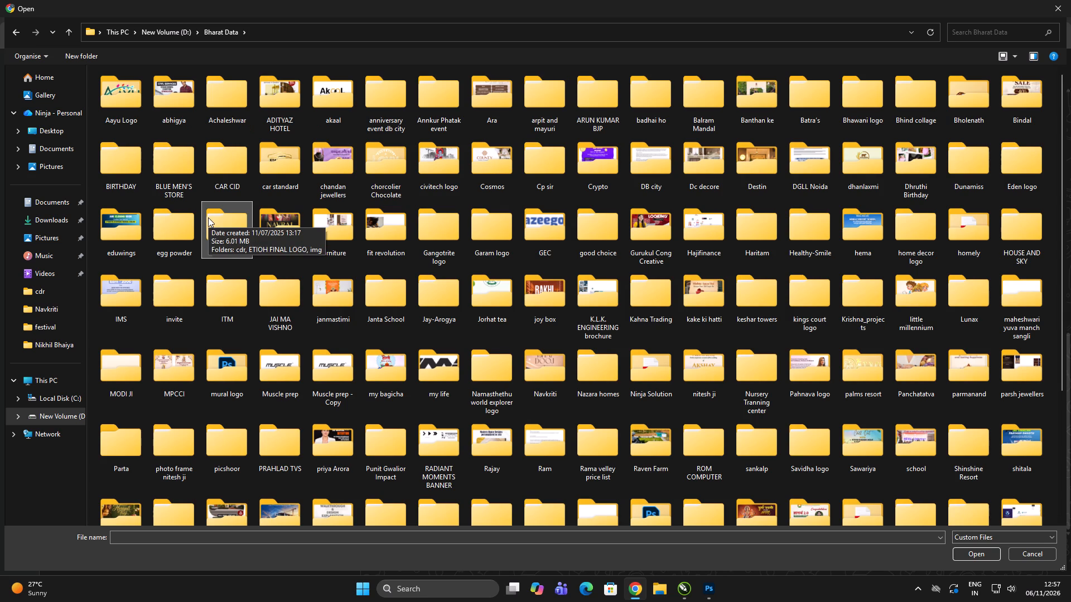
In Chrome's file chooser, browse through DGLL Noida and Nikhil Bhaiya to the CREATIVE APR folder and show its posters as larger thumbnails.
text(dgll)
double_click(815, 159)
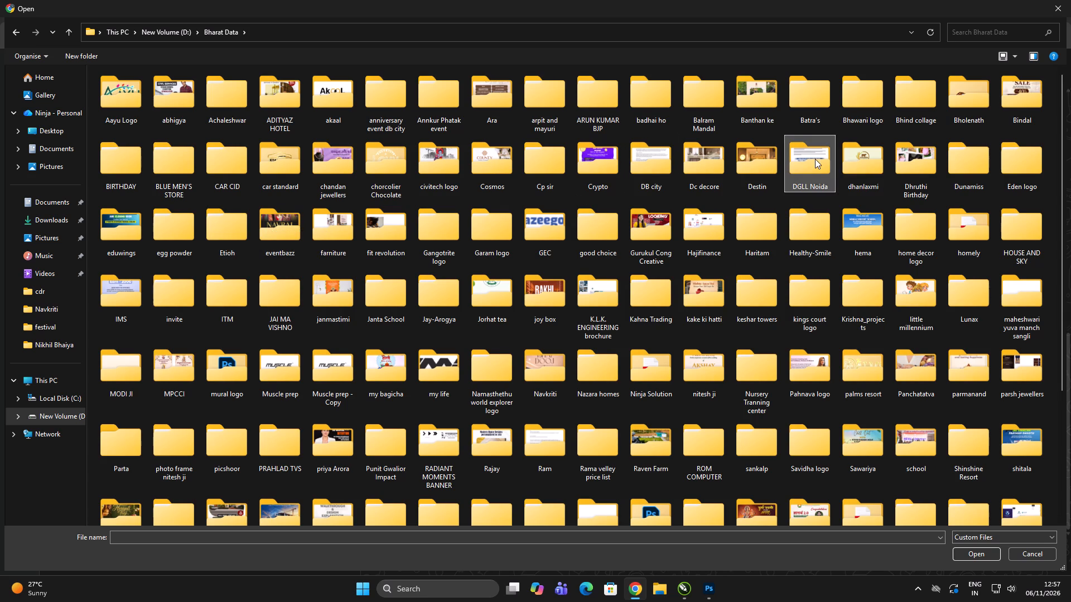
double_click(768, 295)
double_click(634, 138)
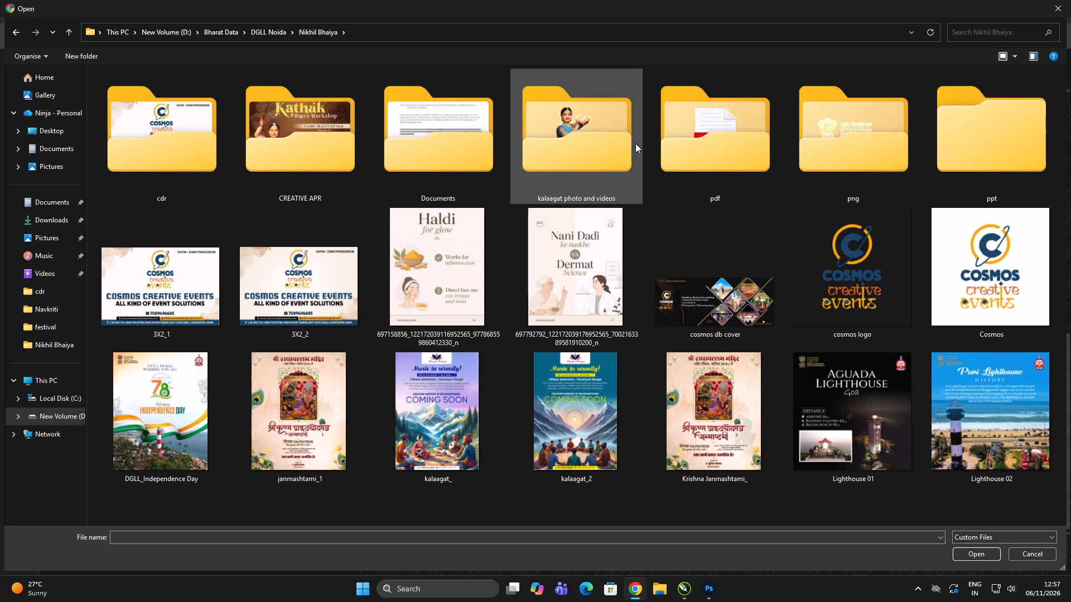
scroll(548, 334, down, 4)
scroll(679, 305, down, 2)
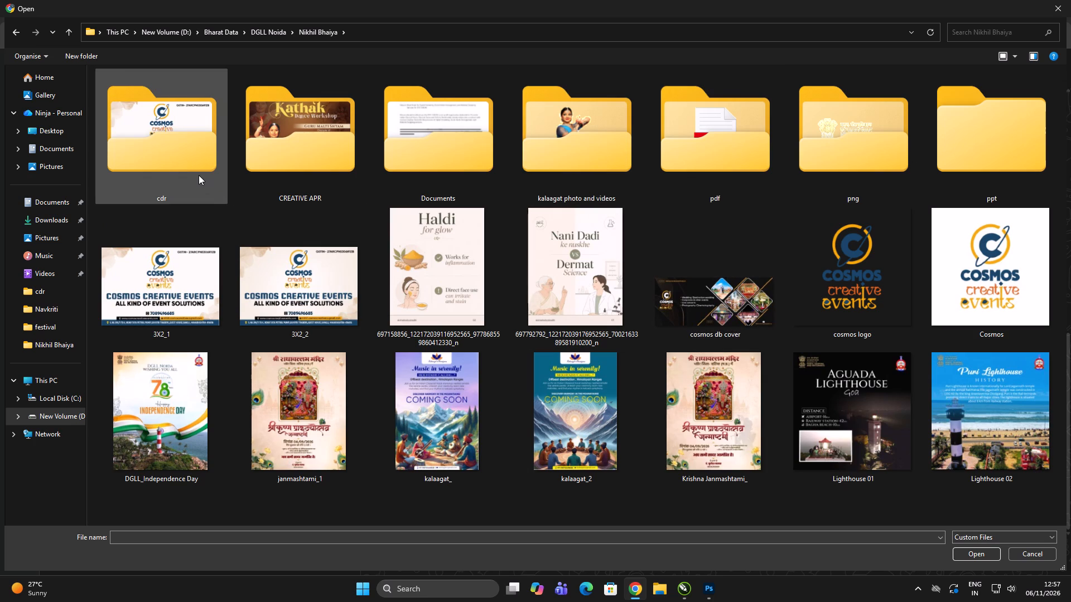
double_click(185, 161)
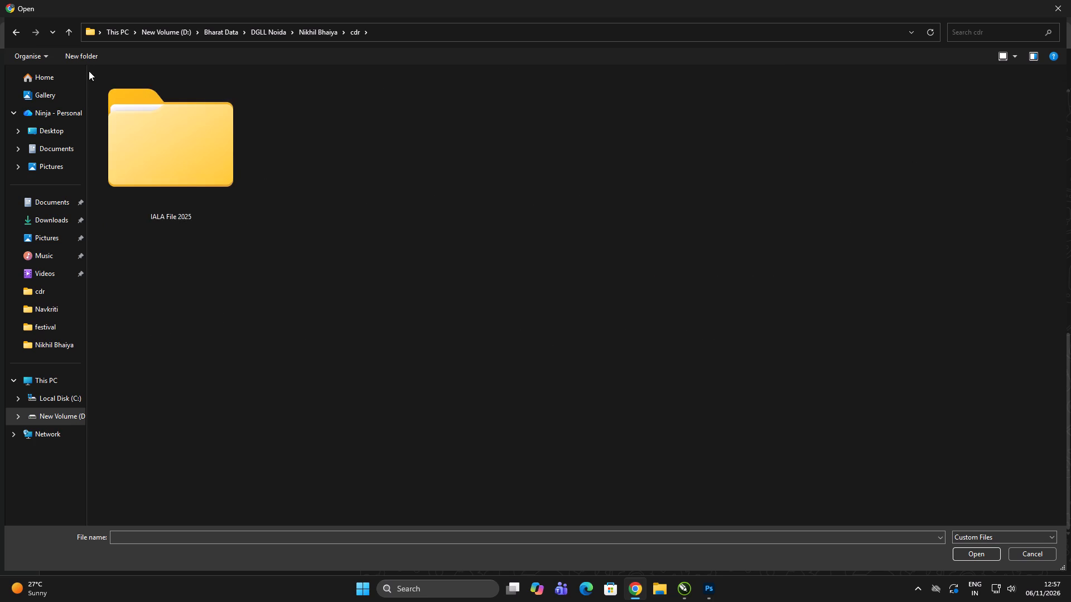
click(10, 27)
double_click(293, 154)
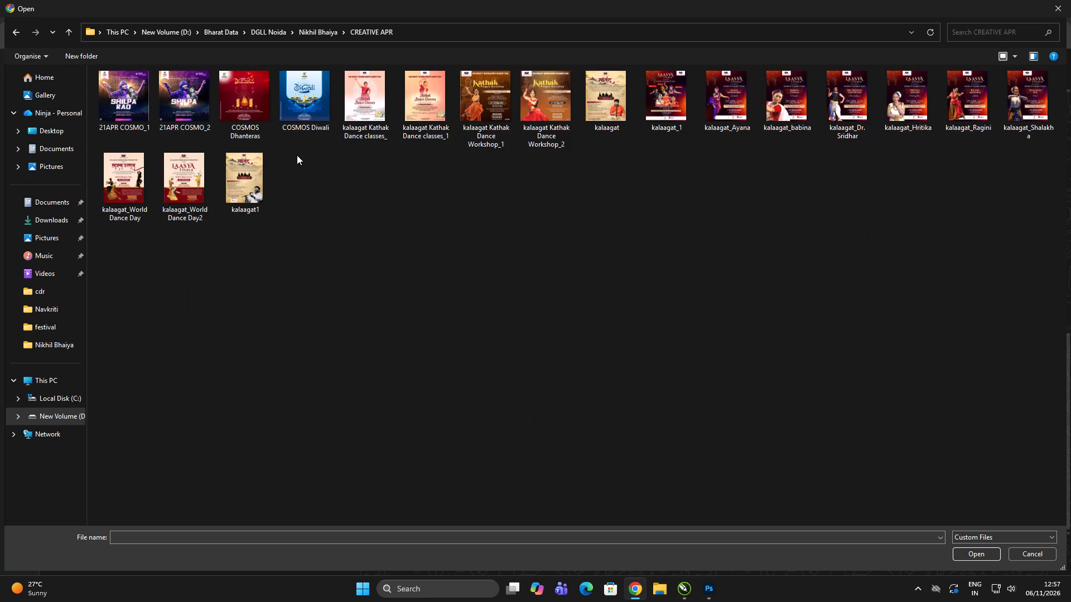
ctrl+scroll(416, 178, up, 16)
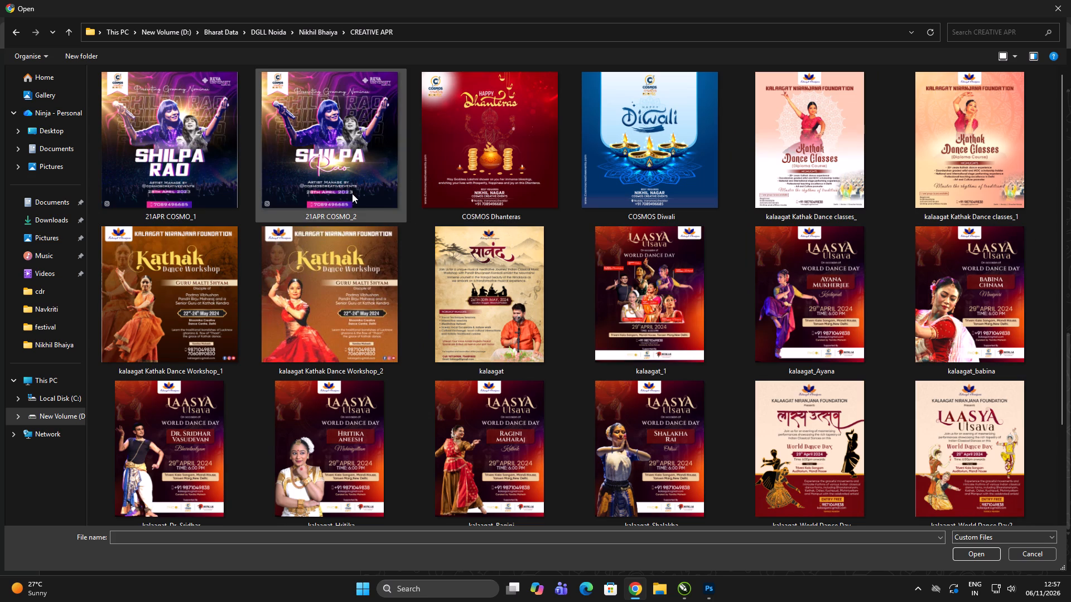
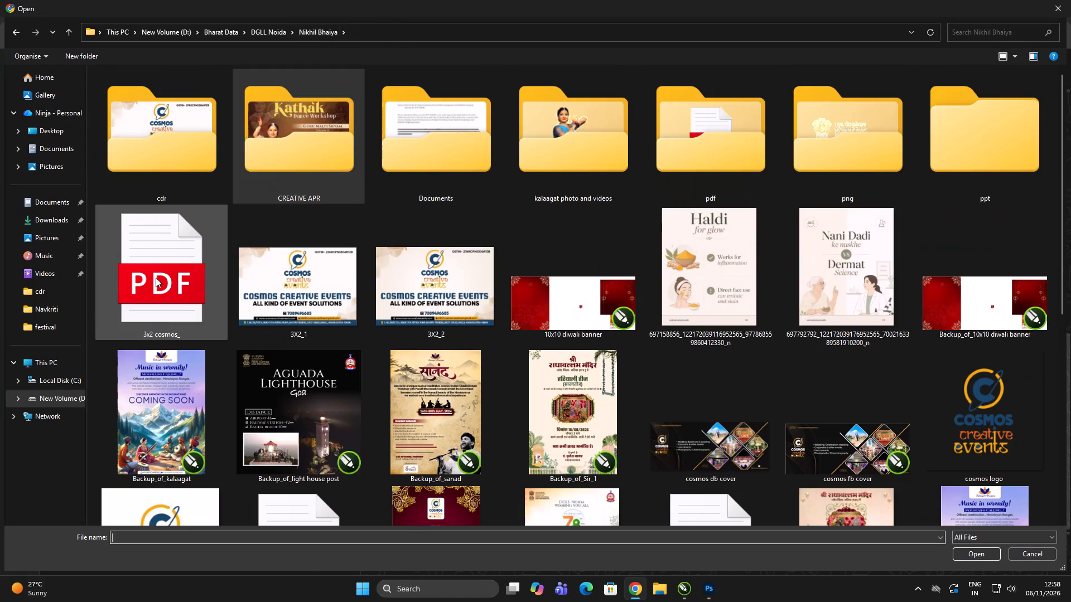
In Chrome's file selection window, search the Downloads folder for "10x10" to find the 10x10 banner images.
scroll(156, 278, up, 6)
click(56, 216)
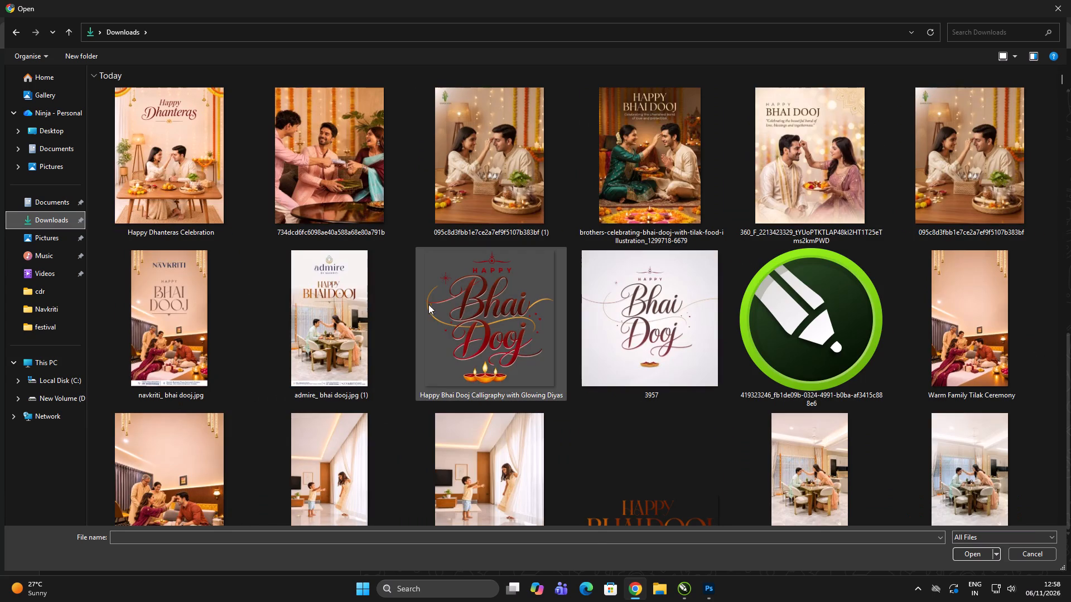
click(954, 30)
text(10x10)
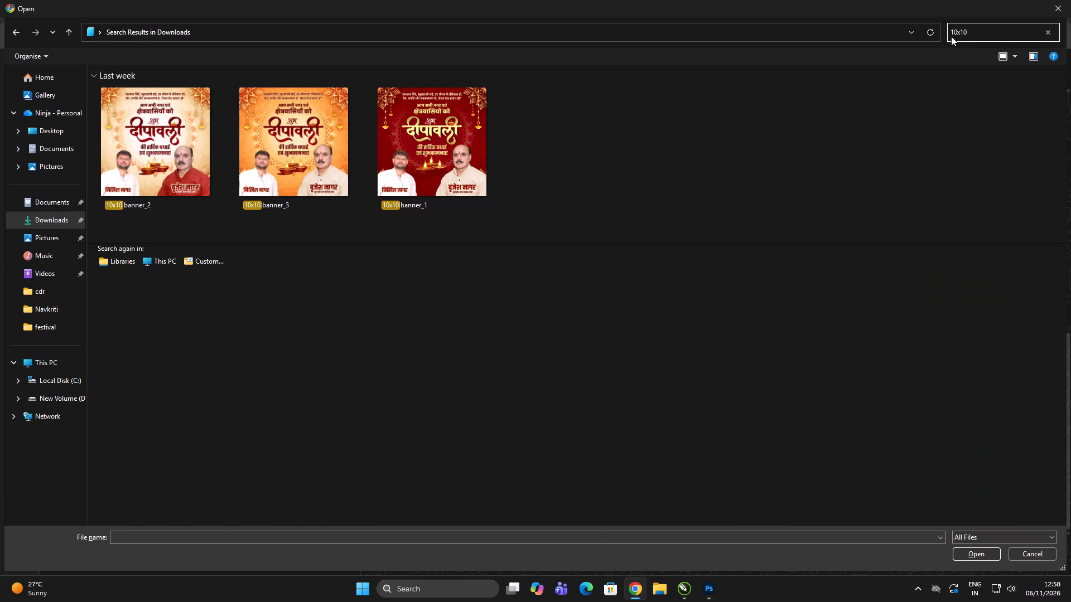
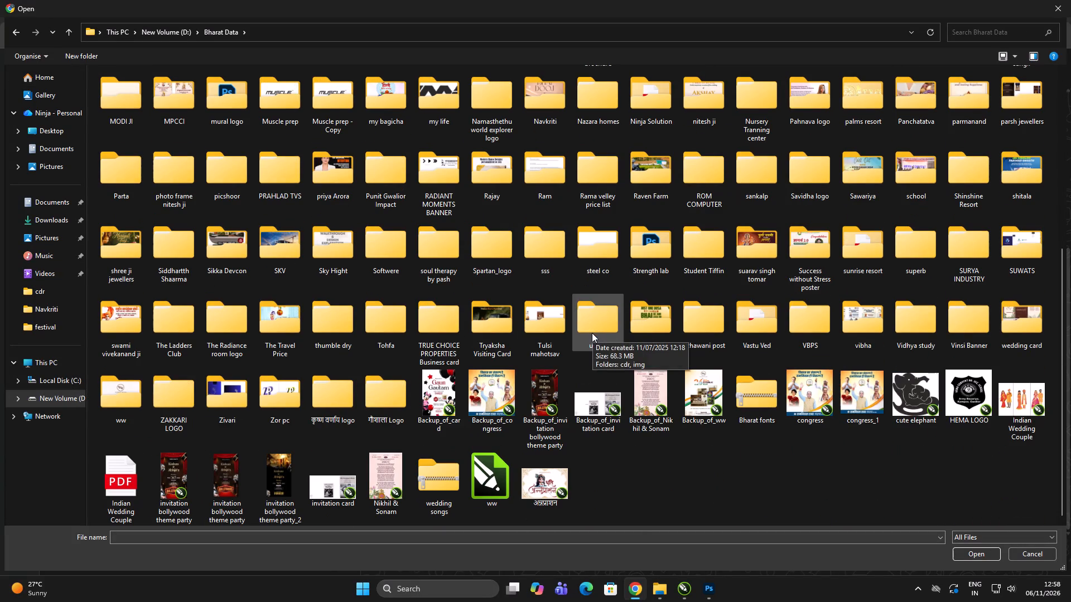
Search the Bharat Data folder for "10x10".
triple_click(696, 492)
scroll(803, 321, up, 5)
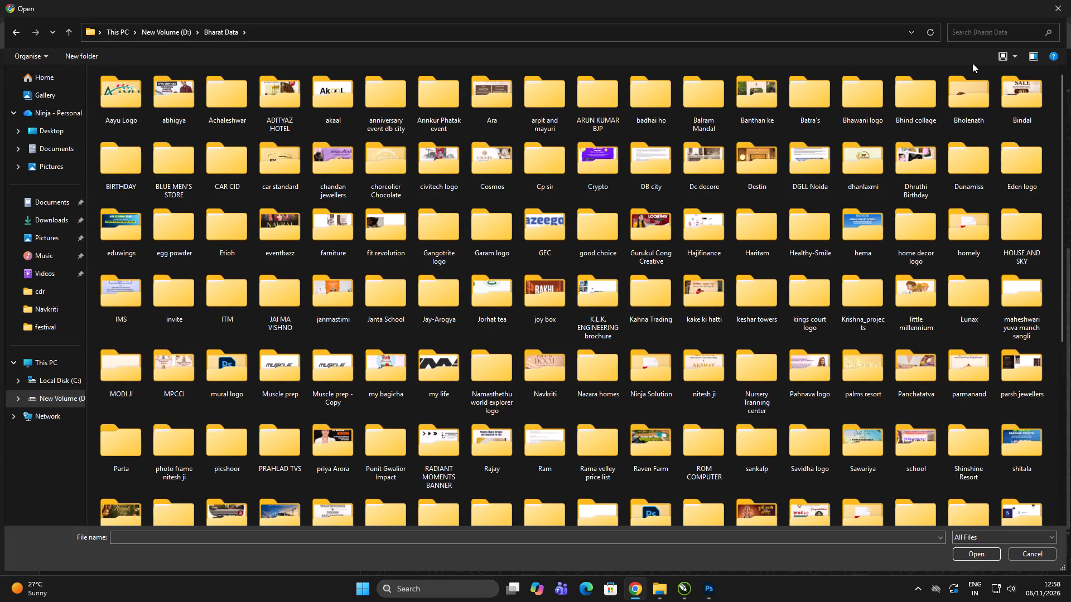
click(977, 37)
click(977, 33)
text(10x10)
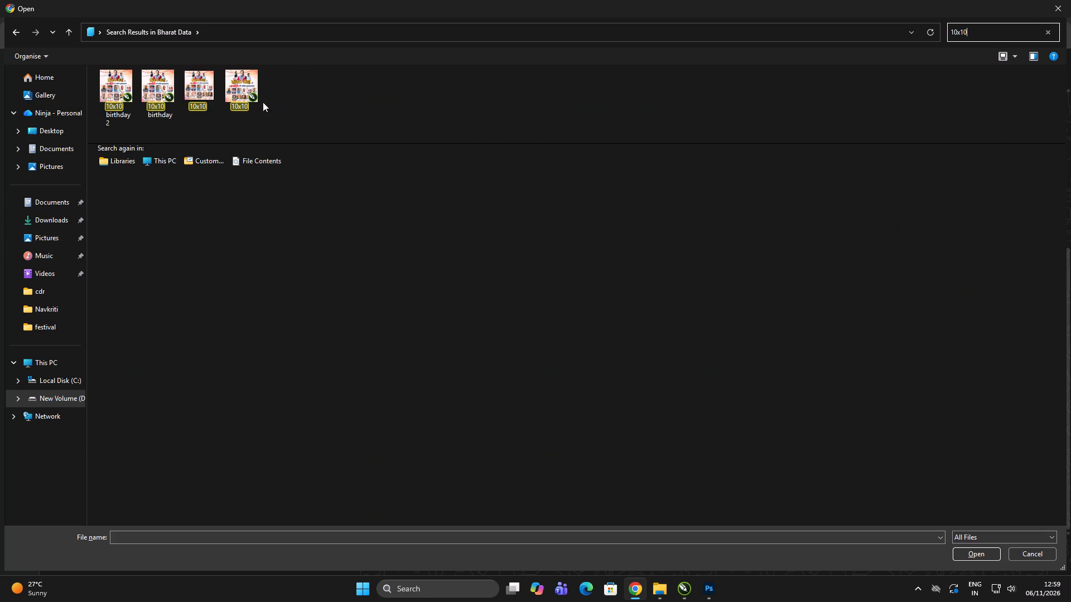
Replace the Bharat Data search term with "nikhil" to find the matching folder or files.
click(981, 31)
key(ctrl+a)
text(nikhi)
key(BackSpace)
key(BackSpace)
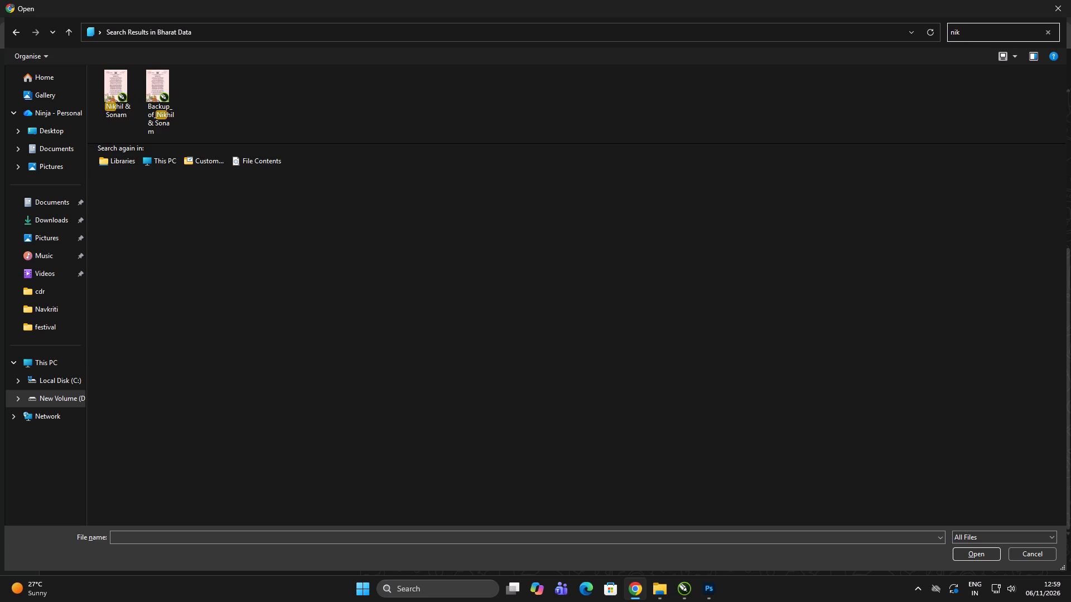
key(BackSpace)
key(BackSpace)
key(BackSpace)
key(BackSpace)
key(BackSpace)
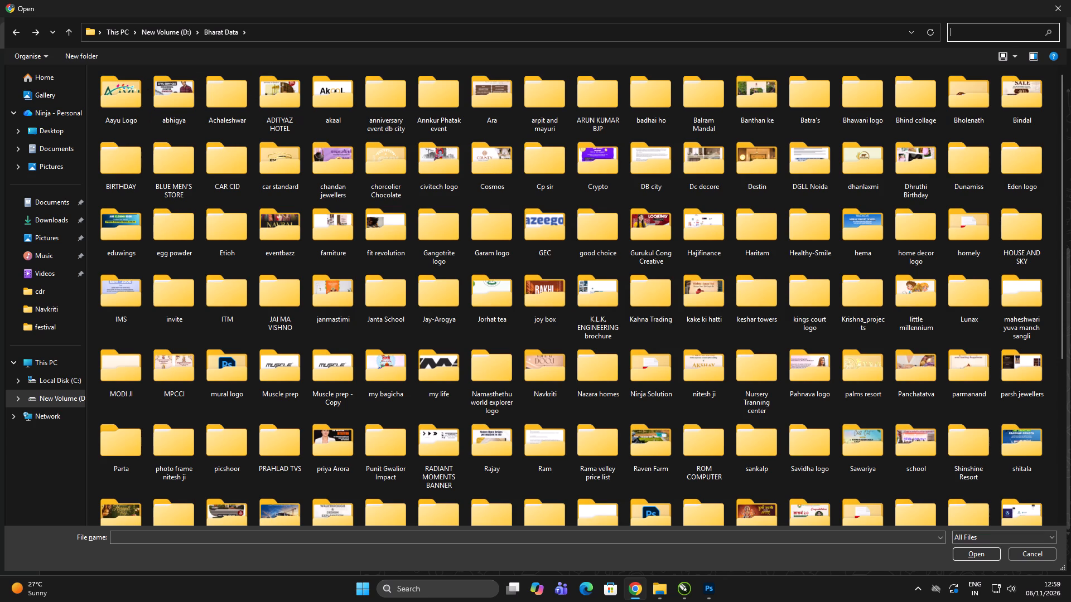
text(nikhil)
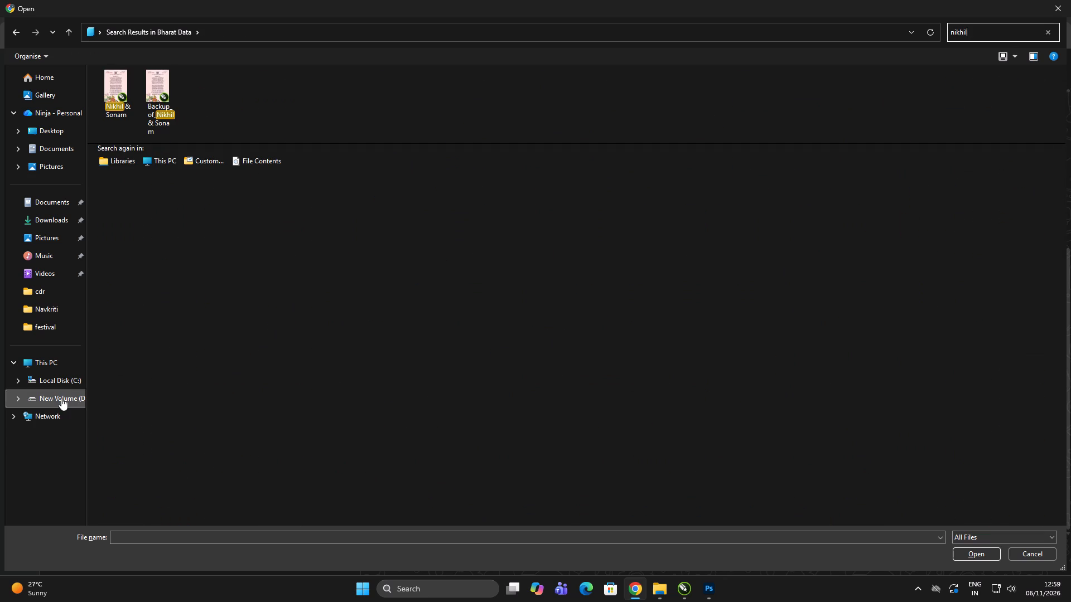
Reopen the Bharat Data folder from drive D: and look through it for an item starting with "nikh".
click(61, 394)
double_click(115, 114)
click(334, 198)
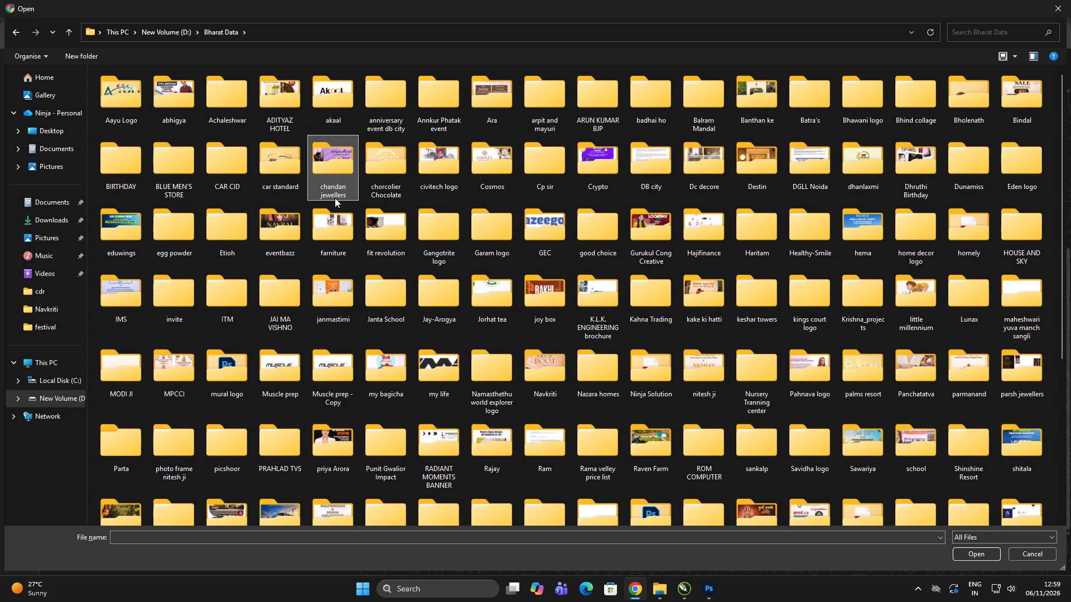
text(nikh)
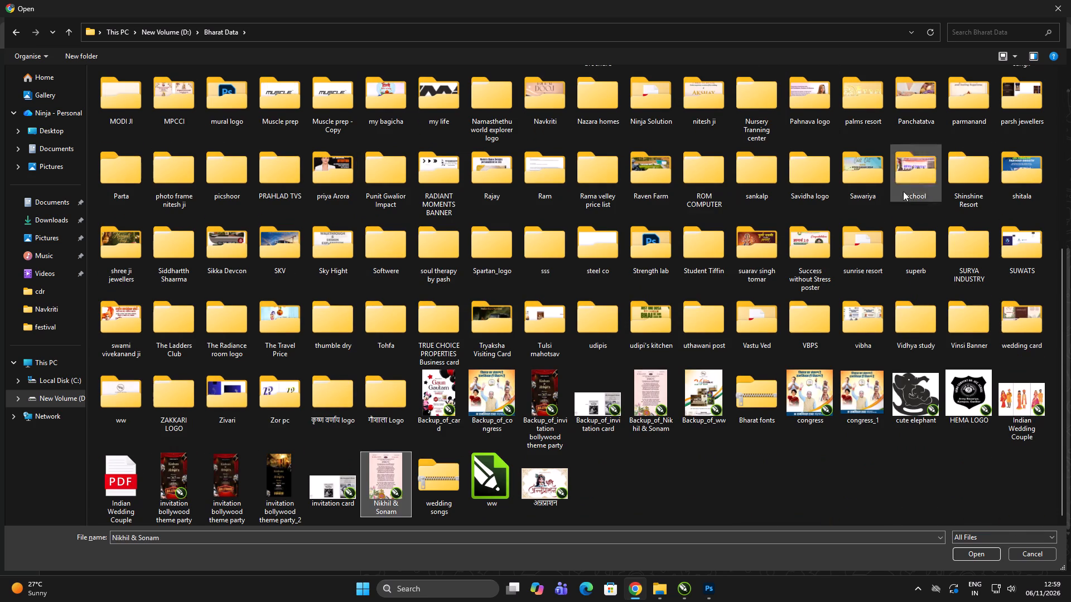
Find the DGLL Noida folder inside Bharat Data and open its Nikhil Bhaiya subfolder.
click(883, 197)
click(850, 243)
text(dg)
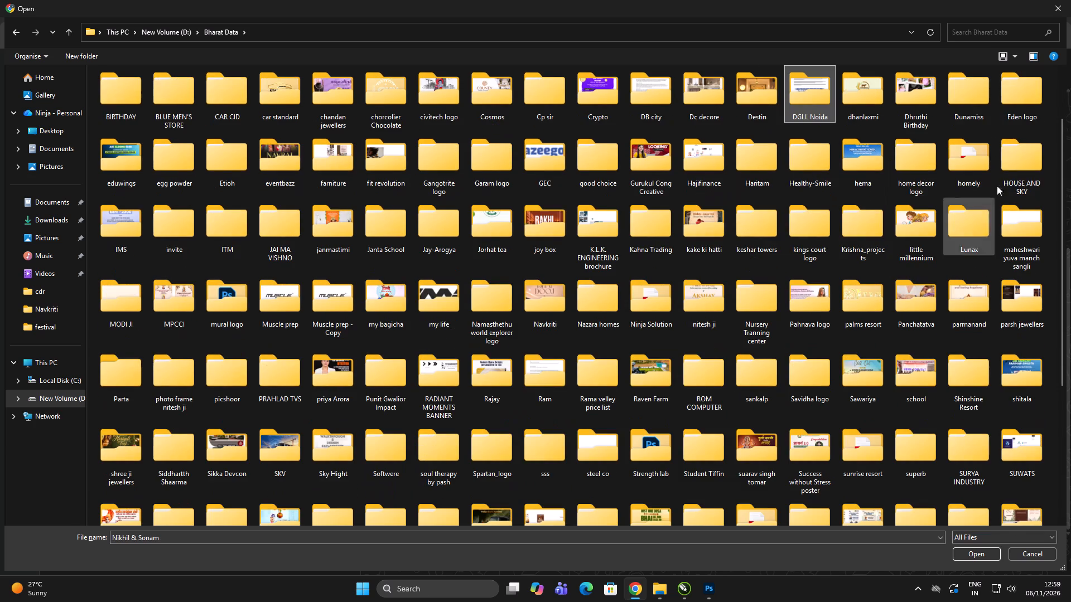
double_click(813, 98)
triple_click(740, 370)
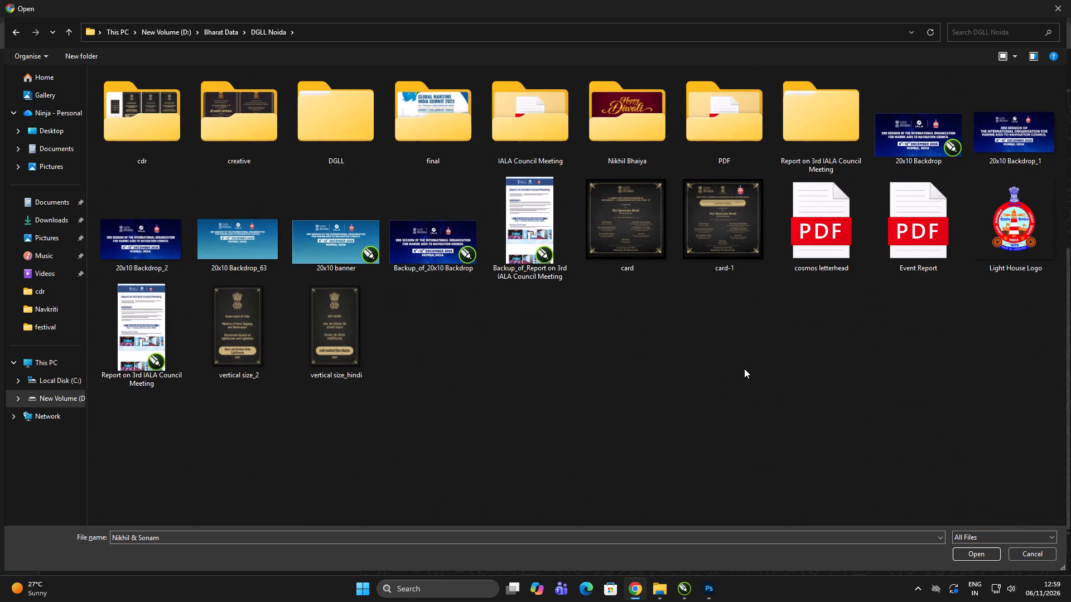
click(759, 363)
double_click(646, 135)
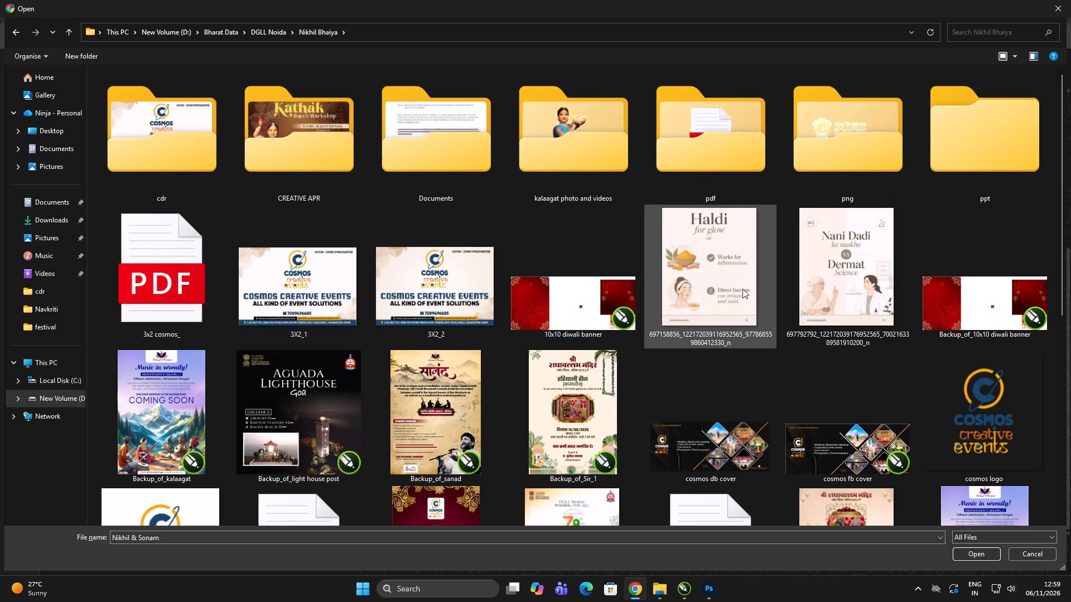
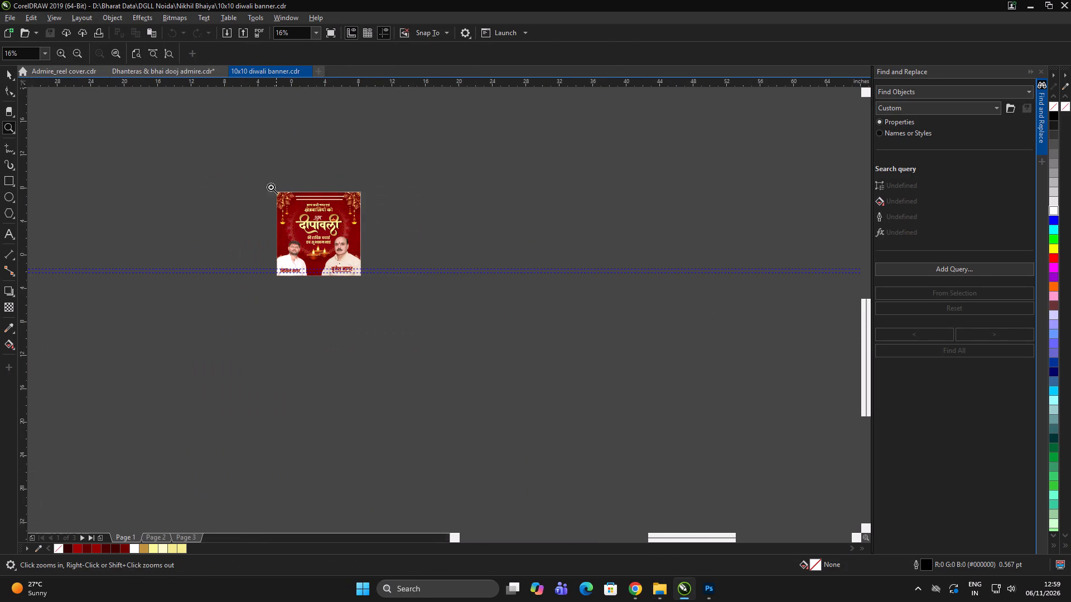
Examine the 10x10 Diwali banner on Page 1, both close up and as a whole.
drag(266, 182, 378, 285)
scroll(273, 248, up, 2)
key(space)
scroll(311, 258, down, 2)
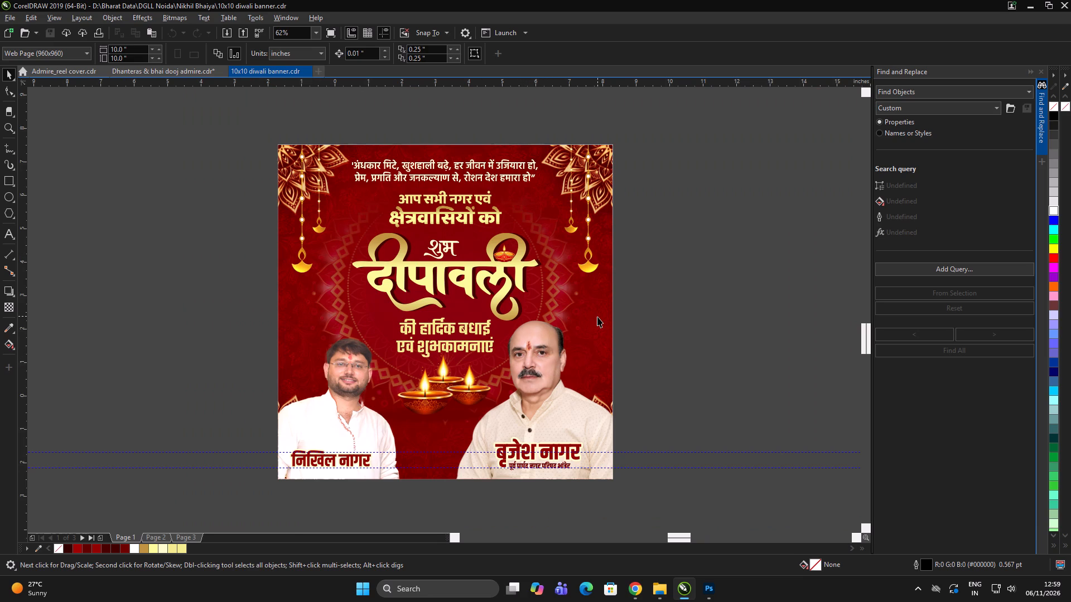
click(649, 282)
key(space)
scroll(514, 273, down, 2)
click(578, 299)
scroll(512, 293, up, 2)
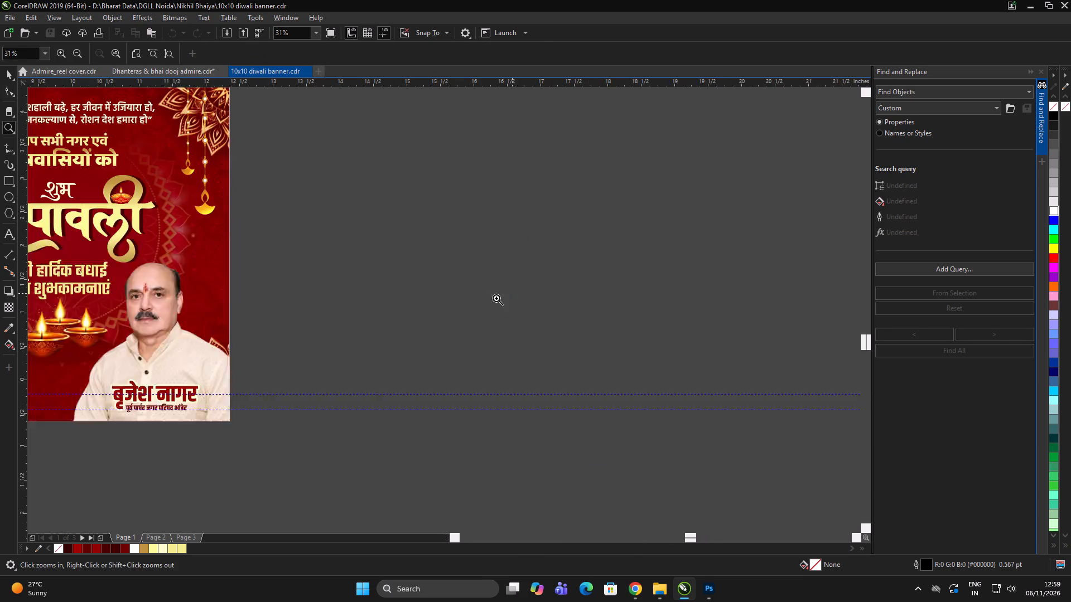
key(space)
scroll(546, 302, down, 4)
click(556, 300)
click(559, 301)
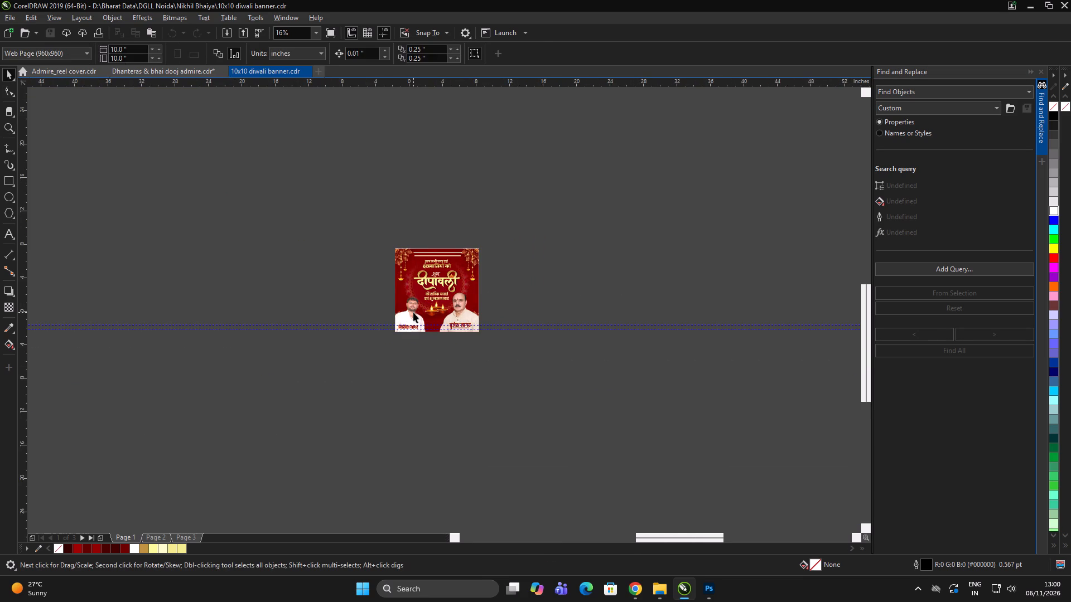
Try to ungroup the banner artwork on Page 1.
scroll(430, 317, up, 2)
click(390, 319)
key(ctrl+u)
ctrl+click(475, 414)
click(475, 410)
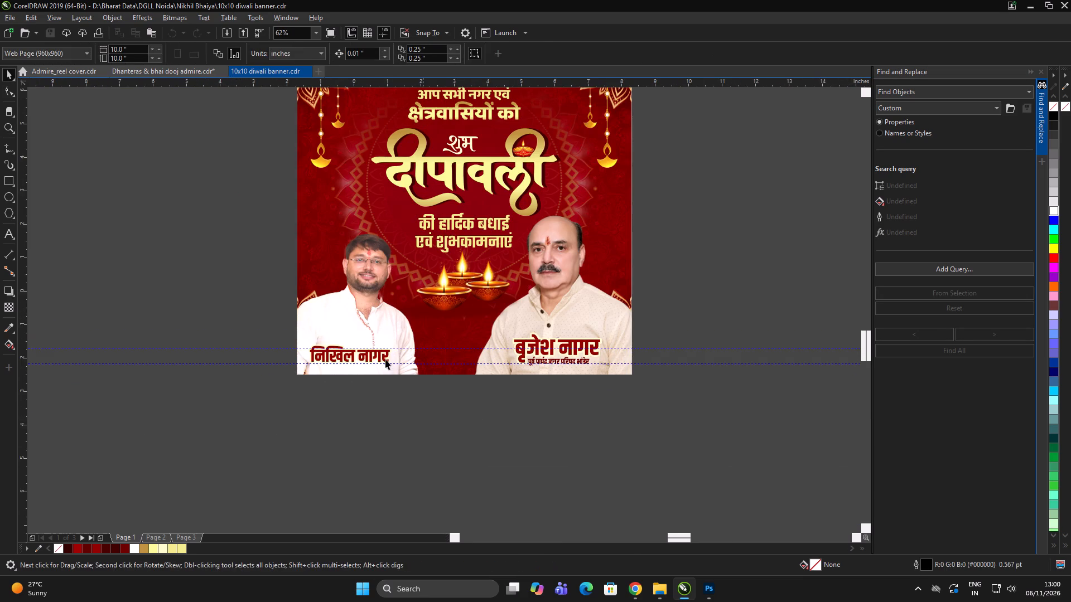
Inspect how the banner is built by selecting the name text under the bespectacled man and the artwork behind his portrait.
click(366, 337)
scroll(364, 329, up, 1)
scroll(347, 350, down, 1)
click(372, 413)
click(372, 409)
click(358, 390)
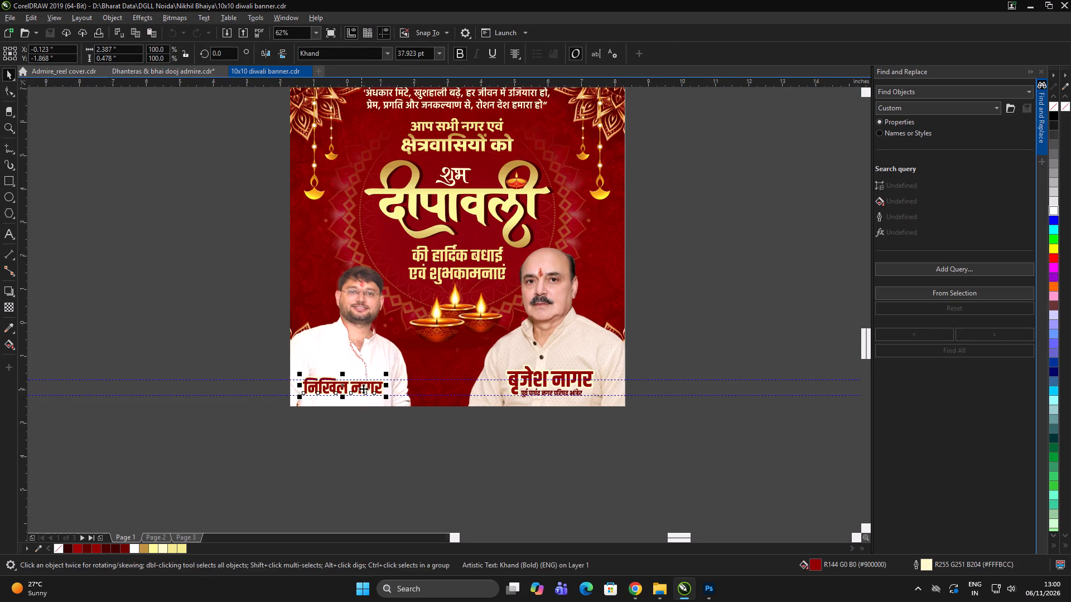
click(350, 299)
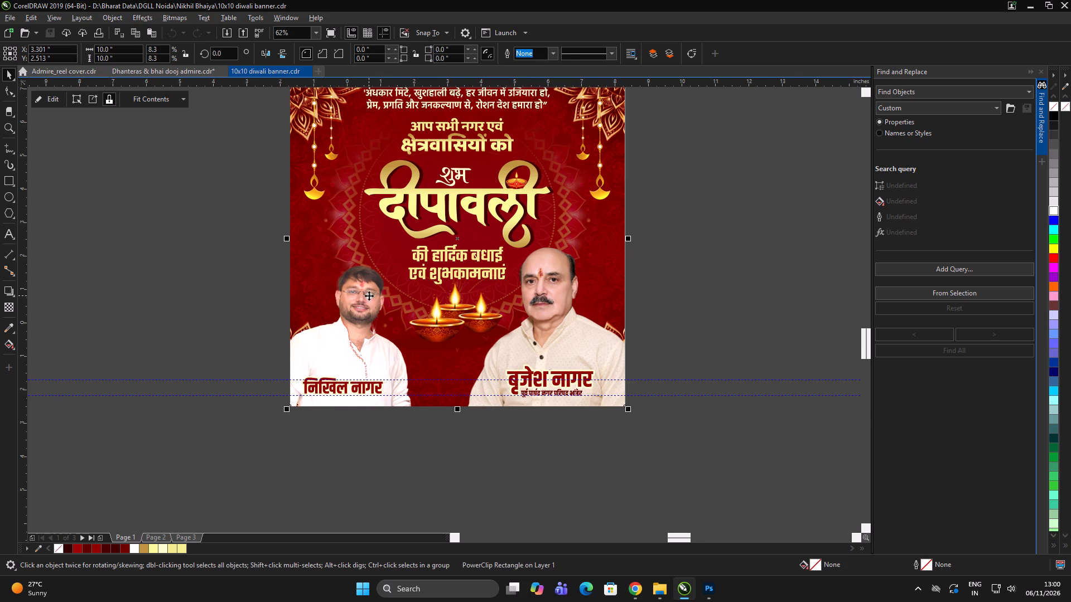
scroll(369, 295, up, 4)
scroll(303, 292, down, 3)
double_click(311, 431)
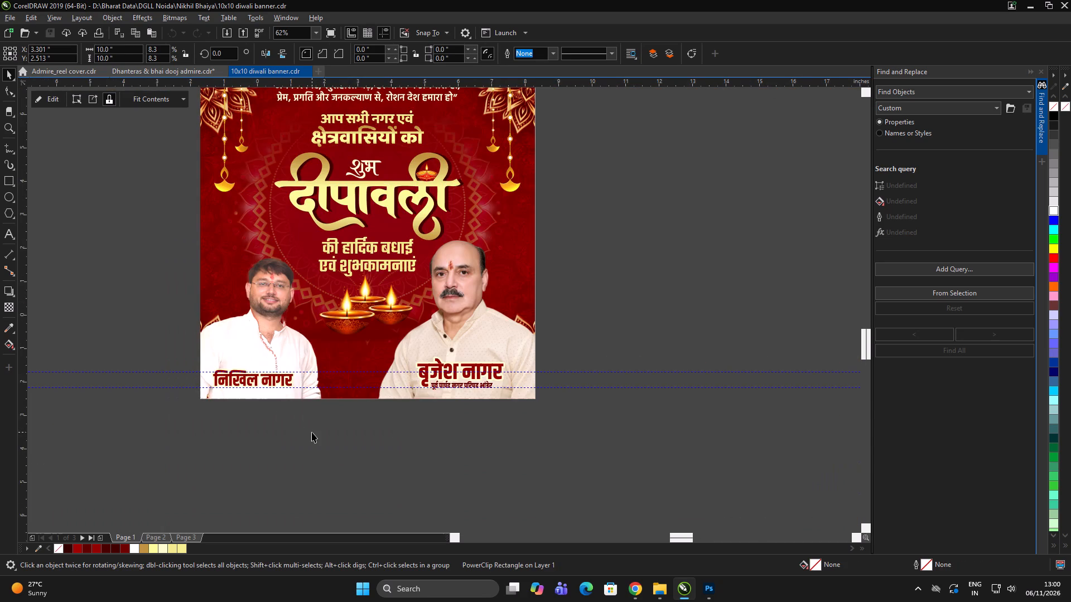
View the Diwali banner version on Page 3 and return to the red version on Page 1.
click(176, 538)
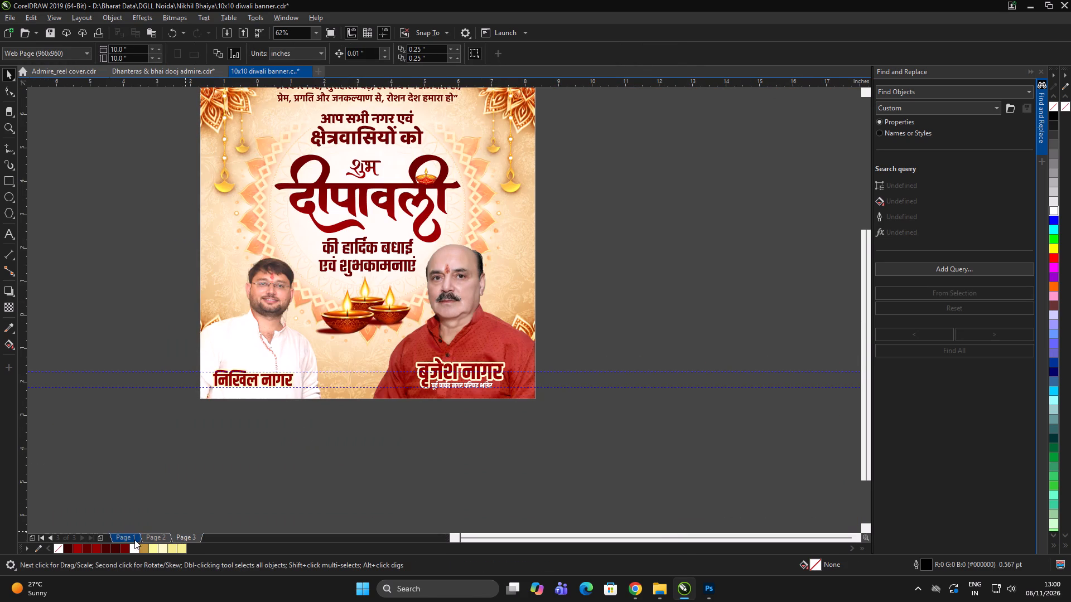
click(123, 536)
double_click(210, 497)
click(260, 334)
click(386, 449)
click(389, 449)
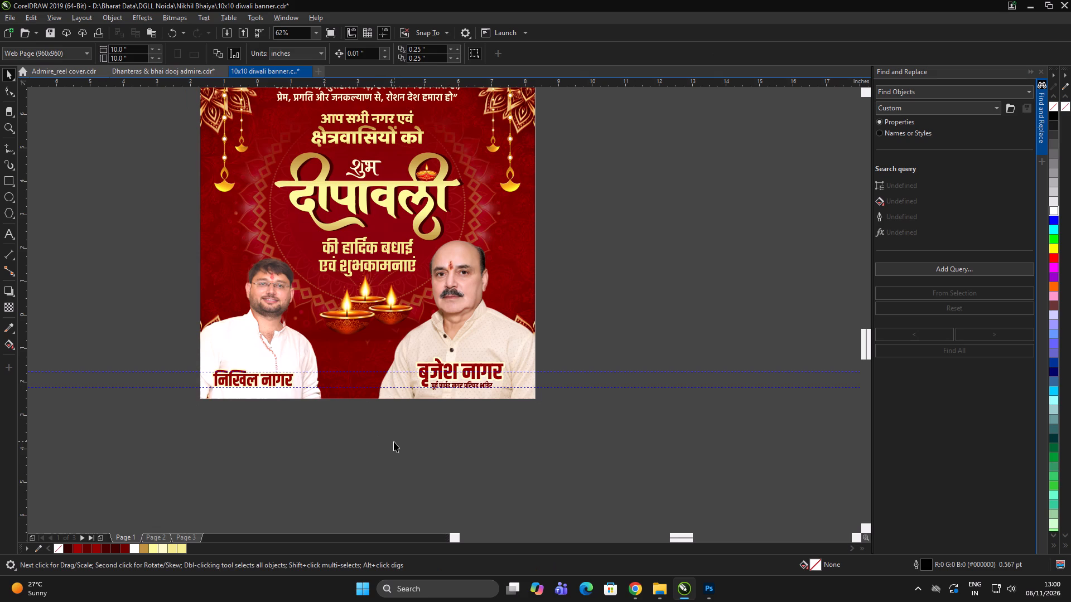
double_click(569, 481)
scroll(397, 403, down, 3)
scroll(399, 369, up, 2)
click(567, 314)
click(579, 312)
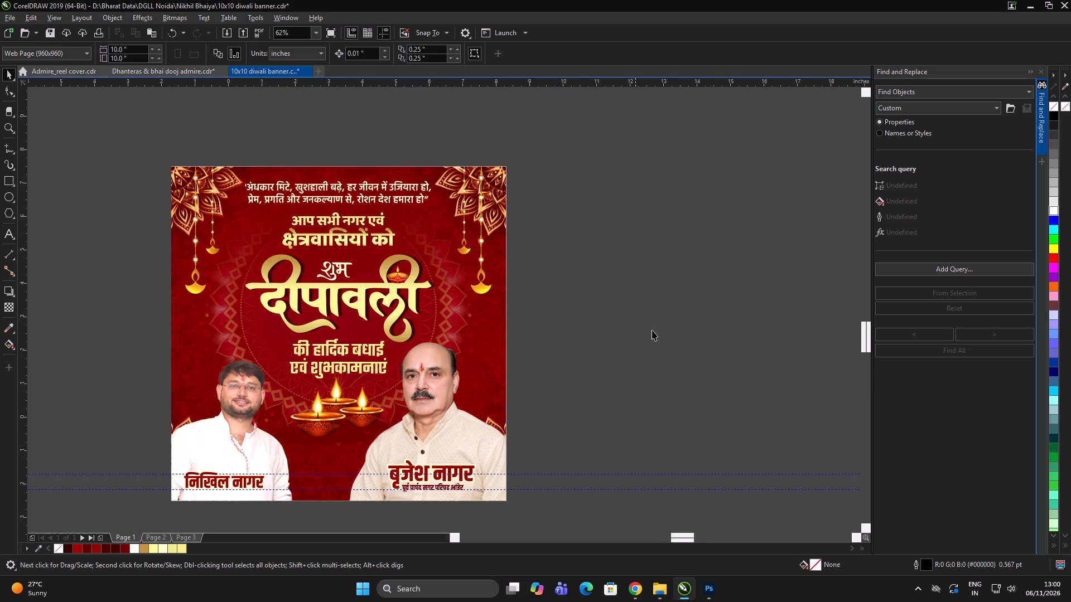
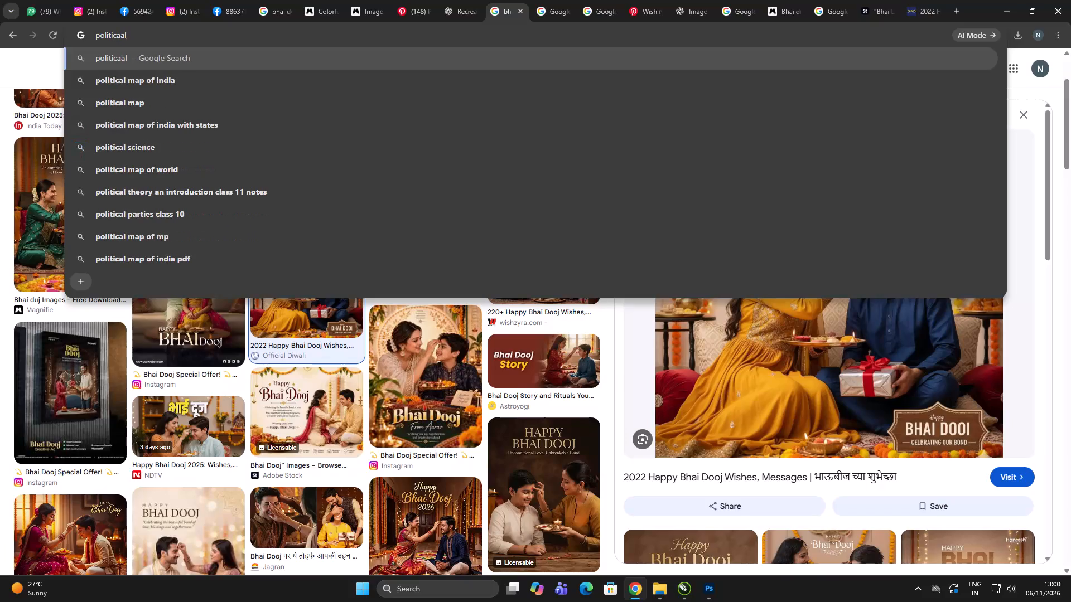
Search Google Images for "political bjp diwali creative" as reference for political festival posters.
key(BackSpace)
key(BackSpace)
text(l)
key(space)
text(bj[ diwali creative)
key(Return)
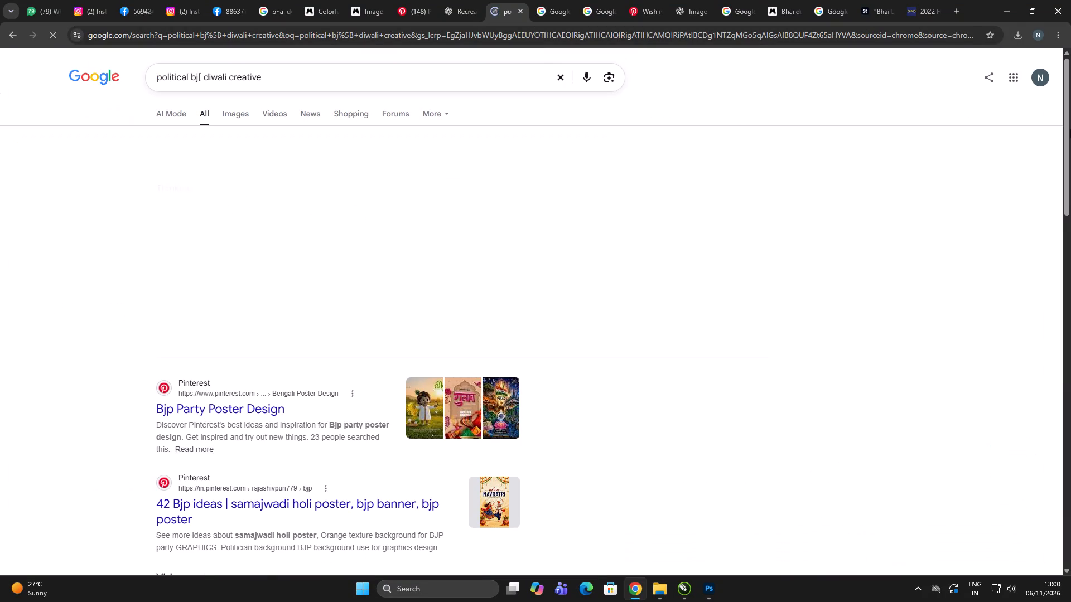
click(241, 118)
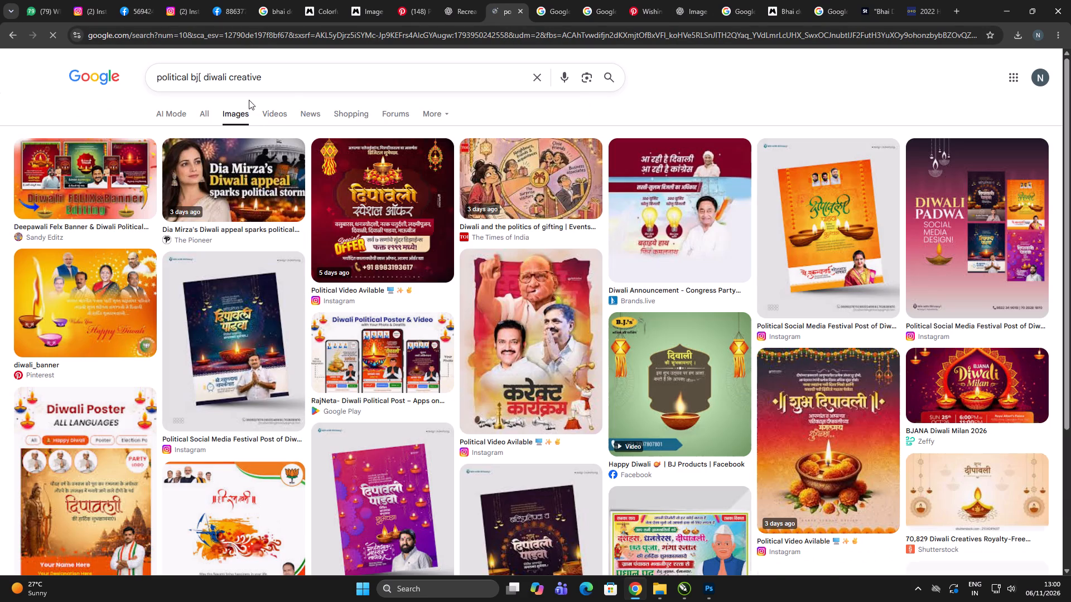
Correct the misspelled party name and search images for "political bjp diwali creative".
click(200, 76)
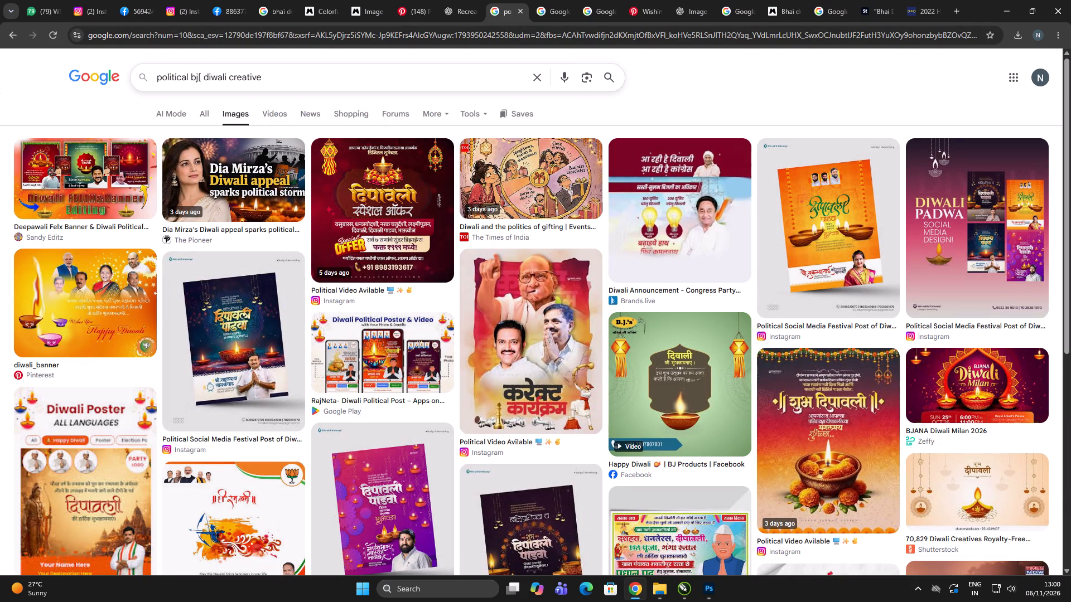
key(BackSpace)
key(BackSpace)
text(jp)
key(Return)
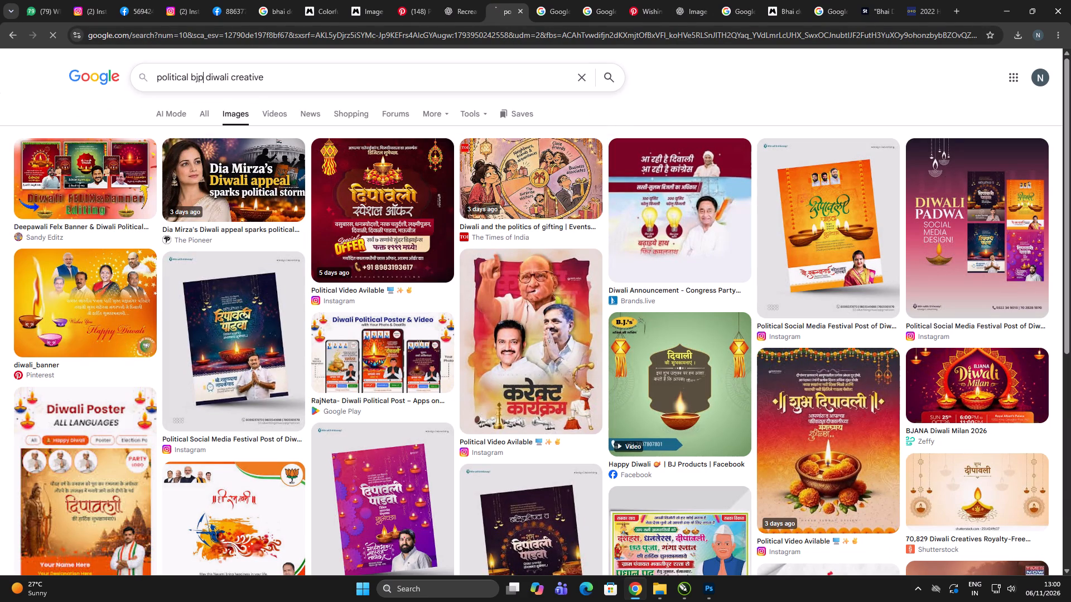
Browse the results and preview the RajNeta Diwali poster, the orange two-leader greeting and the orange diya poster with a woman's portrait.
scroll(237, 310, down, 1)
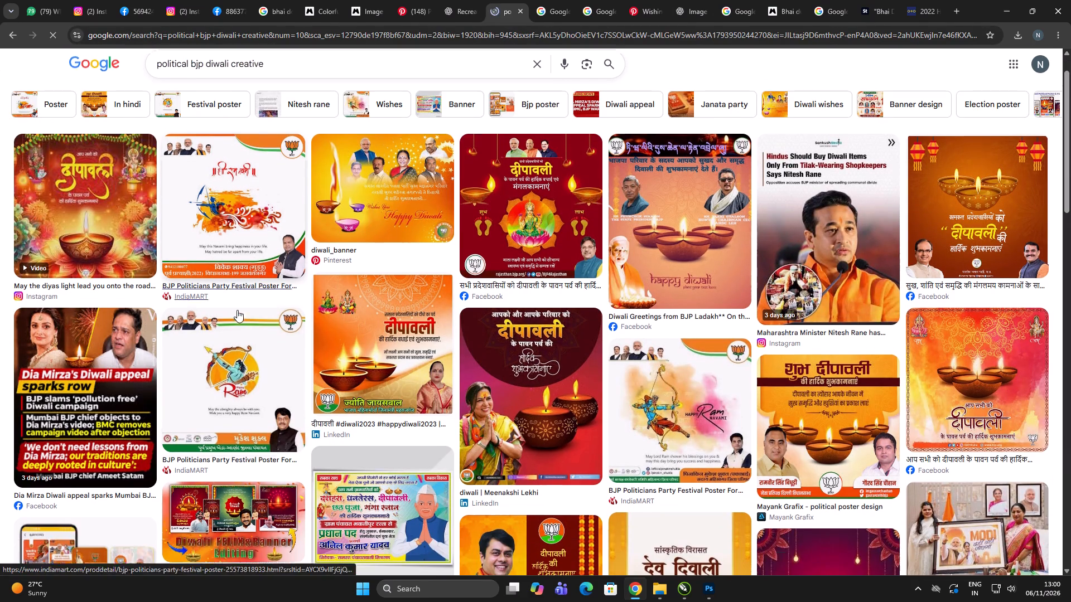
scroll(987, 281, down, 3)
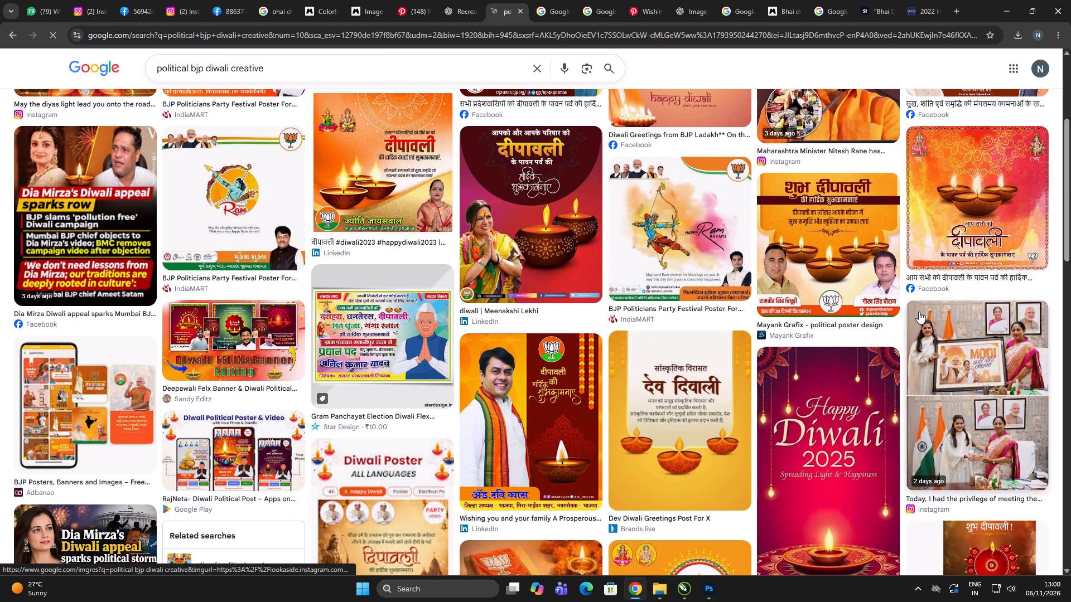
scroll(574, 273, down, 4)
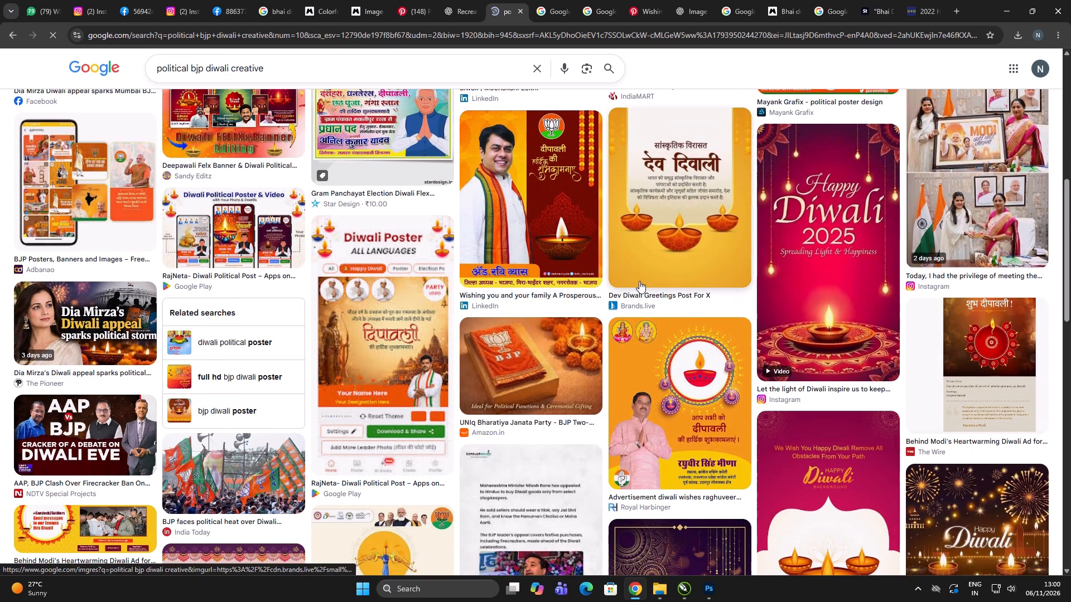
scroll(639, 281, down, 3)
click(384, 178)
scroll(840, 335, down, 3)
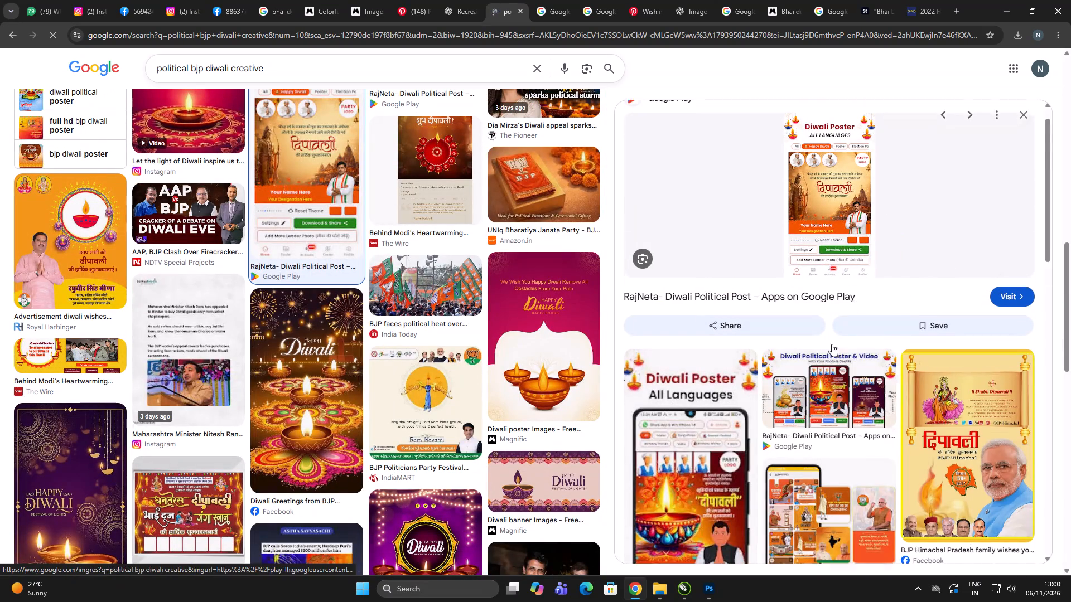
scroll(968, 363, down, 3)
click(980, 347)
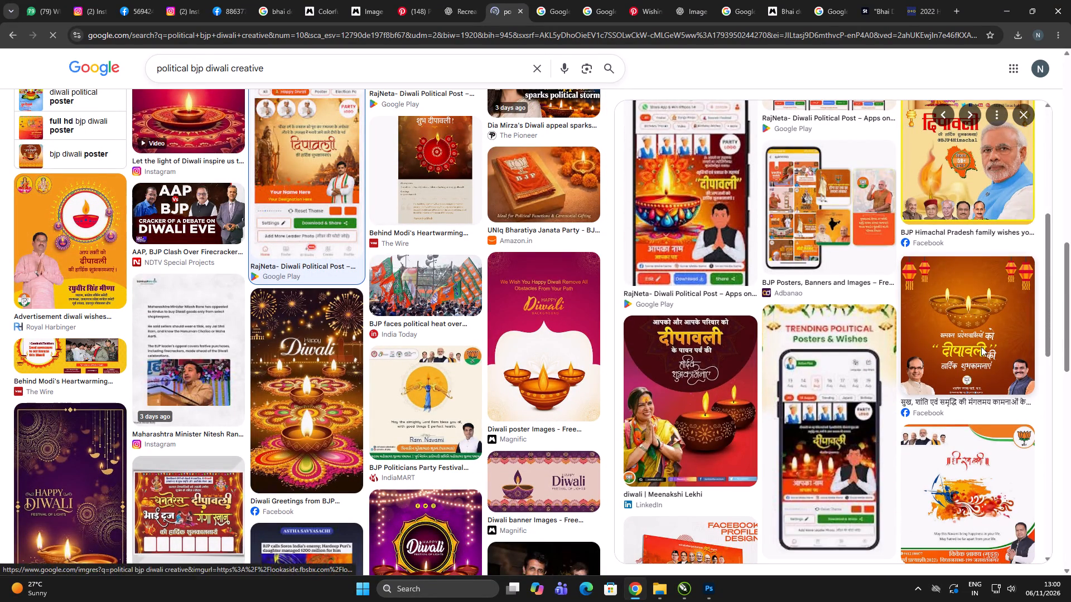
scroll(906, 357, down, 5)
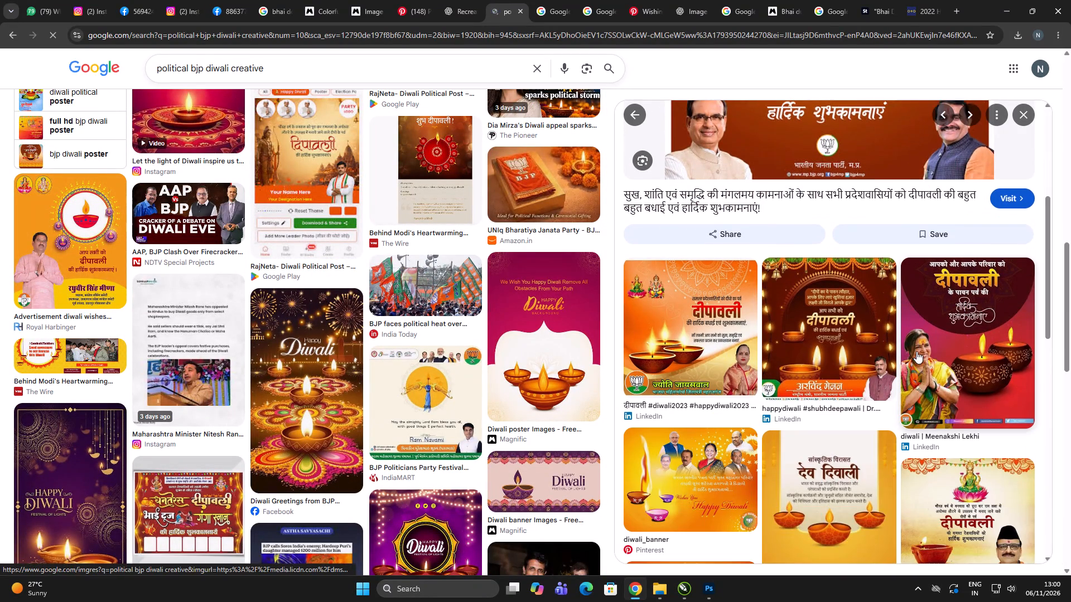
scroll(916, 351, down, 1)
click(737, 285)
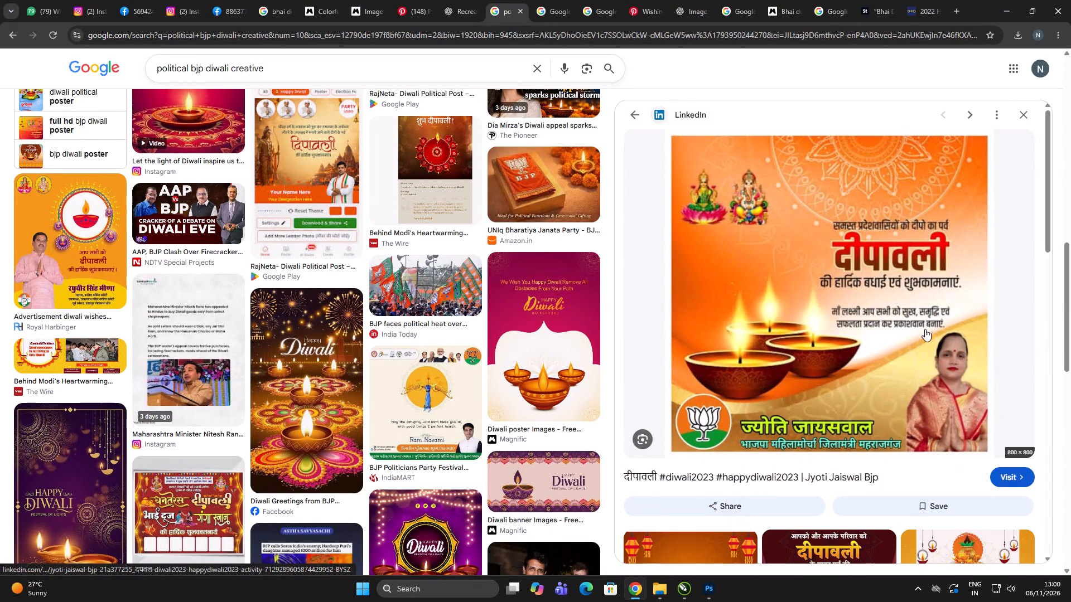
Browse related posters and preview the brown circular-frame Deepawali design and the INC Madhya Pradesh greeting for layout ideas.
scroll(921, 341, down, 10)
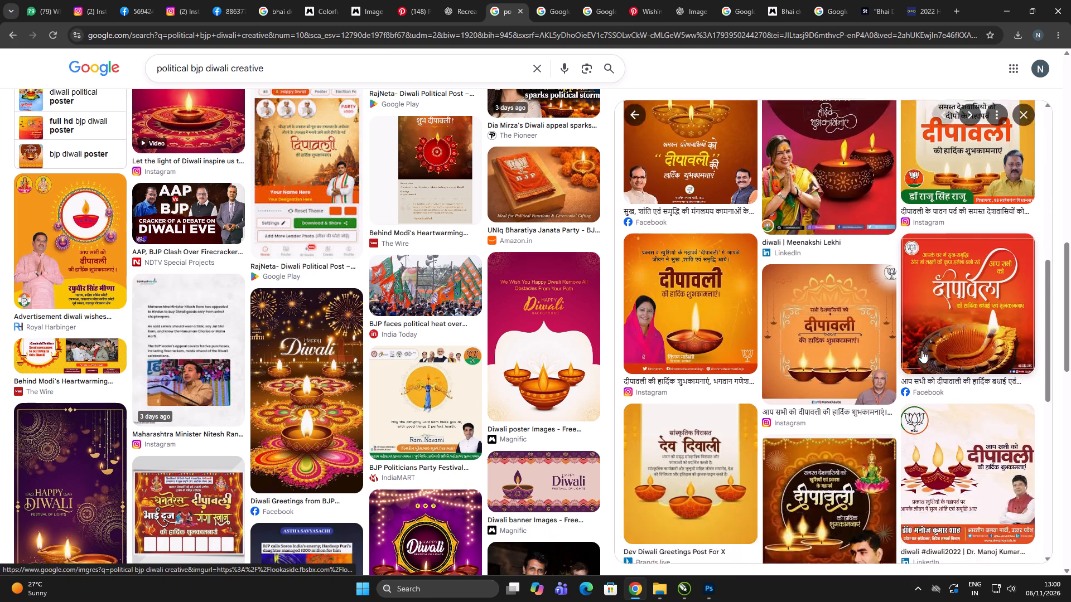
scroll(944, 274, down, 3)
click(856, 299)
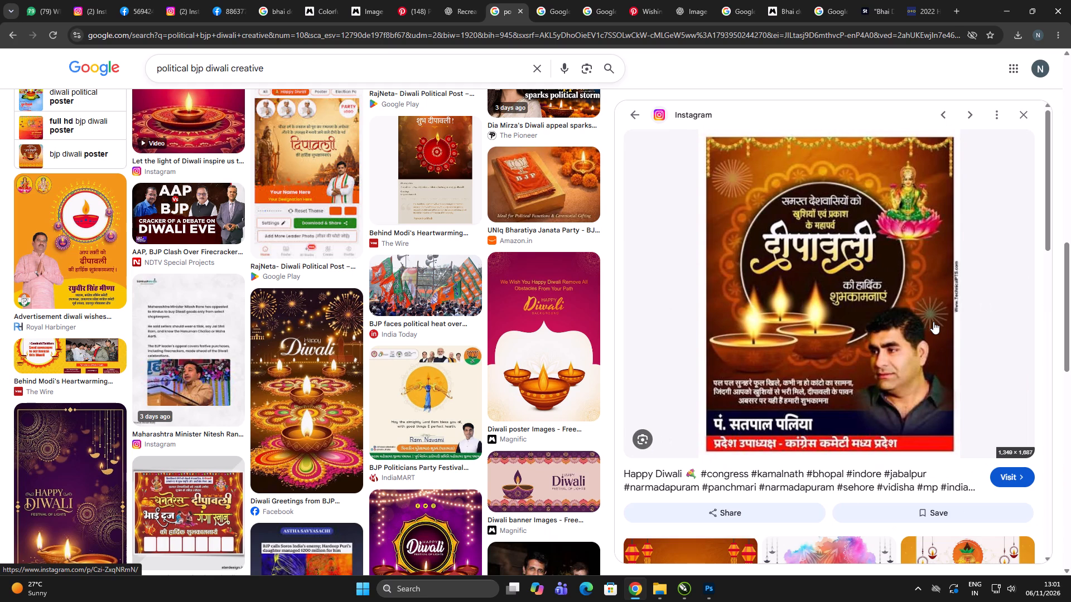
scroll(846, 377, down, 4)
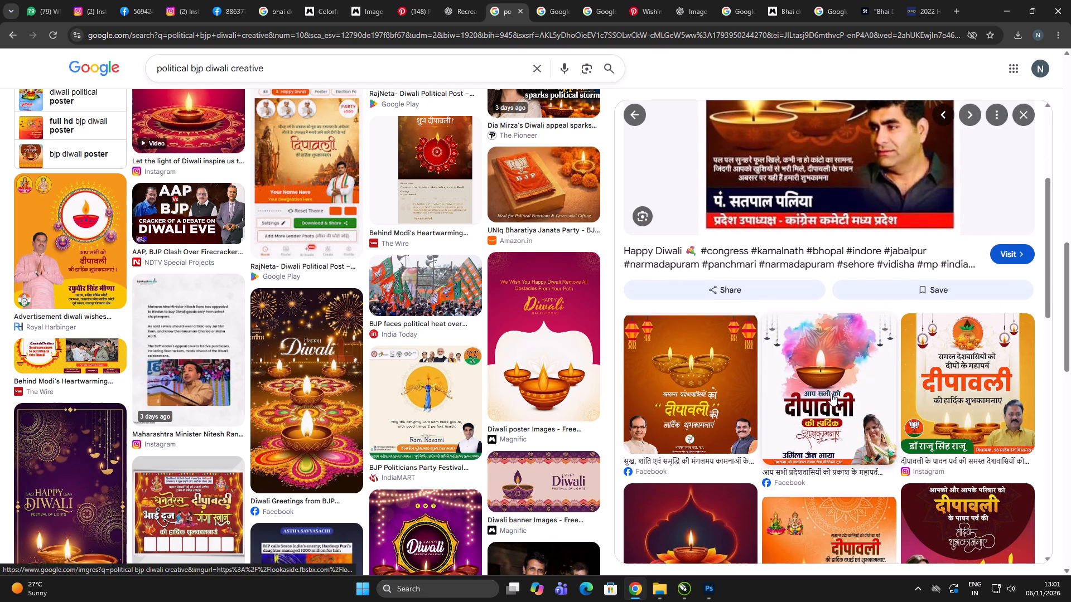
scroll(832, 390, down, 2)
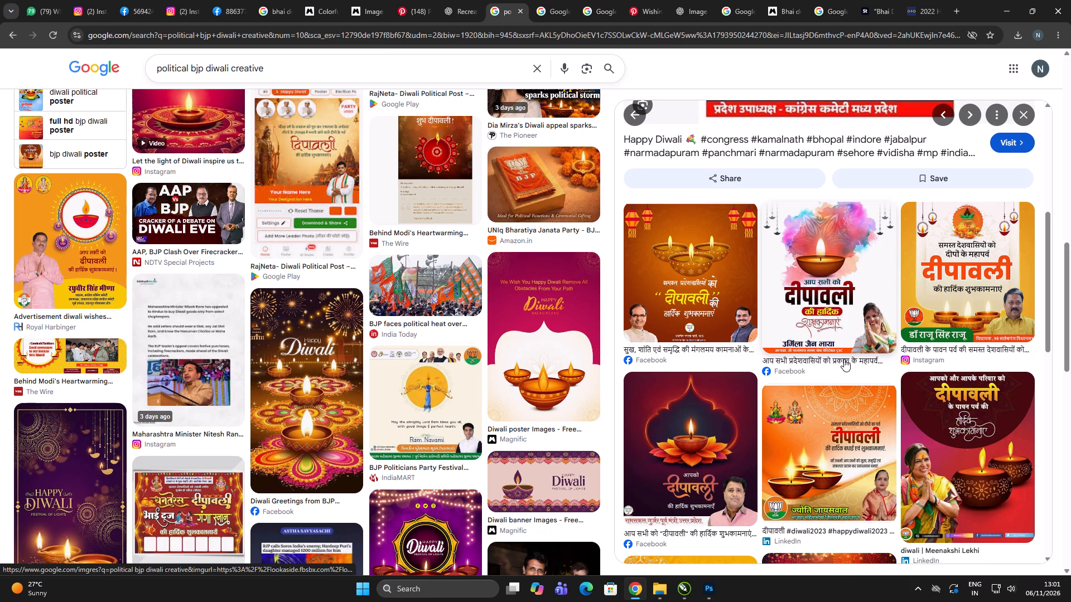
scroll(842, 351, down, 6)
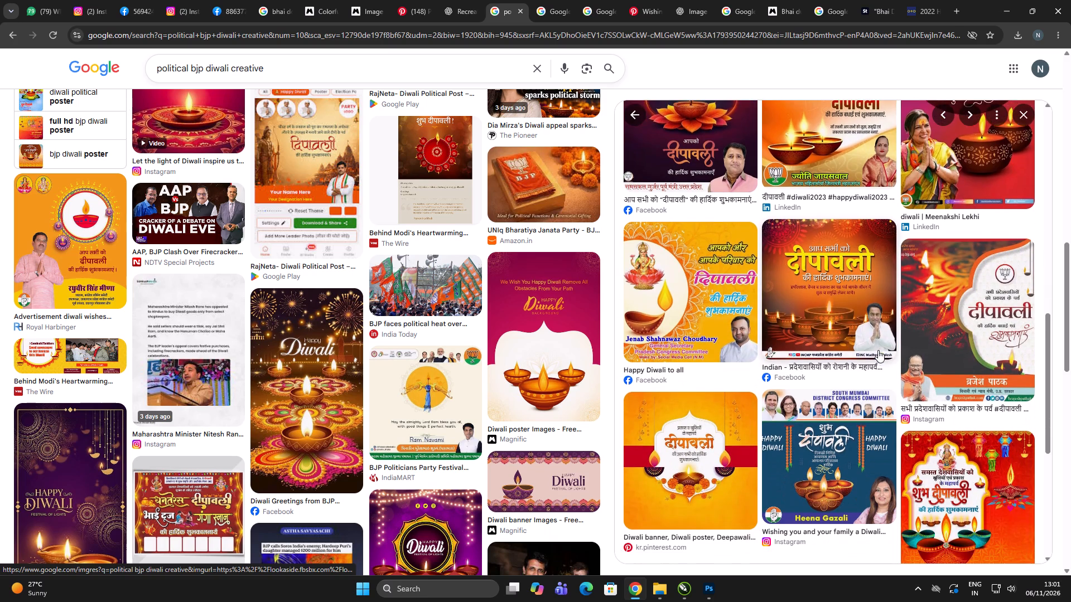
scroll(932, 341, down, 2)
click(824, 205)
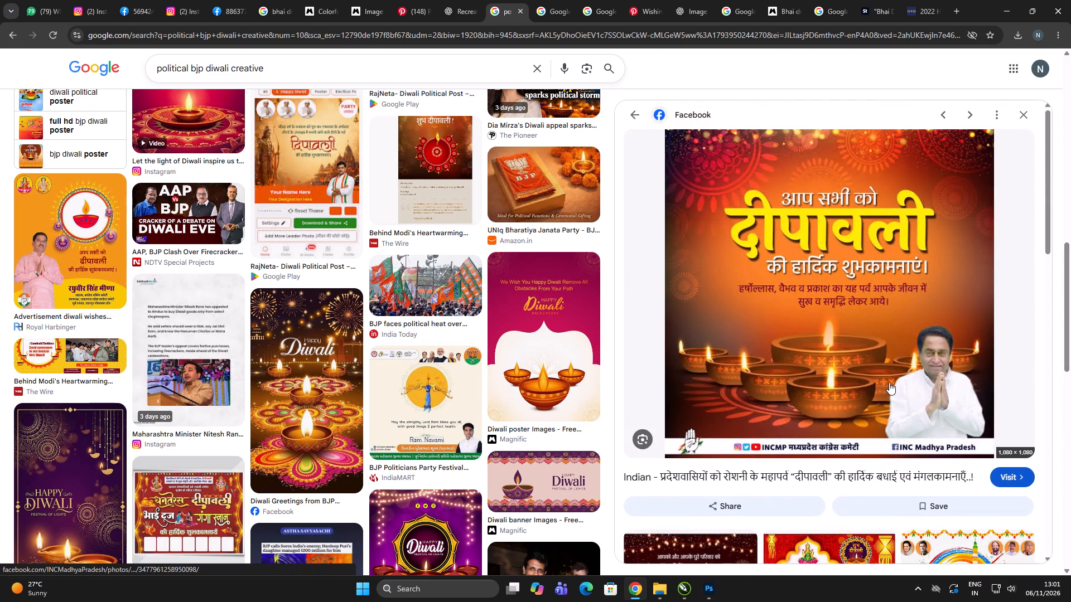
Preview the dark red Pinterest Deepawali poster, look through its related images and close the preview.
scroll(845, 403, down, 6)
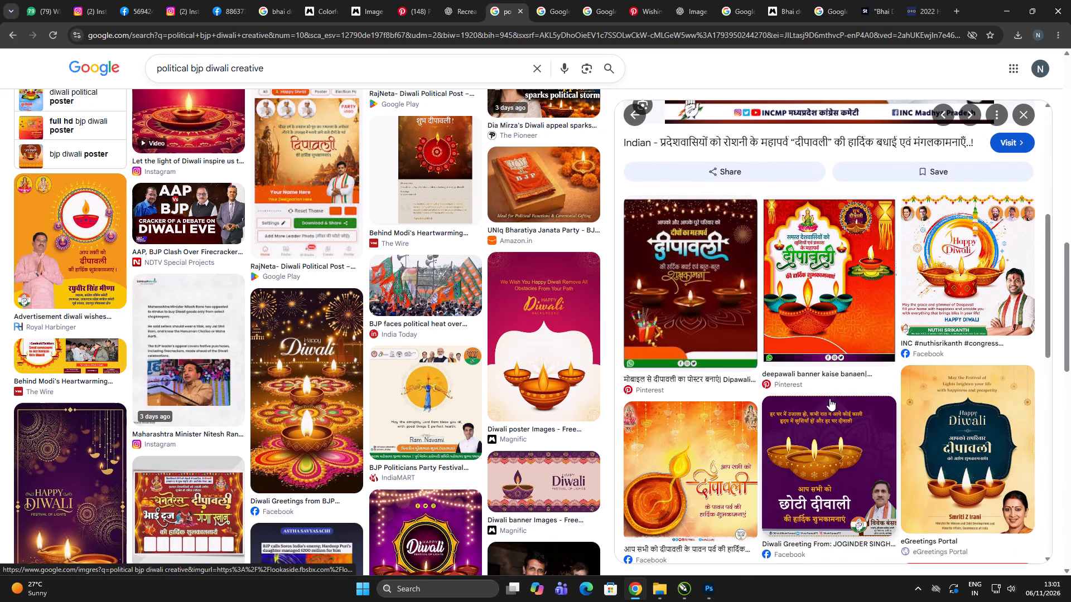
click(709, 330)
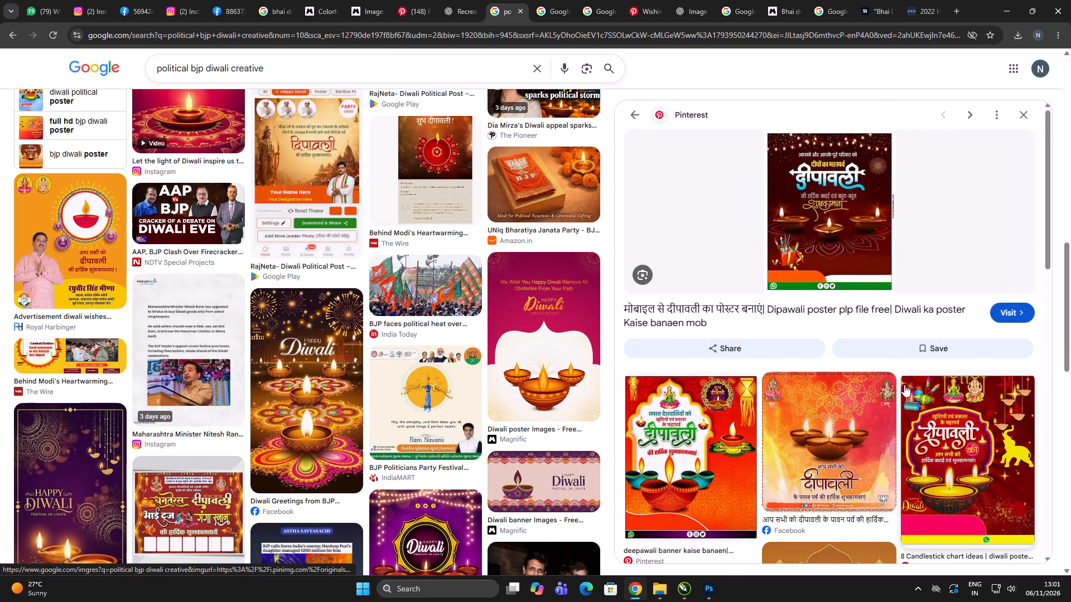
scroll(904, 384, down, 9)
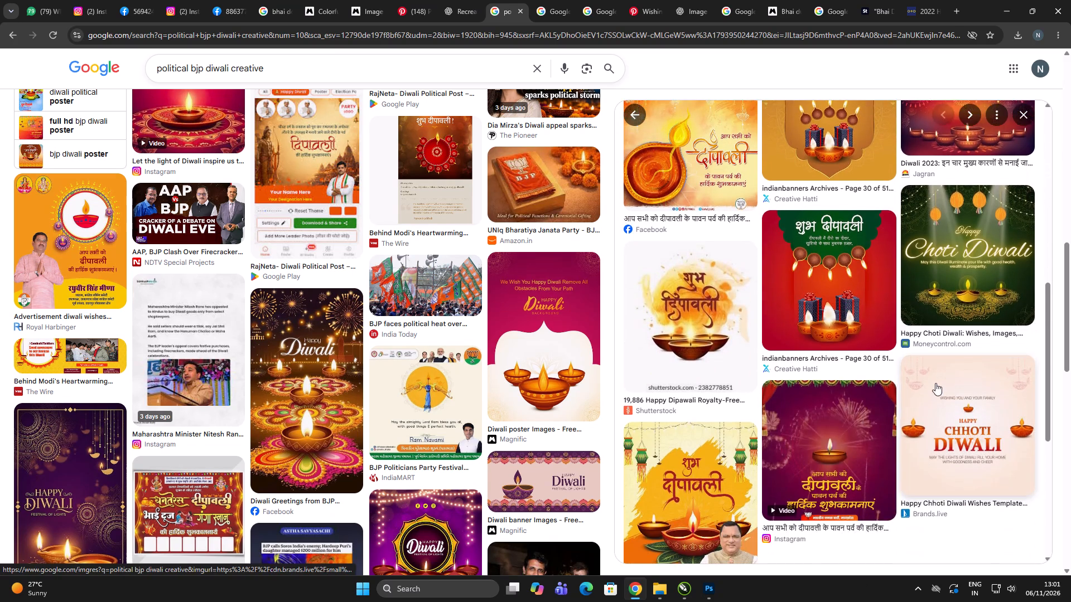
scroll(935, 382, up, 1)
scroll(935, 382, down, 3)
scroll(369, 329, down, 9)
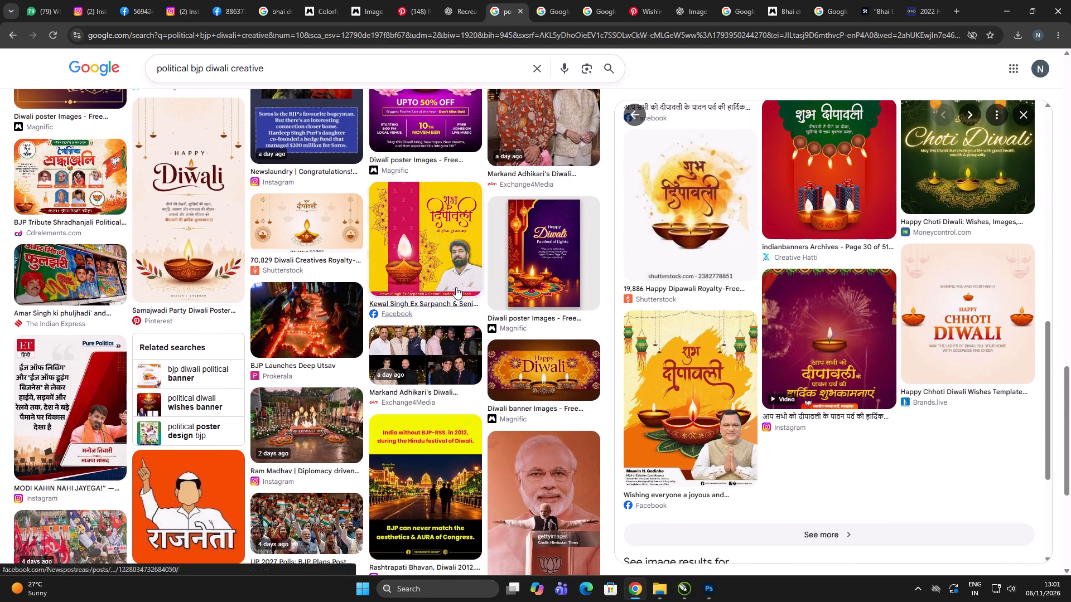
click(1019, 115)
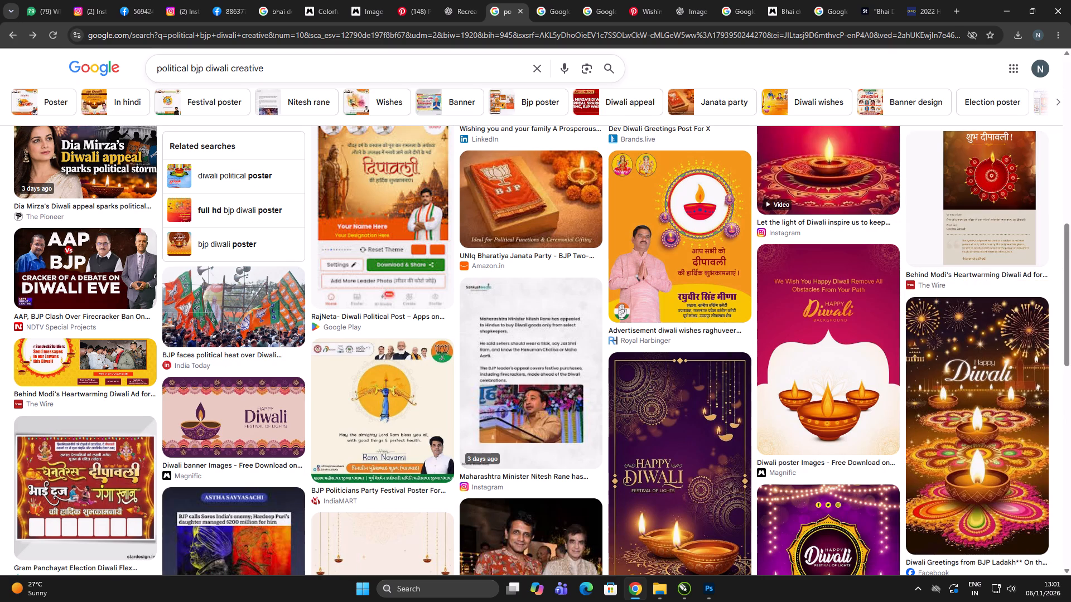
Replace the image search query with one starting with "congress".
click(297, 69)
key(ctrl+a)
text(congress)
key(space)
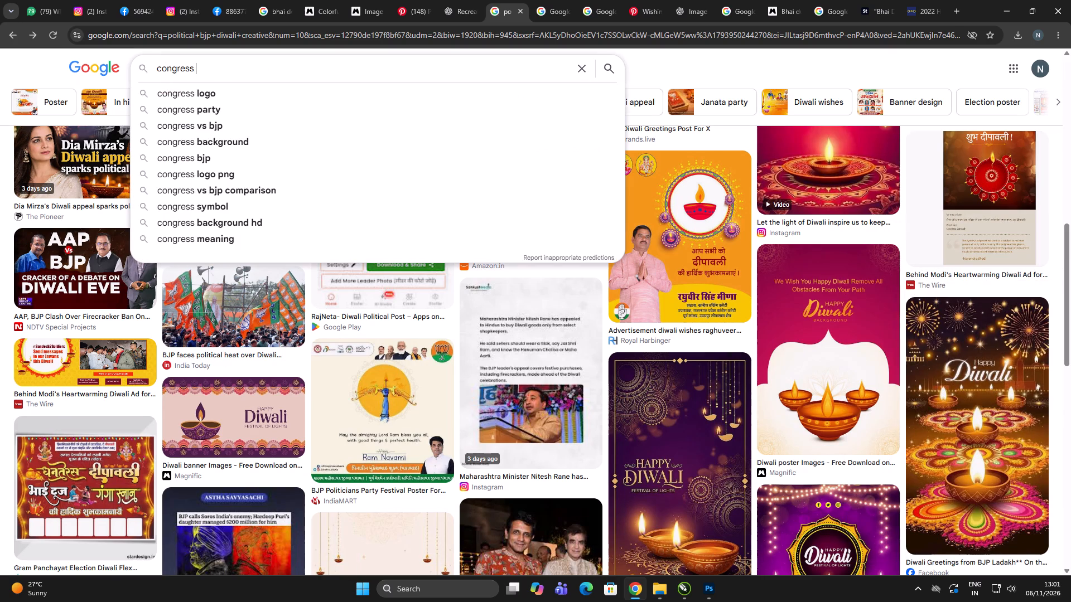
Search Google Images for "congress festival creative".
text(destiv)
key(BackSpace)
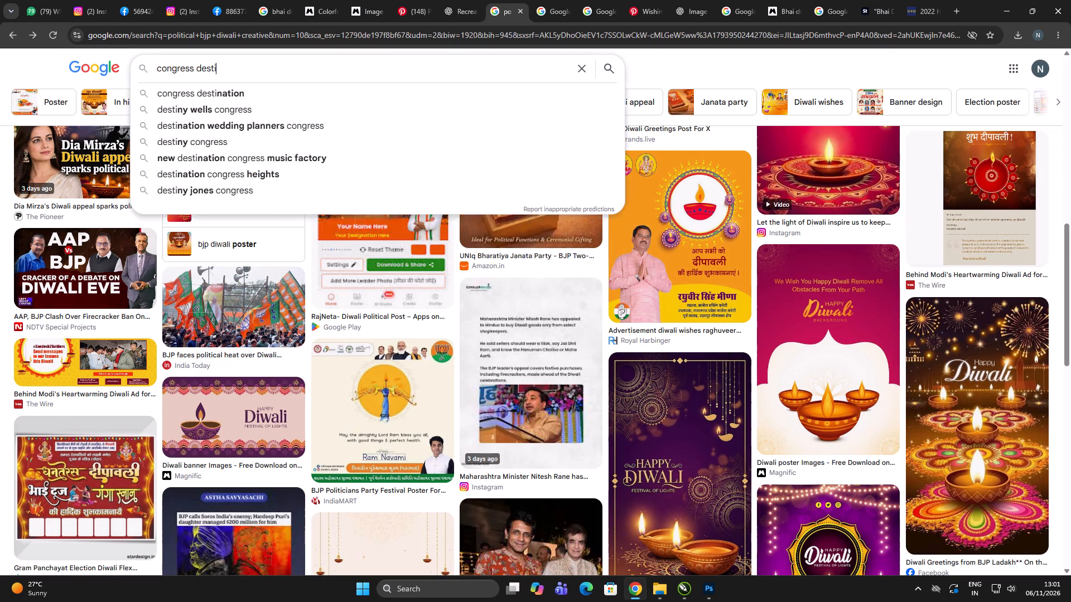
key(BackSpace)
key(BackSpace)
key(BackSpace)
key(BackSpace)
key(BackSpace)
text(festival creat)
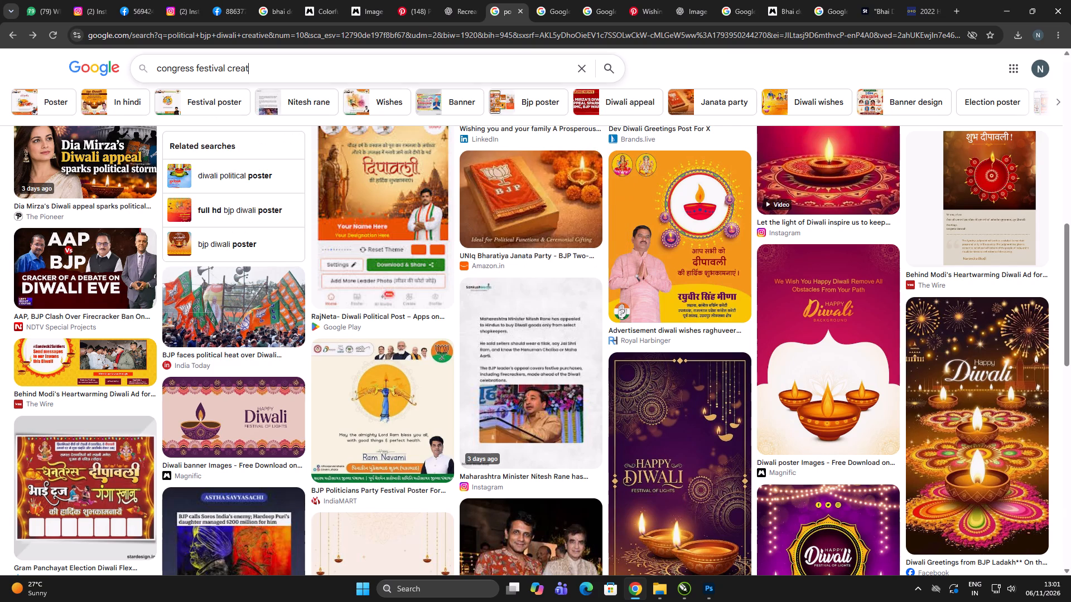
key(BackSpace)
text(tive)
key(Return)
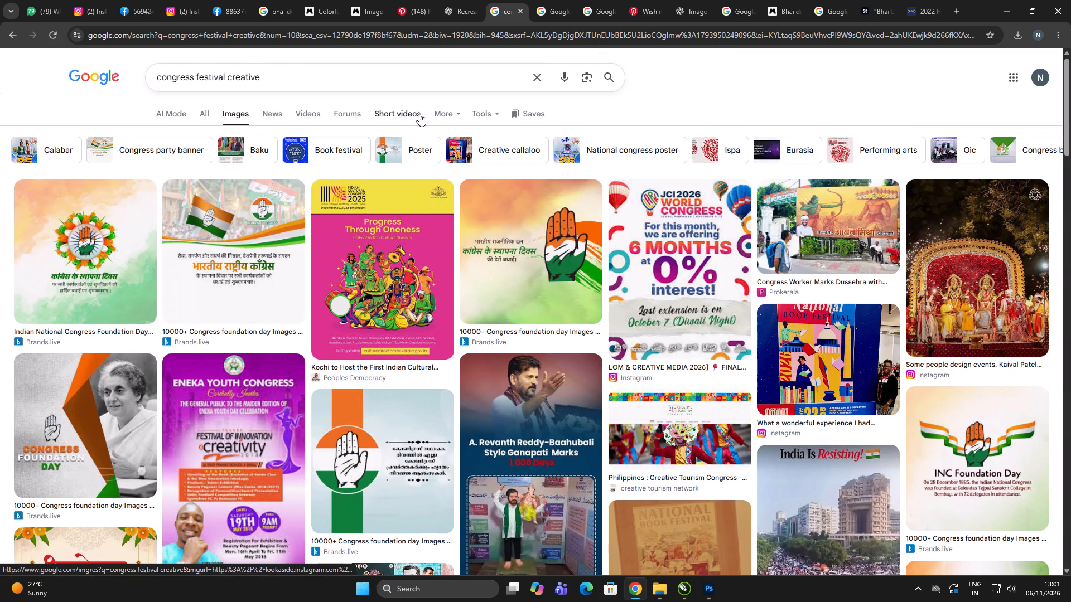
Refine the image search to "congress festival creative diwali" and skim the resulting poster designs.
click(361, 79)
key(space)
text(diwali)
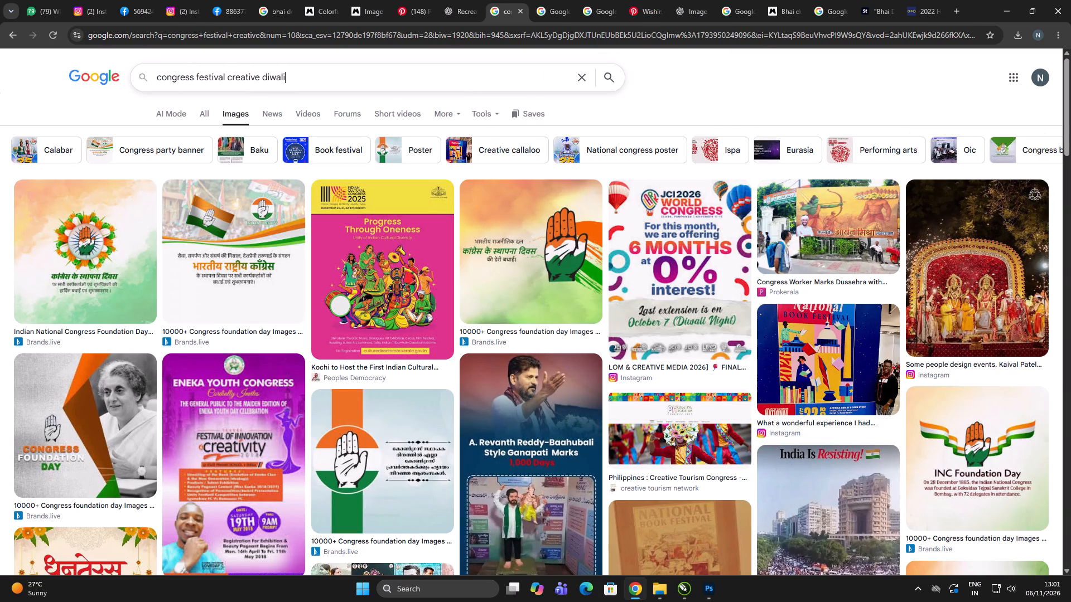
key(Return)
scroll(374, 284, down, 2)
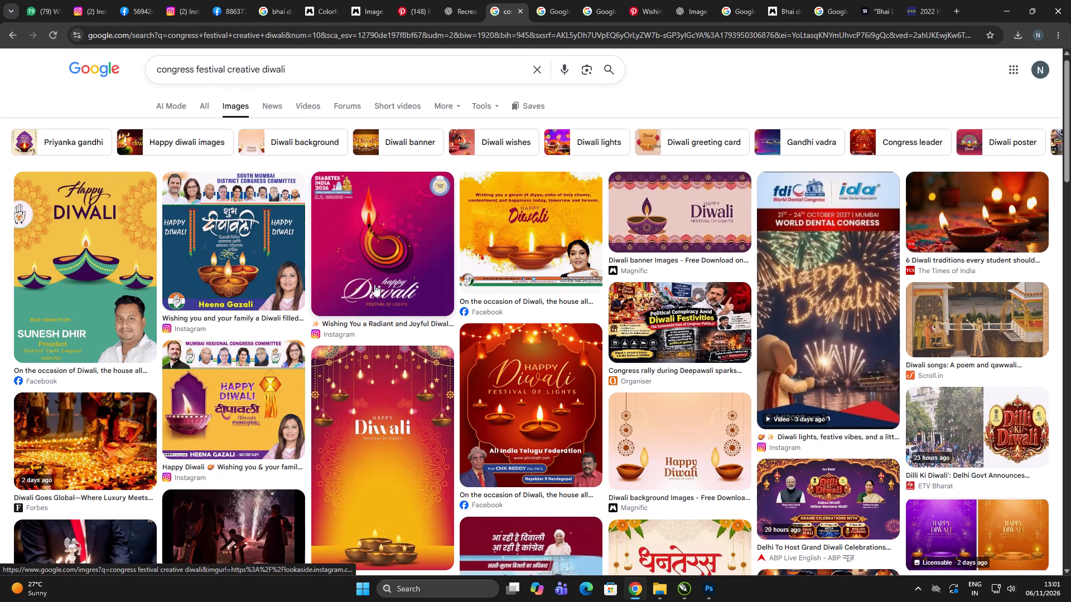
scroll(374, 284, down, 7)
scroll(380, 275, up, 12)
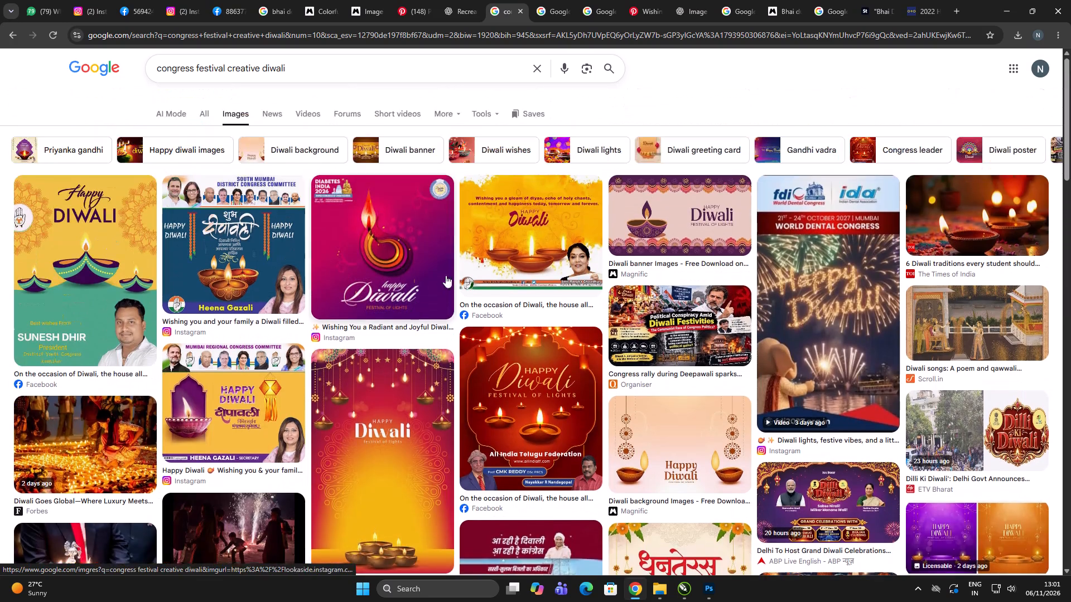
Preview the blue South Mumbai District Congress Committee Diwali poster and look through its related designs.
click(237, 252)
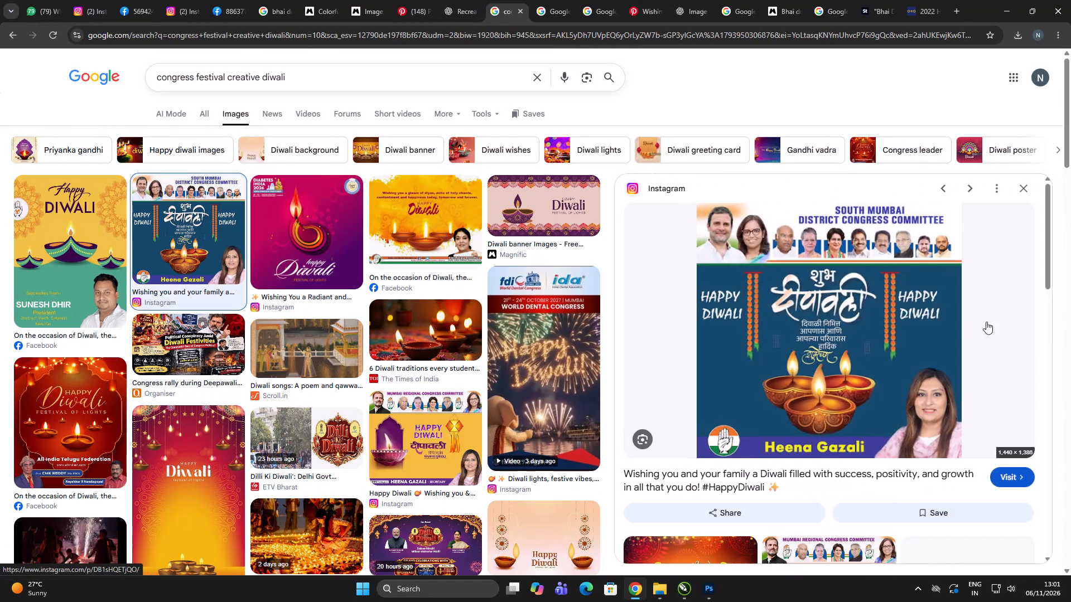
scroll(959, 321, down, 5)
scroll(863, 342, down, 6)
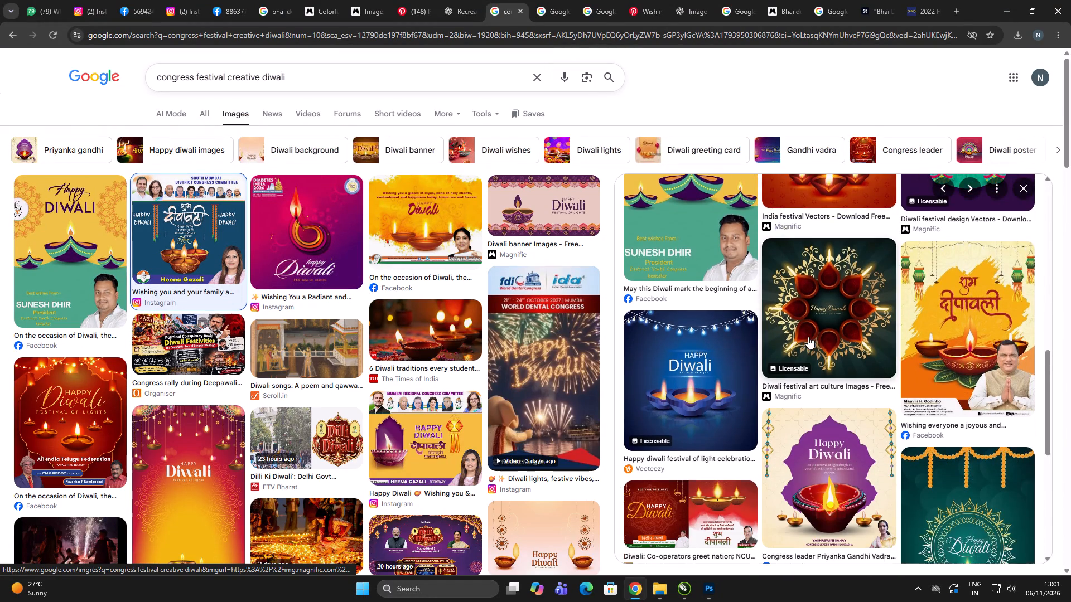
scroll(803, 337, down, 2)
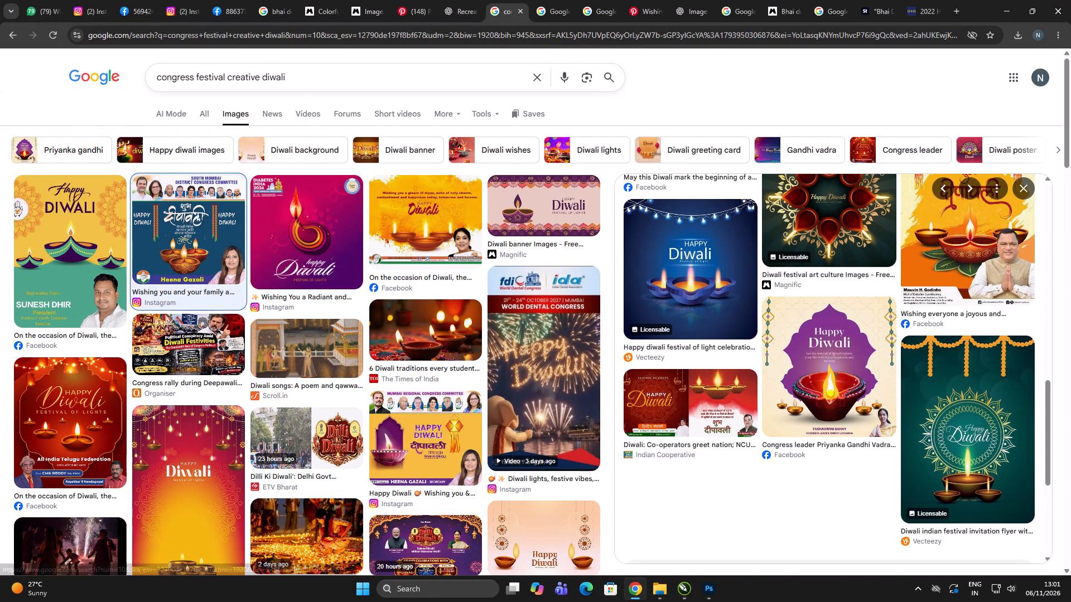
Replace "congress" in the image search with "bjp" to search for "bjp festival creative diwali".
drag(194, 77, 105, 91)
text(bjp)
key(Return)
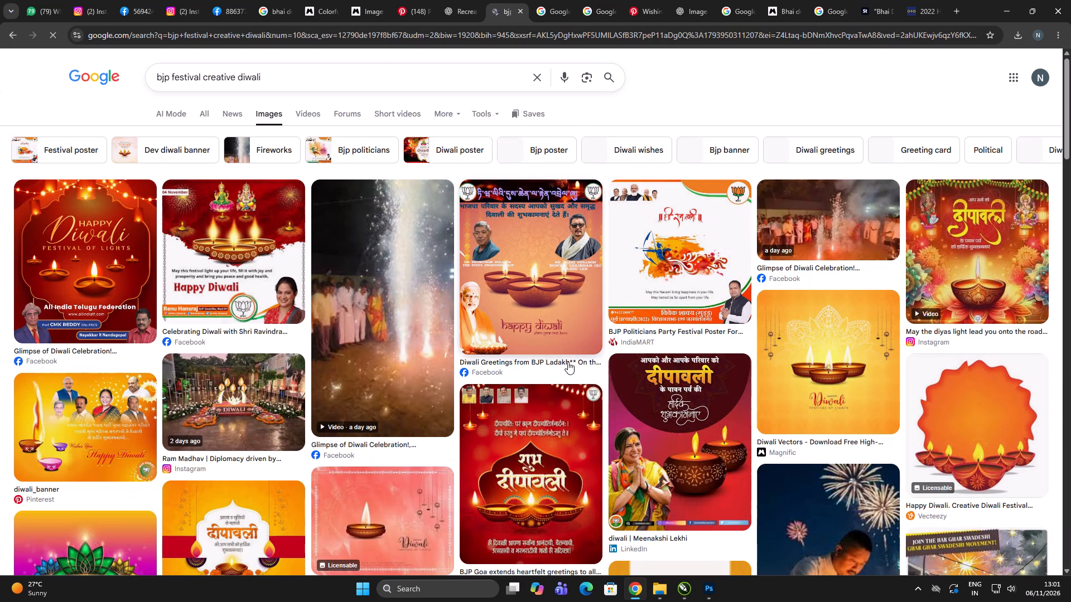
Preview the red BJP councillor Happy Diwali poster and a related BJP Ladakh greeting, looking through similar designs for layout ideas.
click(249, 253)
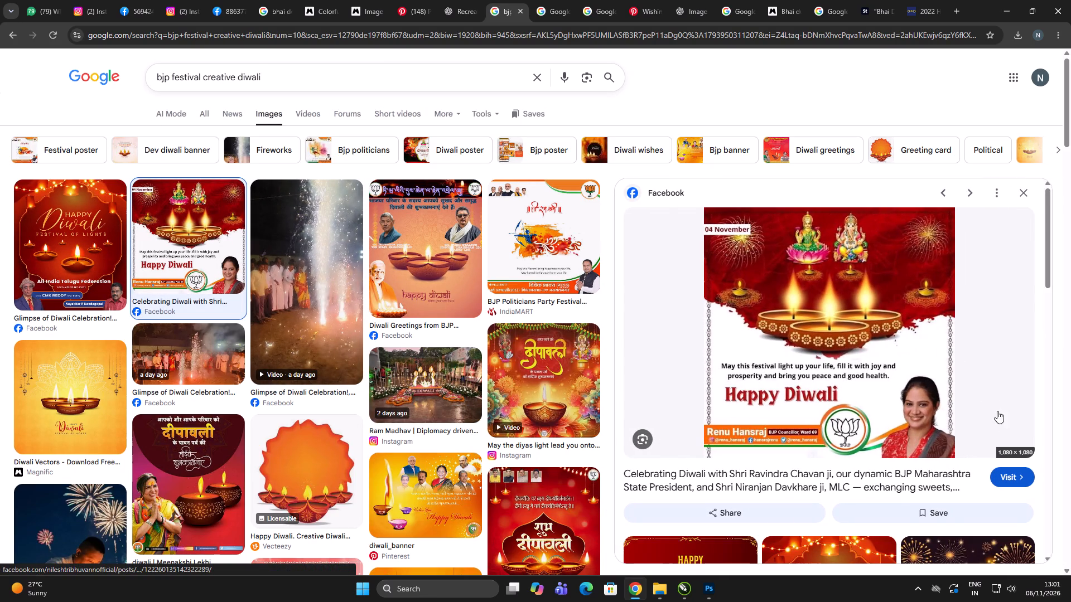
scroll(850, 385, down, 6)
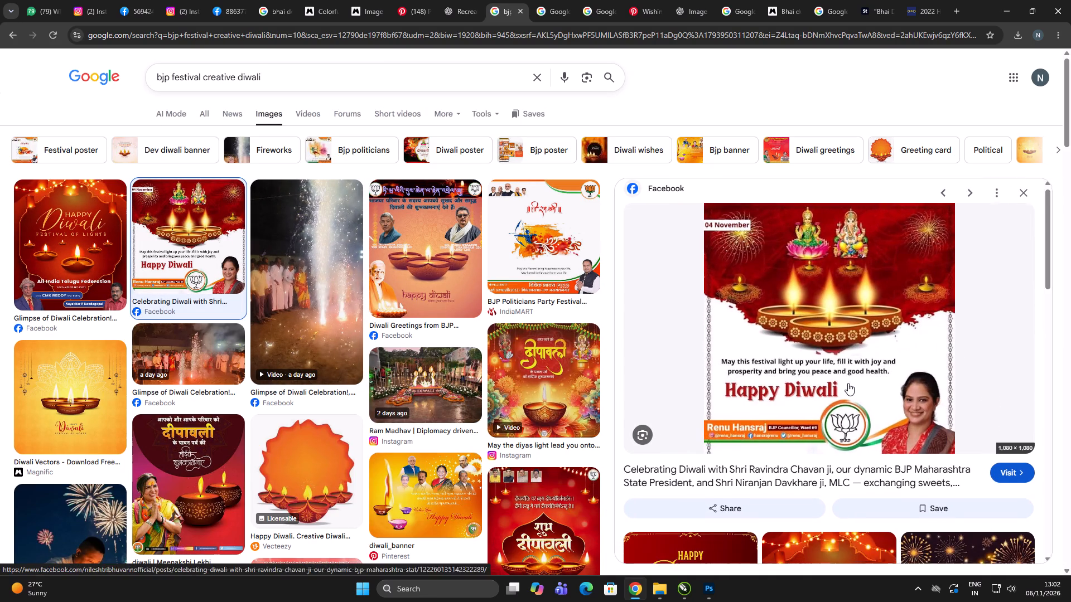
scroll(872, 380, down, 5)
scroll(730, 232, up, 3)
click(714, 262)
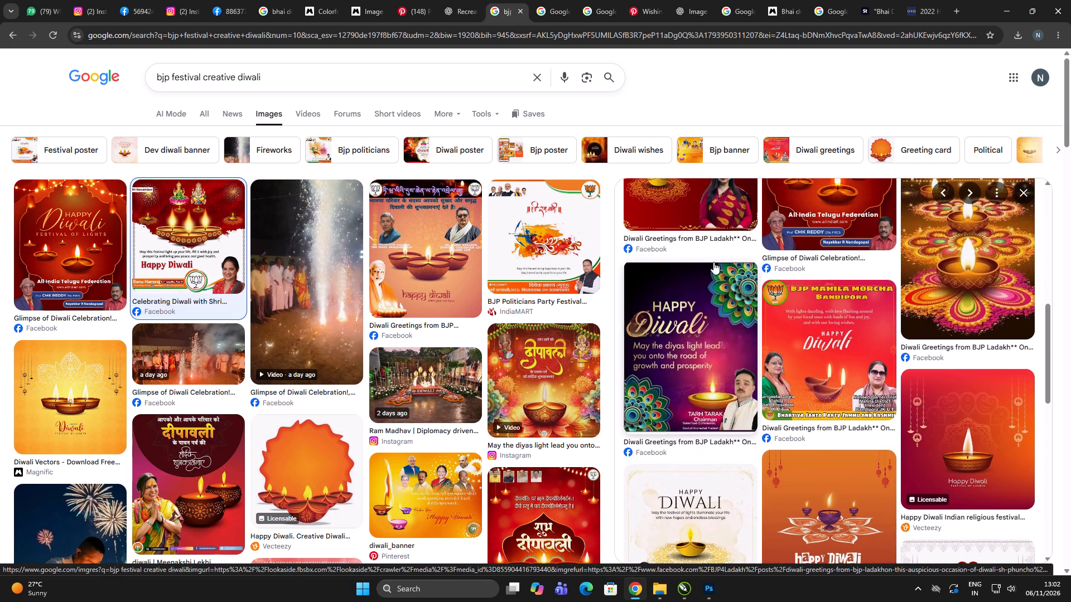
scroll(889, 429, down, 6)
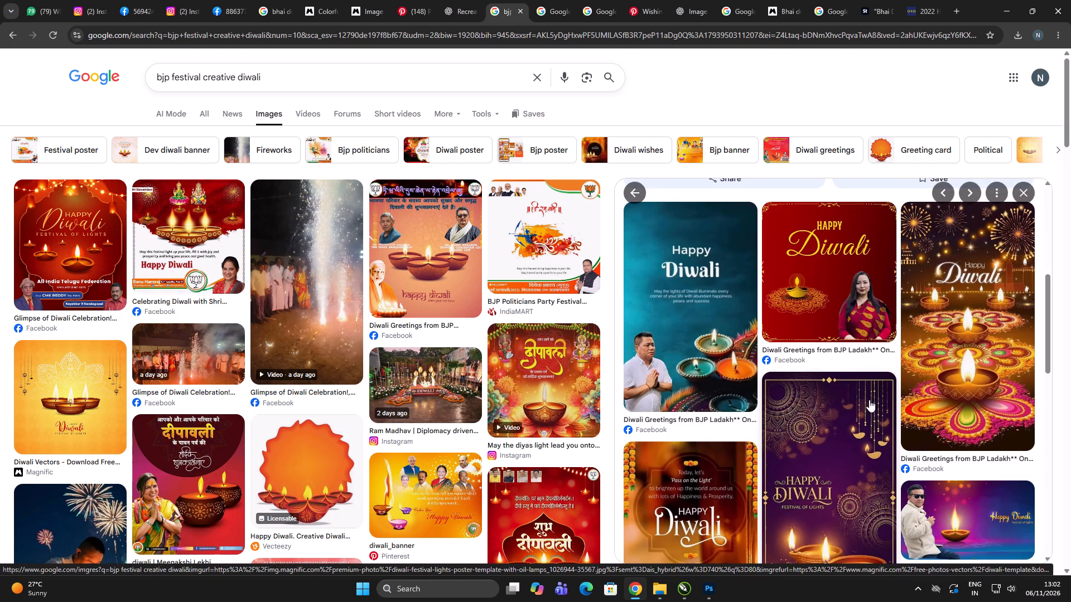
scroll(867, 400, down, 8)
scroll(816, 407, down, 2)
Open the preview of the white and orange BJP Politicians Party Festival Poster from IndiaMART.
click(568, 259)
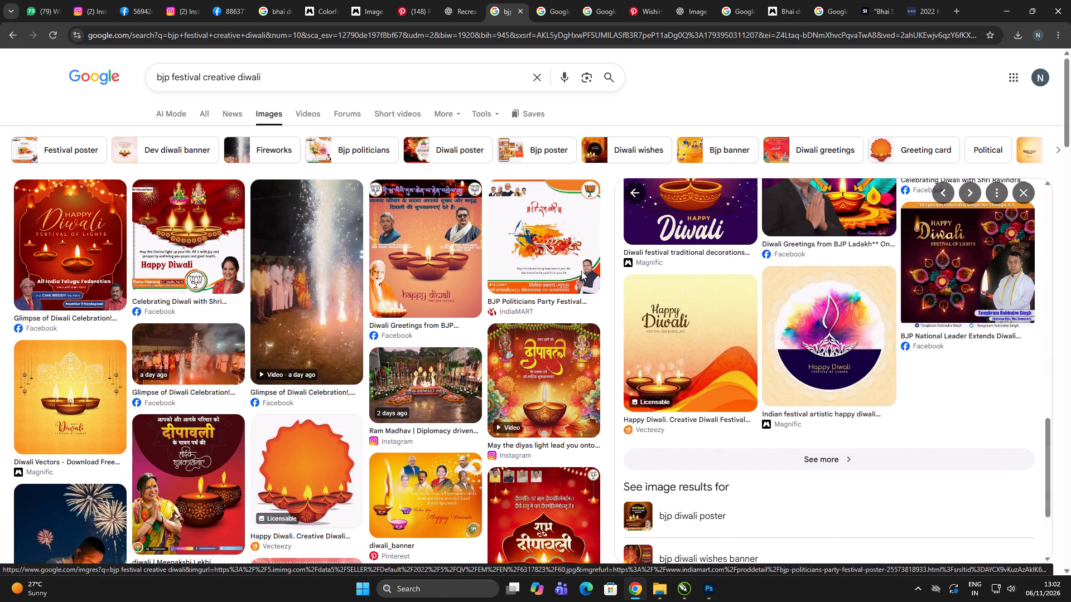
Browse related BJP Diwali designs, previewing the magenta LinkedIn poster, the orange poster with hanging lanterns, the brown poster and the red BJP Jharkhand greeting.
scroll(957, 424, down, 6)
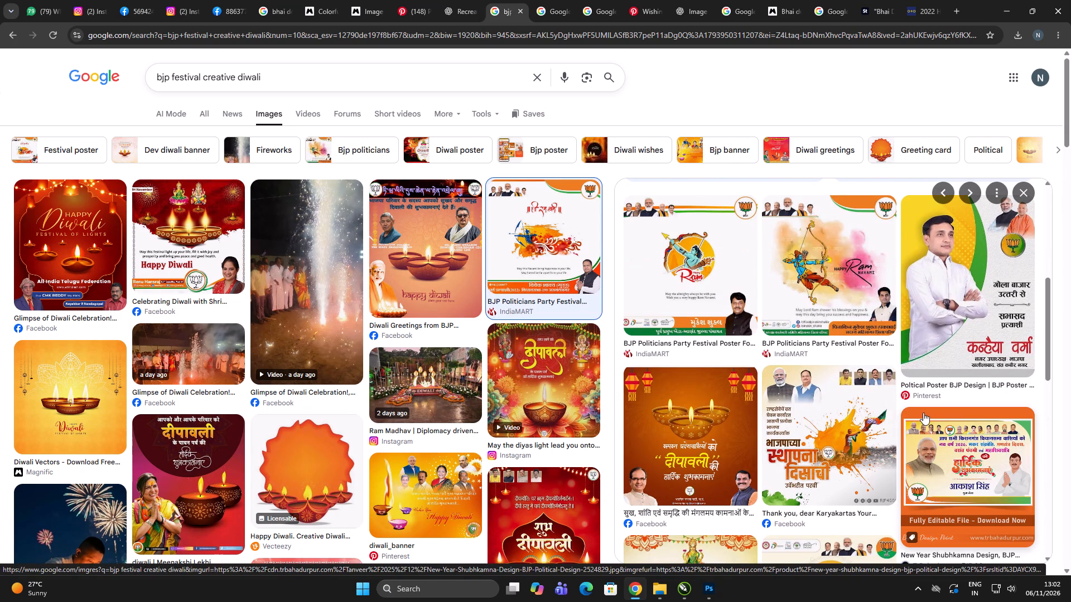
scroll(923, 412, down, 4)
scroll(925, 411, up, 3)
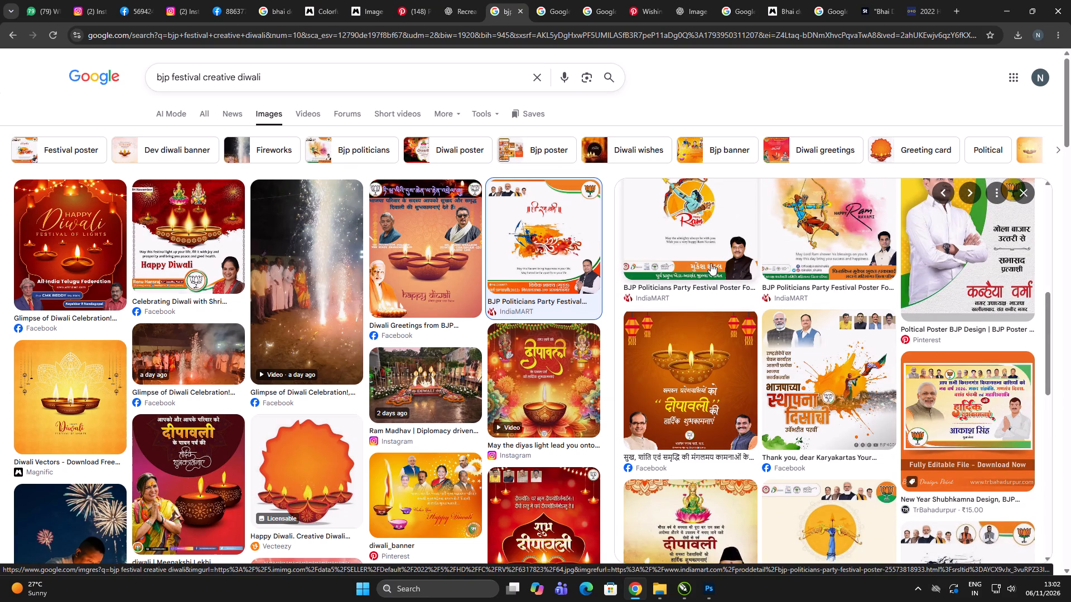
scroll(755, 293, down, 7)
click(697, 386)
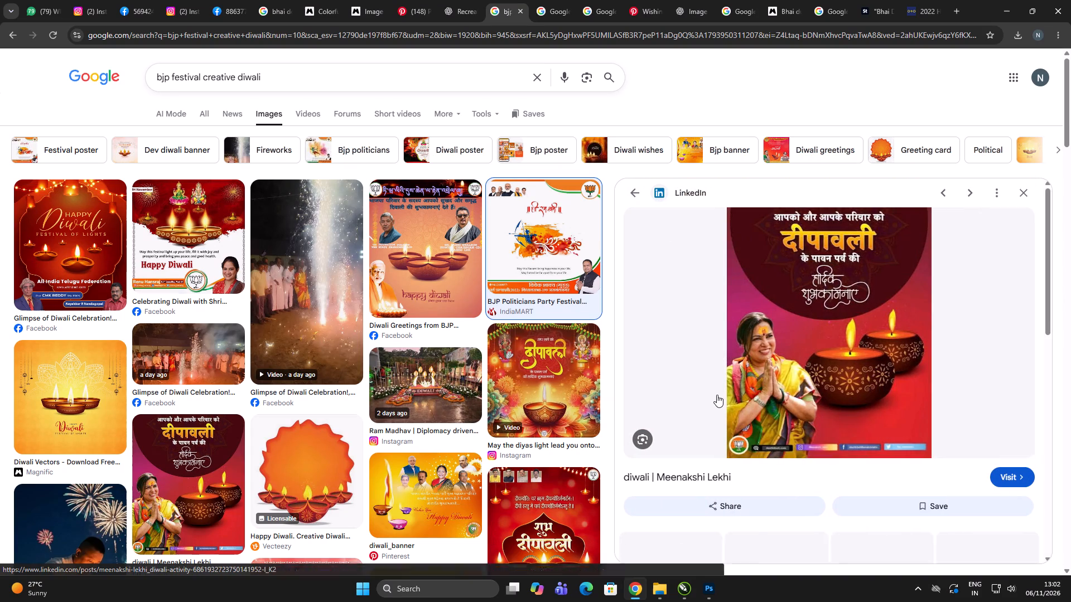
scroll(740, 410, down, 5)
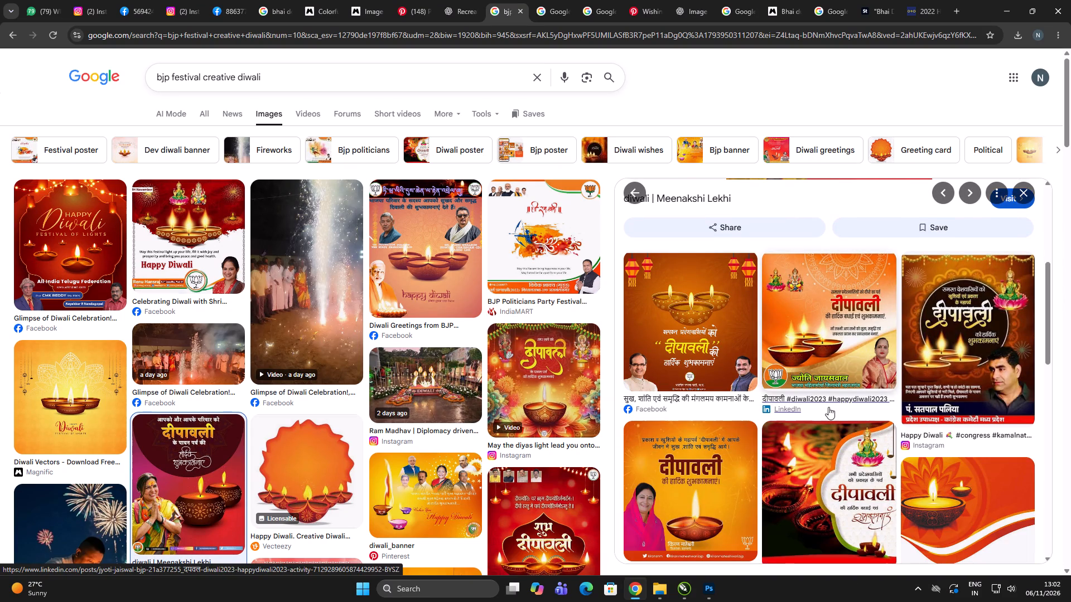
click(701, 337)
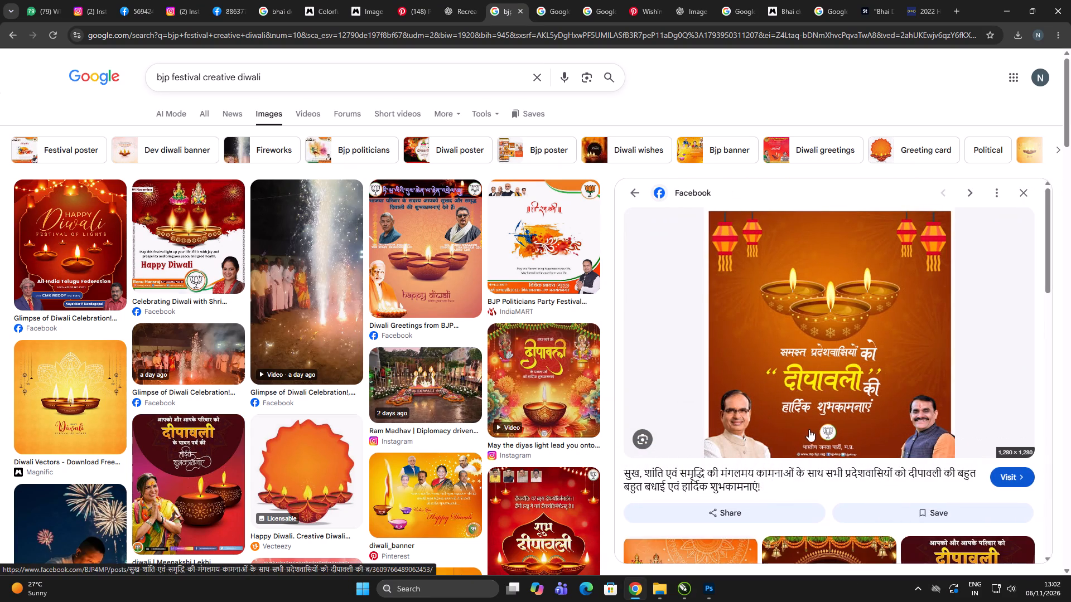
scroll(859, 391, down, 5)
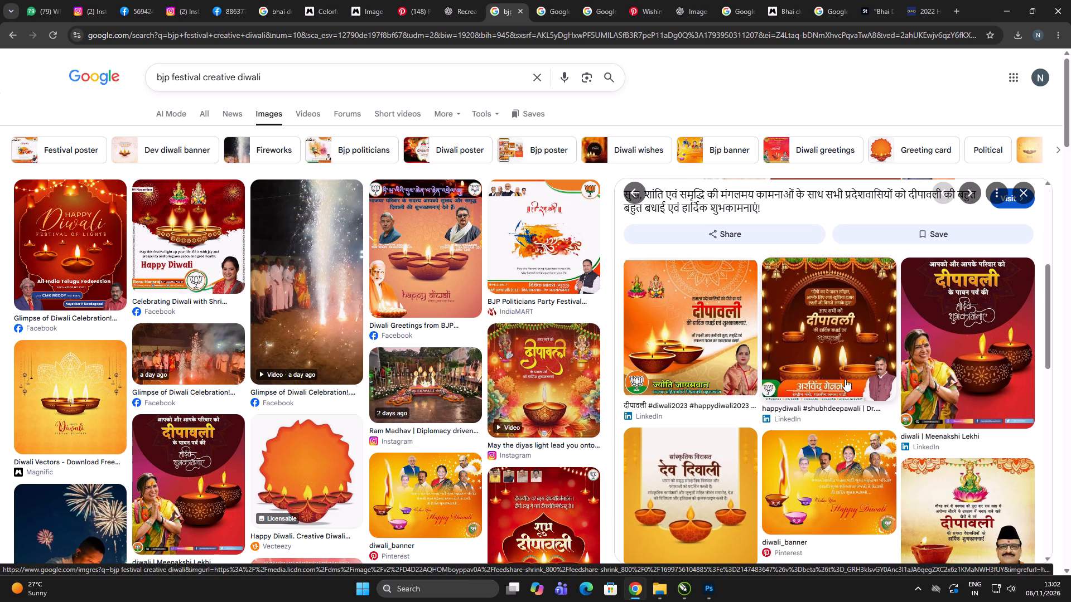
click(834, 360)
scroll(843, 422, down, 6)
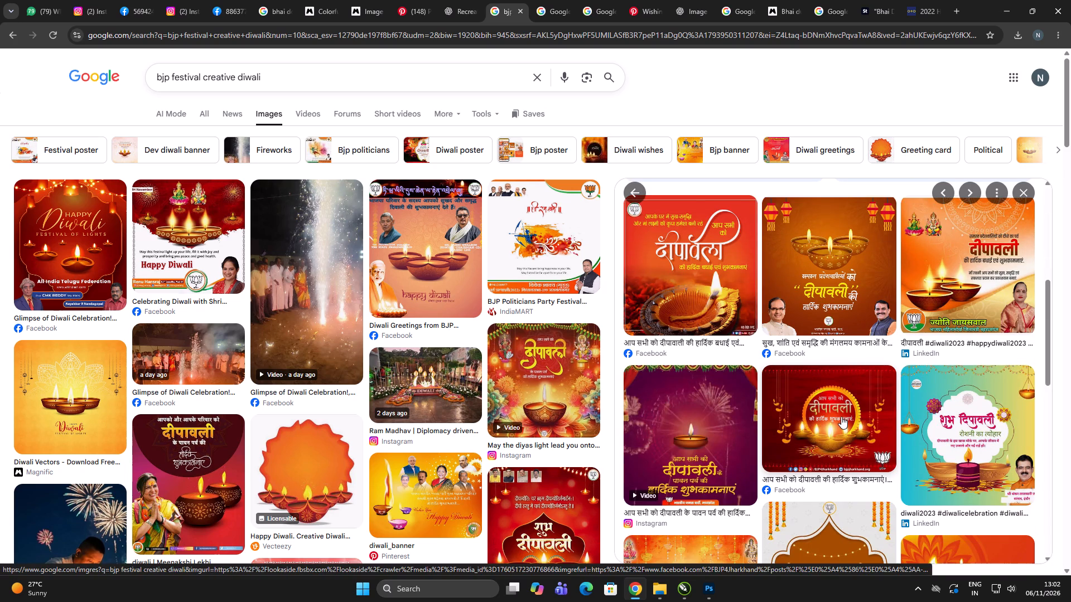
scroll(841, 416, down, 1)
click(822, 373)
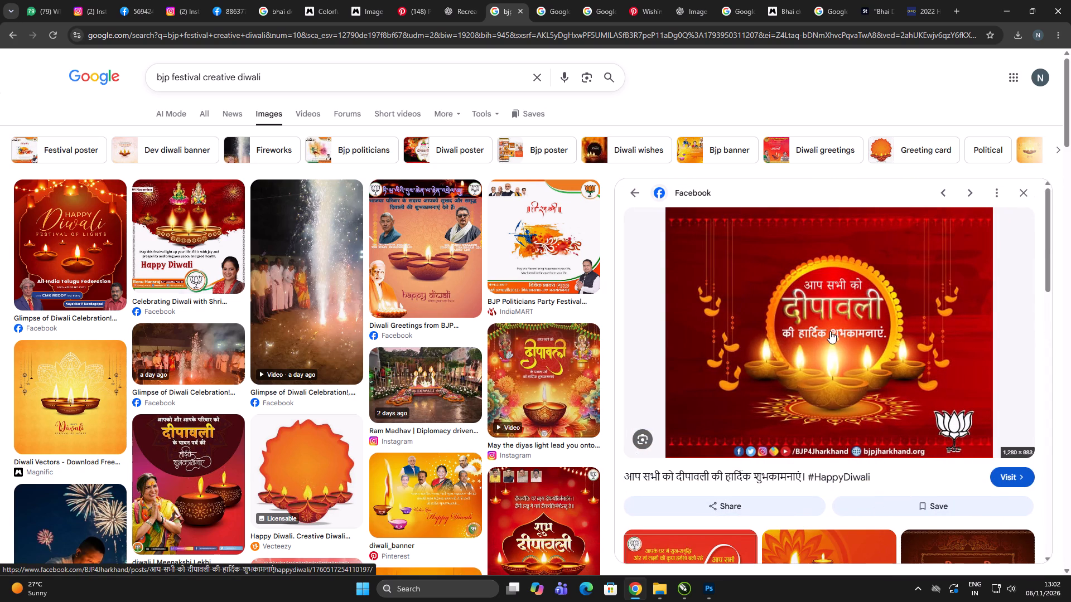
Find the red BJP Goa Shubh Deepavali poster among the related designs and examine its preview from Instagram.
scroll(829, 339, down, 13)
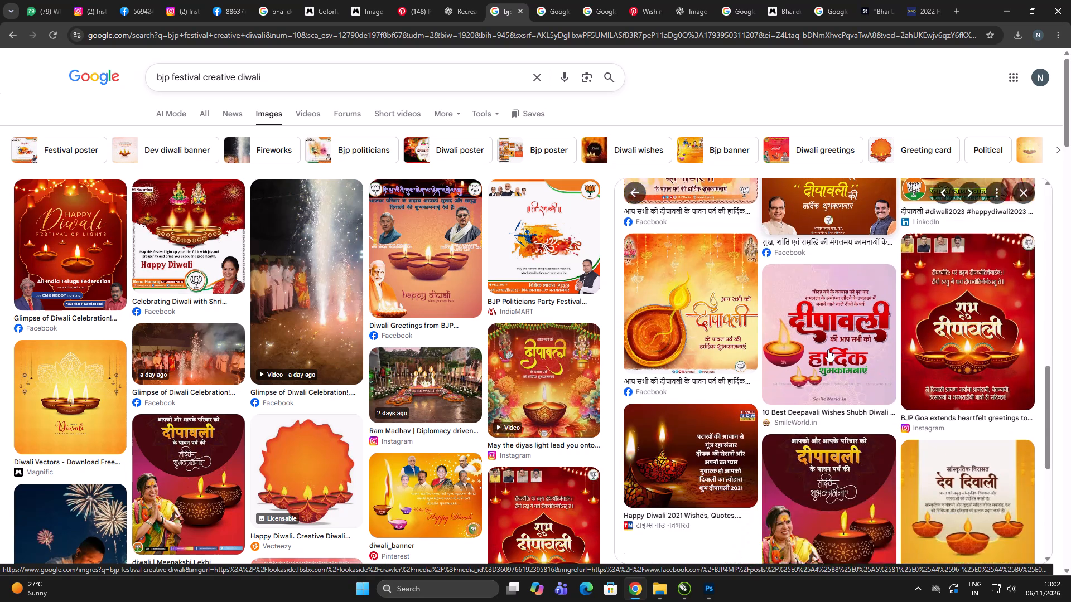
click(959, 287)
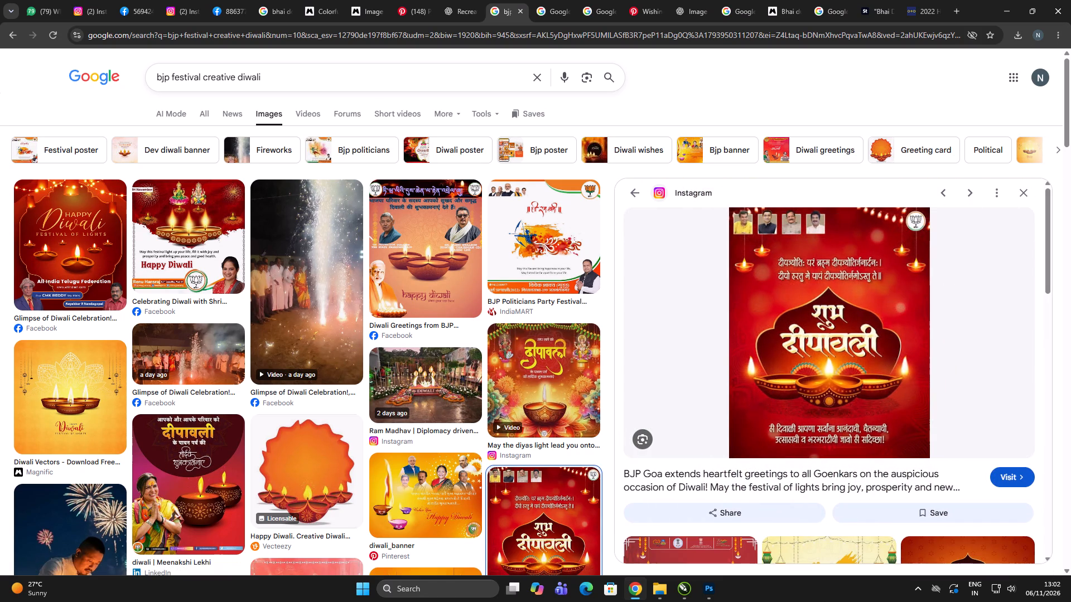
right_click(803, 321)
scroll(785, 361, up, 5)
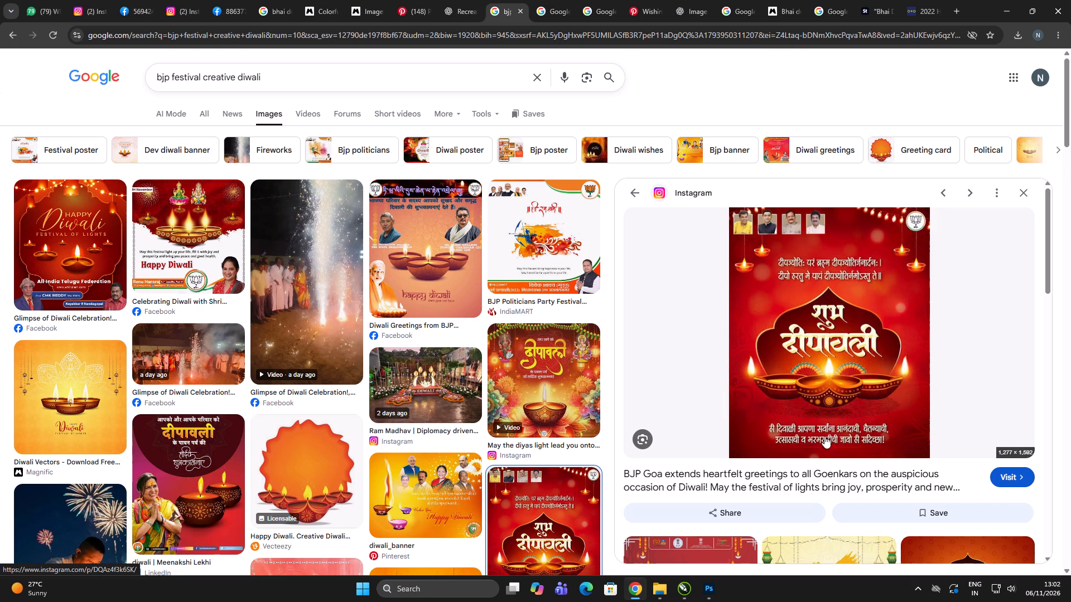
scroll(800, 353, down, 2)
scroll(799, 347, up, 5)
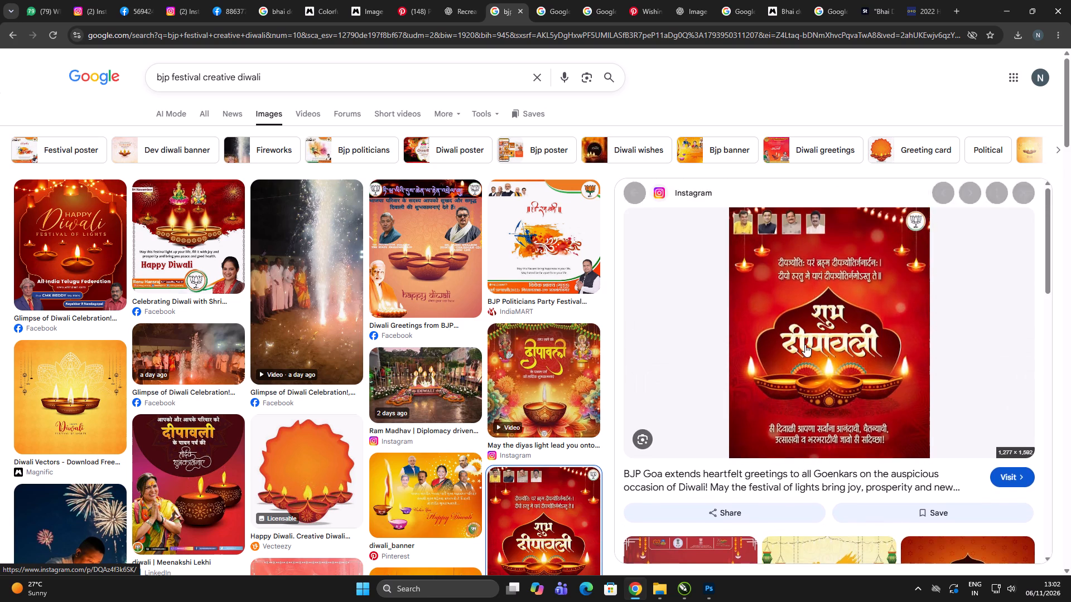
scroll(785, 333, down, 7)
scroll(741, 321, up, 7)
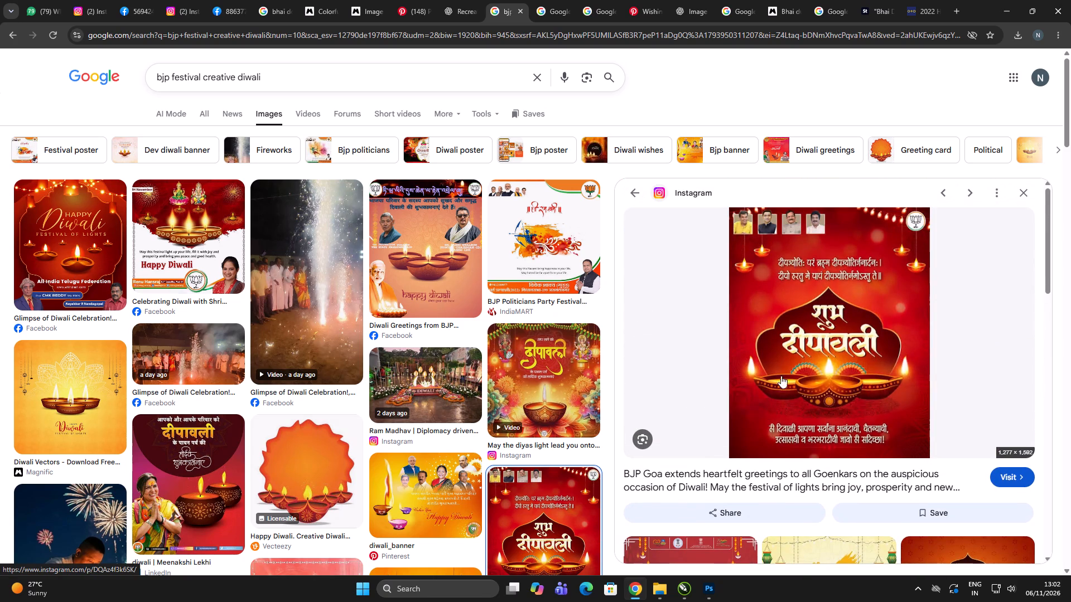
right_click(754, 246)
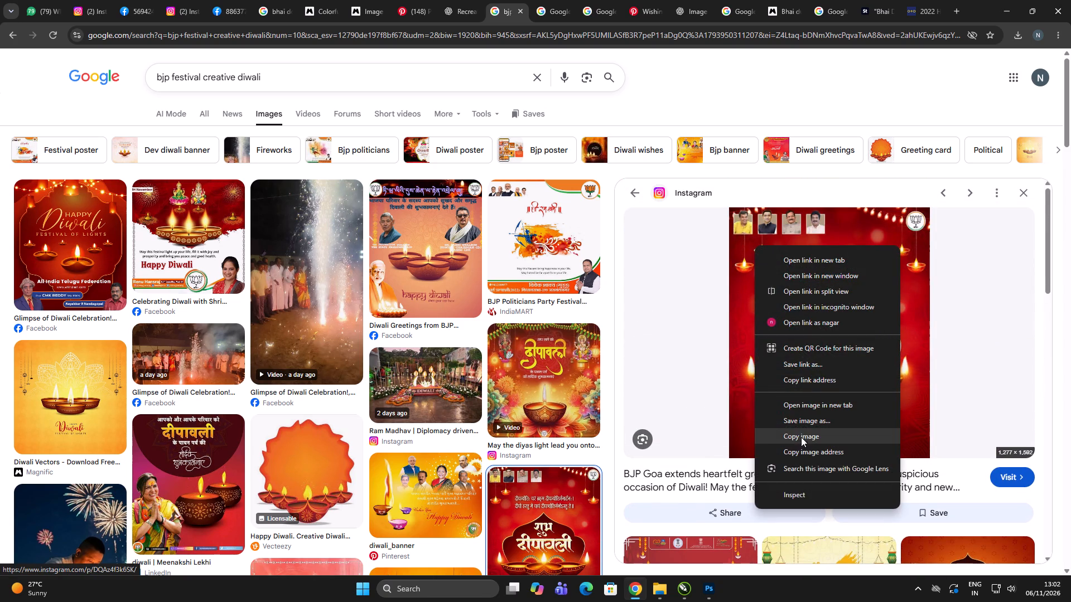
Look through designs related to the BJP Goa poster, expand the full related-images results and preview the yellow Shubh Deepavali poster from Facebook.
scroll(729, 318, down, 5)
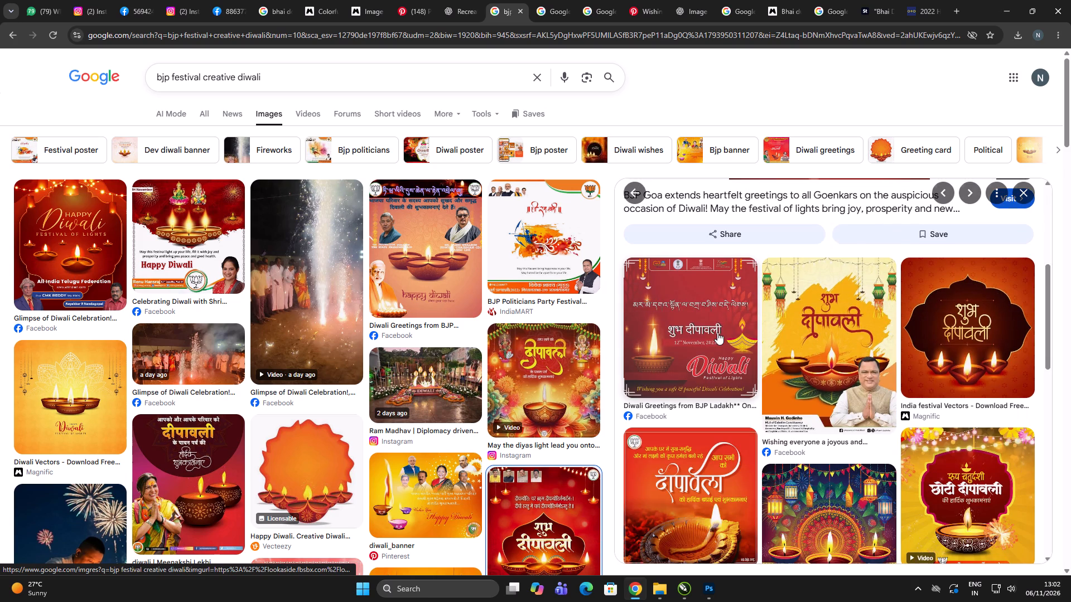
scroll(716, 332, up, 4)
scroll(718, 329, down, 8)
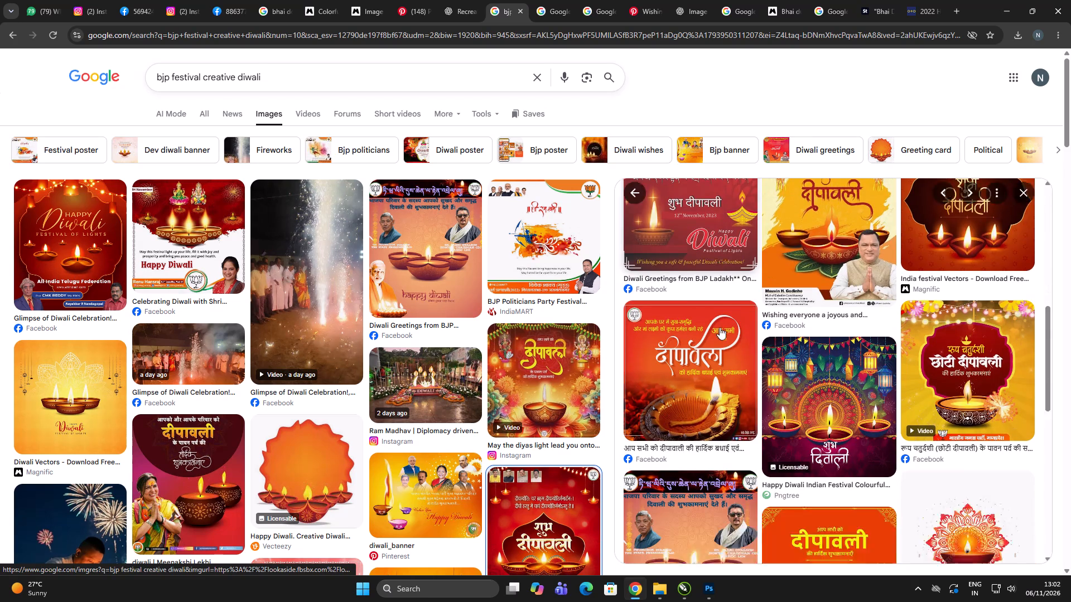
scroll(736, 332, down, 7)
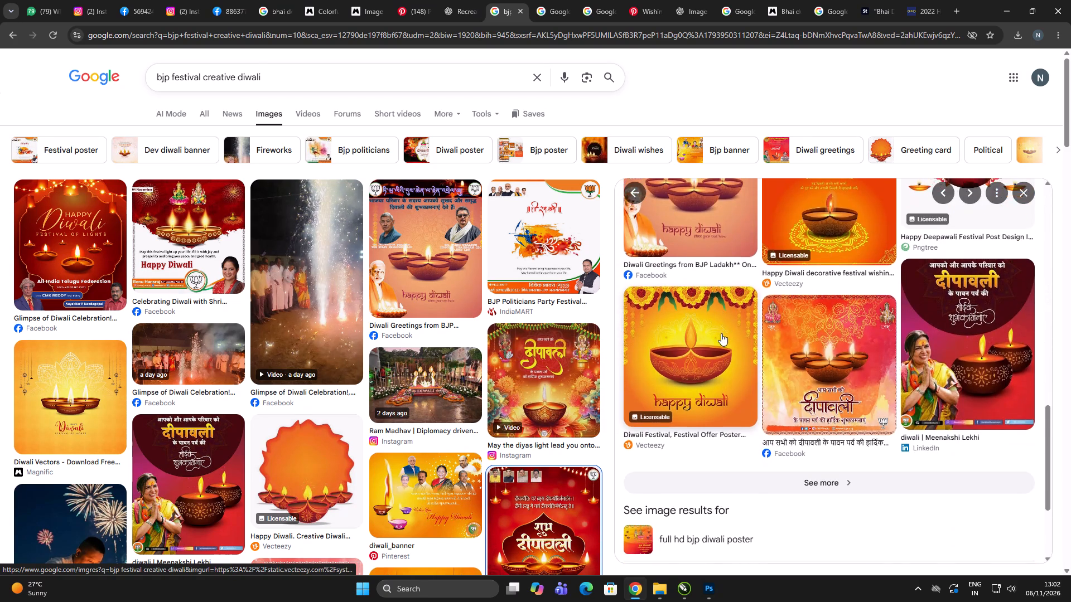
click(837, 373)
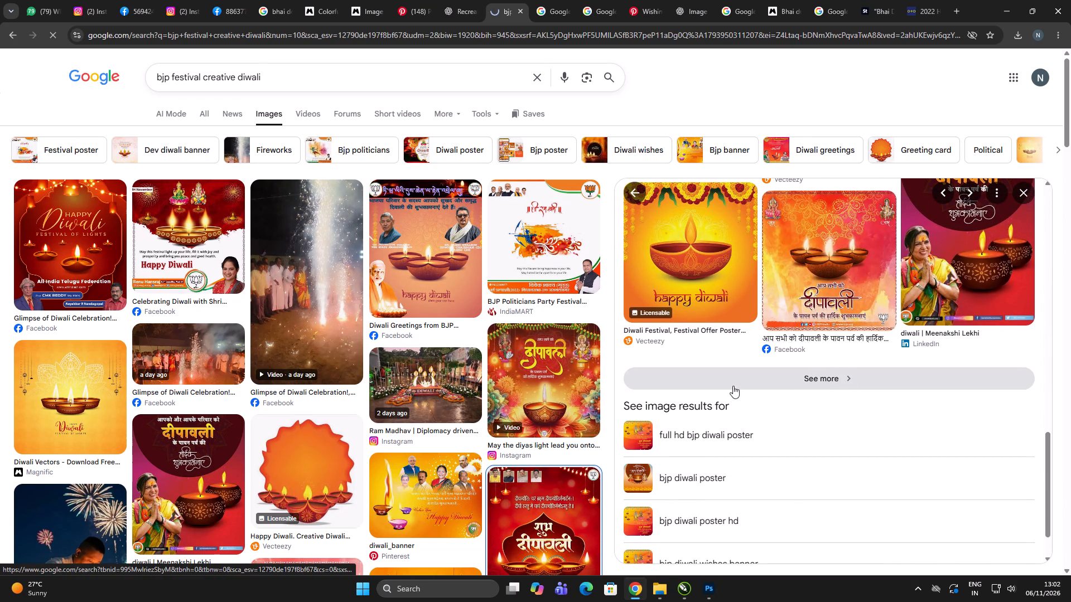
click(241, 276)
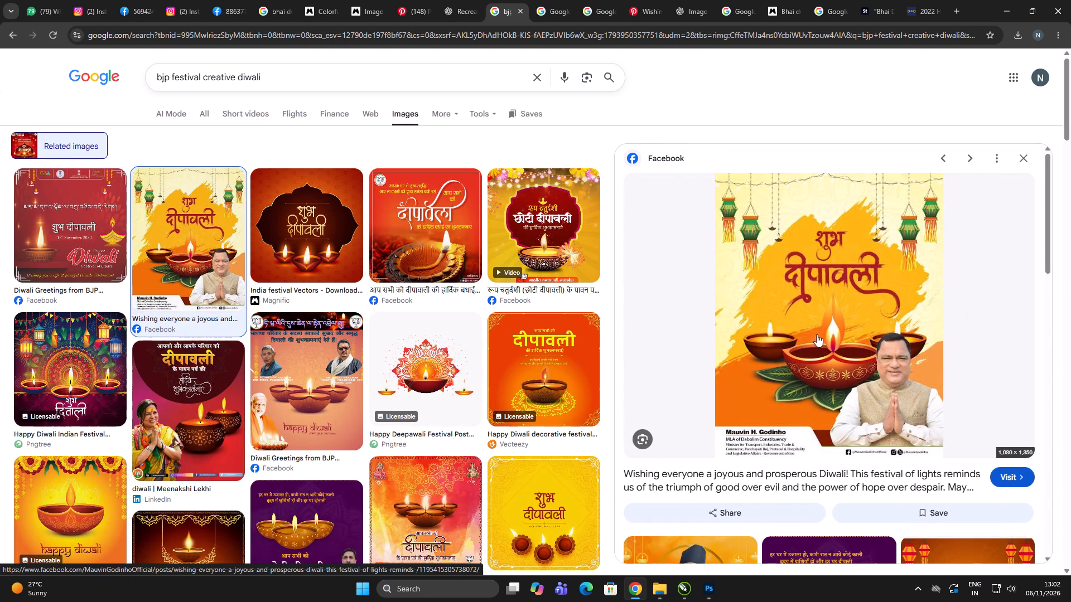
Find the Facebook version of the red BJP Goa Shubh Deepavali poster and open its source post in a new tab.
scroll(879, 328, down, 6)
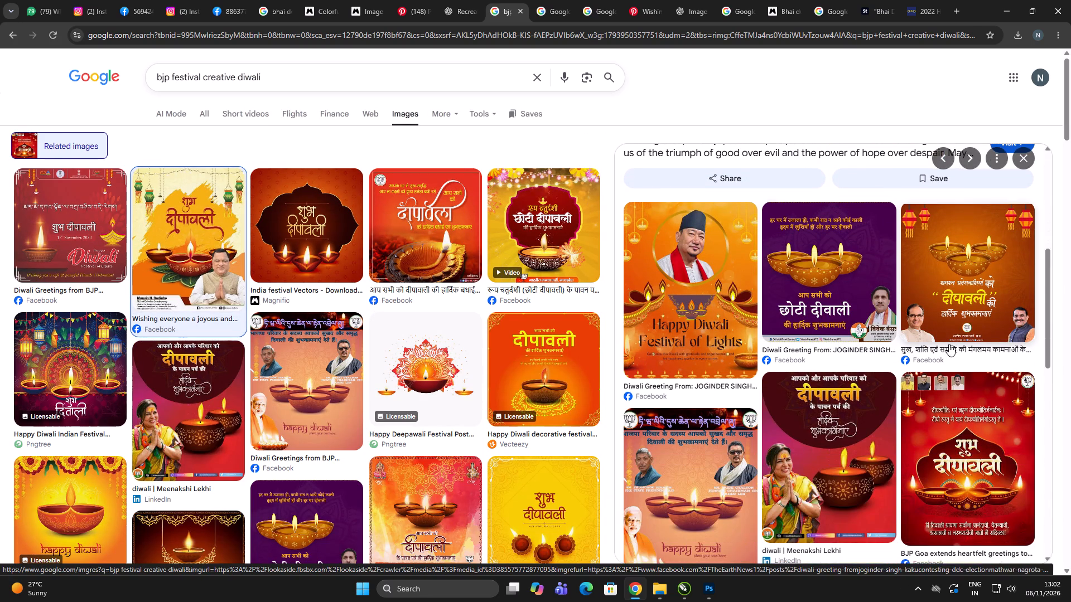
scroll(1058, 357, down, 6)
click(969, 406)
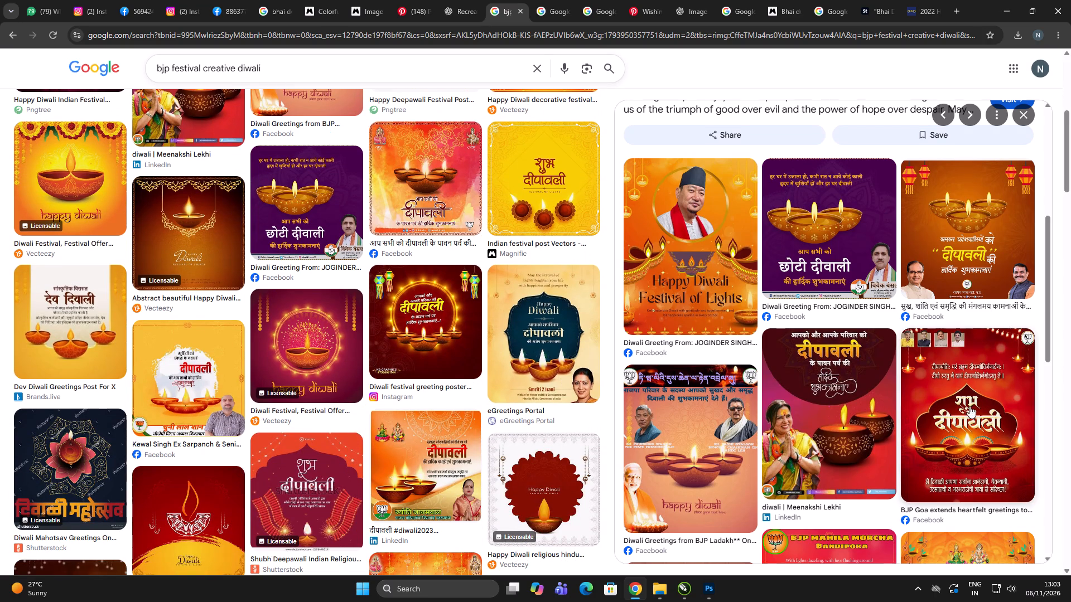
right_click(771, 283)
click(816, 296)
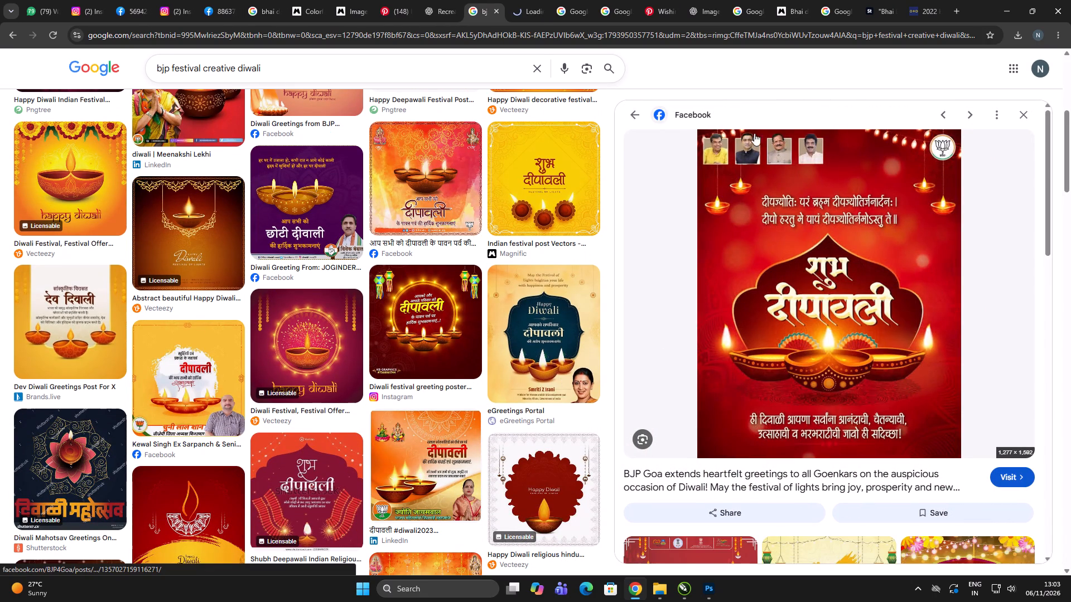
click(529, 4)
click(534, 343)
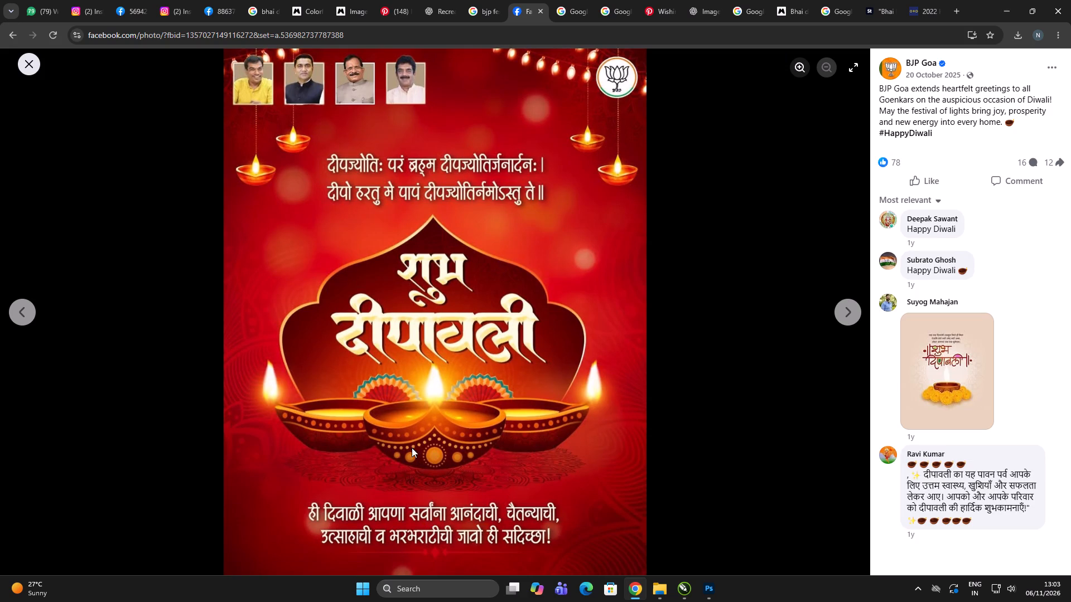
Copy the red Shubh Deepavali poster image from the BJP Goa Facebook post.
right_click(392, 222)
click(441, 266)
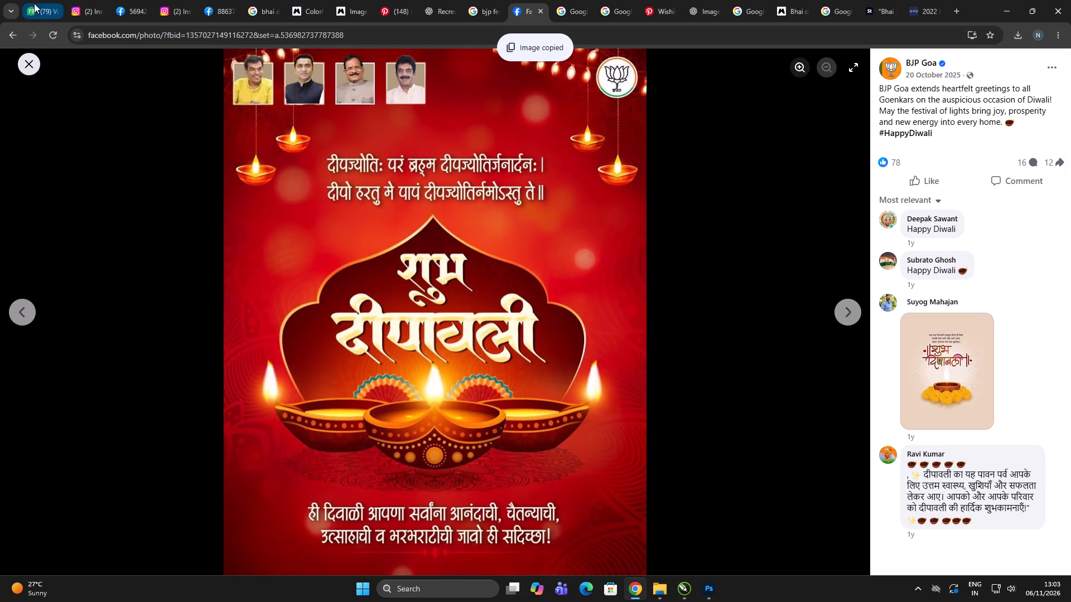
Start saving the BJP Goa Shubh Deepavali poster image as a JPG in the Downloads folder.
right_click(426, 131)
click(473, 158)
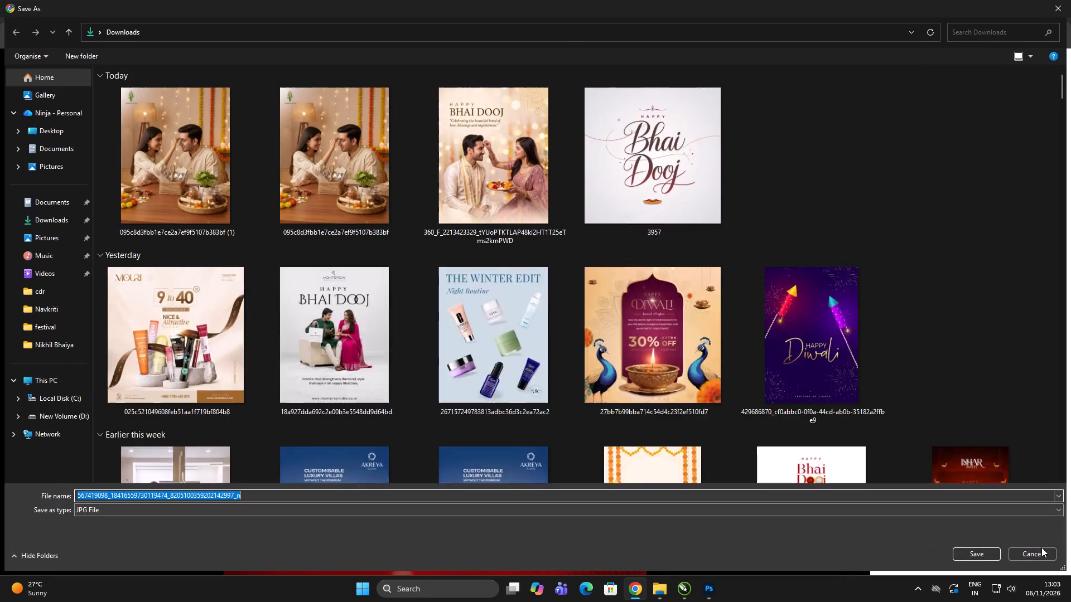
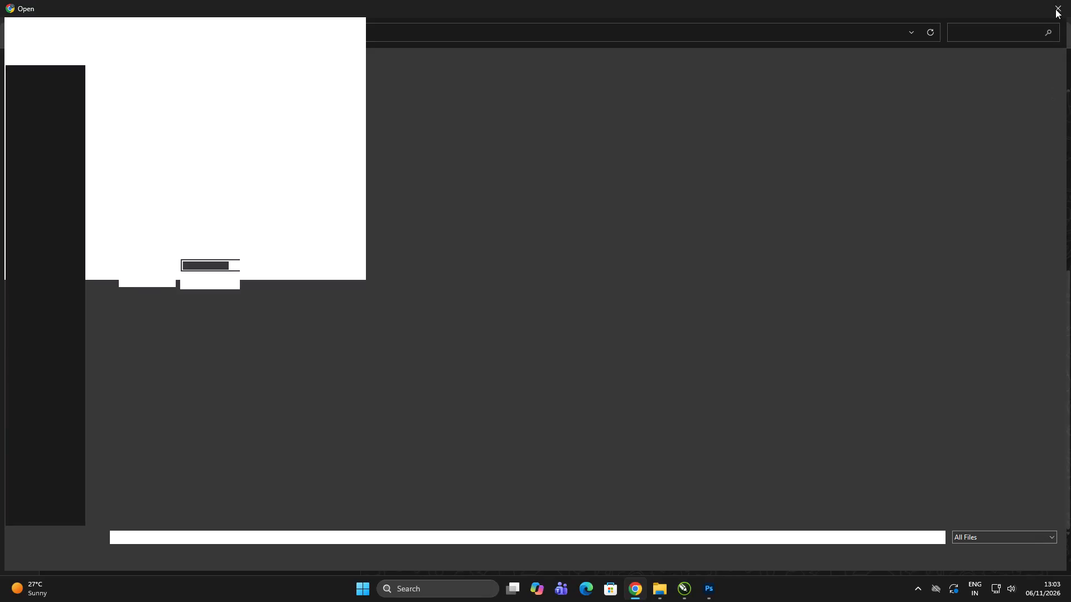
Dismiss the Open file dialog without choosing a file.
triple_click(1056, 9)
triple_click(1057, 9)
triple_click(1058, 8)
triple_click(1058, 7)
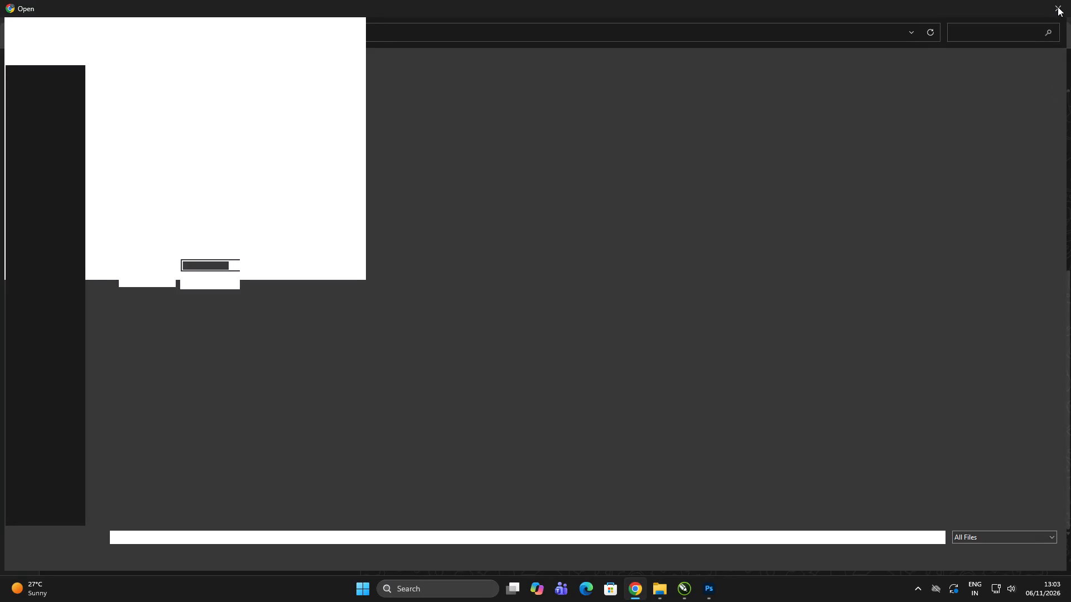
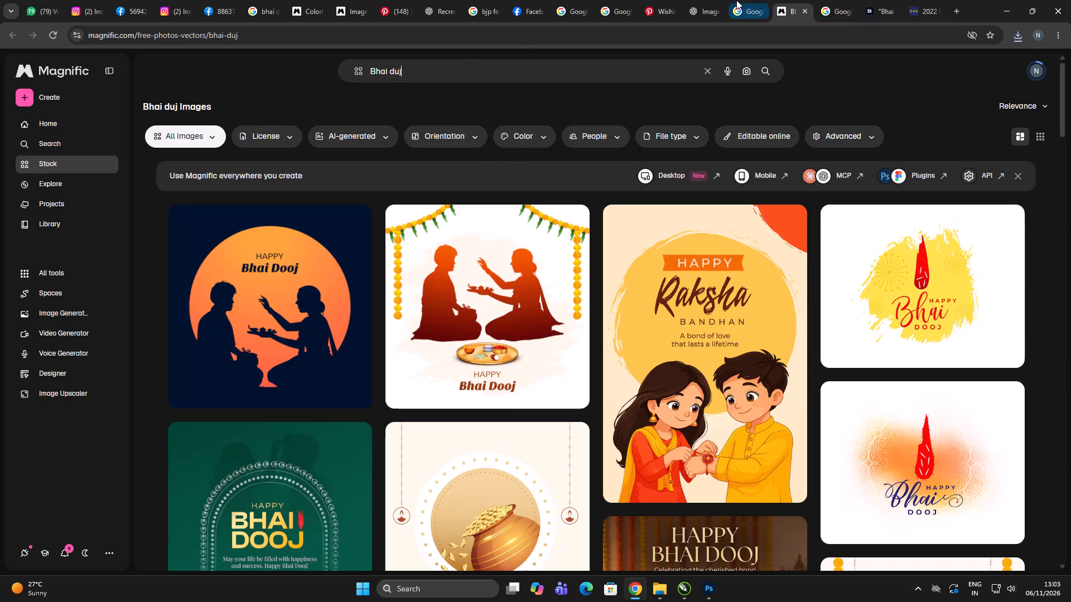
Look back through the open reference pages and return to the "bjp festival creative diwali" image results.
click(678, 1)
click(594, 0)
click(573, 0)
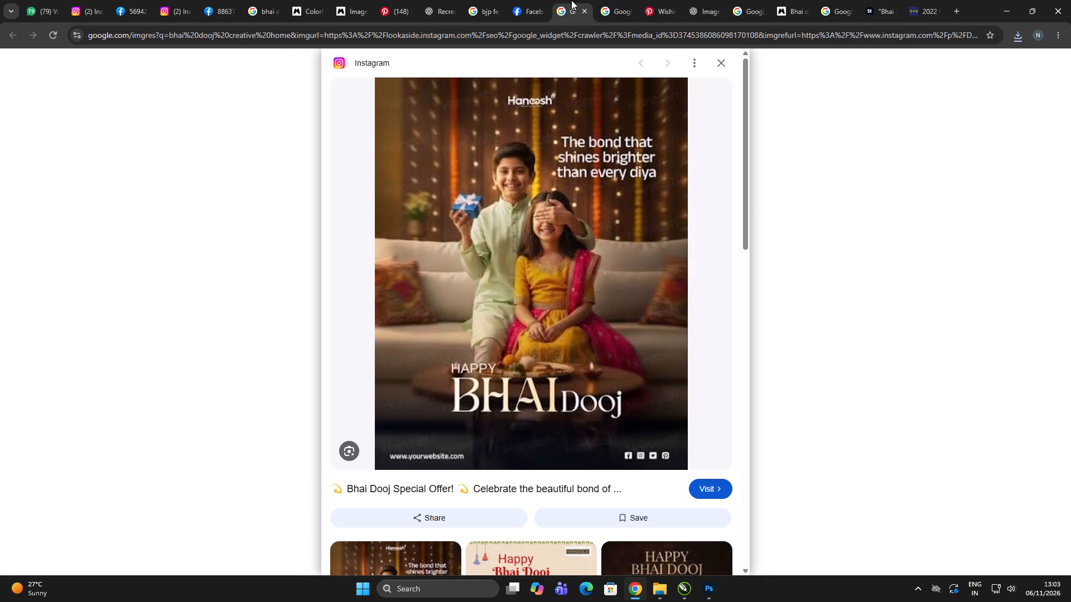
click(529, 0)
click(499, 0)
scroll(710, 287, down, 3)
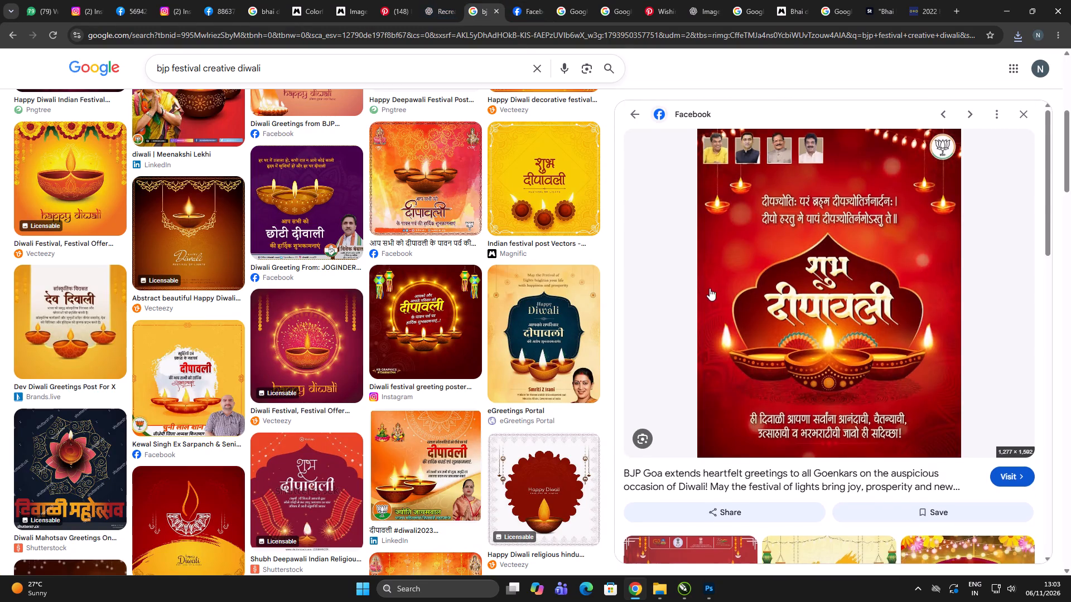
scroll(710, 288, down, 6)
click(549, 368)
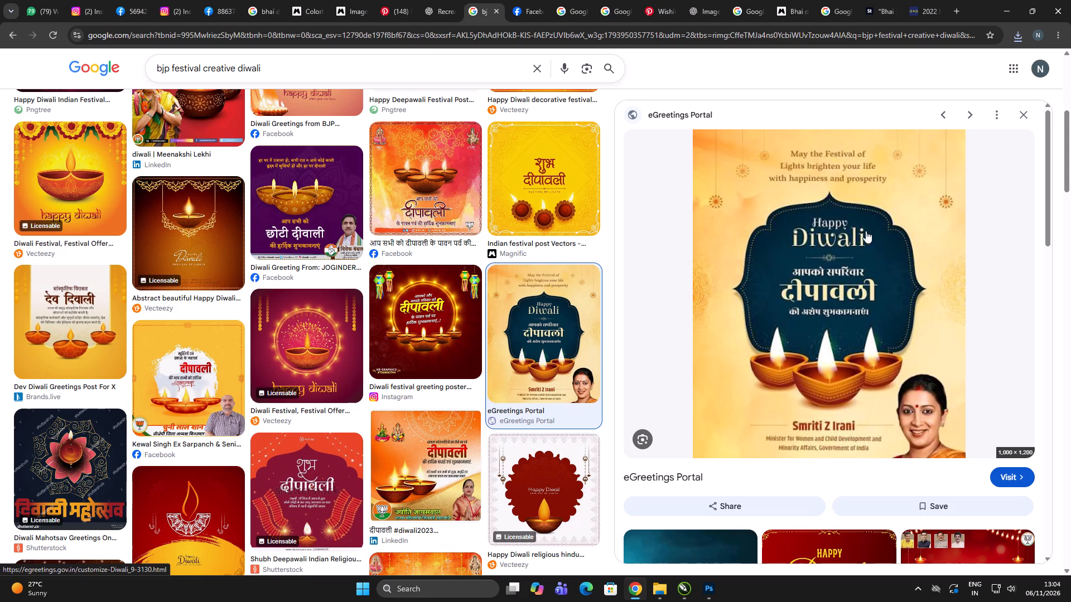
right_click(784, 228)
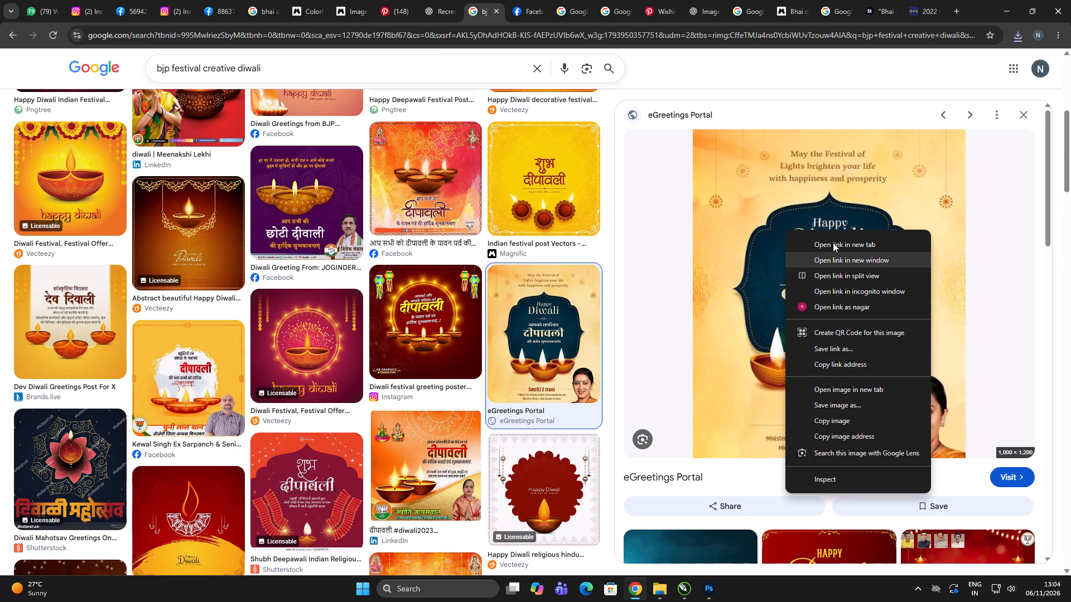
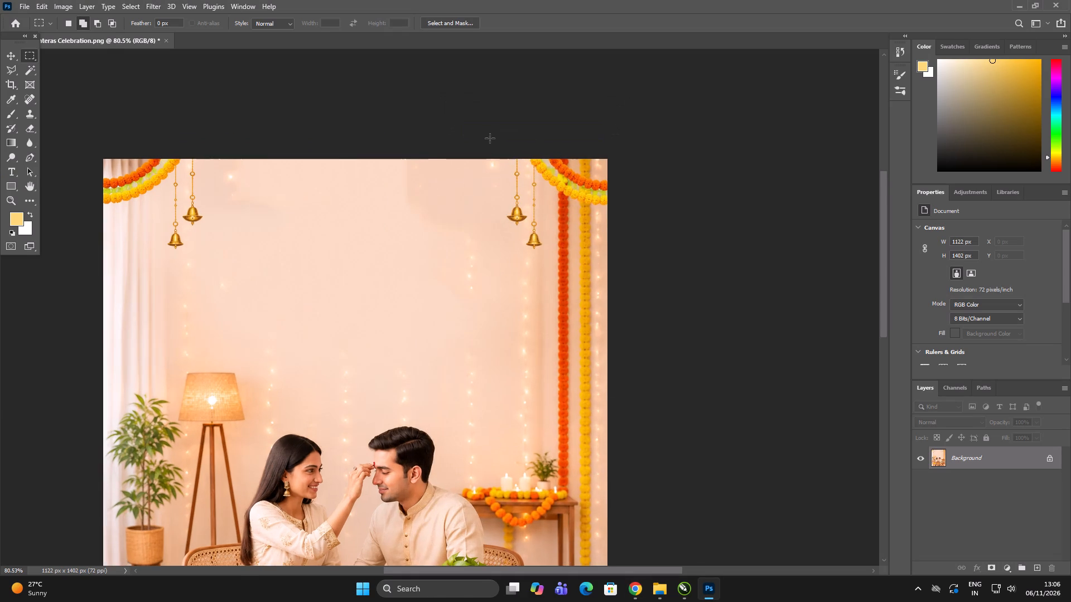
drag(399, 123, 490, 300)
key(shift+BackSpace)
key(Return)
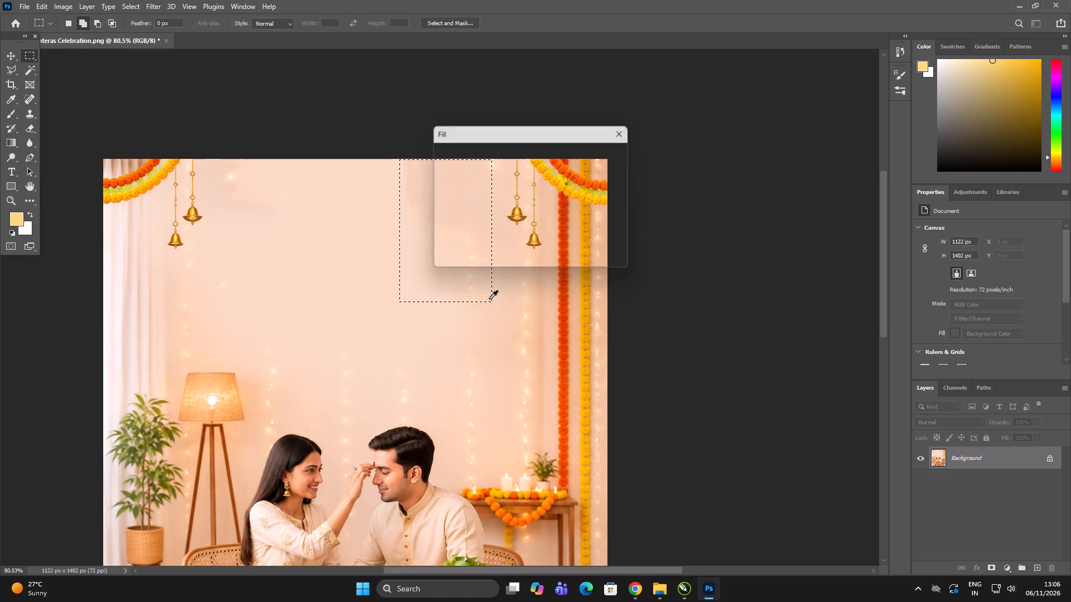
key(ctrl+d)
drag(407, 144, 453, 212)
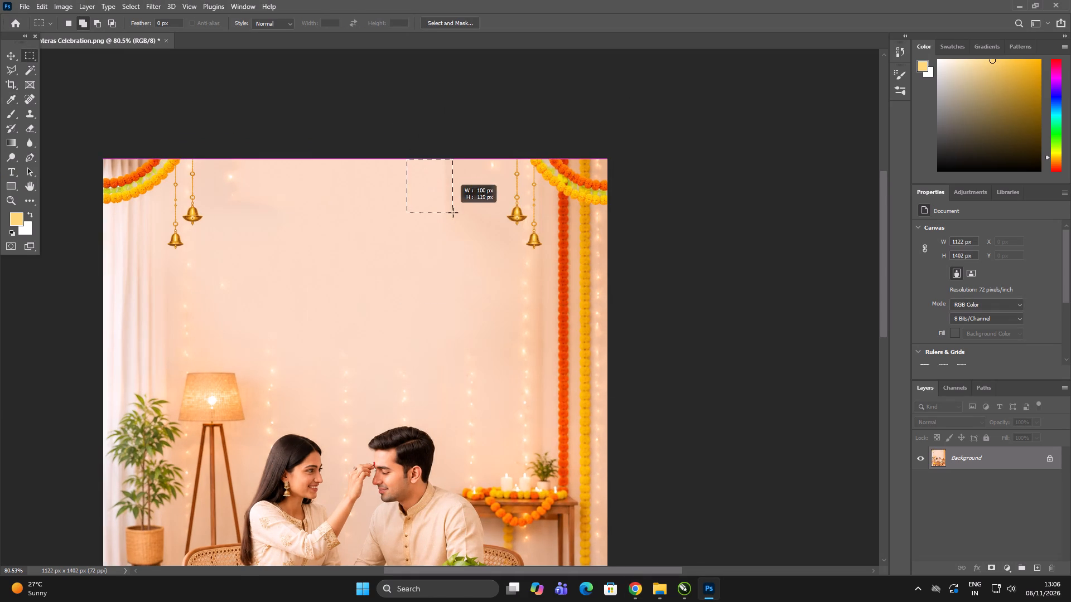
drag(453, 212, 454, 221)
key(shift+BackSpace)
key(Return)
key(ctrl+d)
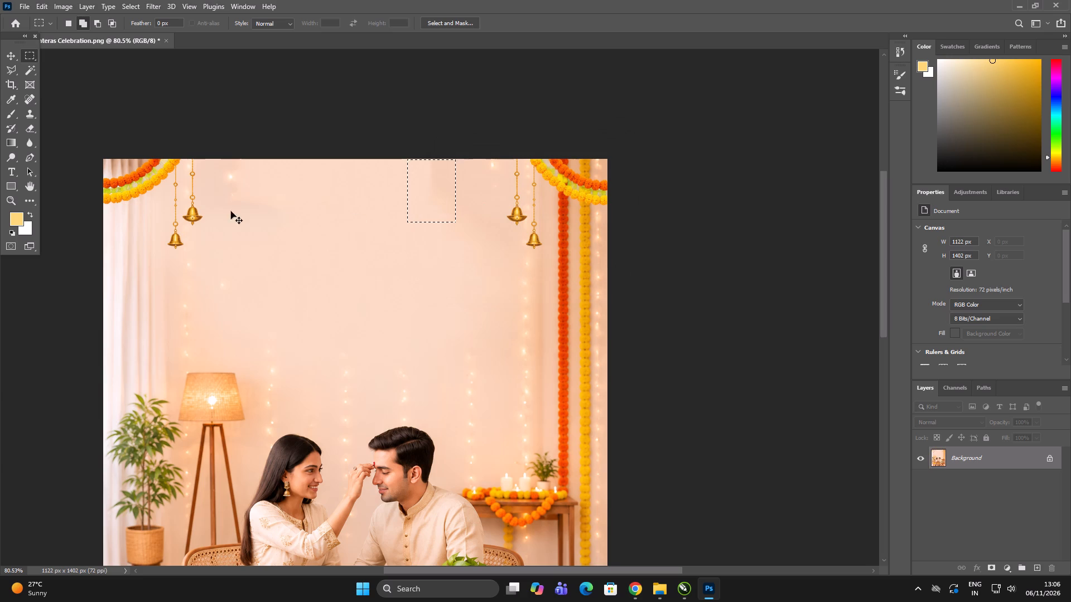
Fill a rectangular area of the wall beside the left-hand bells along the image's top edge.
alt+scroll(187, 147, up, 1)
alt+drag(208, 136, 307, 228)
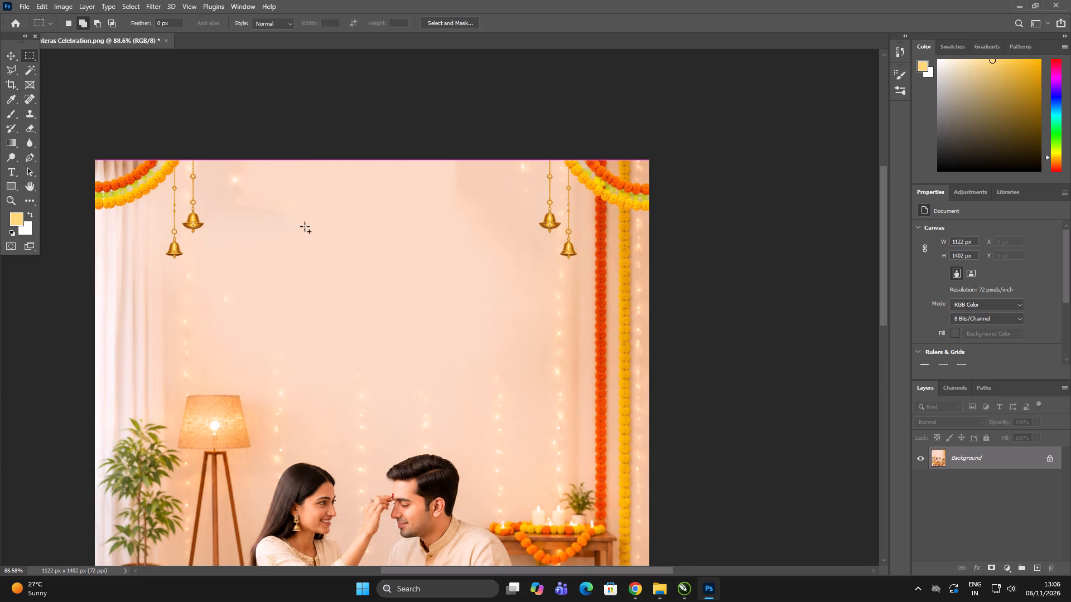
key(shift+BackSpace)
key(Return)
key(ctrl+d)
Fill over the light spots beside the right-hand bells and the tonal edge on the wall next to them.
alt+scroll(464, 181, up, 2)
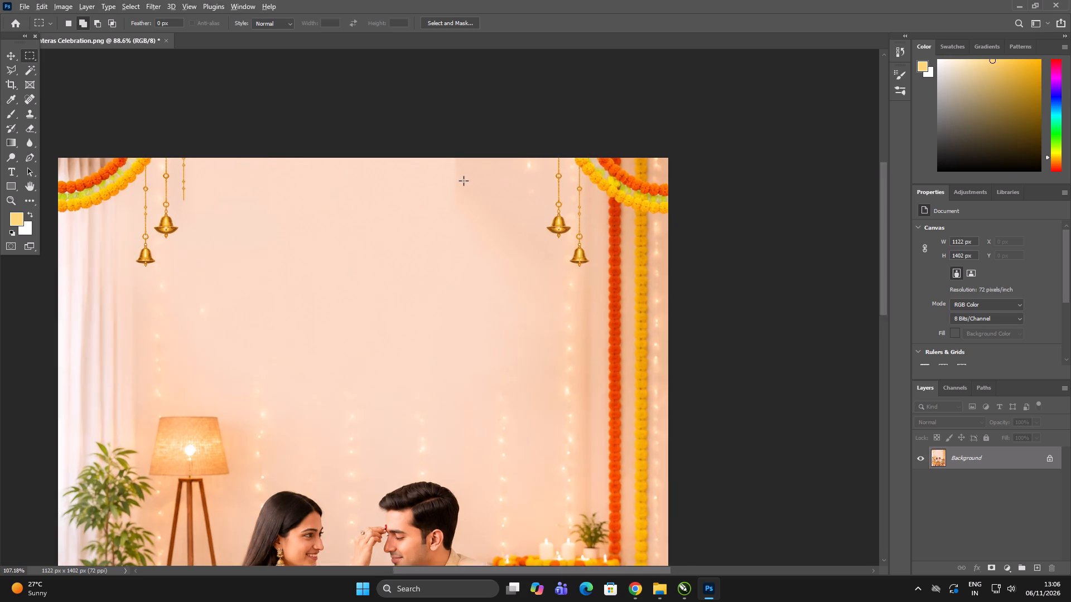
alt+scroll(464, 181, up, 8)
drag(503, 130, 576, 245)
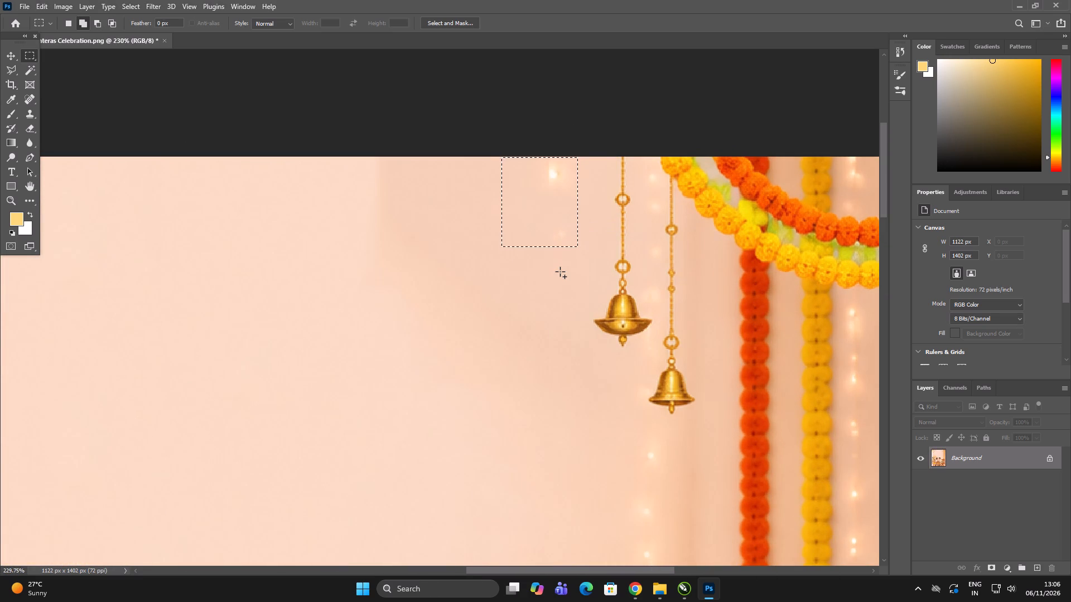
key(shift+BackSpace)
key(Return)
key(ctrl+d)
drag(360, 129, 525, 395)
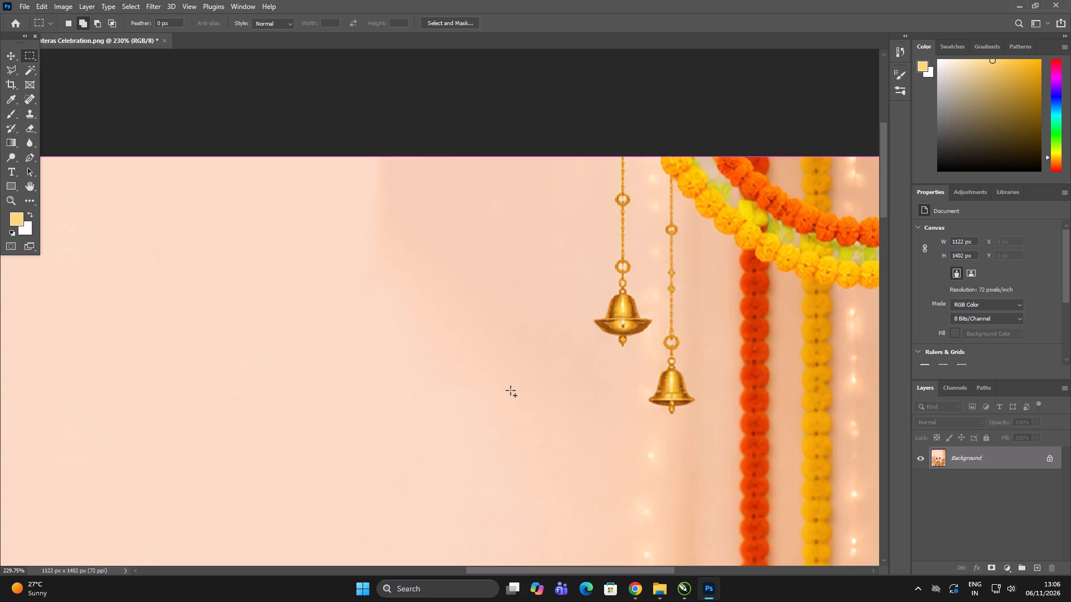
key(shift+BackSpace)
key(Return)
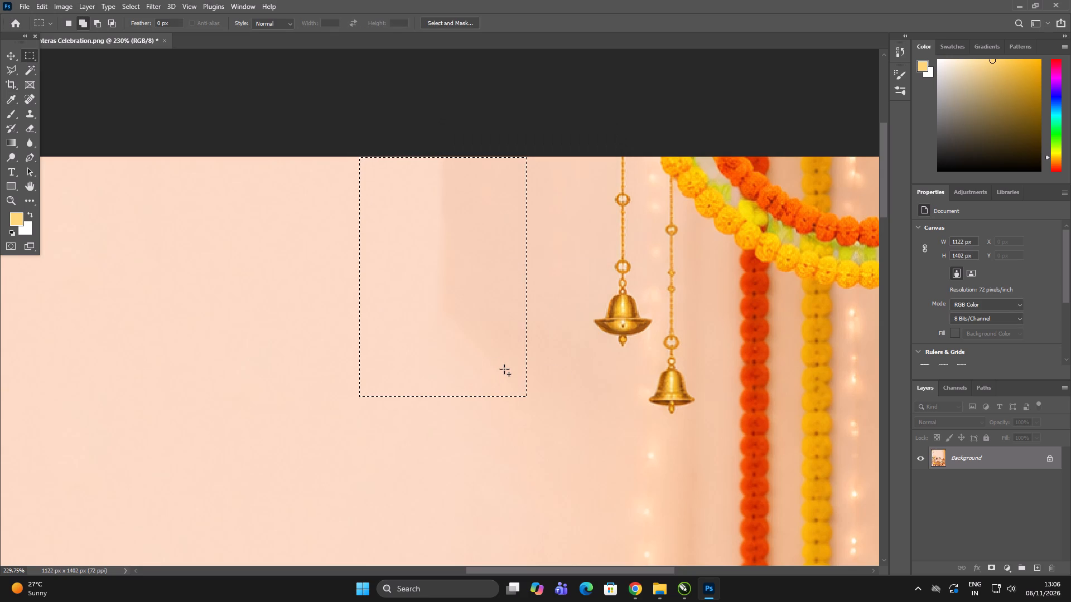
key(ctrl+d)
Blend the remaining hard tonal edge near the right-hand bells with the Clone Stamp, sampling clean wall.
key(b)
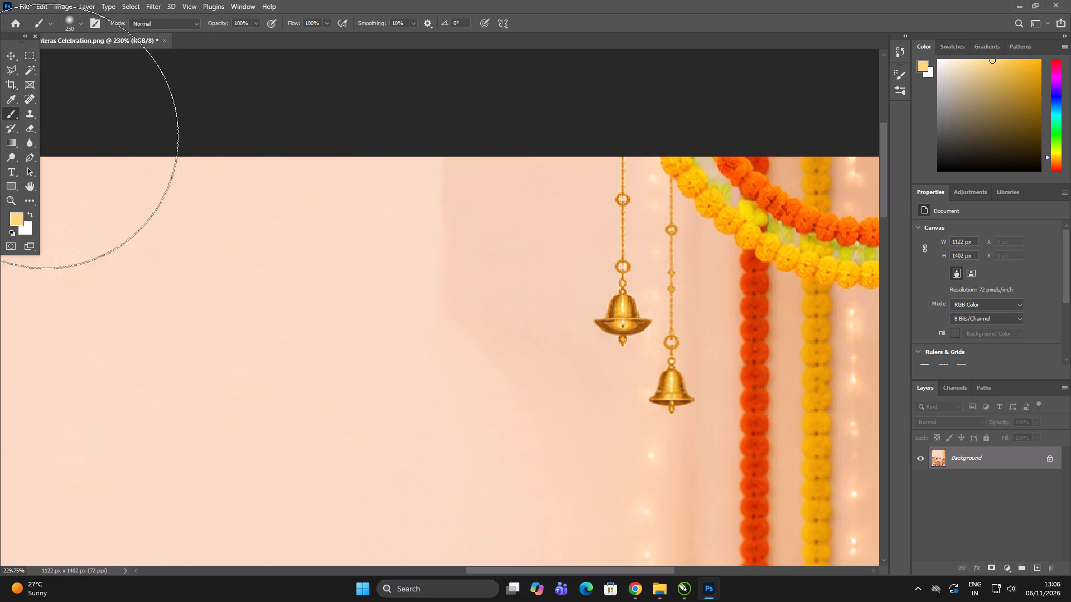
click(31, 113)
alt+click(308, 358)
drag(439, 263, 423, 292)
alt+scroll(296, 211, down, 4)
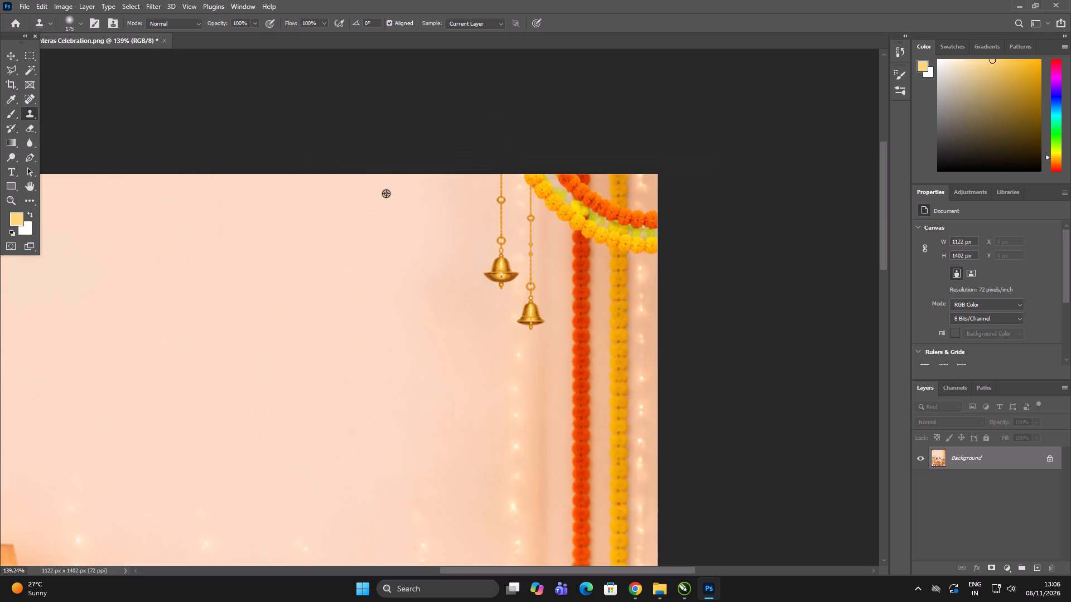
alt+scroll(386, 193, down, 9)
alt+scroll(255, 231, up, 3)
alt+scroll(376, 250, down, 5)
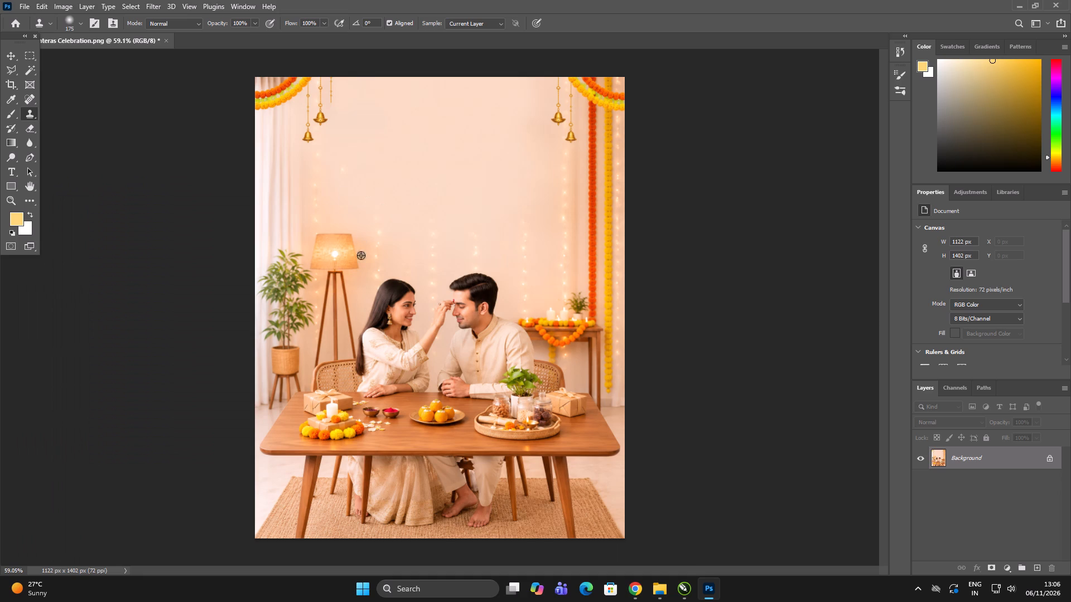
Unlock the background layer, shift the couple image down the canvas and enlarge it to about 110% with Free Transform.
click(1048, 462)
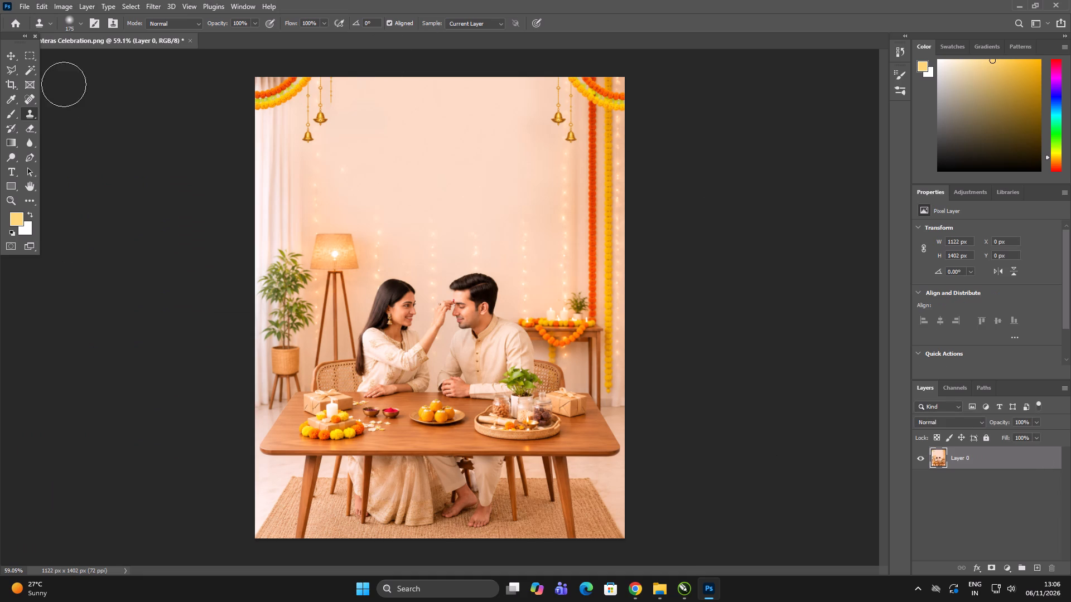
click(9, 54)
key(ctrl+t)
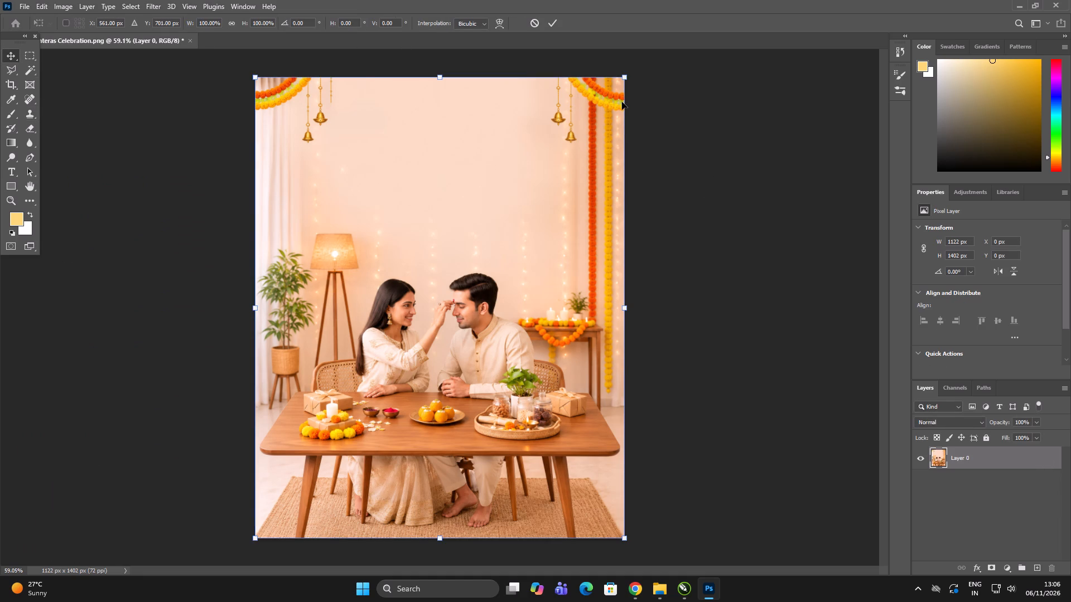
drag(591, 204, 582, 265)
drag(577, 284, 576, 319)
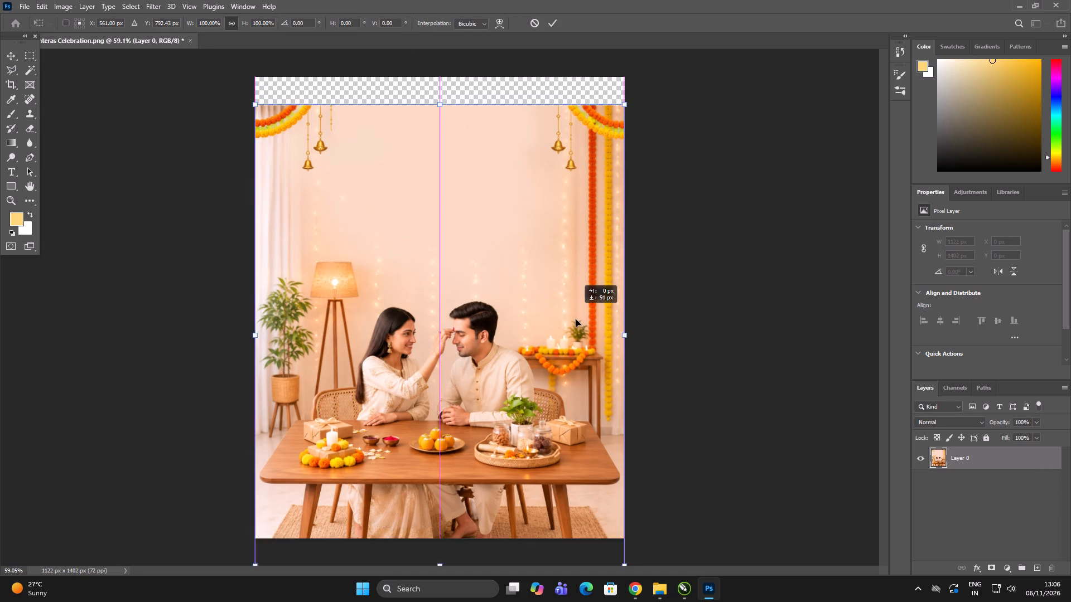
drag(576, 319, 576, 335)
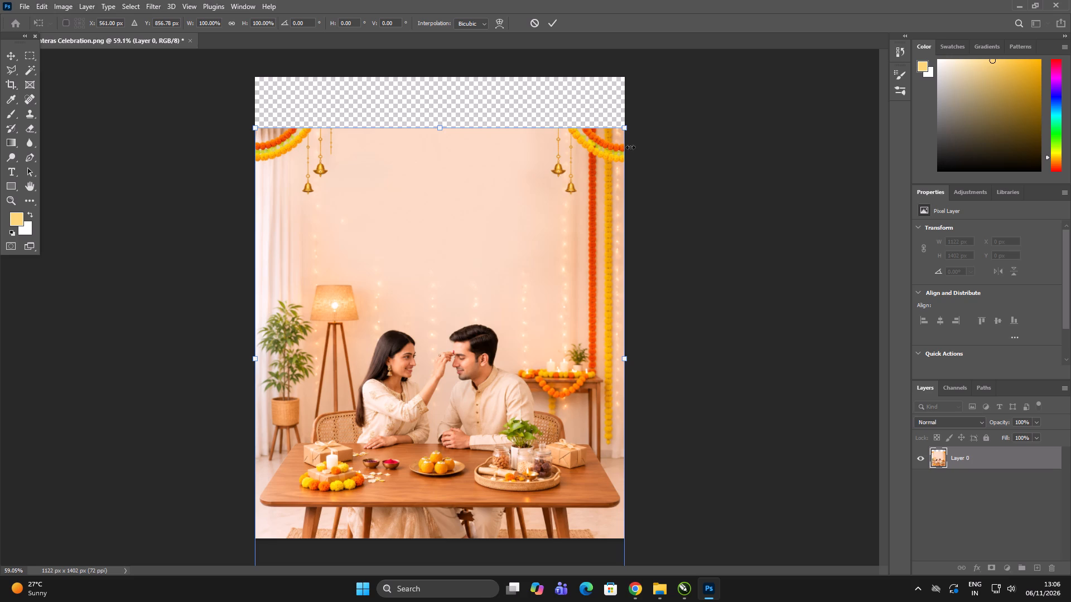
drag(625, 127, 633, 116)
key(ctrl+z)
alt+drag(625, 125, 645, 106)
drag(587, 183, 587, 195)
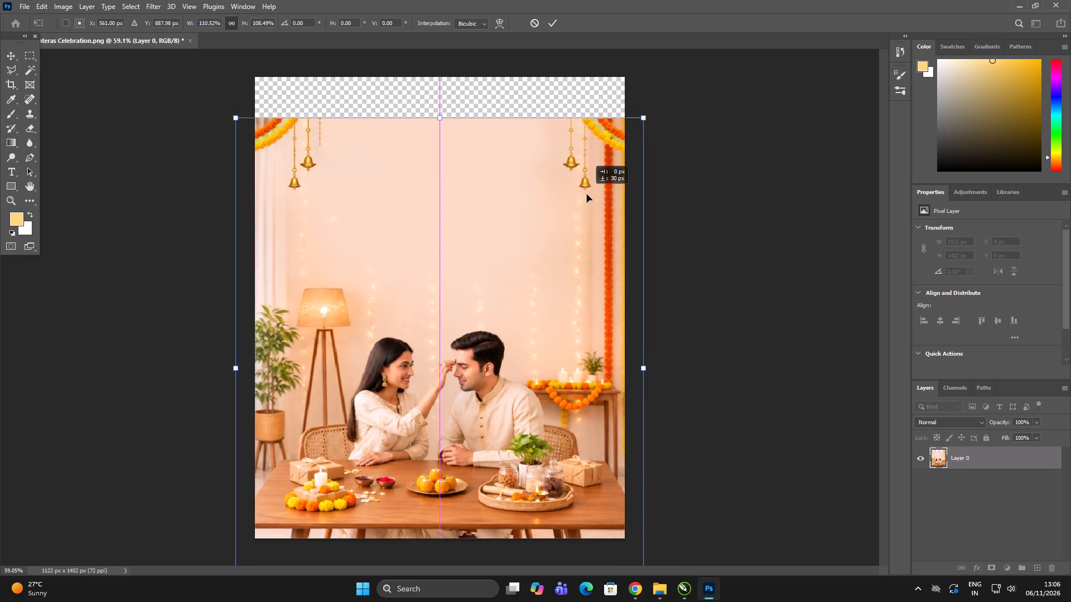
drag(587, 195, 587, 207)
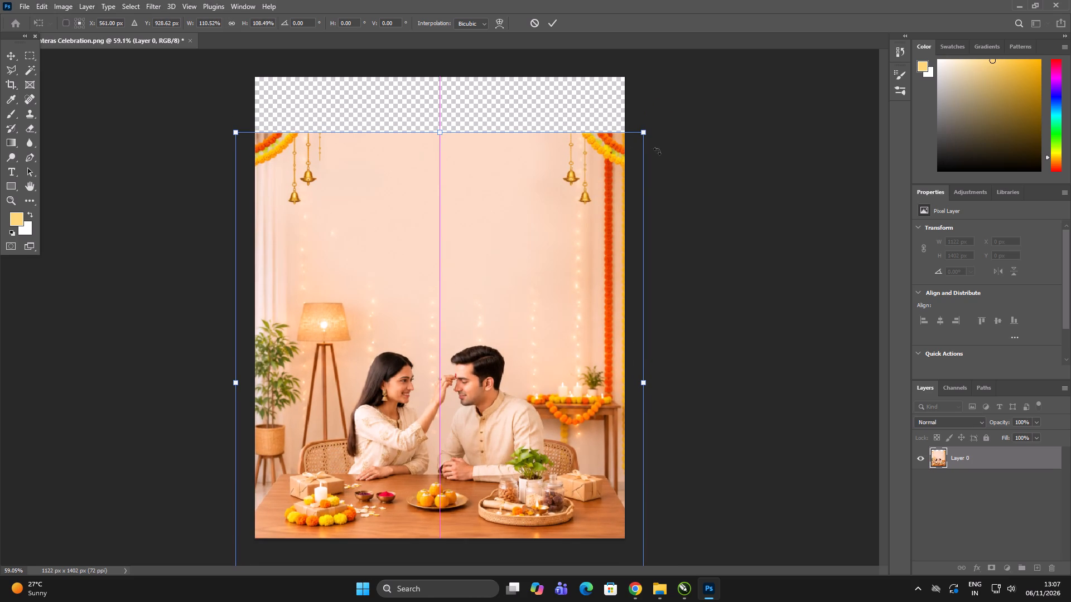
drag(576, 207, 576, 190)
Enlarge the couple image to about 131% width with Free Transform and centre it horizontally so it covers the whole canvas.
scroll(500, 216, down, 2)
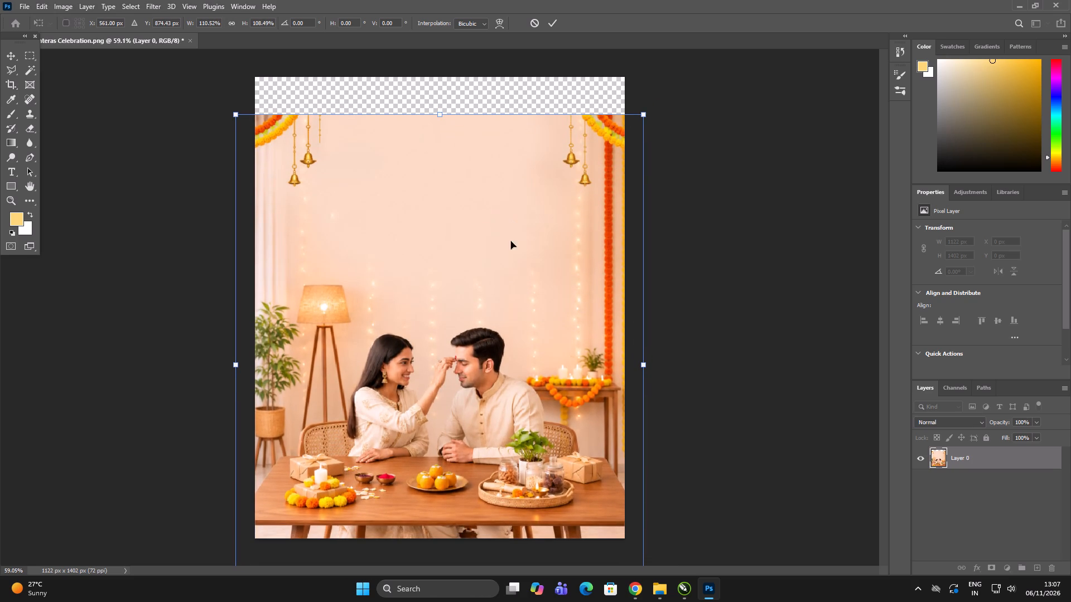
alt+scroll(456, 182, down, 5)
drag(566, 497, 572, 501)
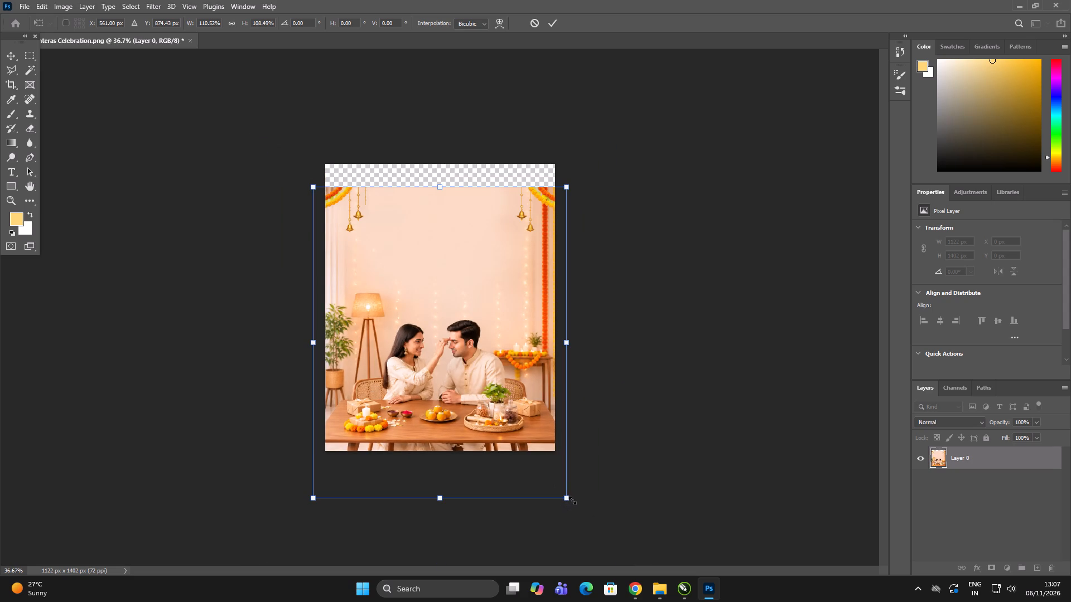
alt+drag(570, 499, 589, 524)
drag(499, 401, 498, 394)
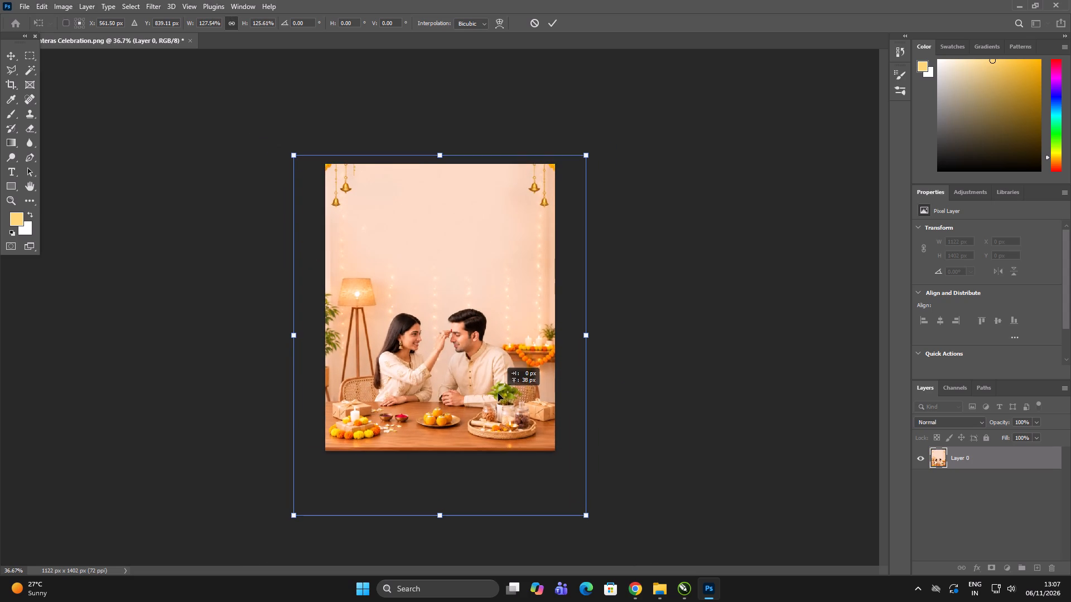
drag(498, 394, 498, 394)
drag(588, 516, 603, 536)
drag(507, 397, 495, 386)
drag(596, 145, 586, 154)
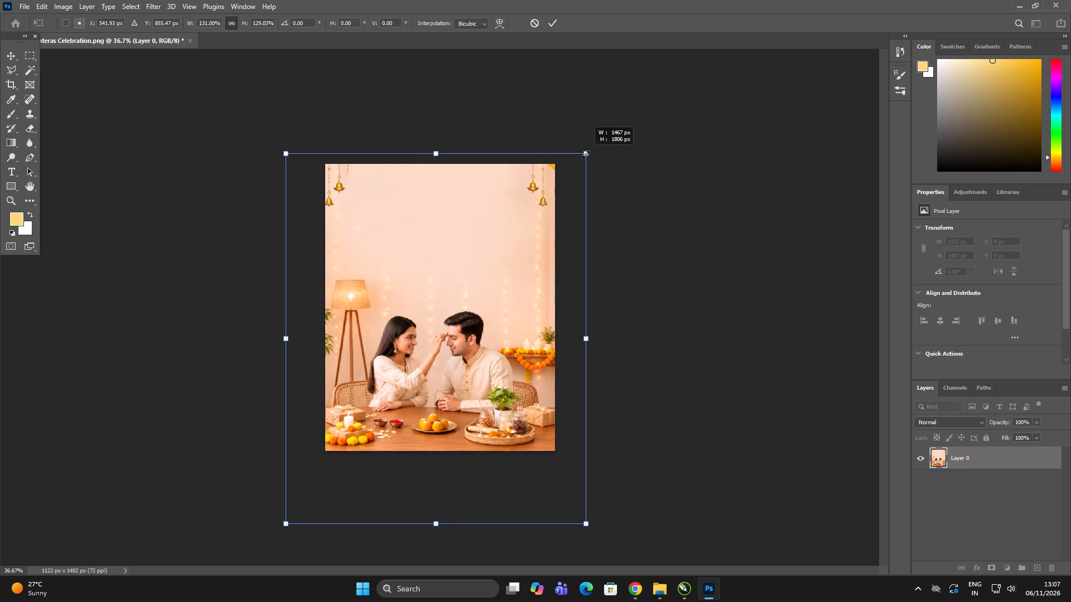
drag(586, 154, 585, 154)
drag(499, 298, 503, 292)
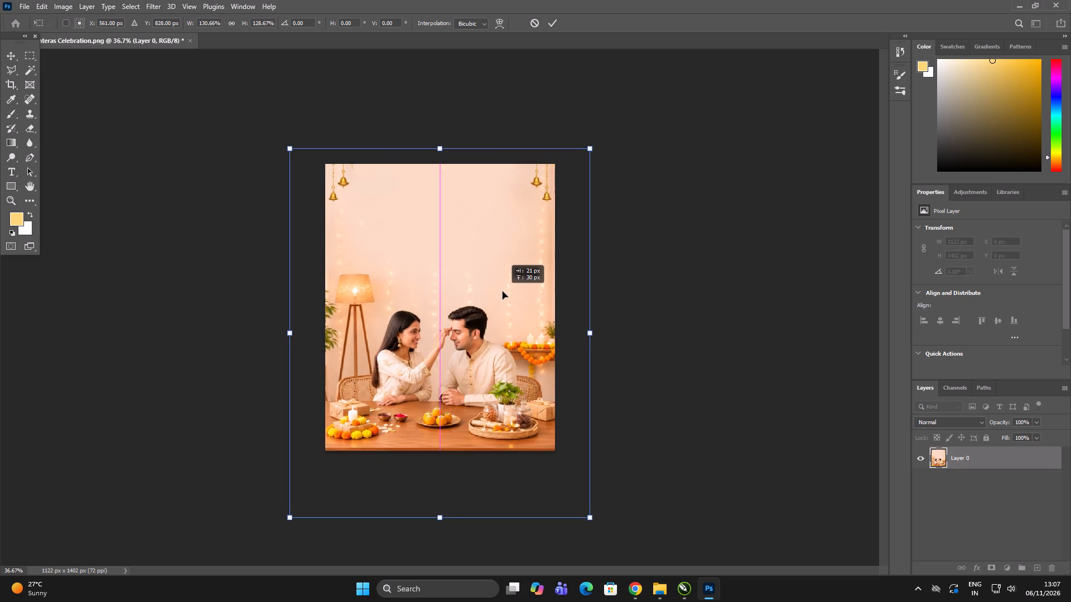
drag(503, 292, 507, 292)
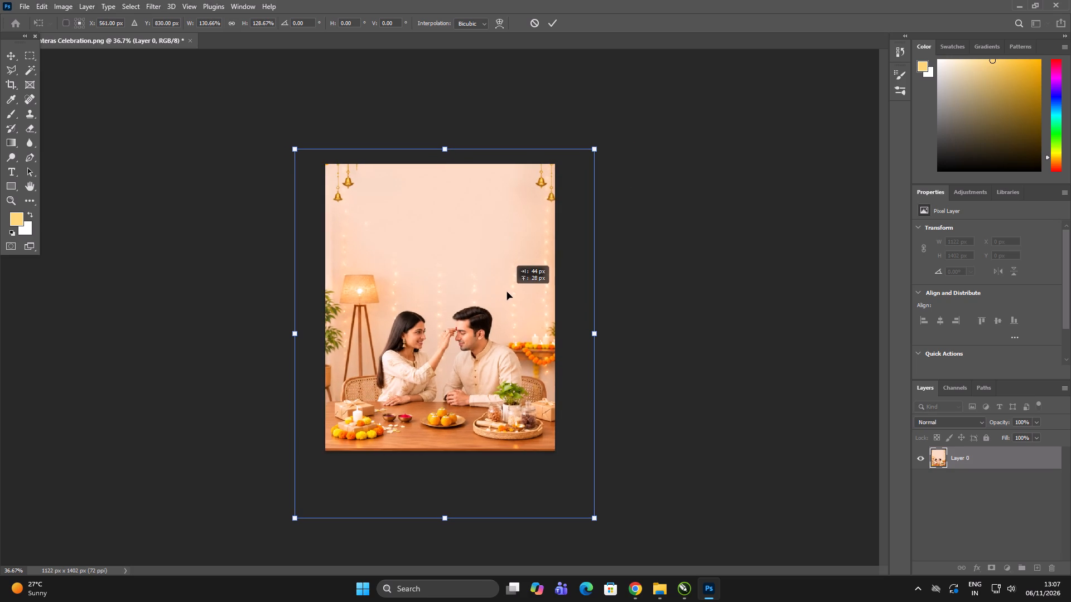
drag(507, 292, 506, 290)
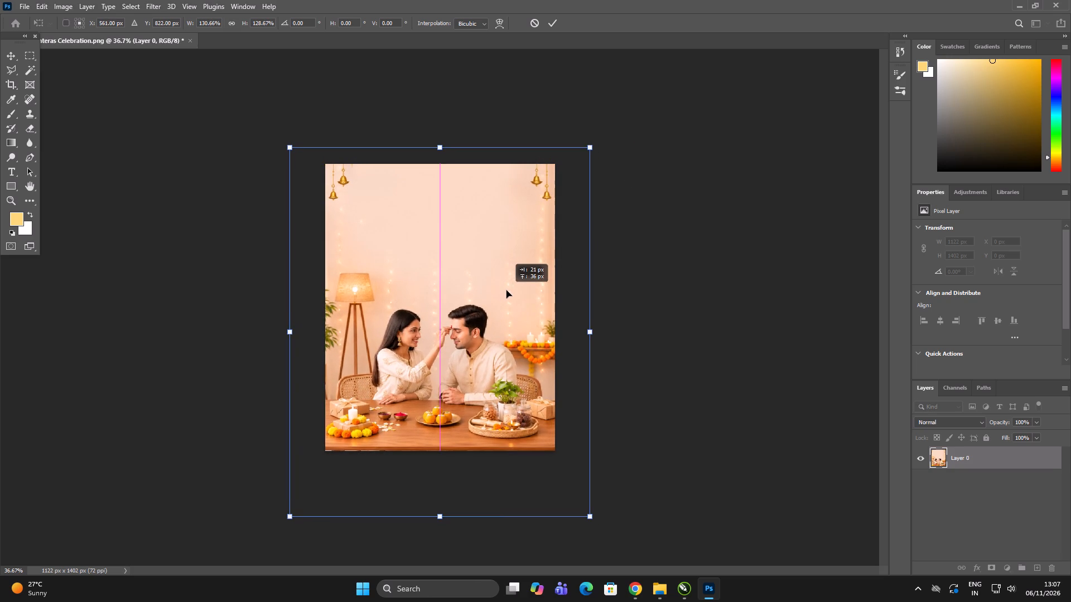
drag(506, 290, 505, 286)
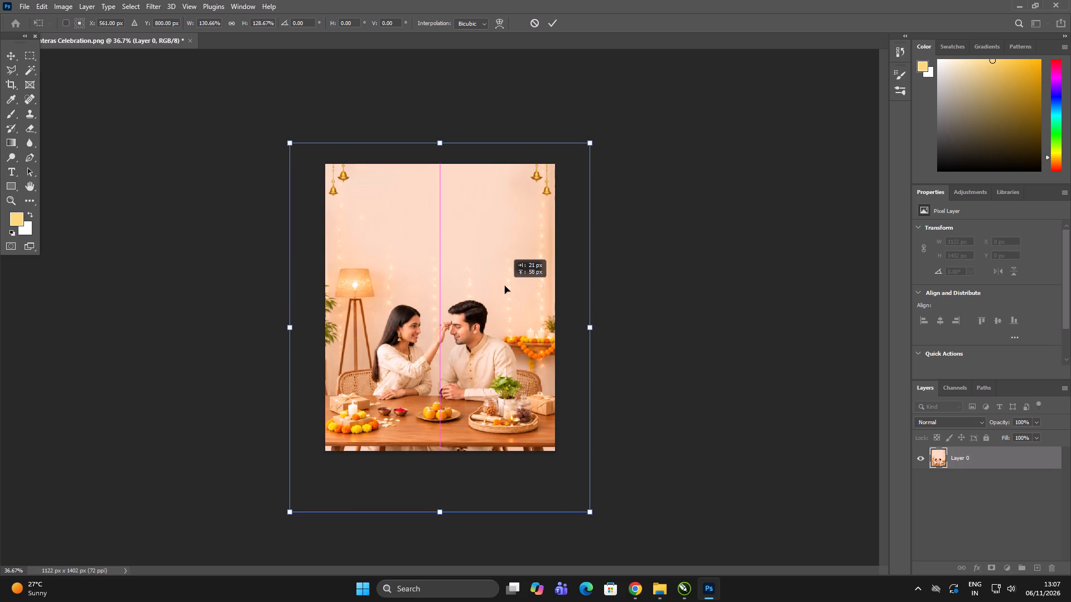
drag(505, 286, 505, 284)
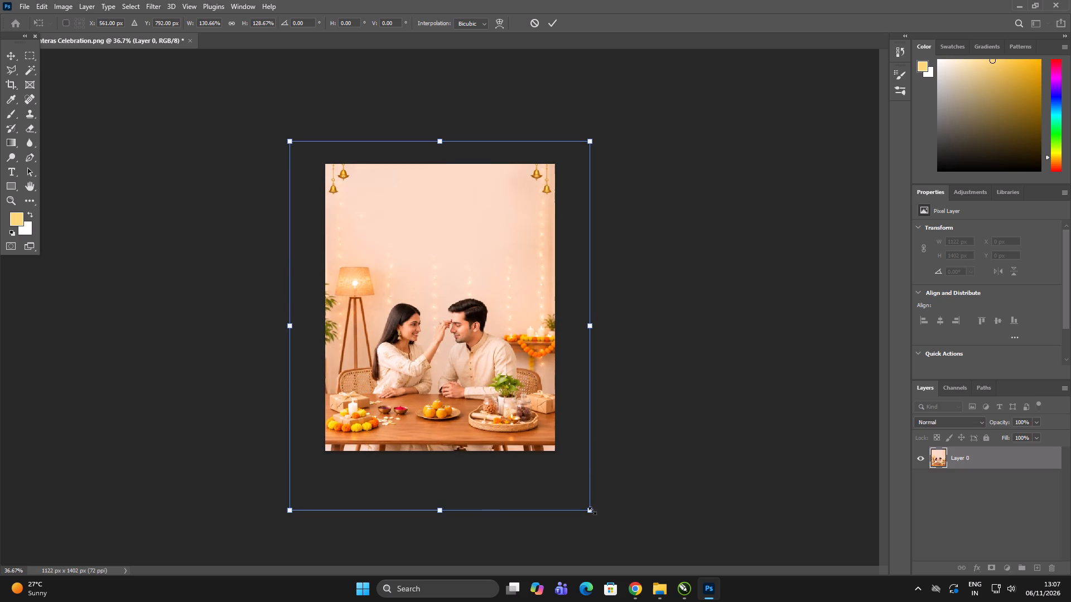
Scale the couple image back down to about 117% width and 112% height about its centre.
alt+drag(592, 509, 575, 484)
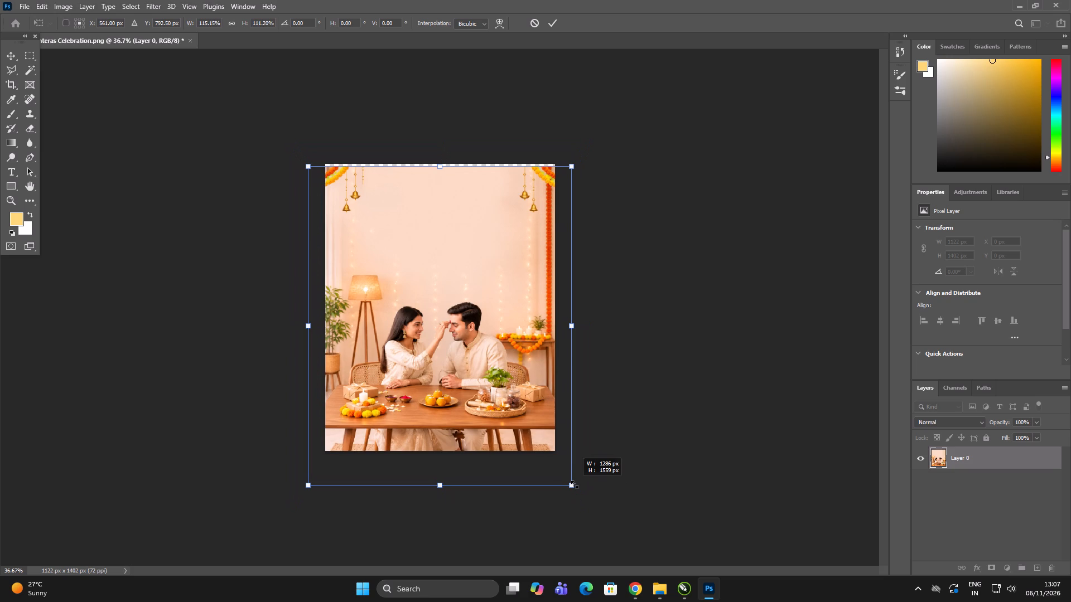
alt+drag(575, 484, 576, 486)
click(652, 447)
Switch to the ChatGPT conversation in Chrome and examine the earlier generated versions of the couple image.
key(alt+Tab)
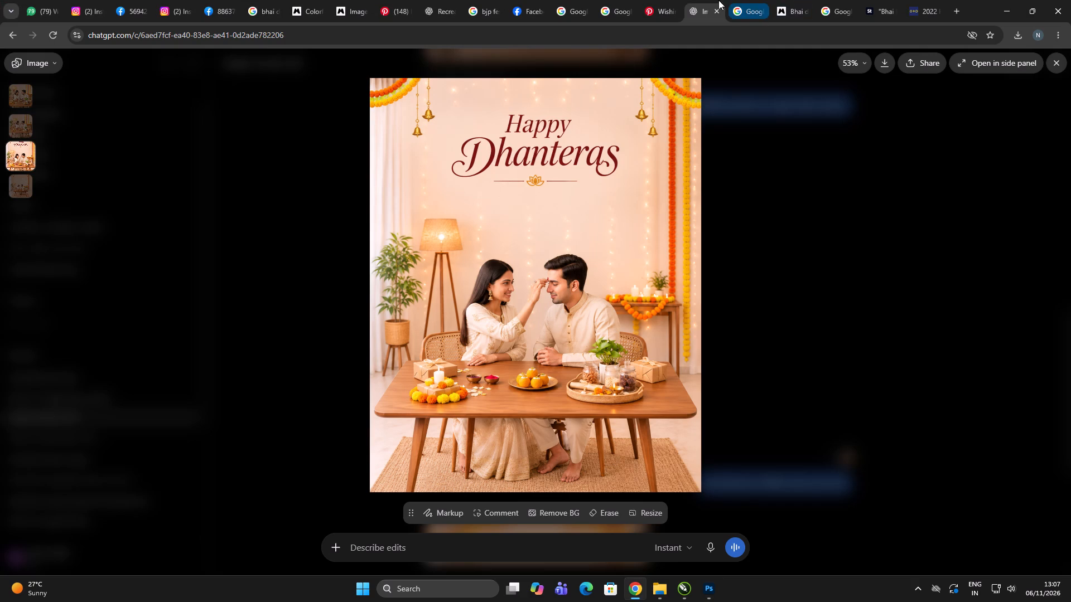
click(705, 0)
scroll(816, 268, up, 5)
click(1052, 64)
scroll(633, 232, up, 15)
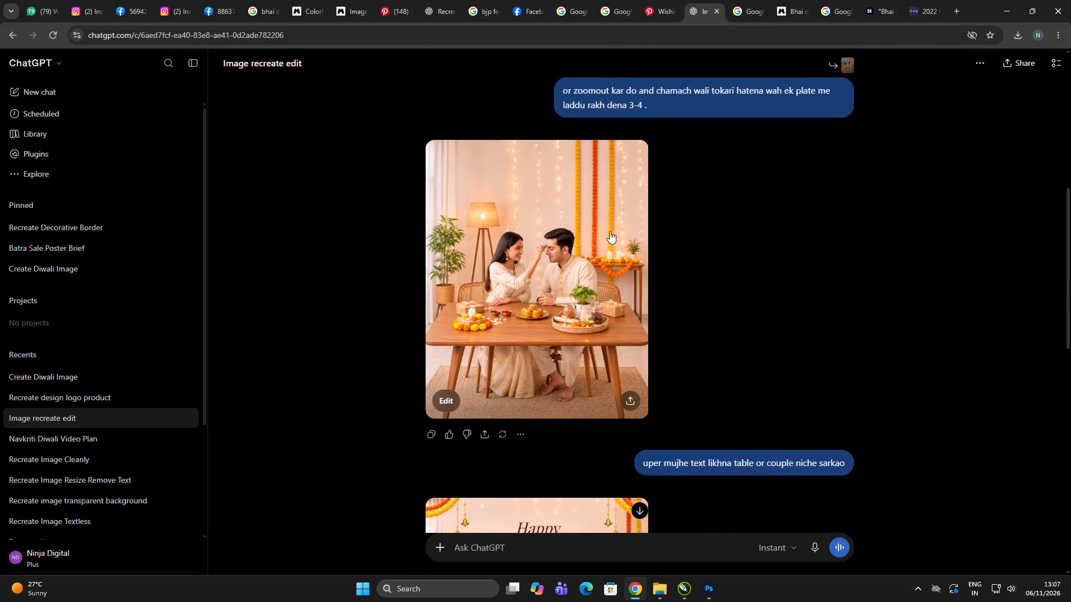
scroll(617, 234, up, 4)
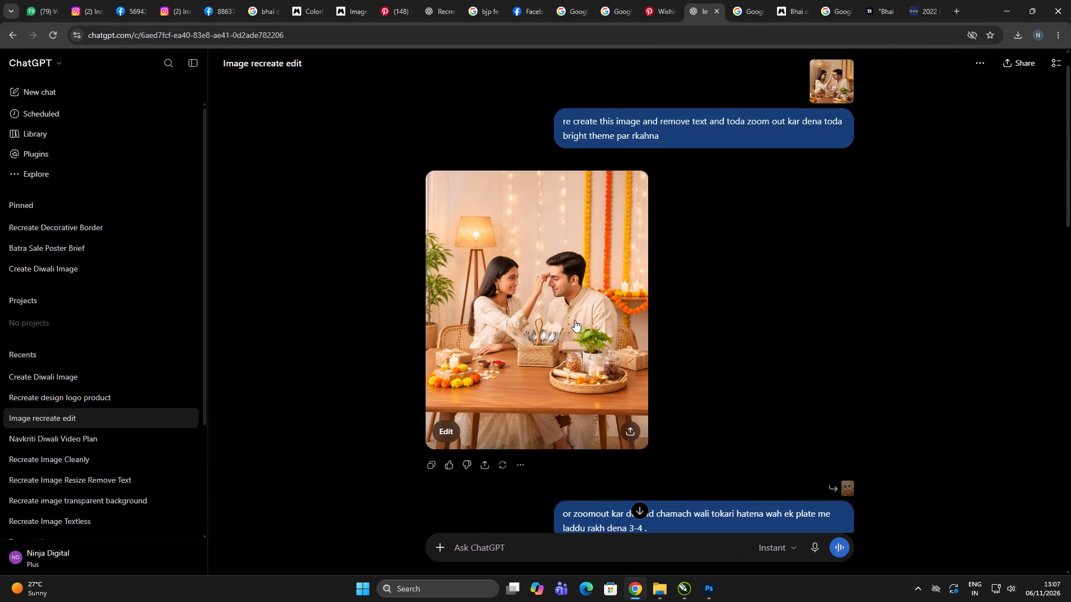
click(576, 319)
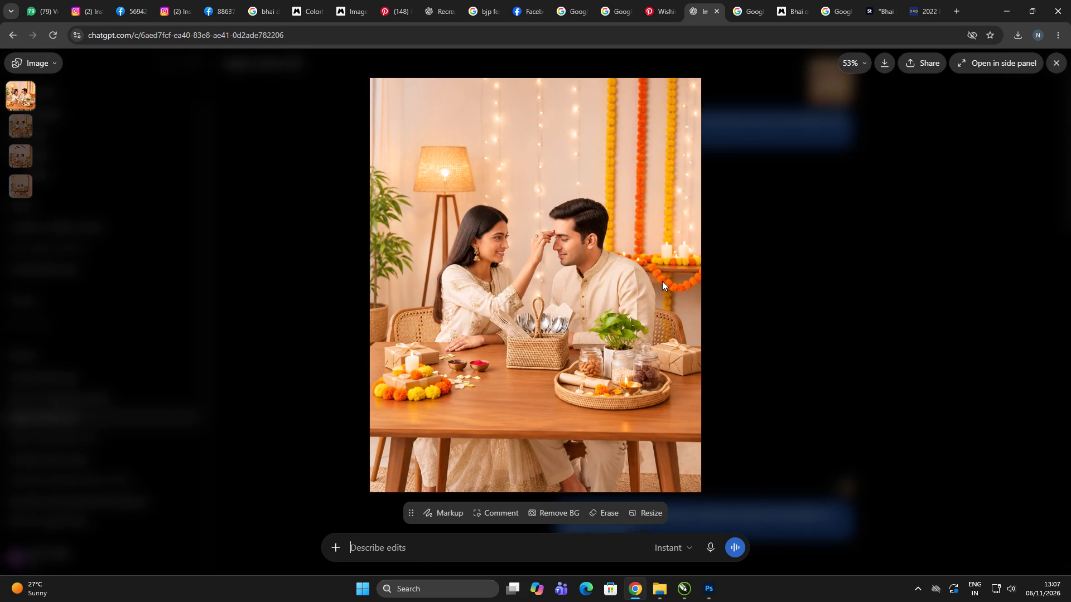
scroll(655, 282, up, 5)
scroll(1010, 146, down, 5)
click(1059, 68)
Download the textless zoomed-out version with the laddu plate to Downloads as the PNG file Warm Diwali Tilak Celebration.
scroll(664, 325, down, 11)
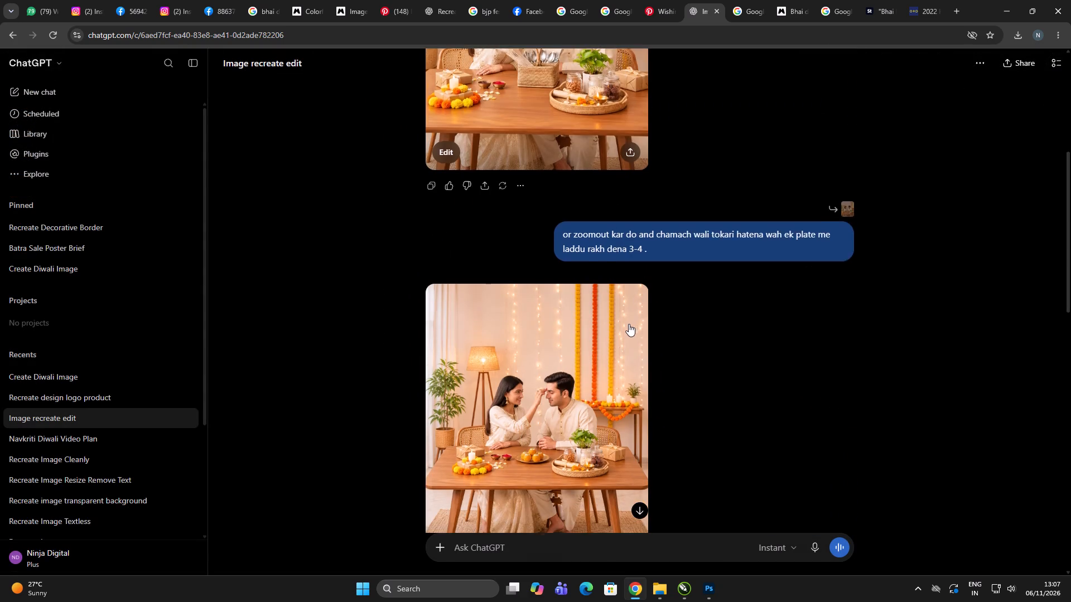
scroll(629, 324, down, 2)
click(592, 308)
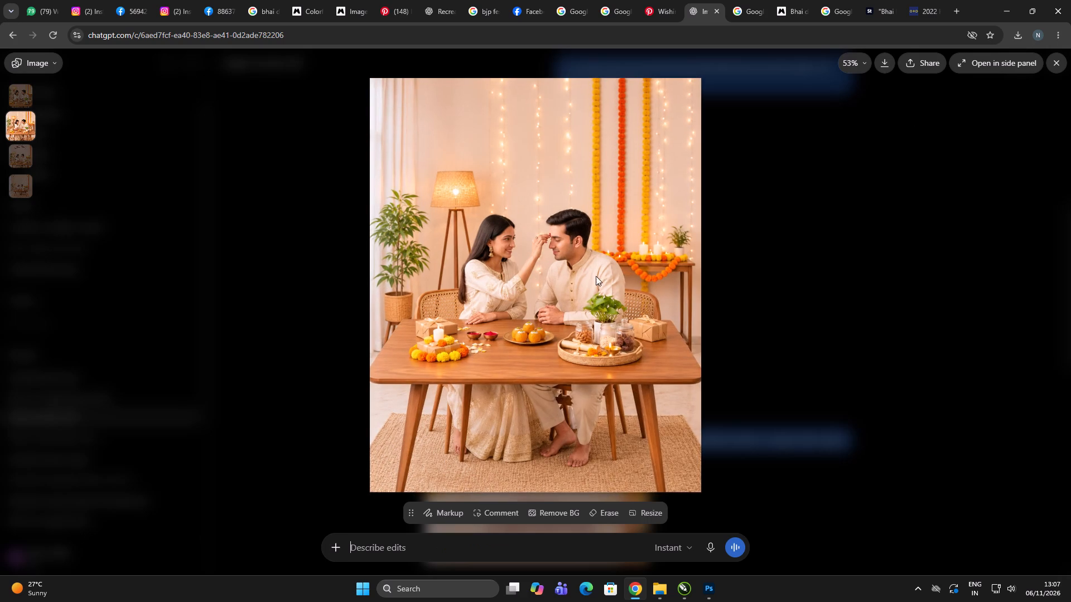
click(881, 66)
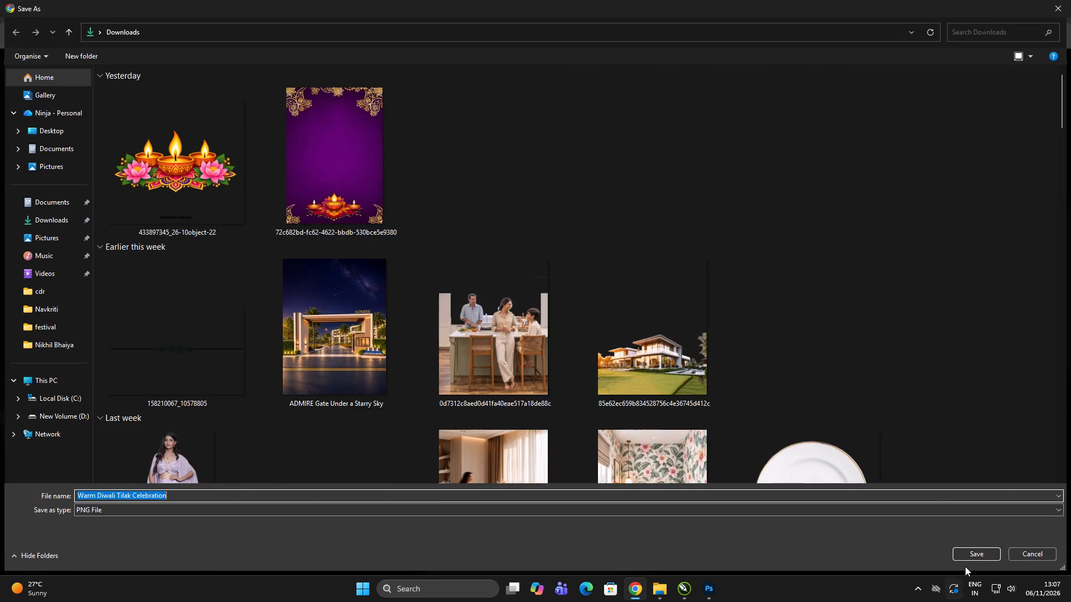
click(968, 556)
Switch to Photoshop, open Warm Diwali Tilak Celebration from Downloads and unlock its background layer.
click(706, 594)
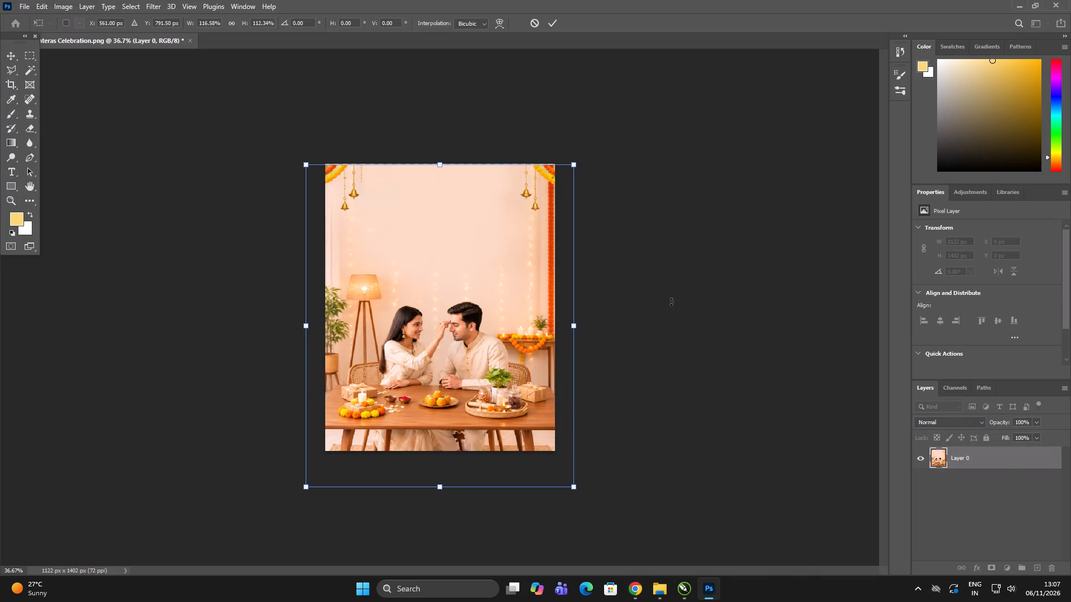
click(1003, 467)
click(23, 4)
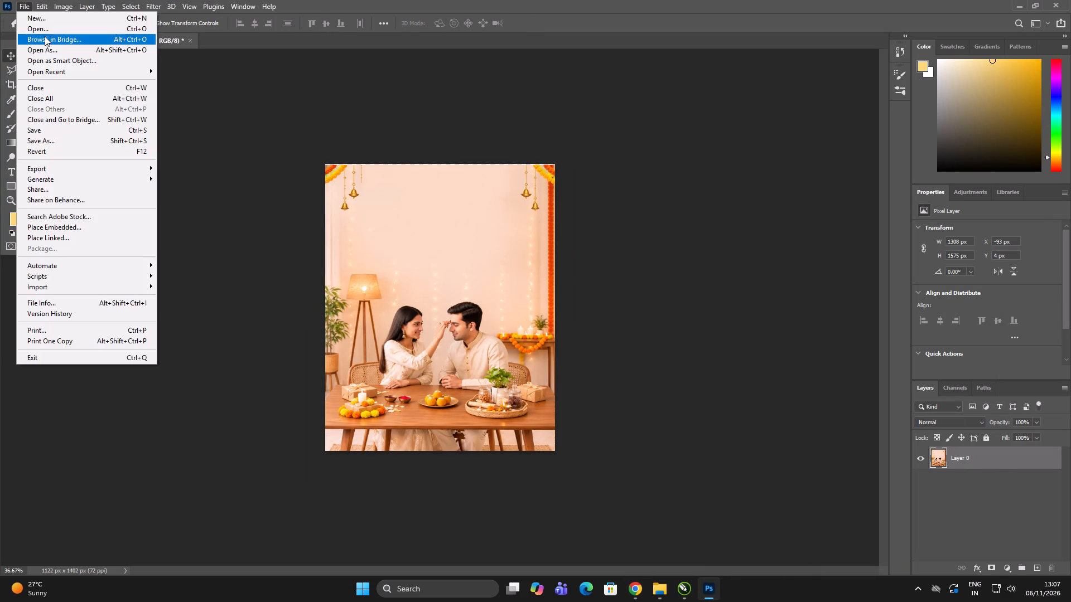
click(45, 25)
click(192, 294)
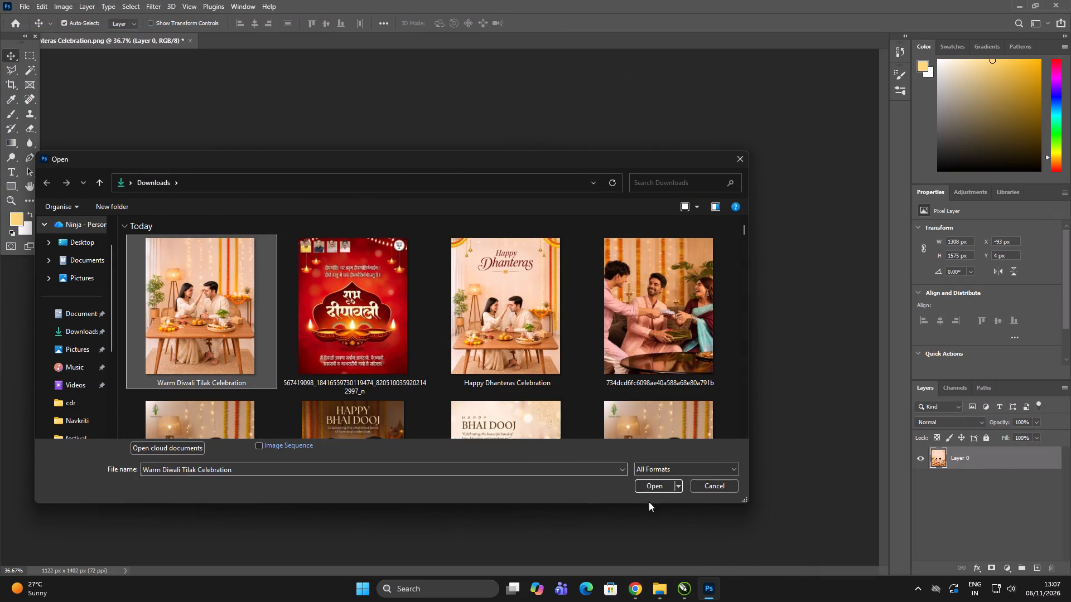
click(654, 487)
click(1050, 463)
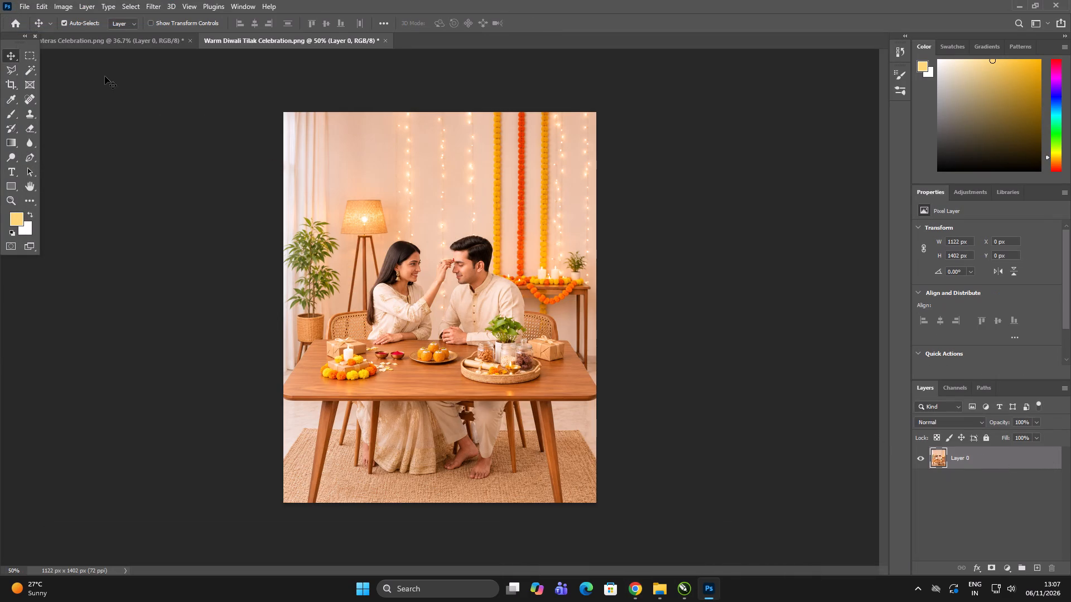
Move the unlocked image into the Happy Dhanteras Celebration document and place it low on the canvas, spanning its width.
click(10, 56)
drag(385, 220, 173, 45)
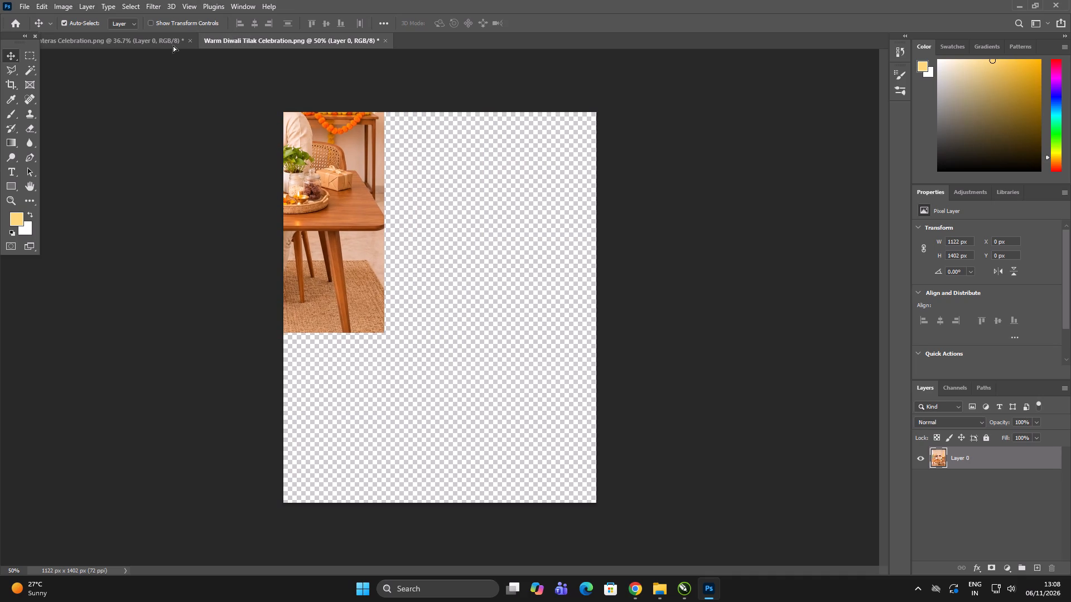
drag(173, 45, 440, 279)
drag(470, 290, 476, 349)
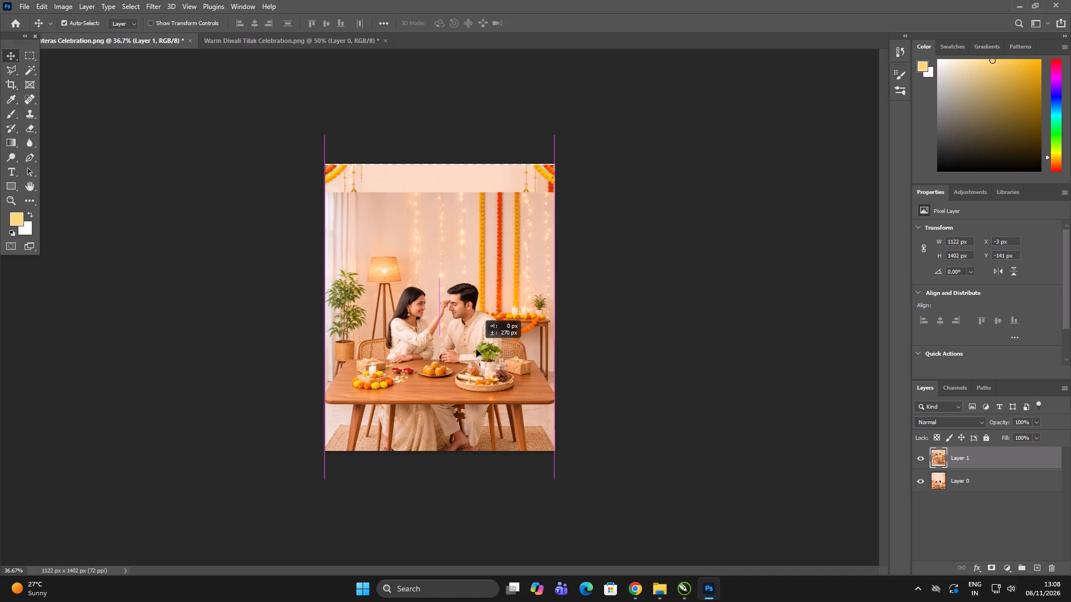
drag(476, 349, 475, 361)
Enlarge the newly added couple image to about 105% with Free Transform, keeping its rotation at 0°.
key(ctrl+t)
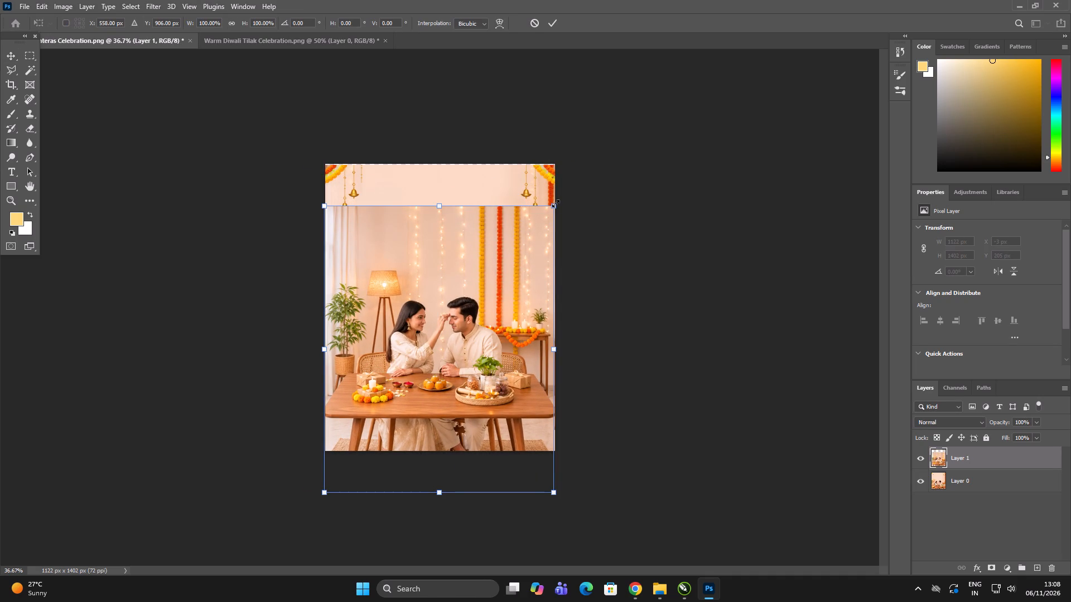
alt+drag(556, 203, 562, 195)
key(ctrl+z)
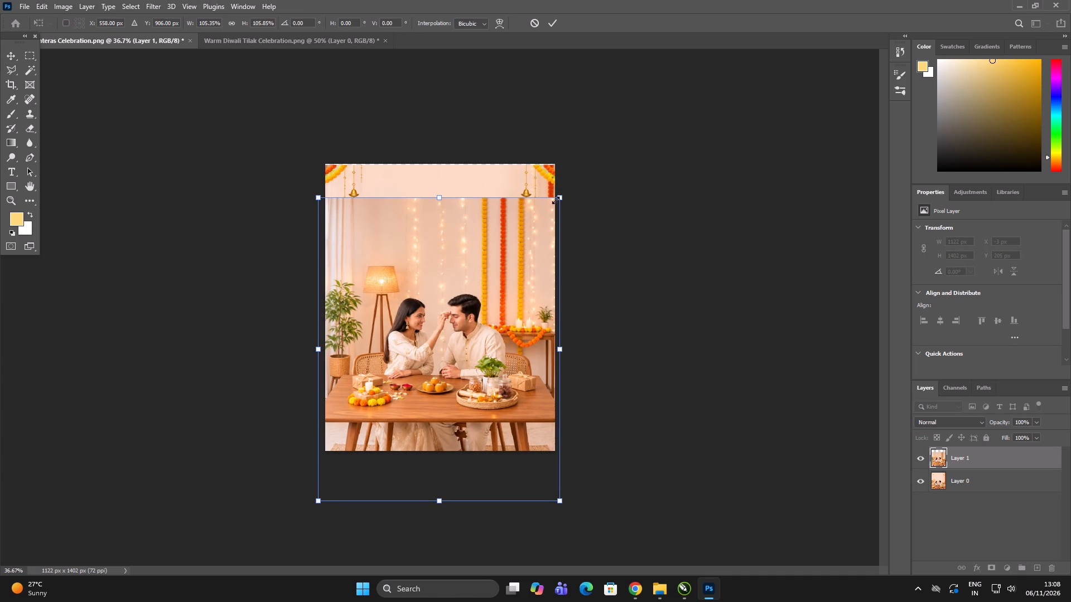
click(561, 200)
key(ctrl+z)
click(609, 230)
click(663, 250)
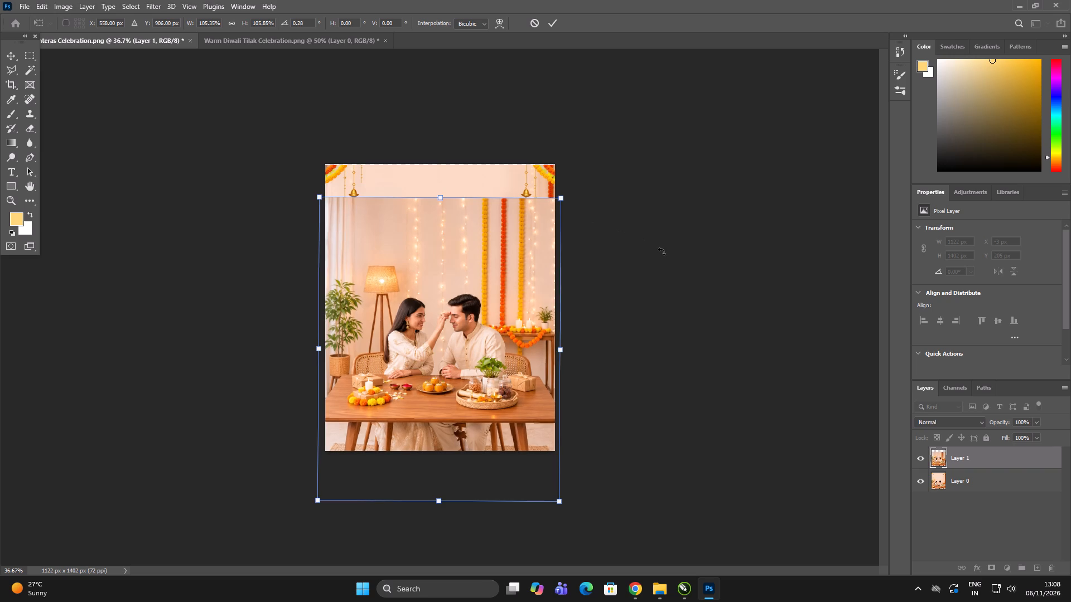
key(ctrl+z)
Delete Layer 0, the retouched Dhanteras image underneath the newly added couple image.
click(987, 482)
key(Delete)
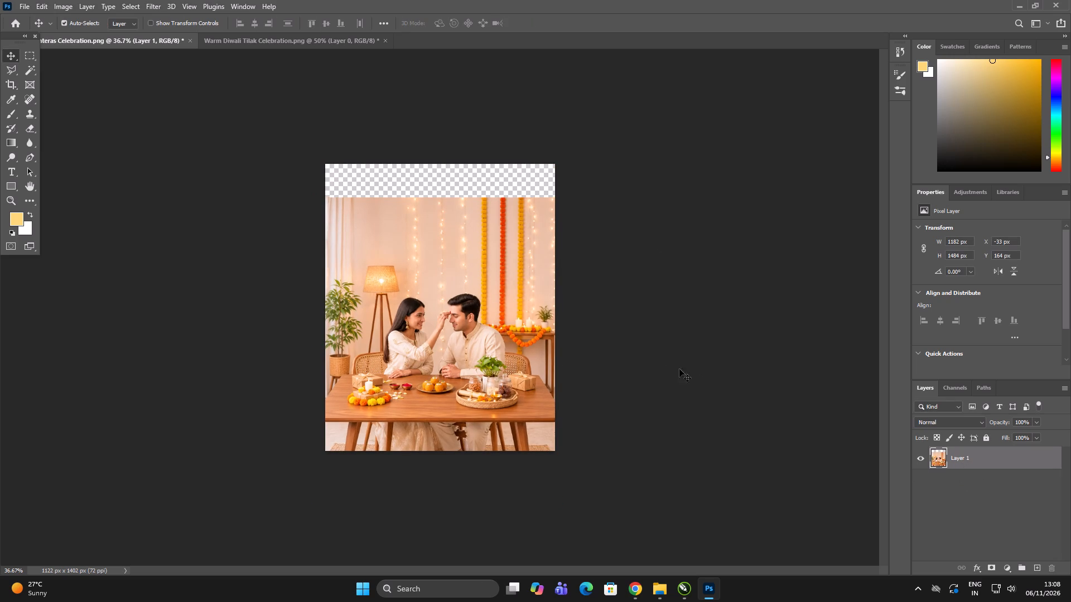
key(ctrl+z)
key(ctrl+z)
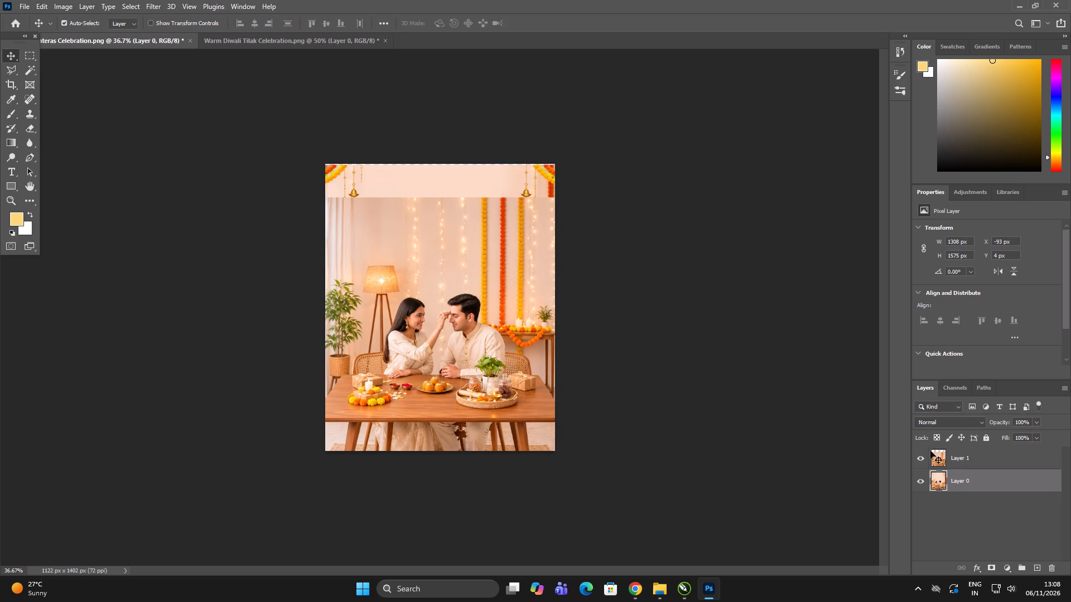
click(962, 480)
key(Delete)
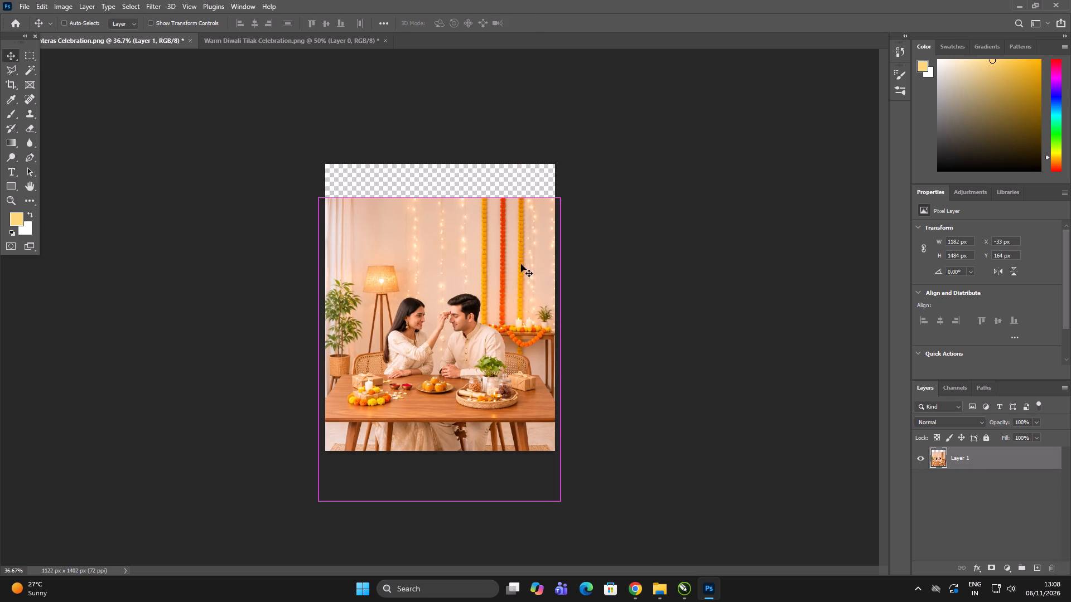
Enlarge the couple image to about 106% with Free Transform and shift it lower on the canvas.
key(ctrl+t)
alt+drag(562, 197, 565, 188)
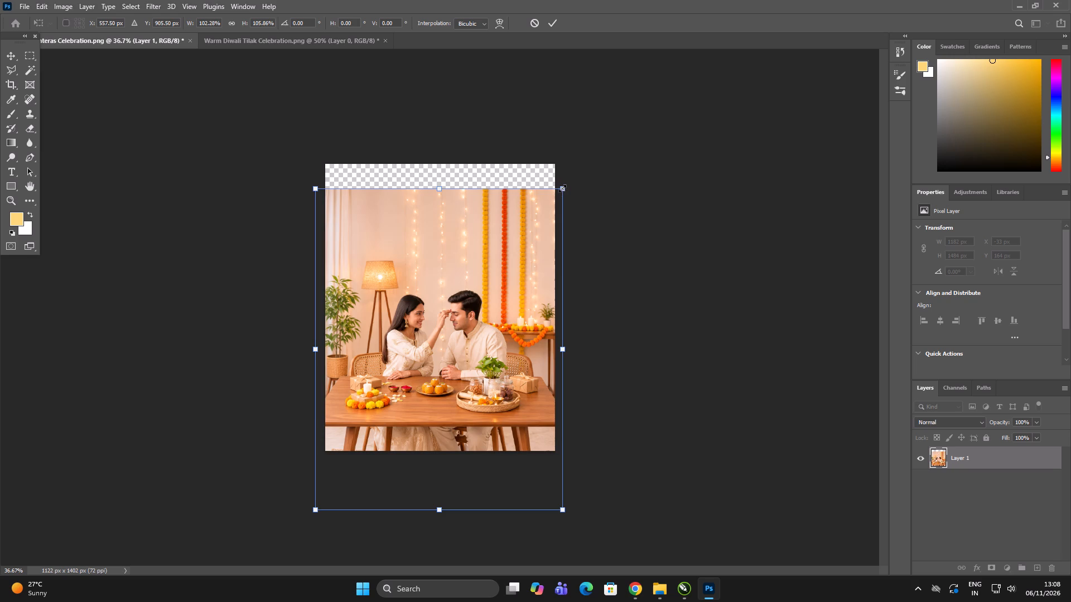
key(ctrl+z)
key(ctrl+z)
key(ctrl+z)
key(ctrl+z)
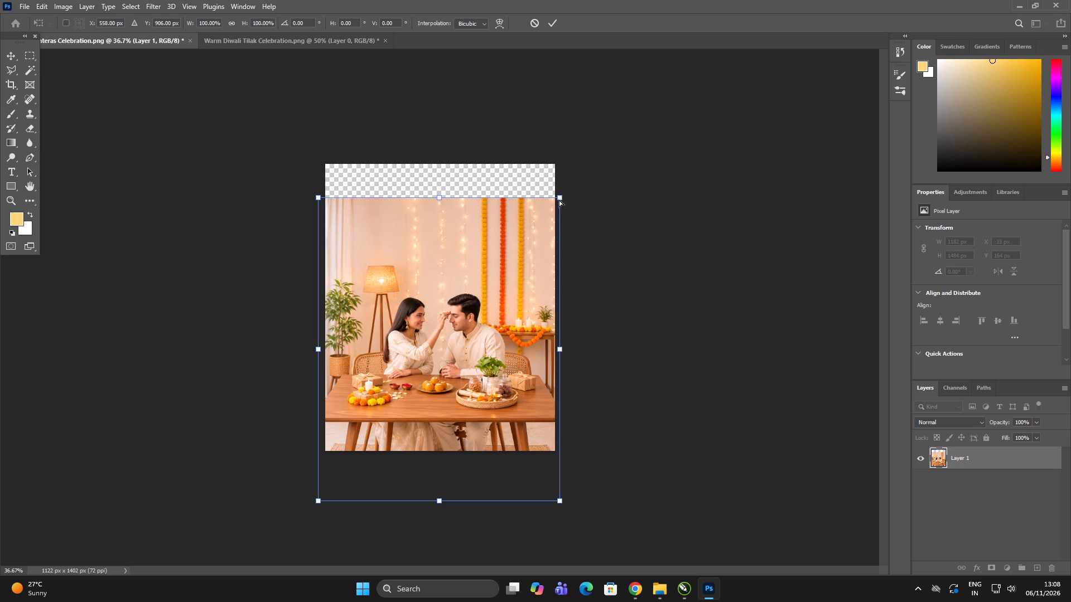
alt+drag(561, 198, 568, 188)
drag(539, 250, 539, 271)
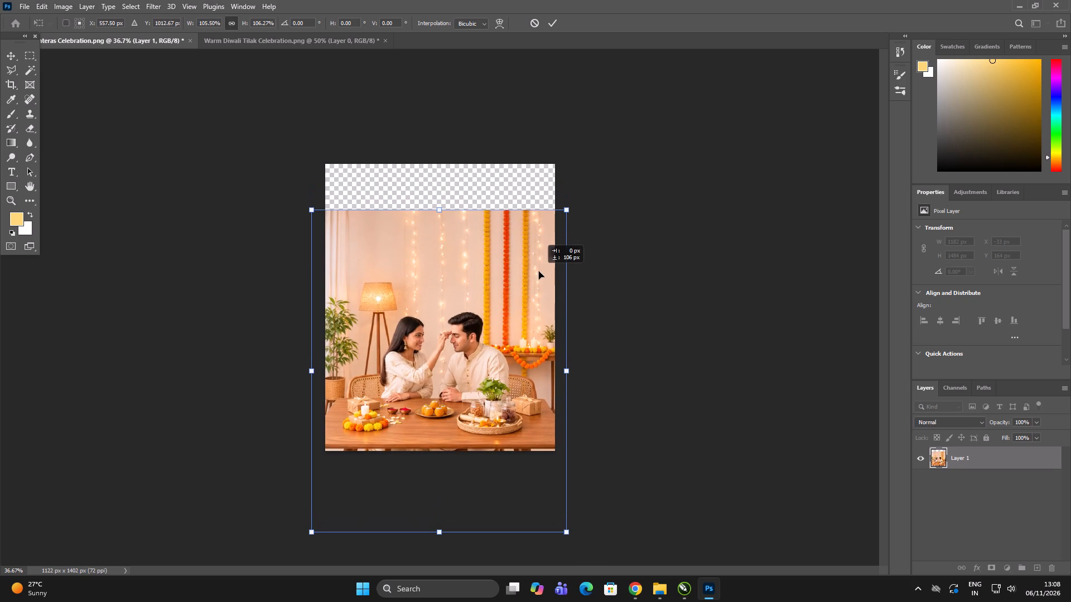
drag(539, 271, 538, 272)
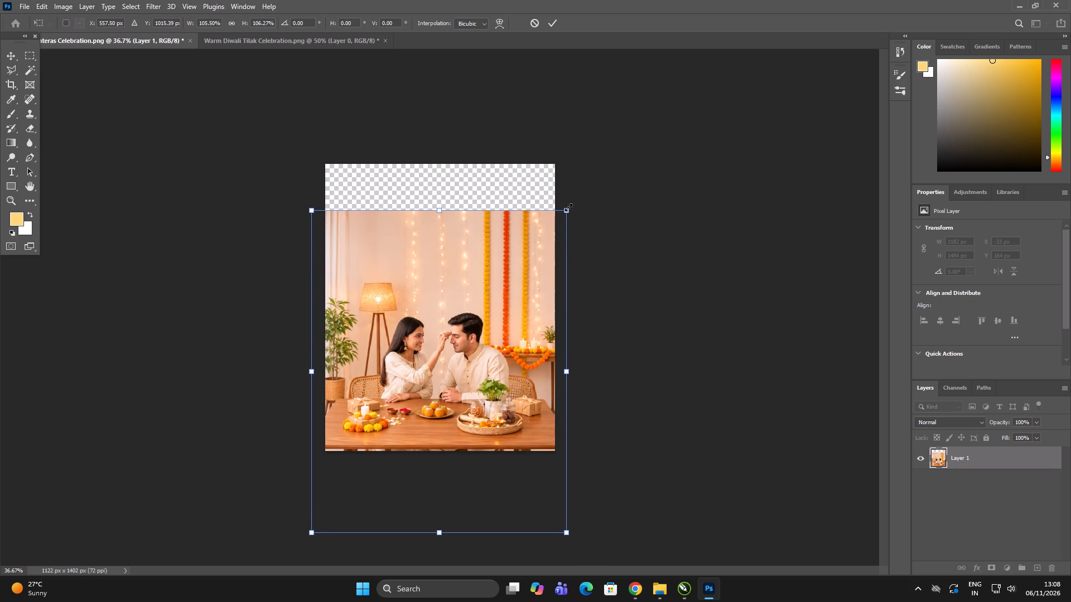
Enlarge the couple image further to about 110% width and 112% height, centring it horizontally with a shallow empty strip above.
alt+click(568, 207)
key(ctrl+z)
alt+drag(569, 210, 572, 201)
key(ctrl+z)
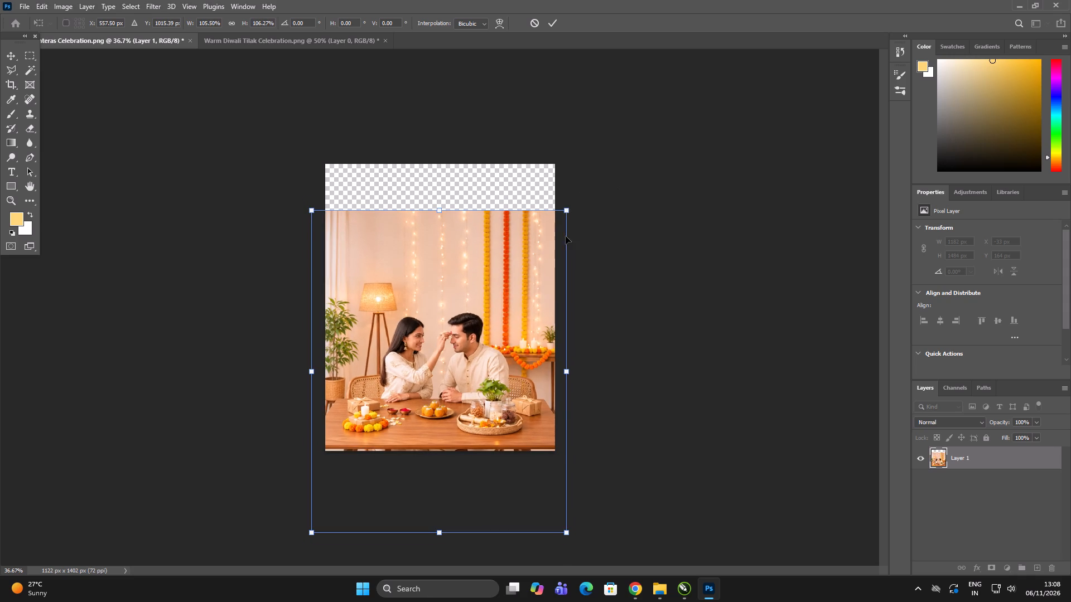
shift+drag(568, 213, 573, 200)
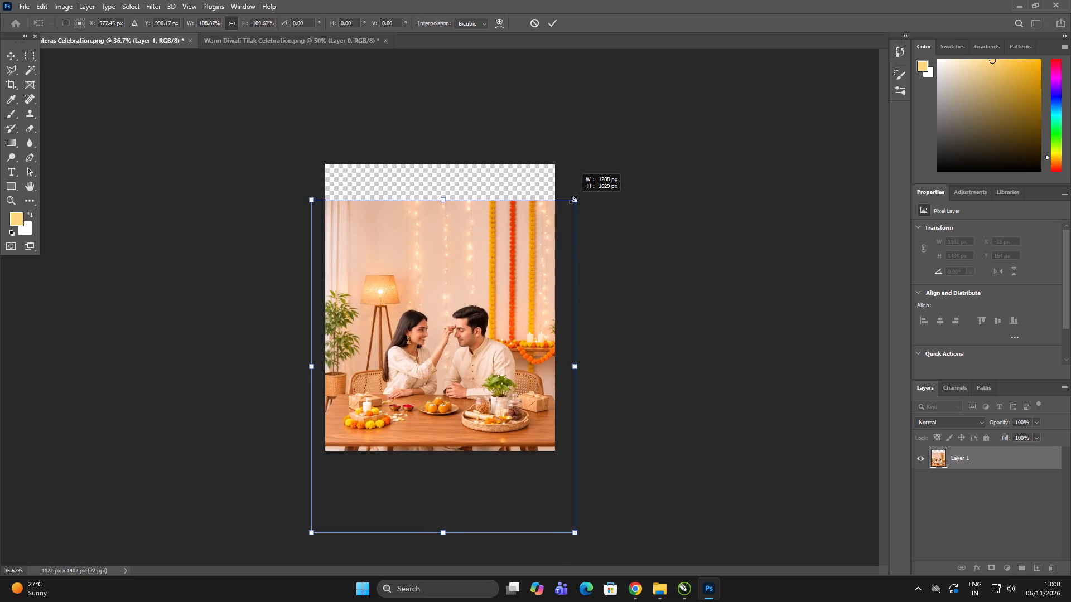
shift+drag(573, 200, 576, 196)
drag(442, 195, 443, 190)
click(446, 191)
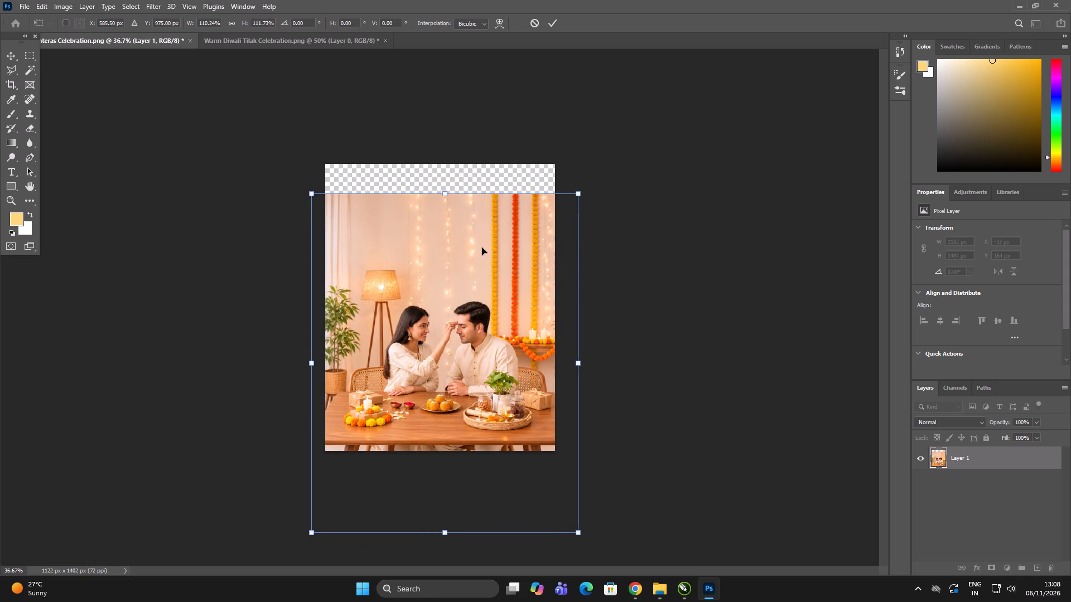
drag(495, 266, 489, 266)
click(489, 265)
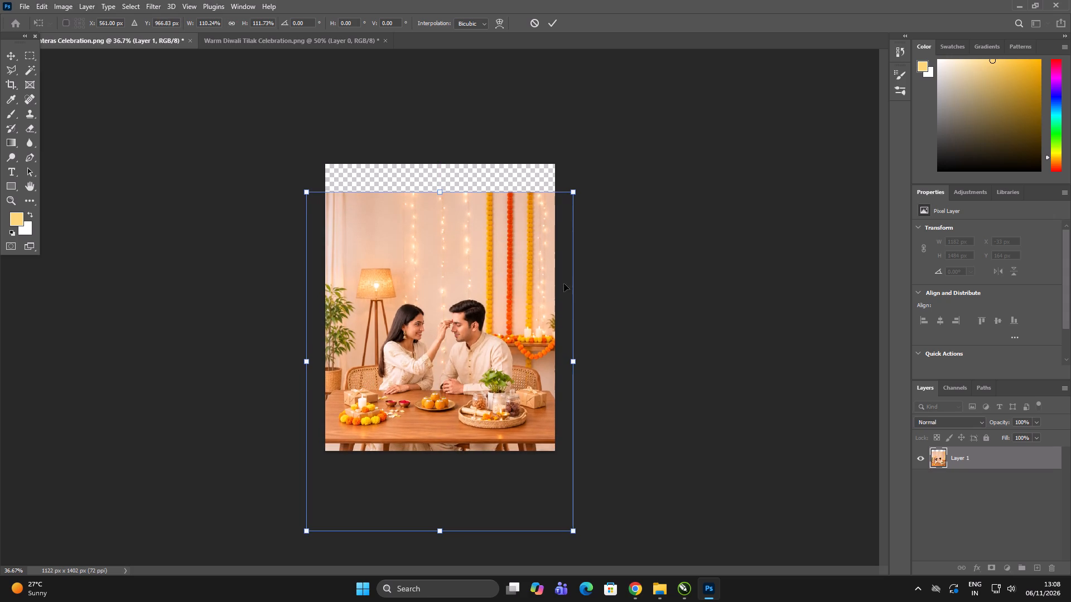
key(Return)
Select the empty strip along the canvas top across its full width and Content-Aware fill it on Layer 1.
click(974, 458)
alt+scroll(485, 131, up, 14)
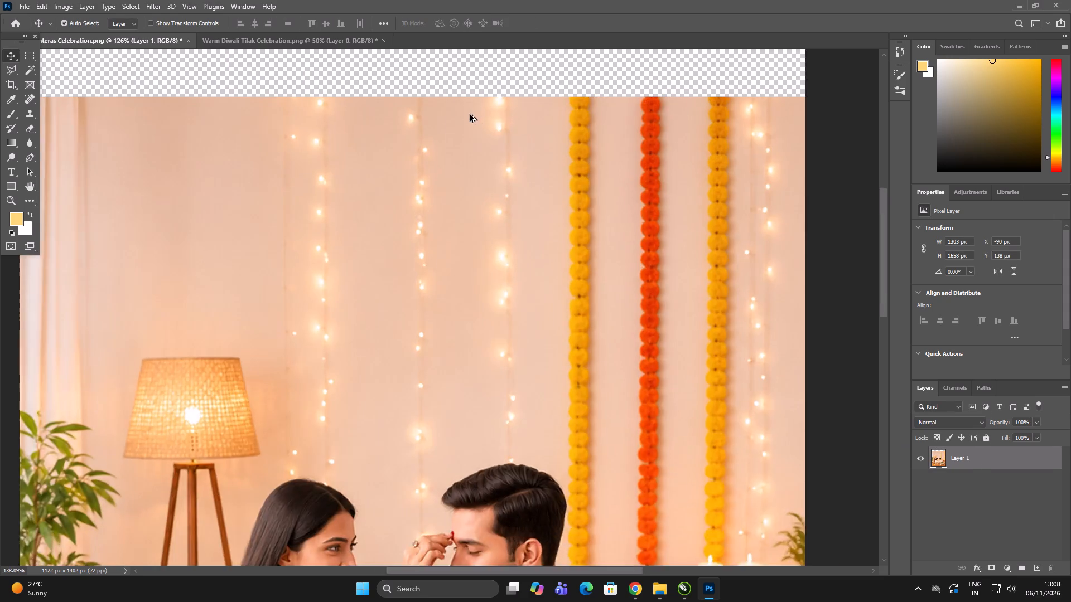
alt+scroll(482, 270, down, 7)
click(27, 52)
drag(196, 163, 393, 244)
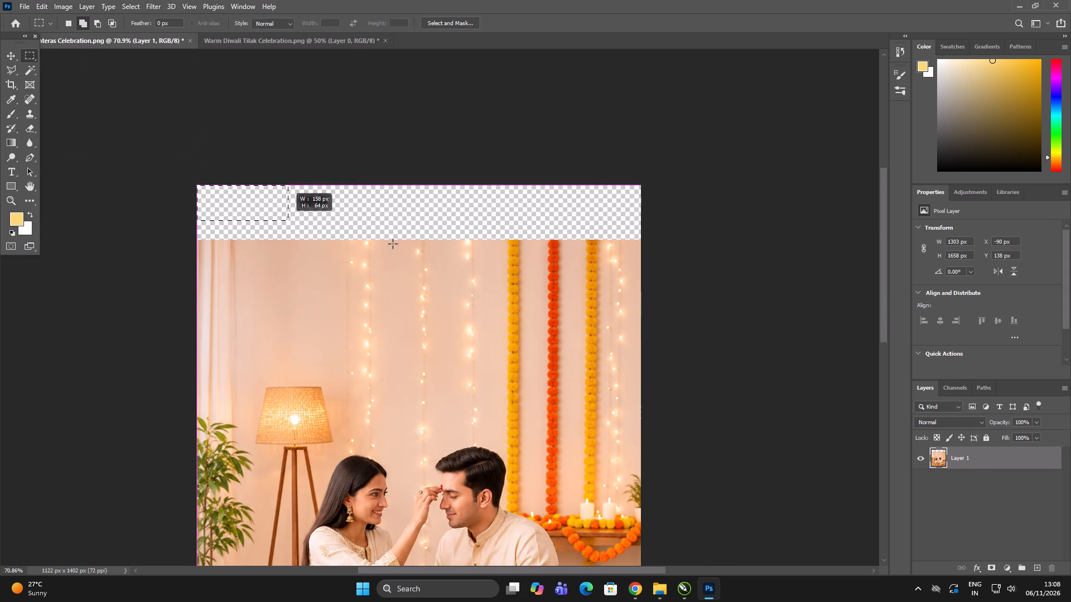
drag(393, 244, 645, 246)
key(shift+BackSpace)
key(Return)
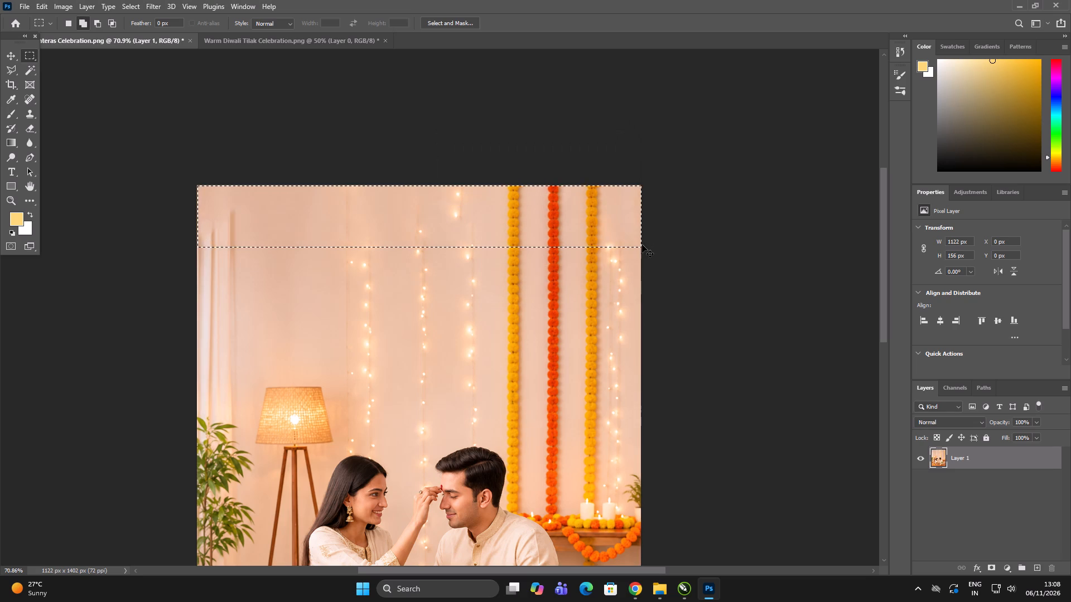
key(ctrl+d)
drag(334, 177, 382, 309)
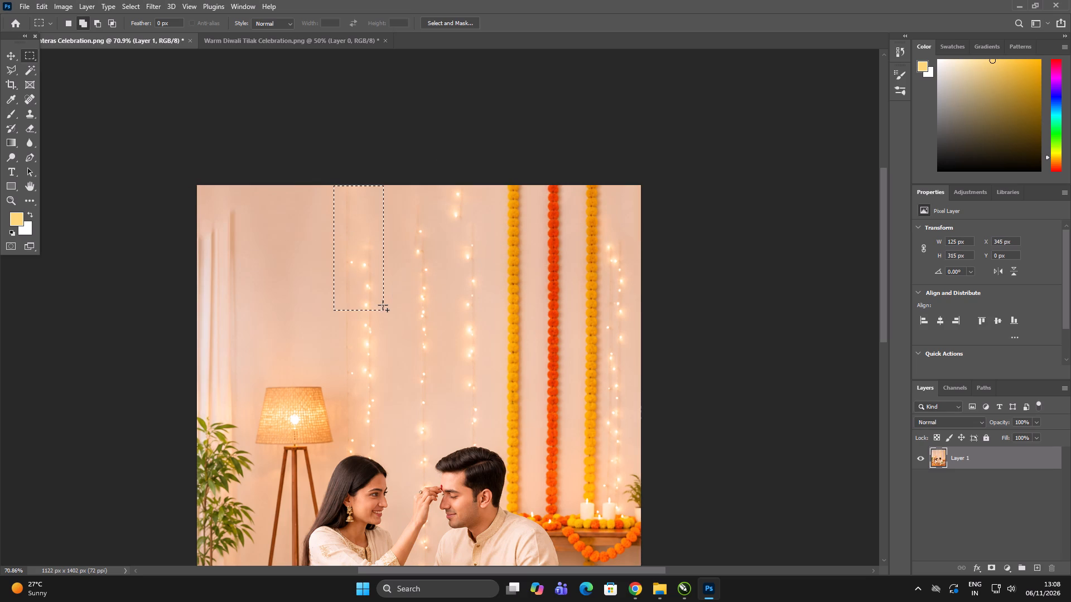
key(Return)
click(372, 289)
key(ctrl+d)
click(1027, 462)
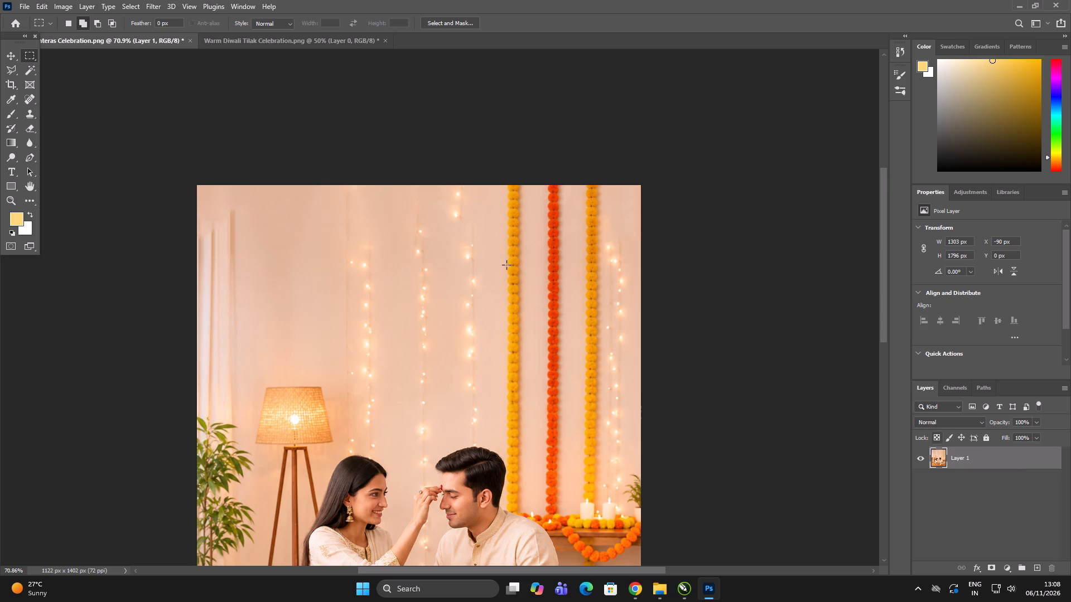
Marquee-select about 149 × 269 px around the upper part of the leftmost light string and Content-Aware fill it away.
drag(327, 184, 385, 290)
key(shift+BackSpace)
key(Return)
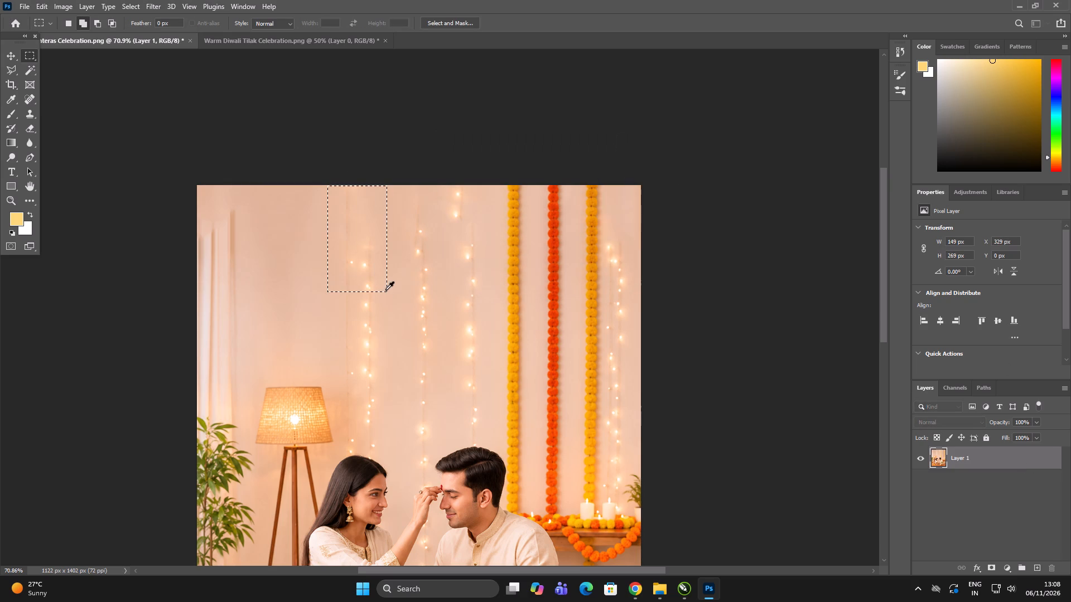
click(986, 462)
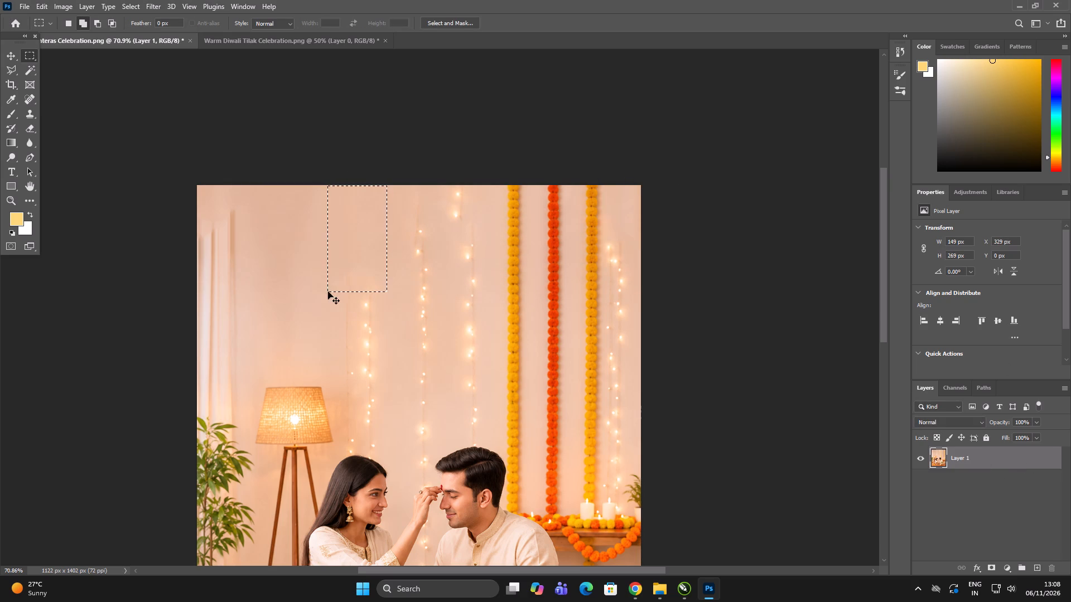
key(ctrl+d)
Scale the couple image to about 100.8% with Free Transform and shift it up and left to about X -112, Y -26 px.
alt+scroll(414, 255, down, 6)
alt+scroll(509, 308, up, 2)
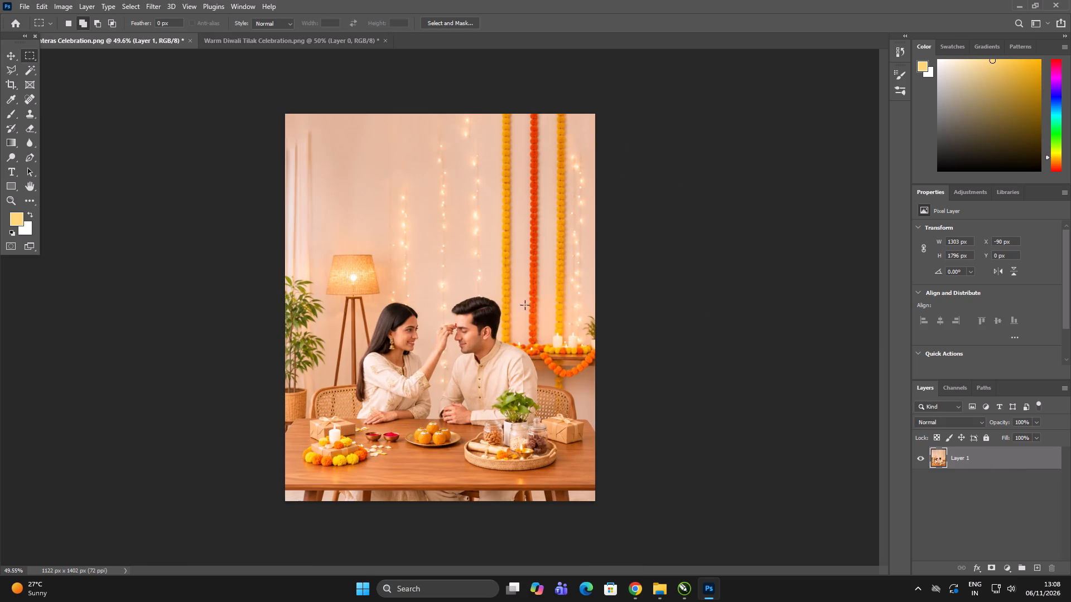
click(18, 55)
key(ctrl+t)
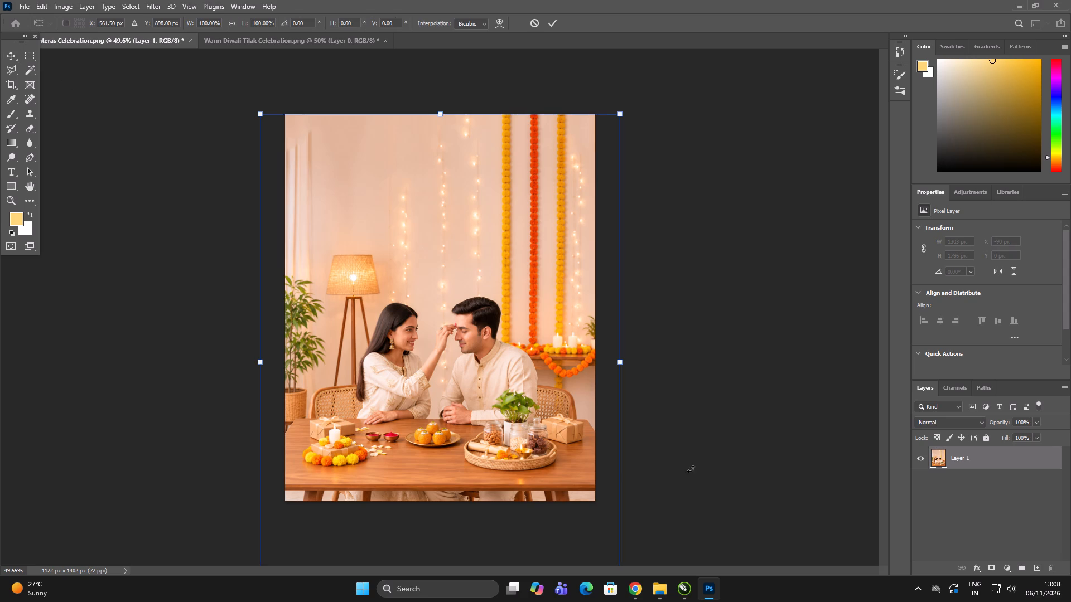
alt+click(623, 109)
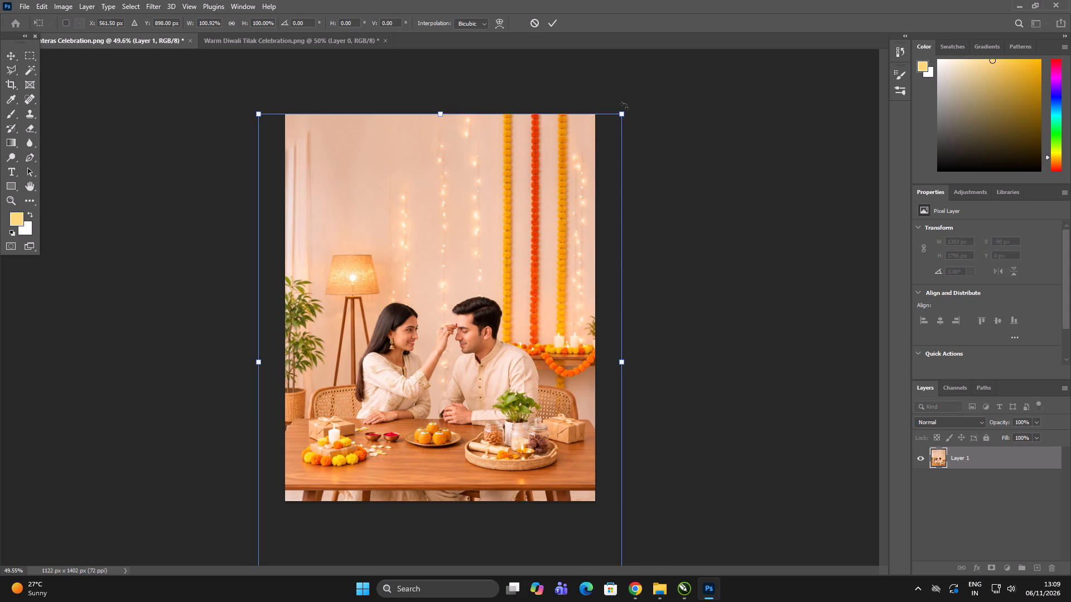
key(ctrl+z)
shift+click(620, 115)
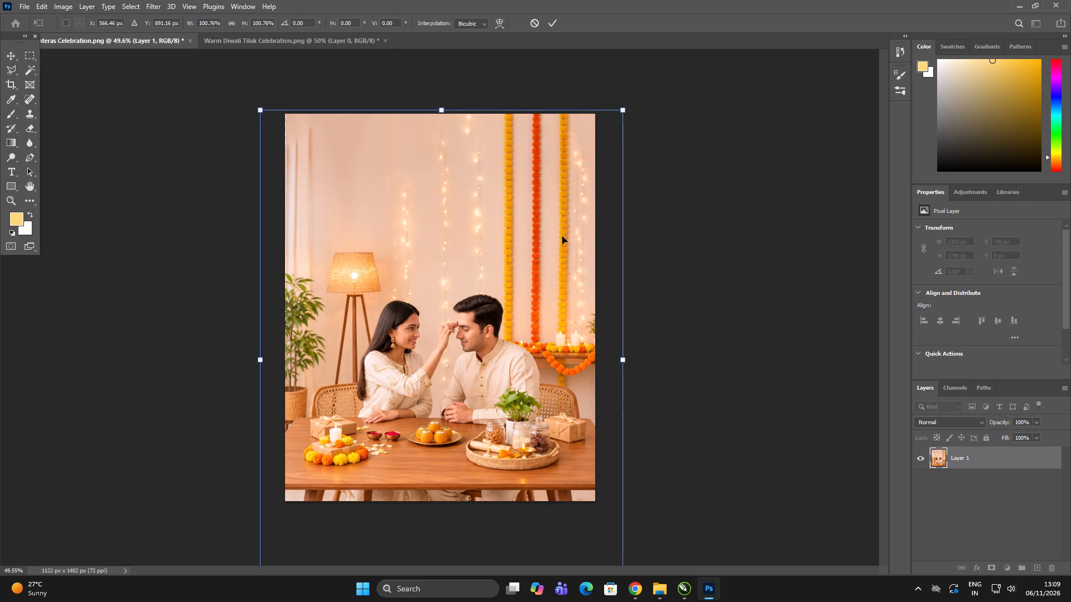
drag(562, 236, 556, 233)
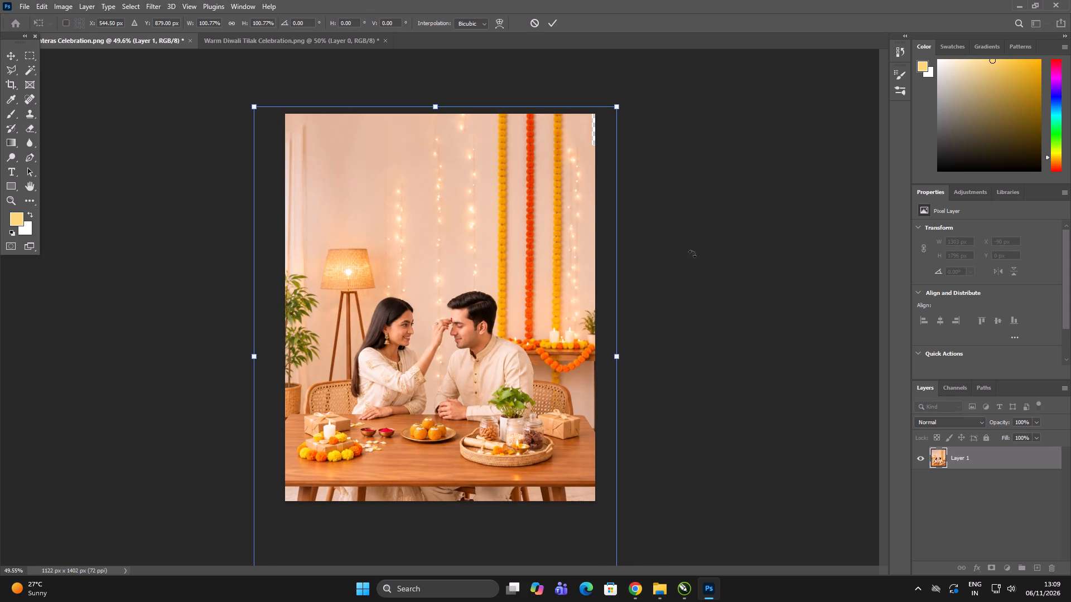
text(nj)
click(1012, 454)
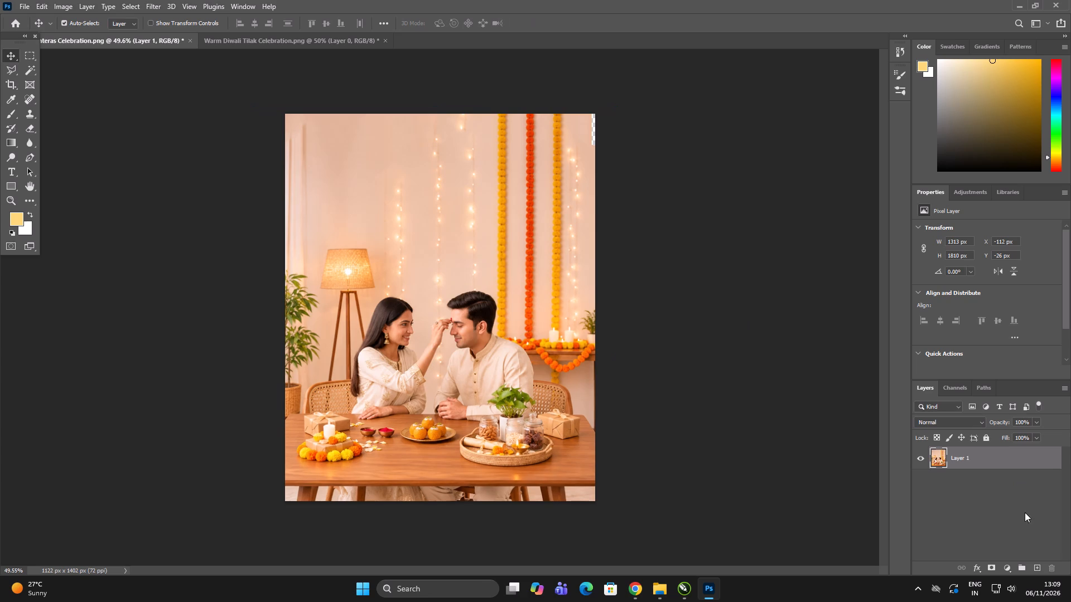
Create a new layer above the couple image and activate the Brush tool.
click(1040, 571)
key(b)
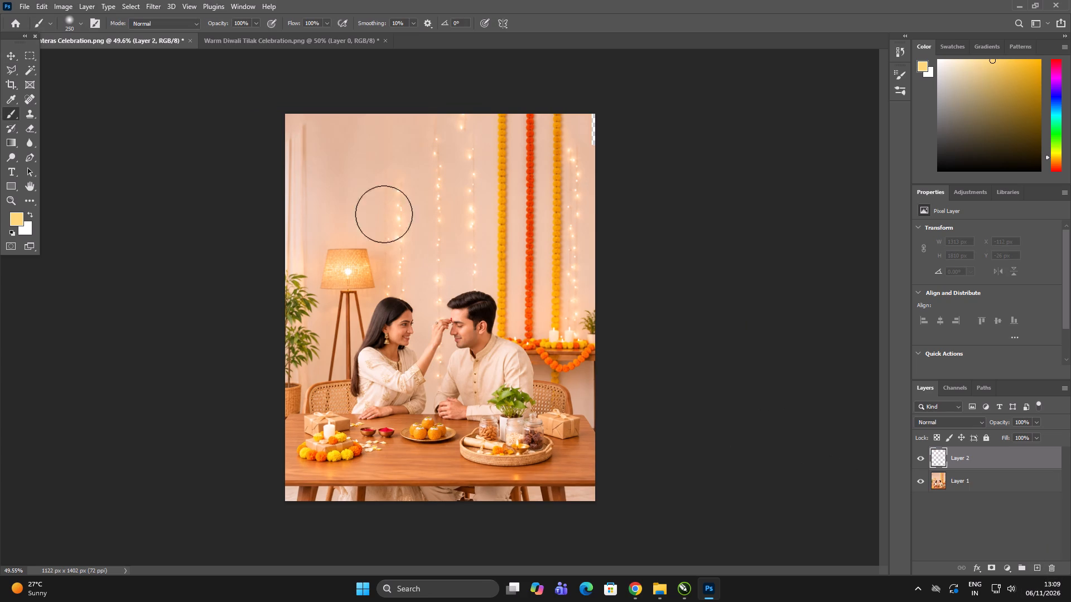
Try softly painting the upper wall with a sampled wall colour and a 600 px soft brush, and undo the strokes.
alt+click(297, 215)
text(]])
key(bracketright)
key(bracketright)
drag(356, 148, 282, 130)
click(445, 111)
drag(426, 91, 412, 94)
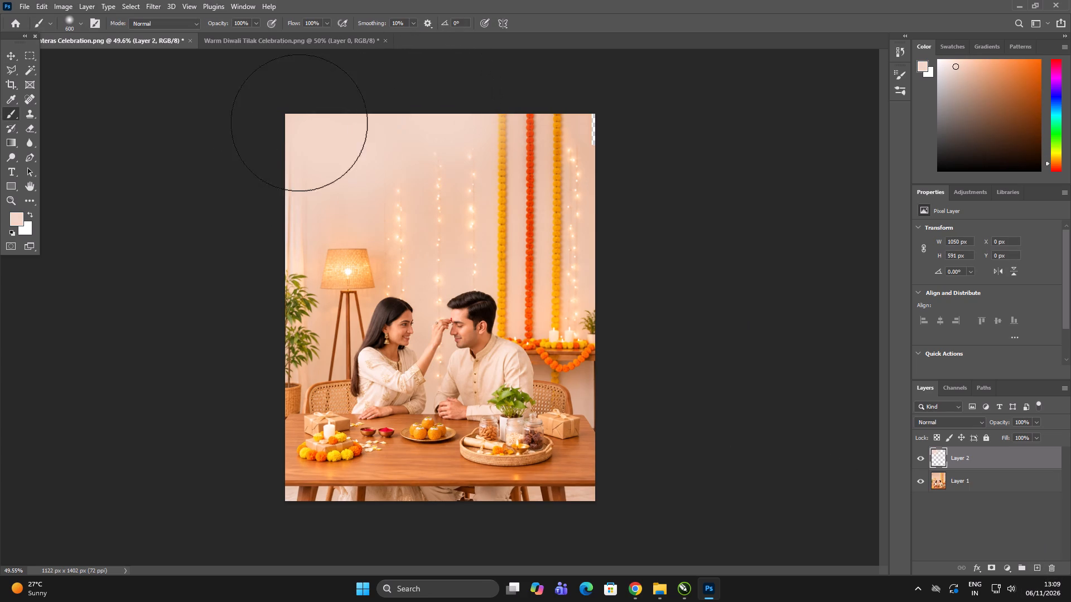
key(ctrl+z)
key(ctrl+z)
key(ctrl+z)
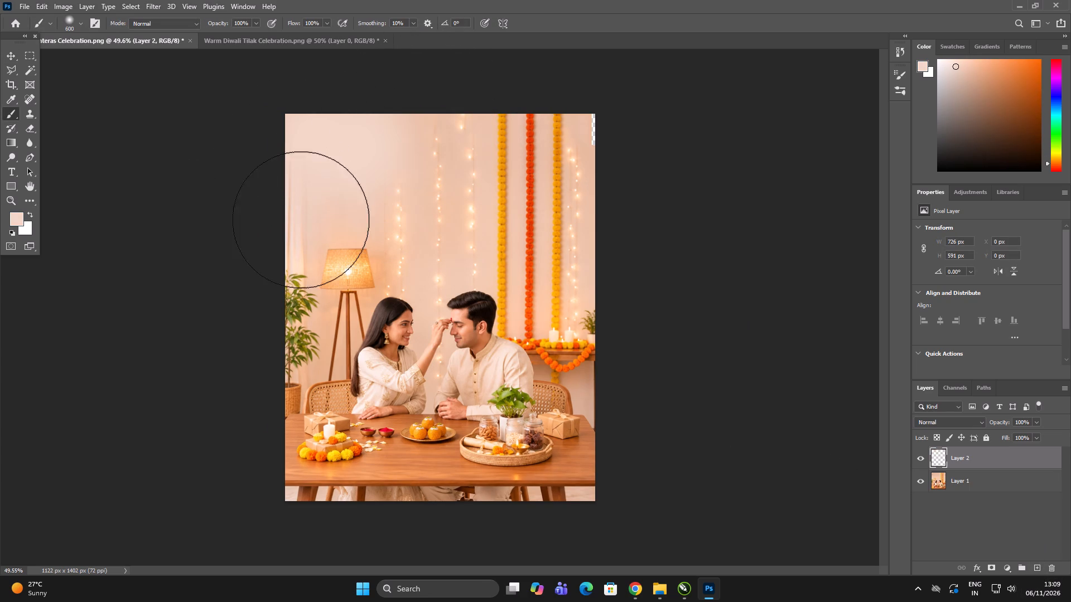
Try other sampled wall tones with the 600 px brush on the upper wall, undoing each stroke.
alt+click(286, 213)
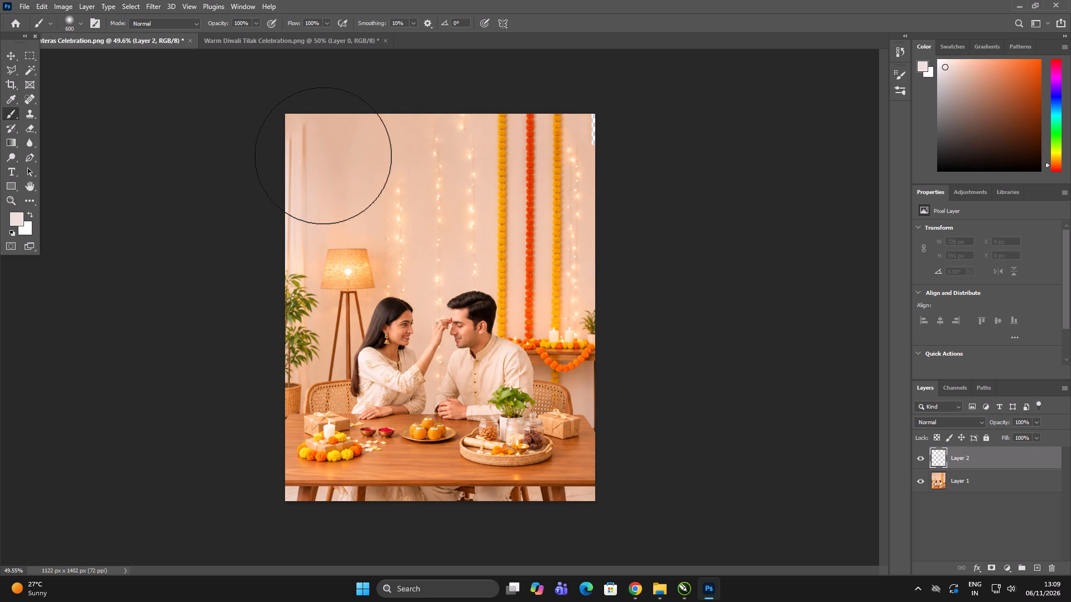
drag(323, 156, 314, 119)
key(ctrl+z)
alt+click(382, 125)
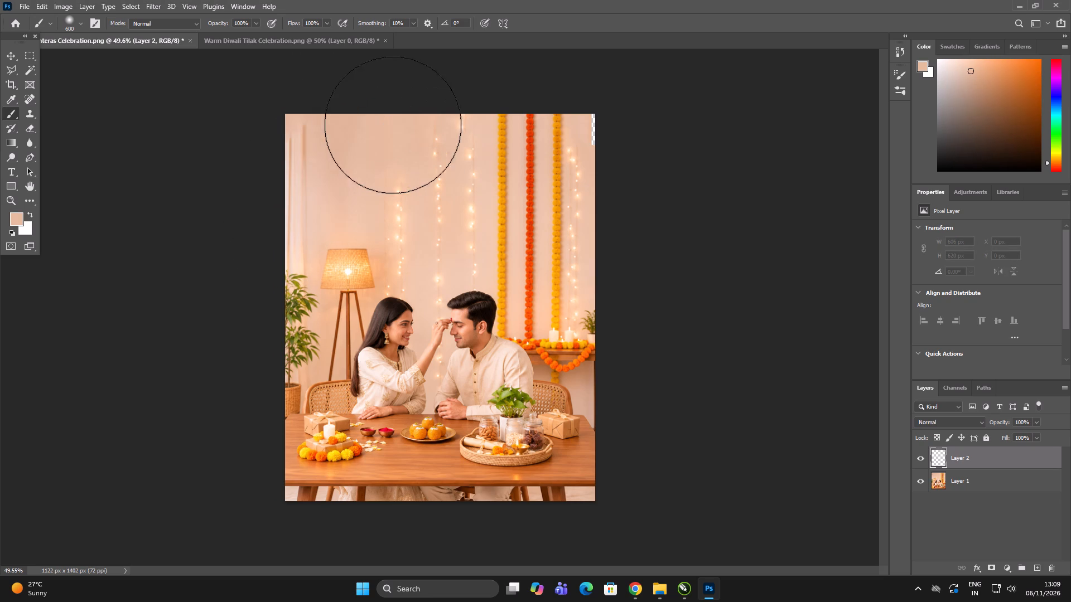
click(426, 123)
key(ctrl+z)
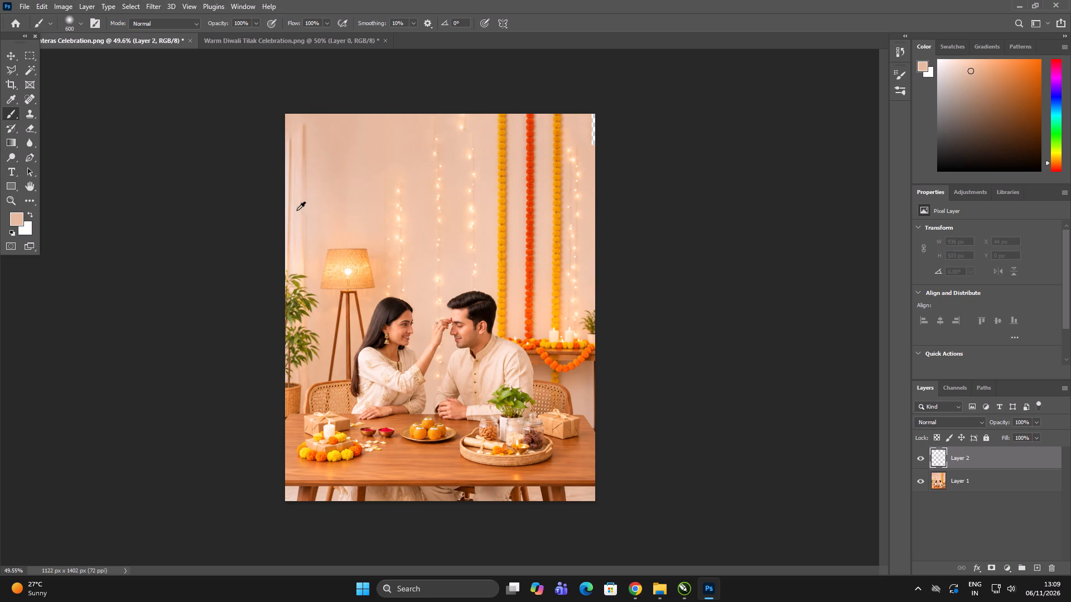
Paint over the upper-left wall and curtain with a sampled pale pink wall tone, using a 900 px soft brush.
alt+click(287, 211)
click(313, 138)
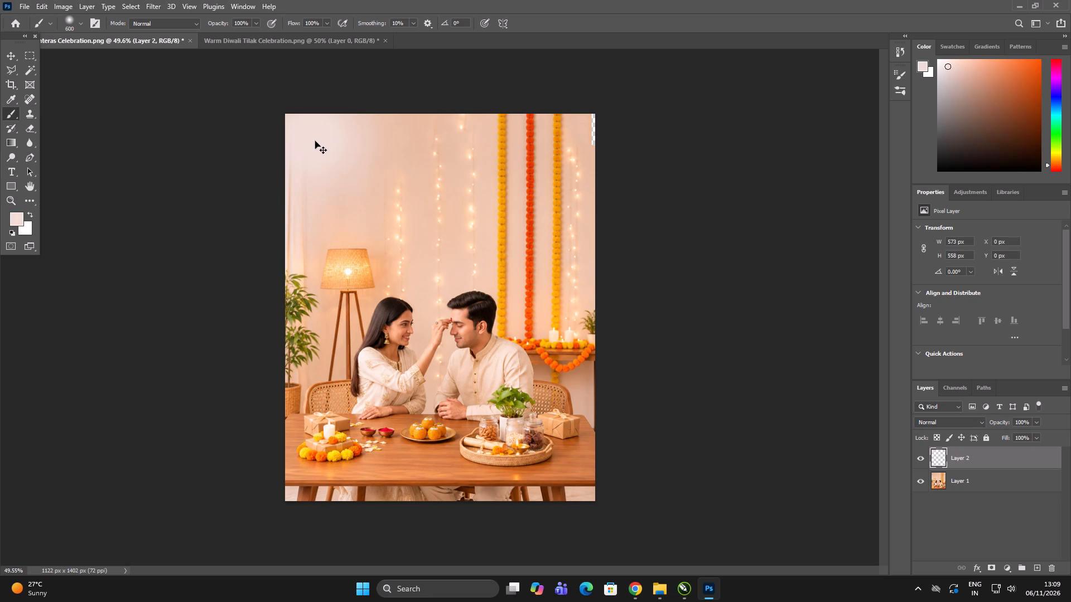
key(ctrl+z)
key(bracketright)
key(bracketright)
key(bracketright)
click(369, 139)
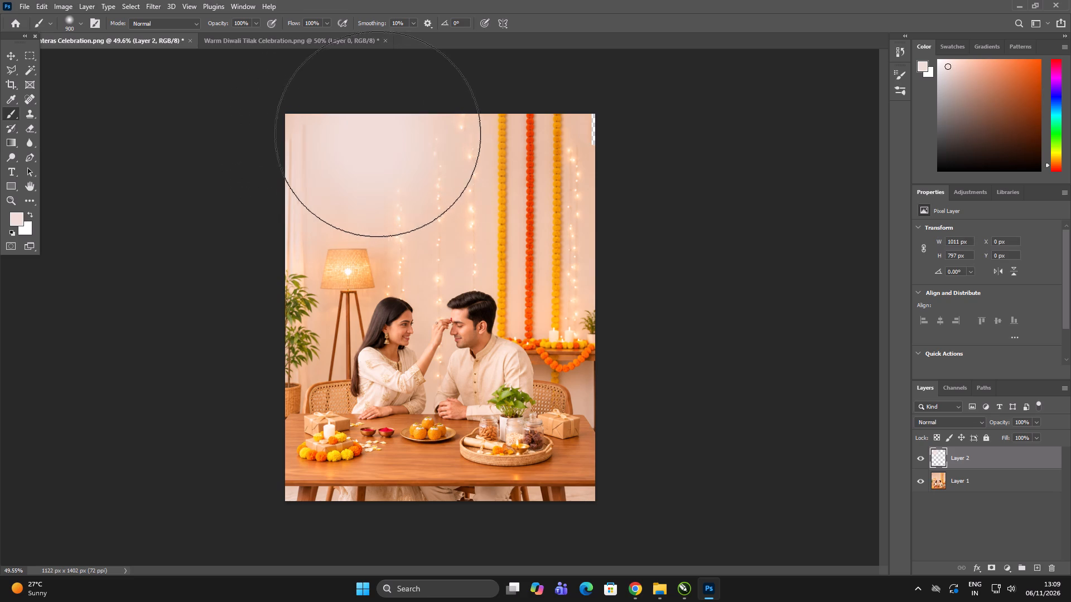
click(395, 129)
drag(327, 137, 307, 141)
click(285, 142)
click(255, 148)
drag(228, 178, 226, 185)
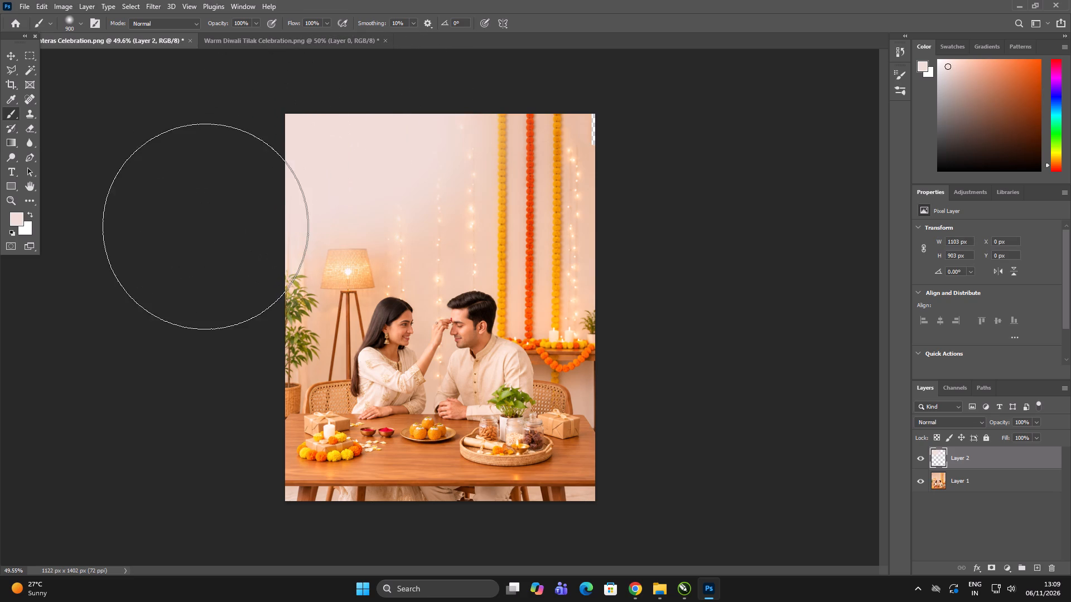
click(206, 227)
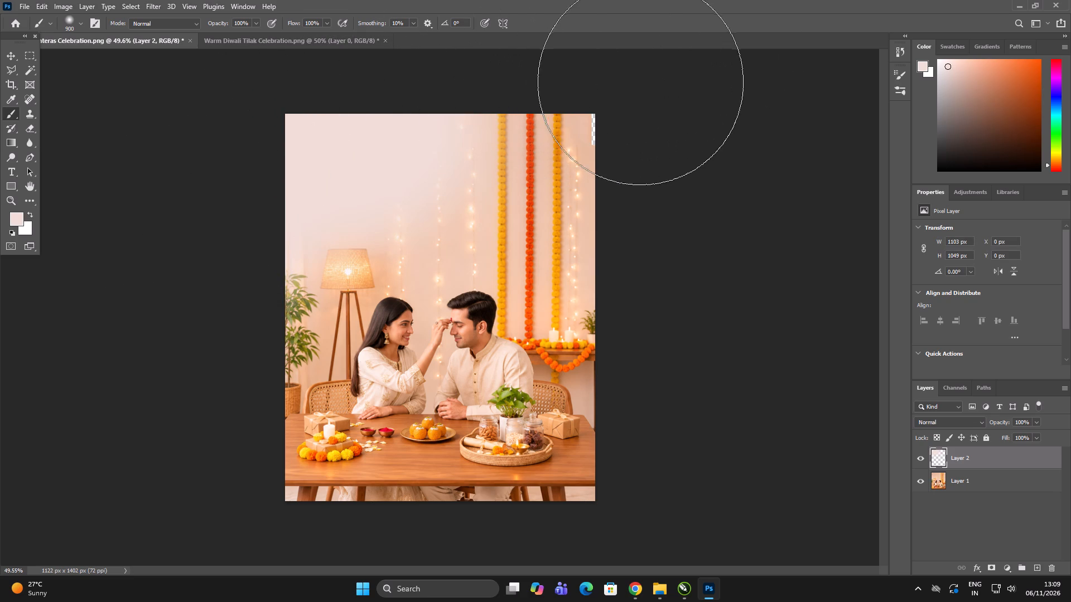
Softly paint the same pale pink over the image's upper-right corner on Layer 2.
drag(647, 81, 657, 84)
click(678, 90)
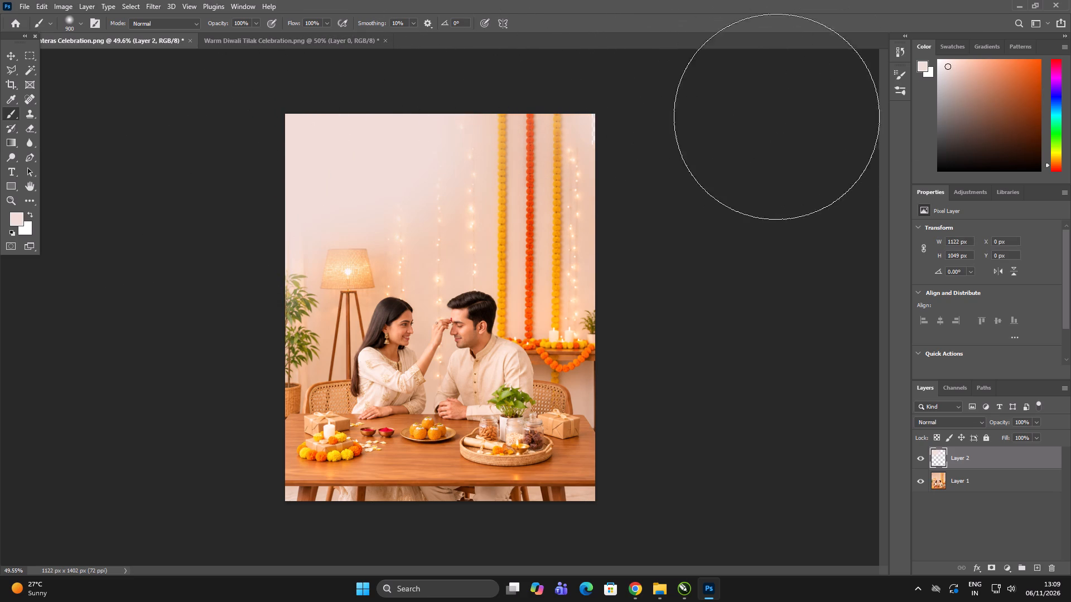
Fill a 31 × 150 px strip along the upper-right edge of Layer 1, and clear the selection.
click(997, 482)
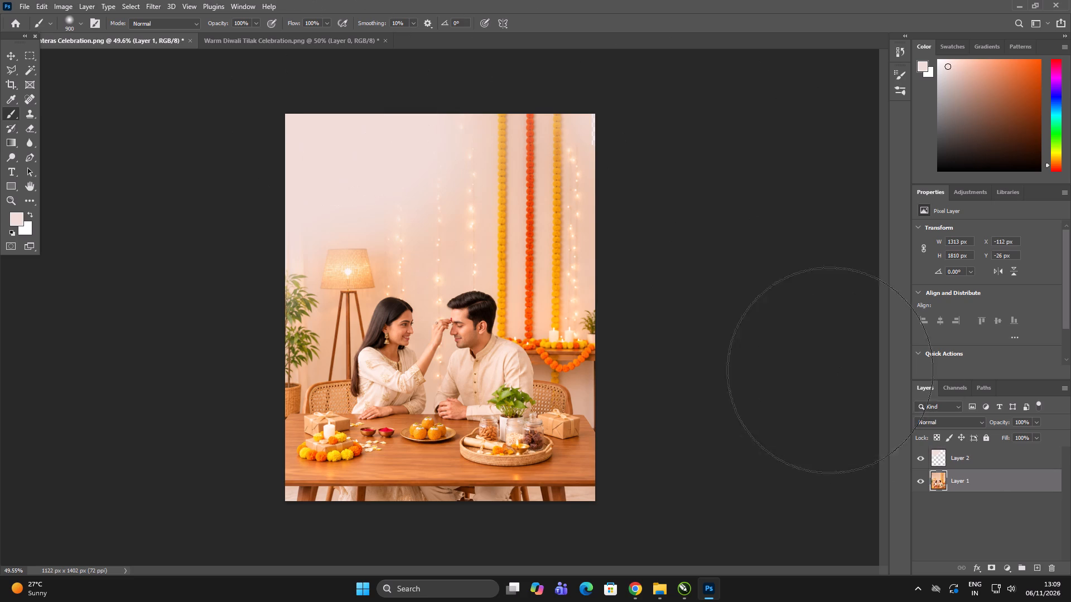
click(26, 52)
drag(587, 84, 614, 142)
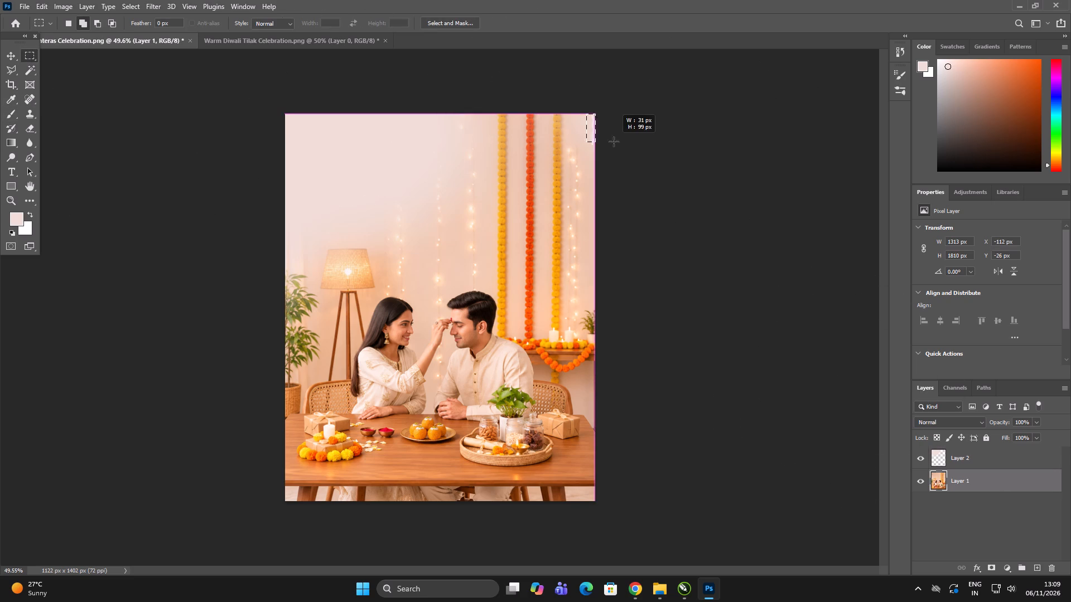
drag(614, 142, 619, 154)
key(shift+BackSpace)
key(Return)
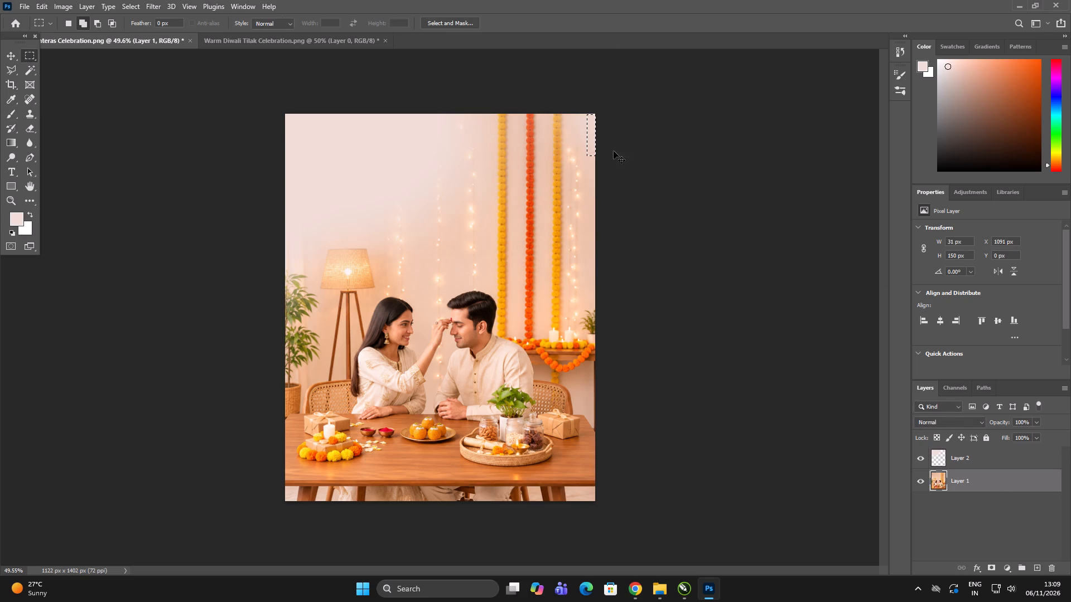
key(ctrl+d)
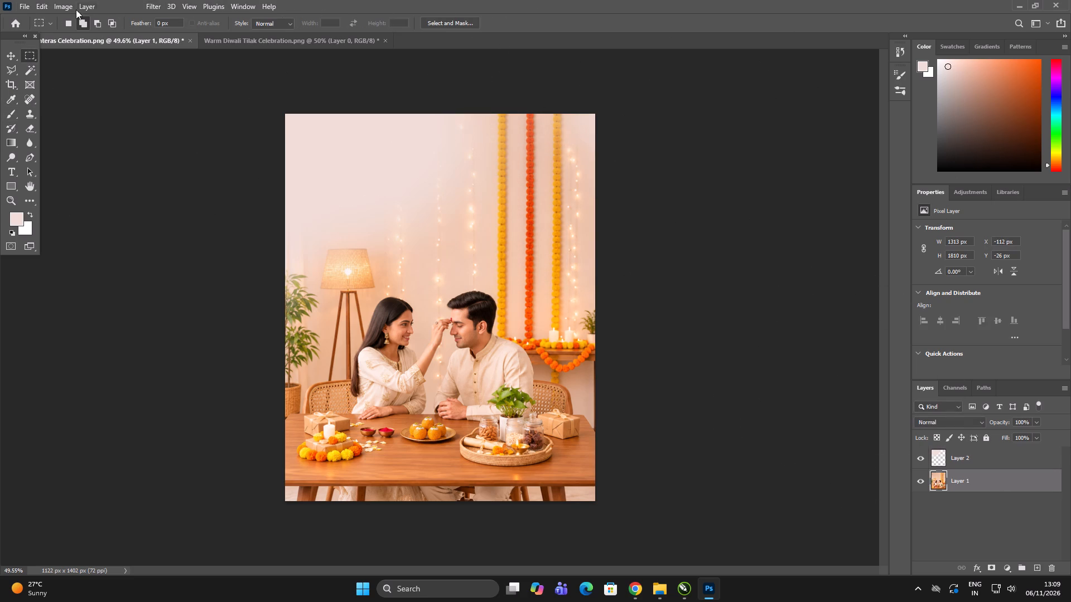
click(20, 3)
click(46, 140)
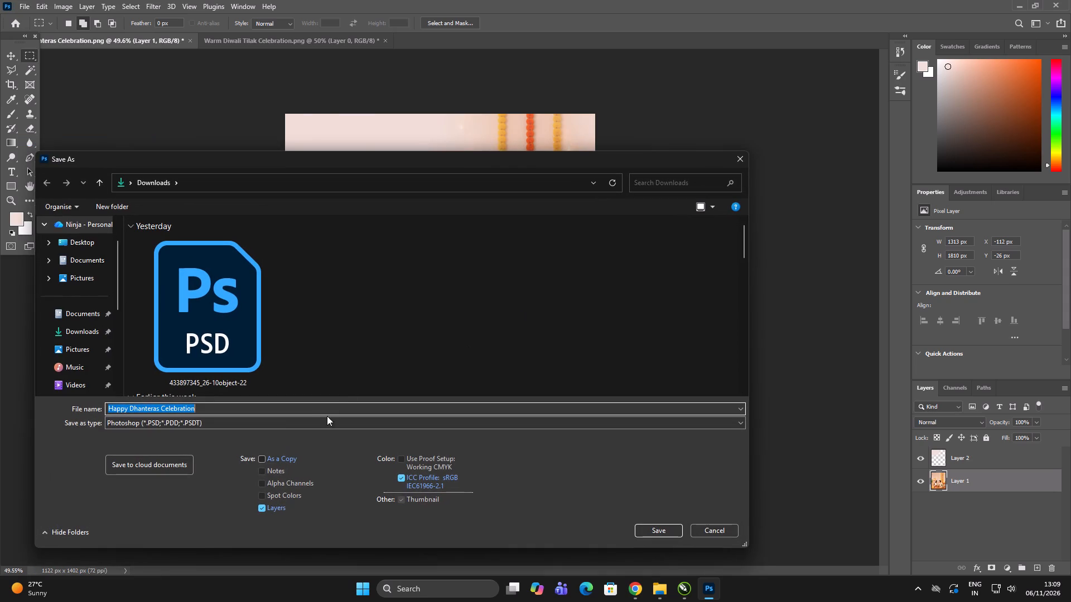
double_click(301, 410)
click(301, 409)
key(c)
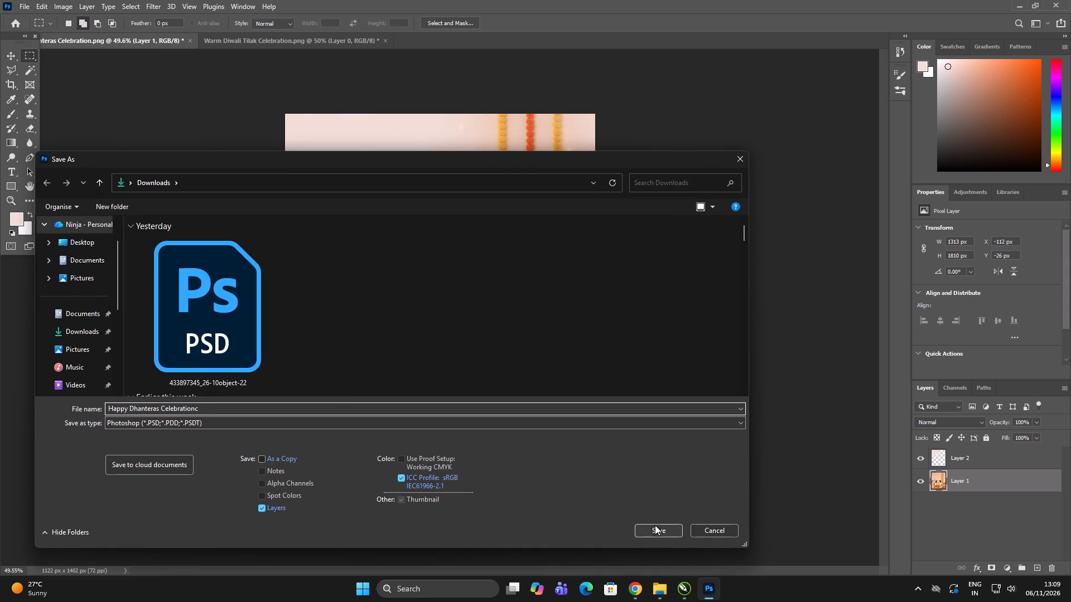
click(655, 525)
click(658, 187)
Save the edited image as a JPEG named "Happy Dhanteras Celebrationdfa" in Downloads.
click(22, 5)
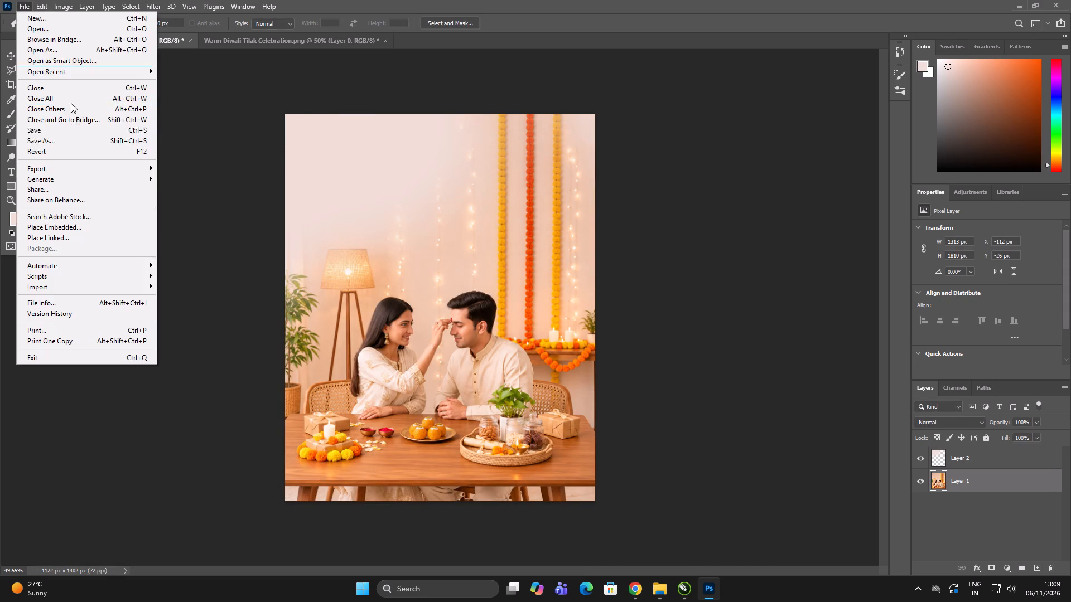
click(70, 142)
click(345, 425)
scroll(277, 384, up, 6)
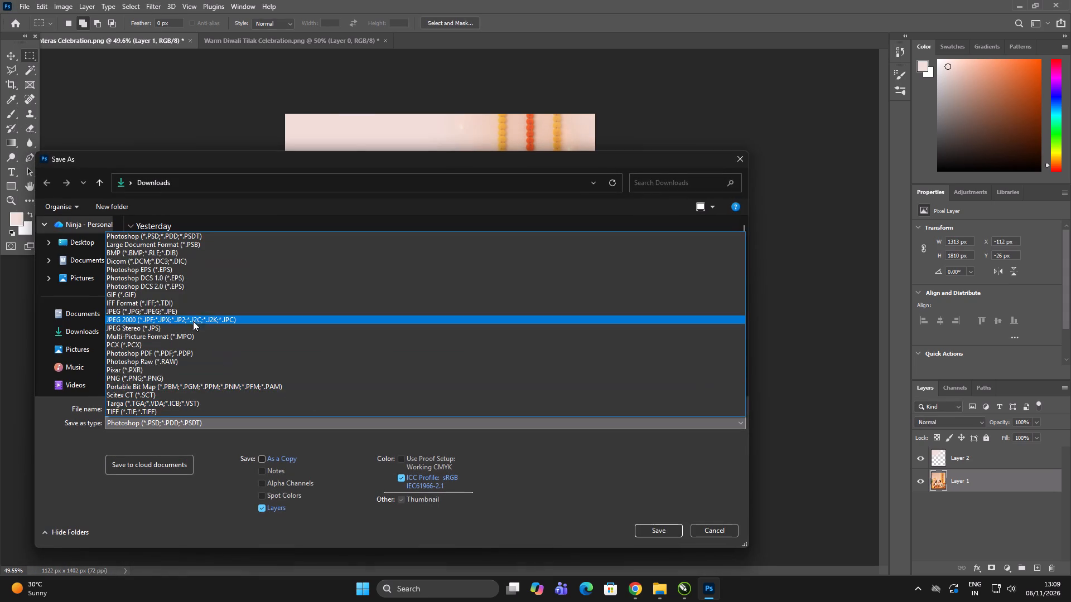
click(195, 310)
double_click(234, 414)
text(df)
key(a)
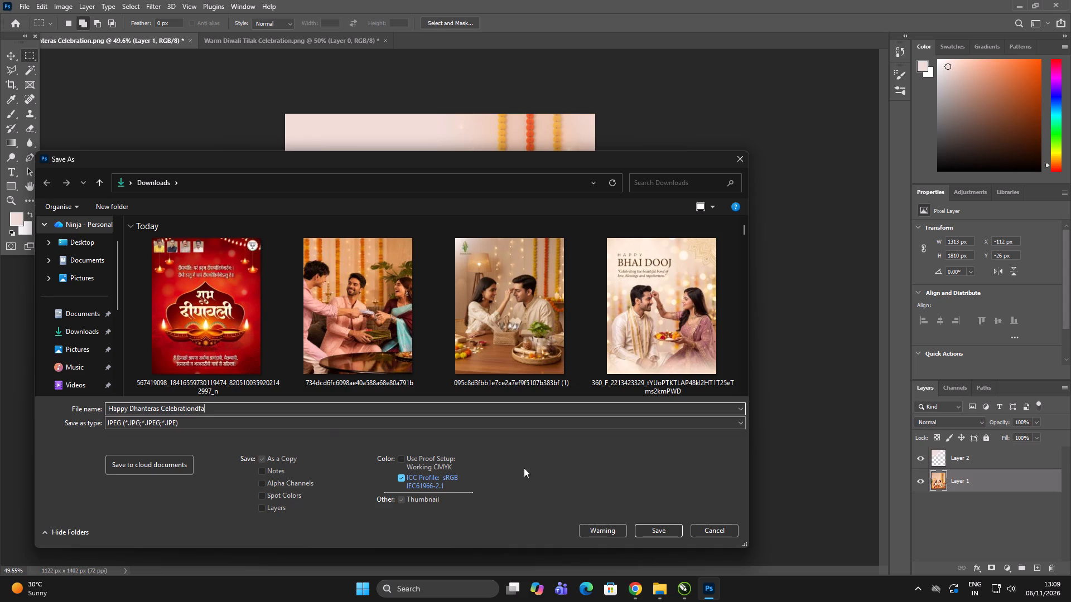
click(649, 530)
click(601, 148)
Switch to CorelDRAW and move the tilak couple reference photo farther right, away from the Bhai Dooj posters.
key(alt+Tab)
scroll(369, 260, down, 3)
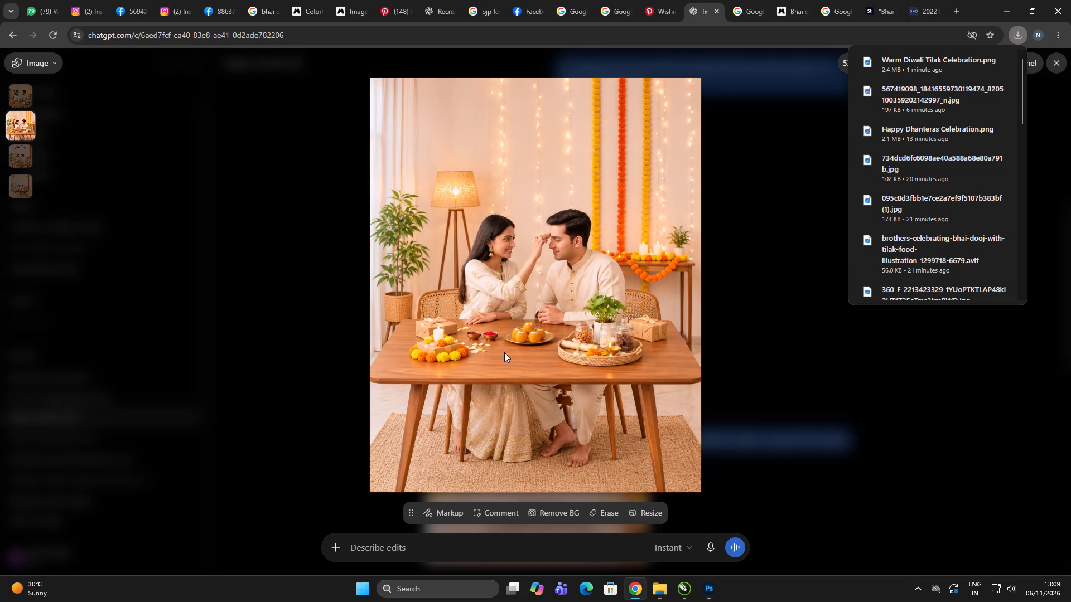
key(alt+Tab)
key(alt+Tab)
scroll(438, 224, down, 4)
click(480, 392)
key(alt+Tab)
key(alt+Tab)
key(alt+Tab)
key(alt+Tab)
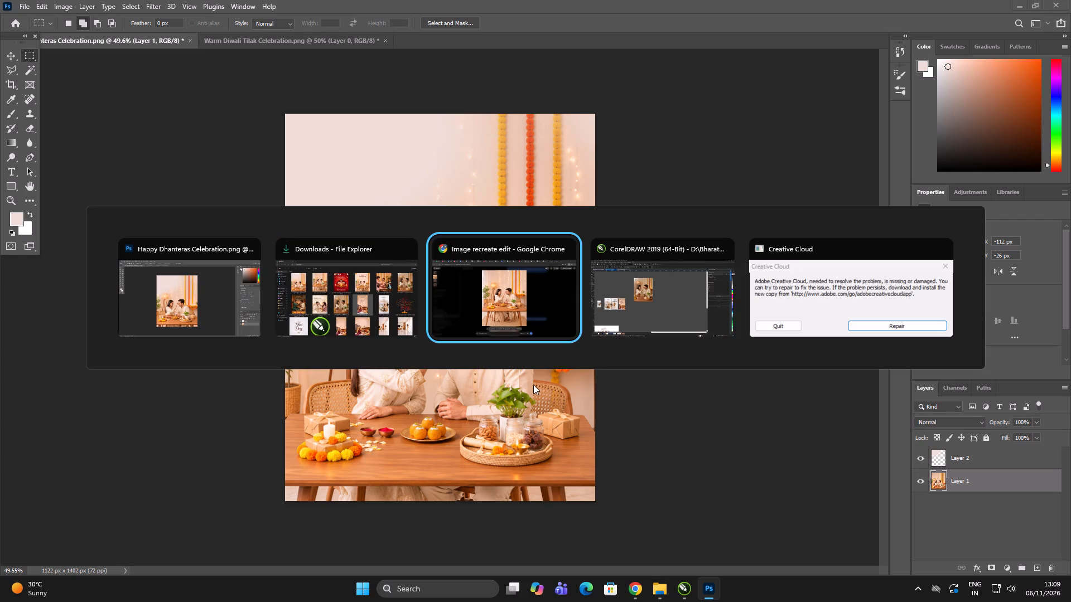
key(alt+Tab)
key(alt+Tab)
key(alt+Tab)
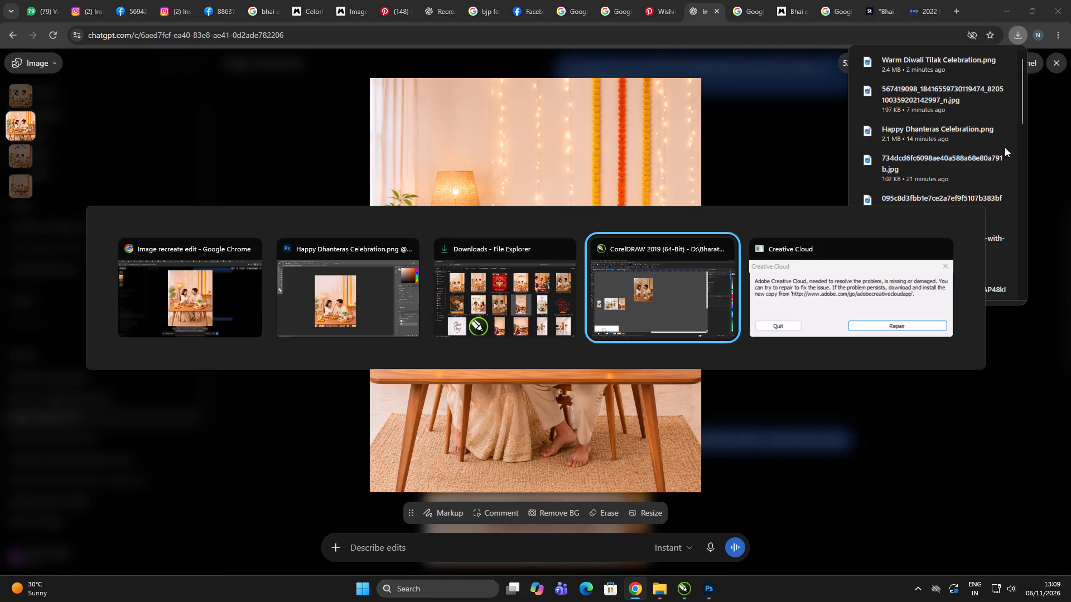
scroll(527, 300, down, 2)
double_click(586, 329)
scroll(484, 309, up, 2)
click(477, 245)
drag(499, 222, 737, 212)
click(611, 392)
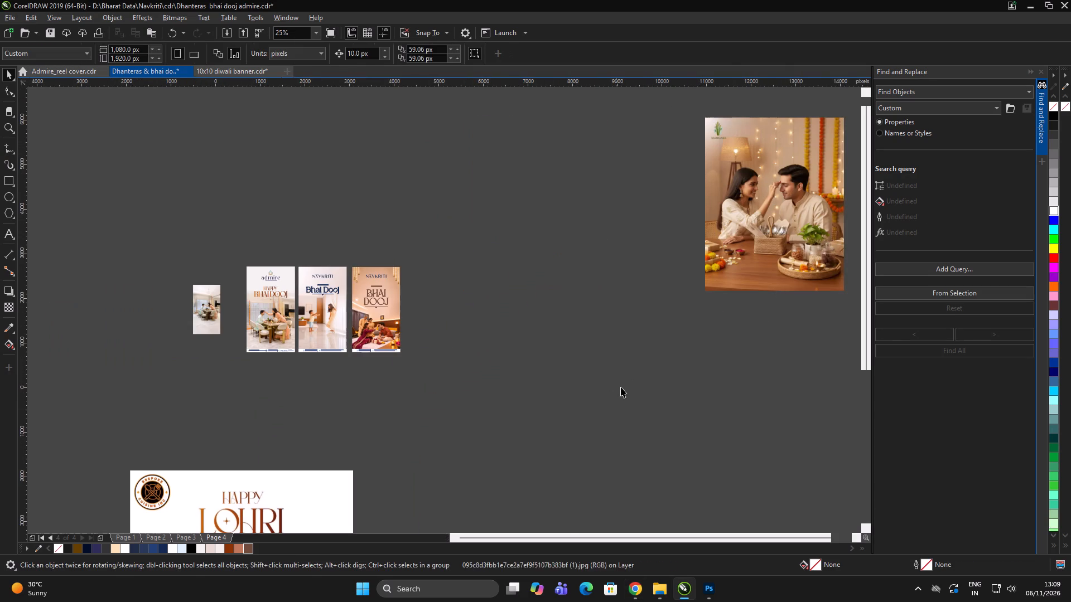
click(622, 385)
click(623, 377)
key(ctrl+i)
drag(300, 206, 306, 207)
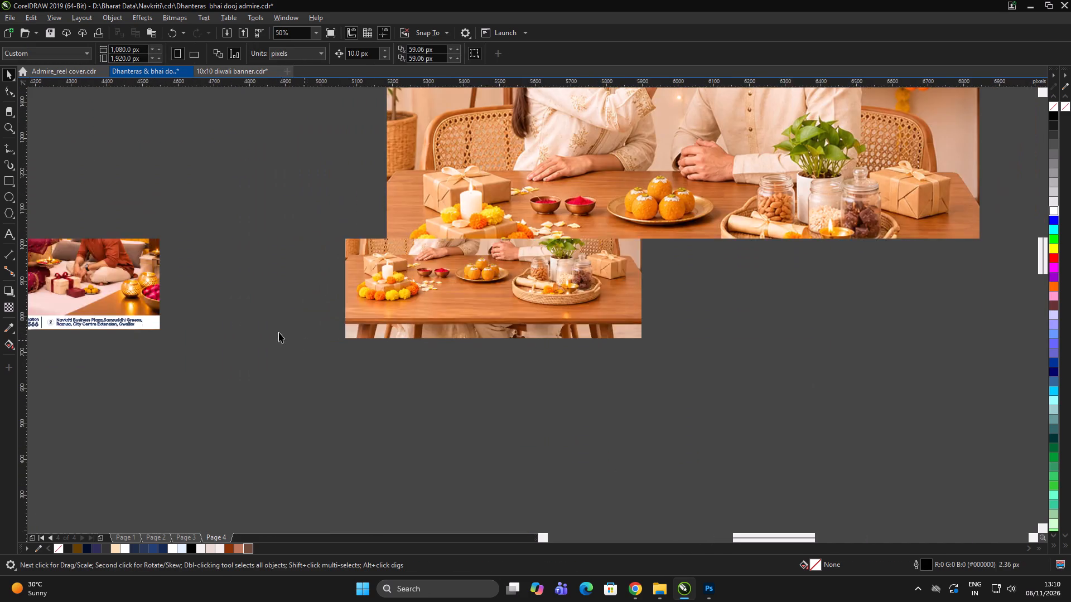
scroll(412, 333, down, 2)
double_click(302, 347)
drag(337, 345, 138, 298)
drag(248, 327, 449, 327)
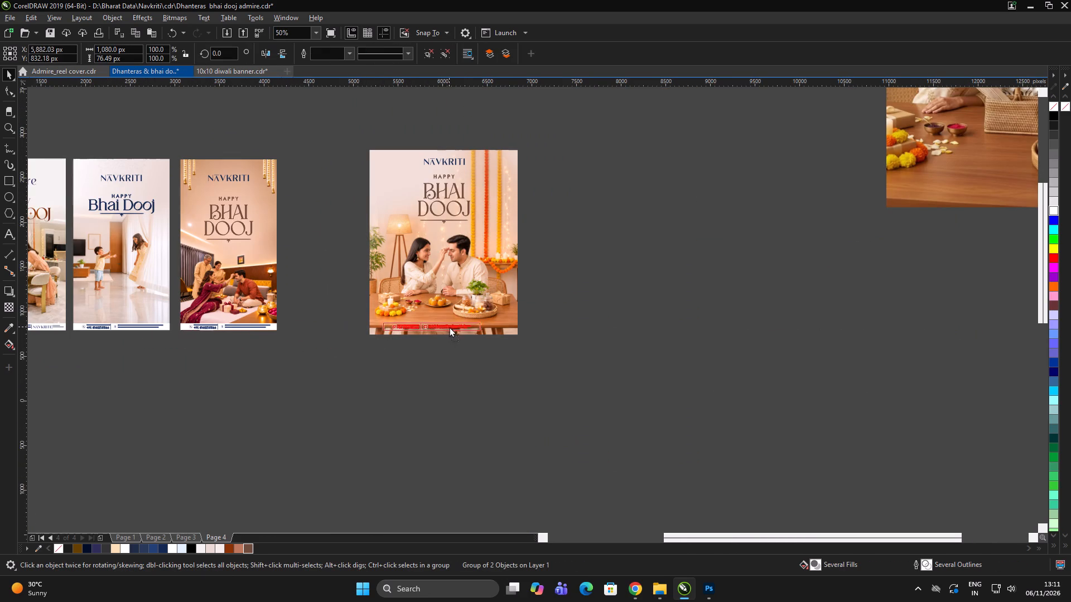
shift+right_click(449, 327)
drag(449, 327, 448, 327)
key(ctrl+g)
Align the copied contact strip with the couple image's left edge.
shift+click(484, 281)
key(l)
double_click(592, 299)
click(449, 284)
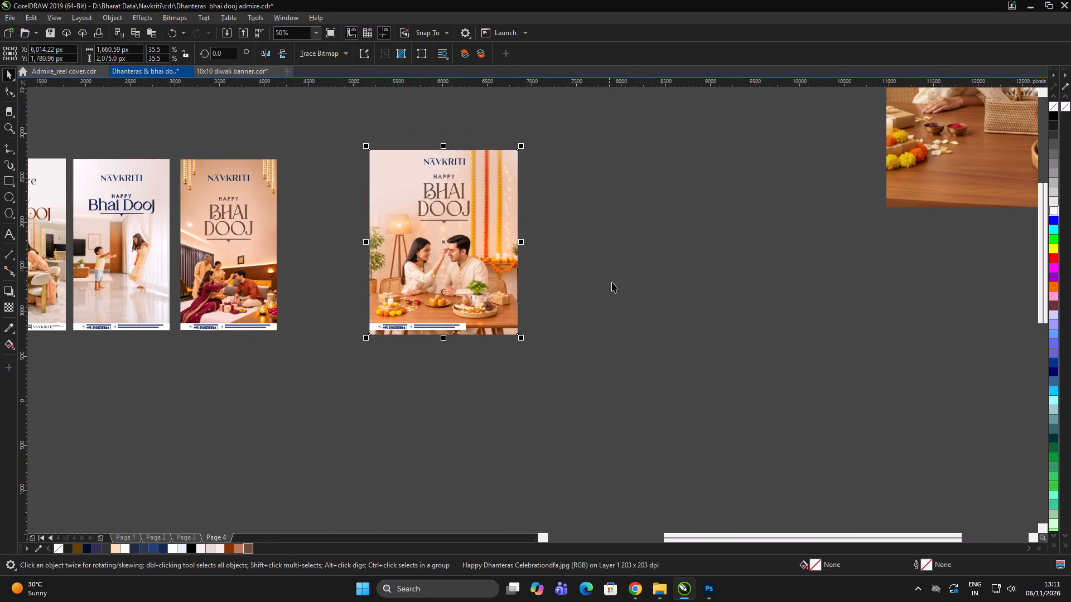
Enlarge the contact strip proportionally to the couple image's full width, about 1,660.59 × 117.62 px.
drag(612, 282, 225, 423)
scroll(496, 324, up, 2)
scroll(490, 324, down, 1)
drag(432, 317, 521, 291)
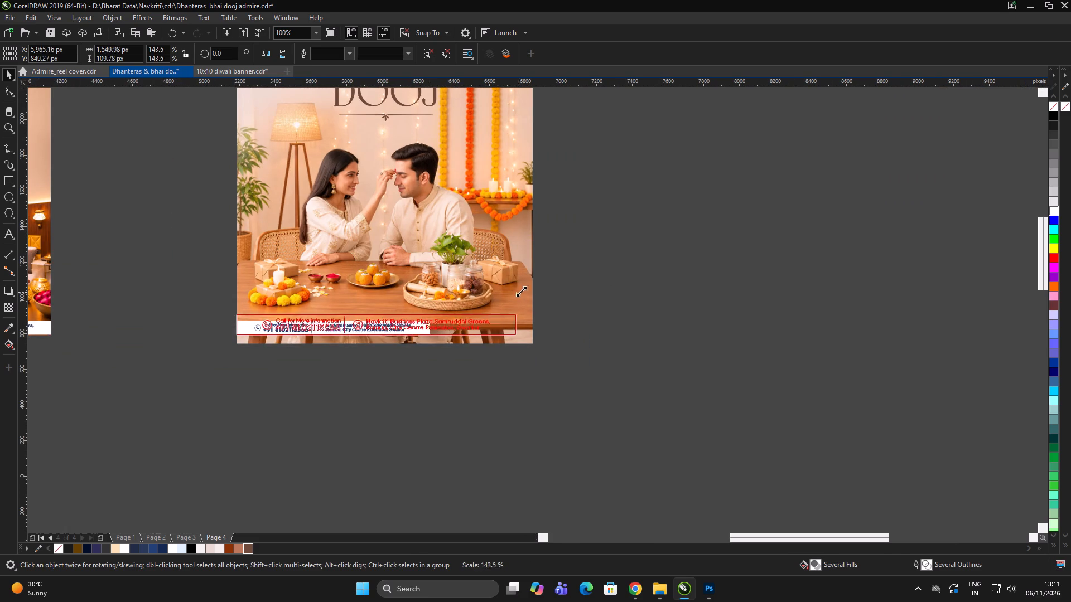
drag(521, 291, 533, 288)
double_click(629, 281)
Align the grouped contact strip with the bottom edge of the couple image.
drag(639, 270, 162, 371)
key(ctrl+g)
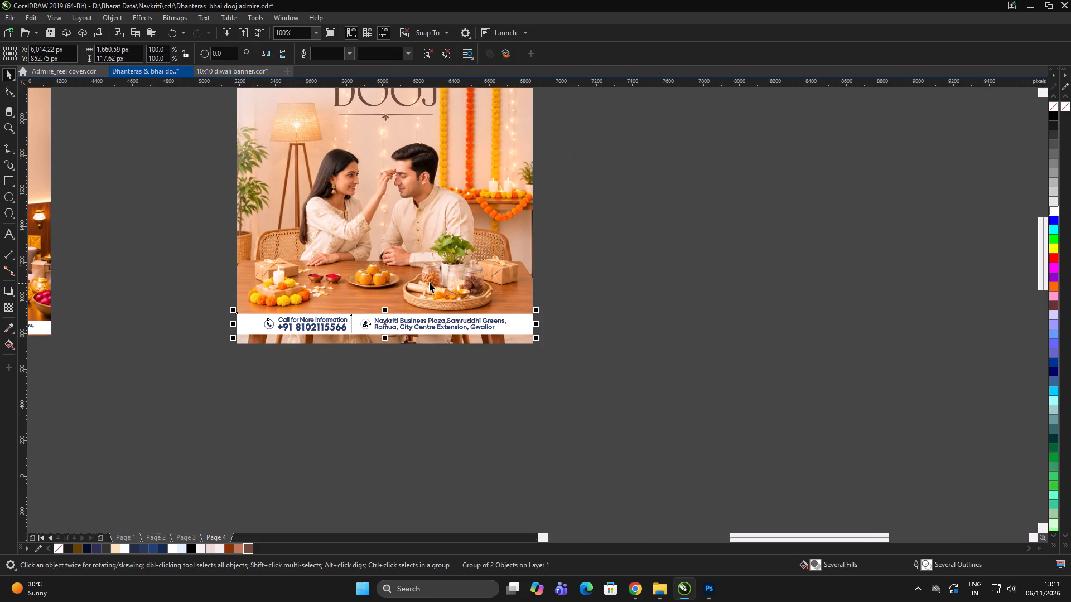
shift+click(437, 267)
key(b)
click(440, 373)
Group the couple image, logo, heading and contact strip together.
scroll(345, 377, down, 1)
double_click(385, 399)
drag(531, 404, 218, 148)
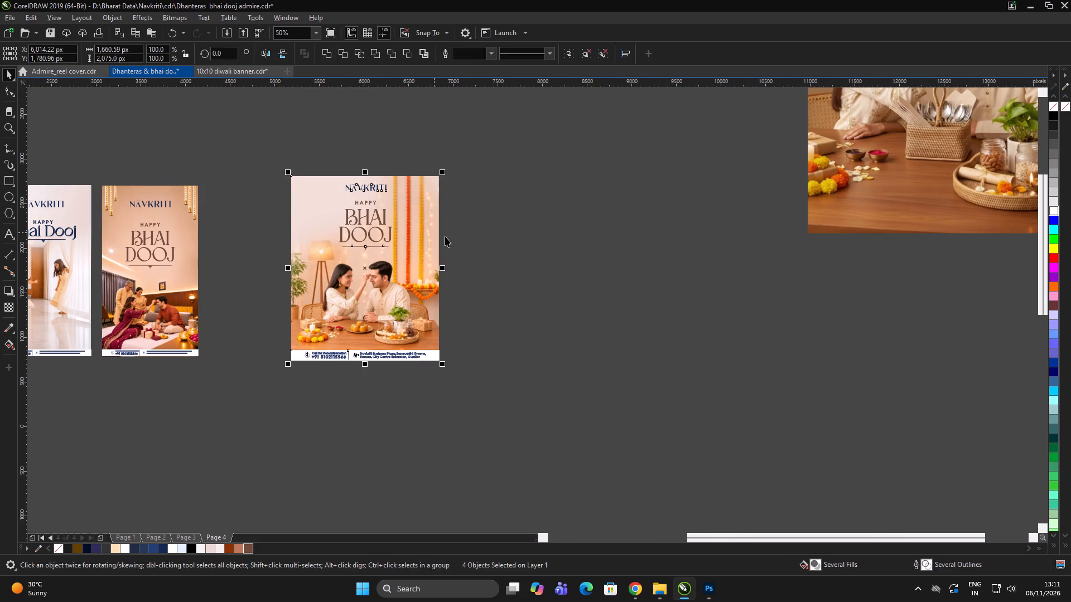
key(ctrl+g)
Resize the grouped couple poster to 1080 × 1350 px.
click(519, 264)
click(420, 273)
click(126, 52)
key(ctrl+a)
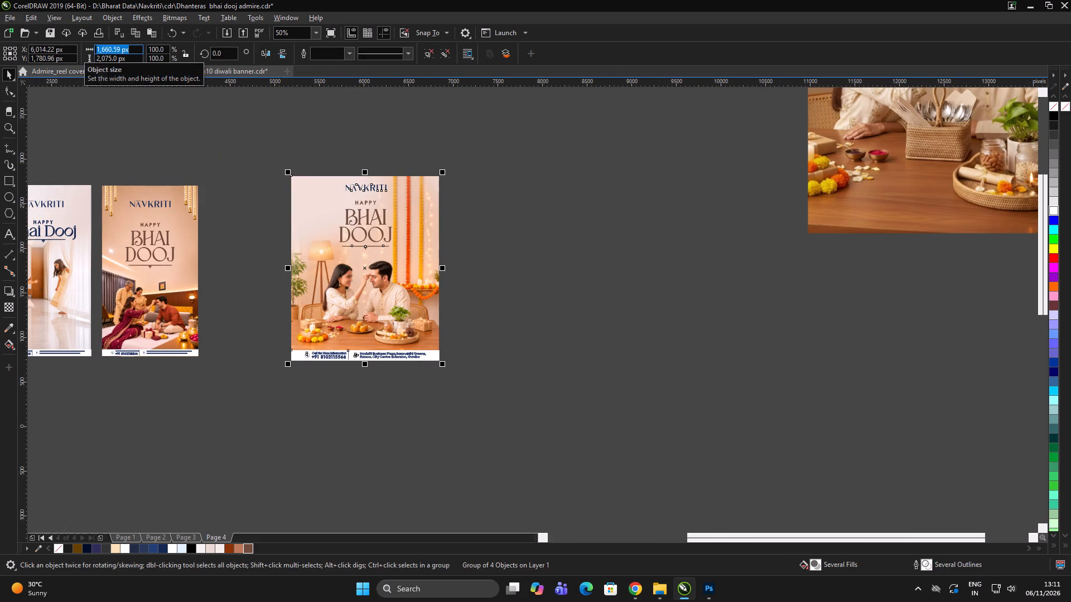
text(1080)
key(Tab)
text(1350)
key(Return)
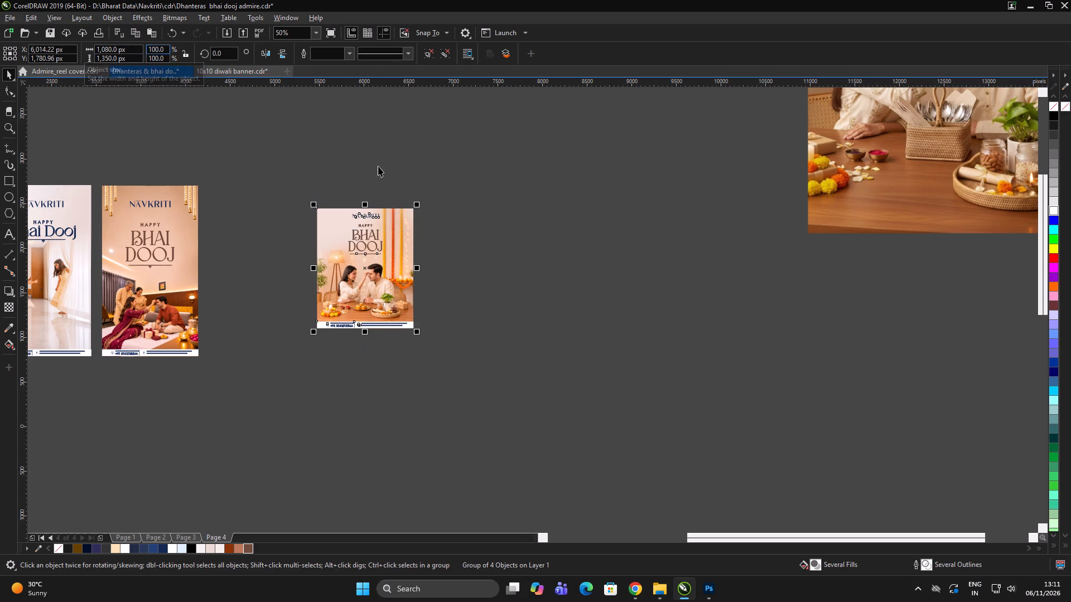
Move the resized couple poster beside the brown family poster and ungroup it.
drag(349, 264, 242, 256)
scroll(251, 244, up, 2)
key(ctrl+u)
ctrl+click(614, 305)
scroll(402, 232, down, 1)
click(501, 222)
drag(501, 222, 493, 222)
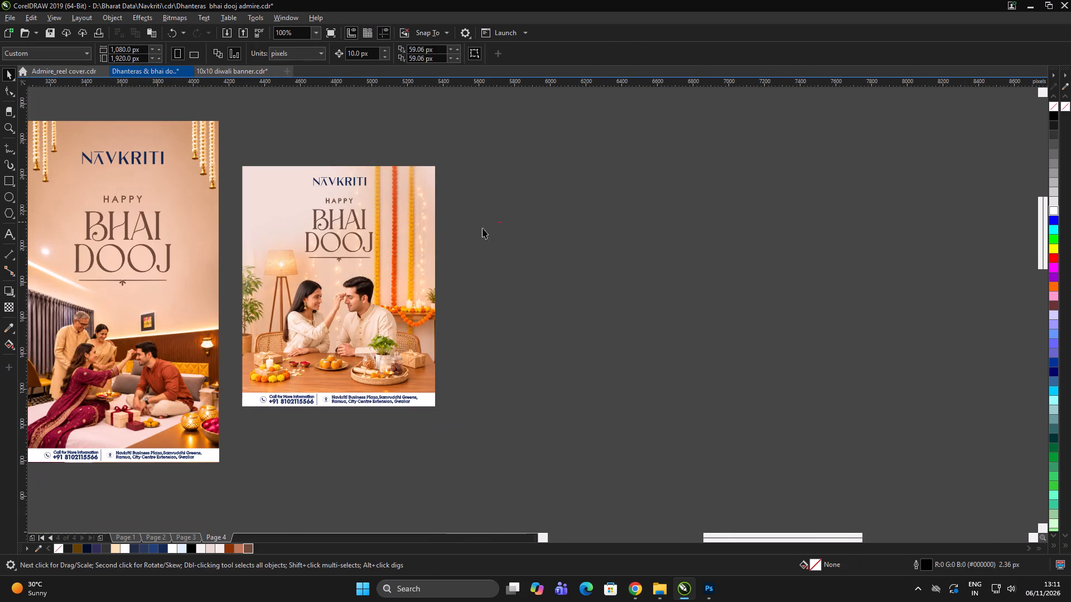
Sample the brown of the "BHAI DOOJ" heading and fill the couple poster's contact strip background with it.
scroll(396, 387, up, 1)
click(11, 328)
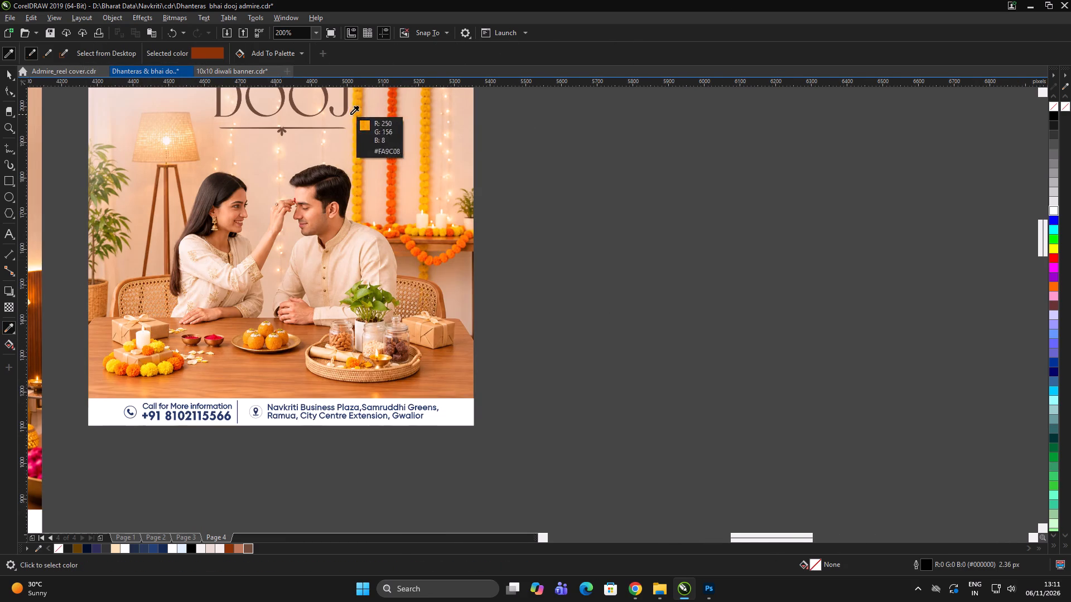
scroll(327, 118, up, 3)
click(348, 101)
scroll(345, 115, down, 4)
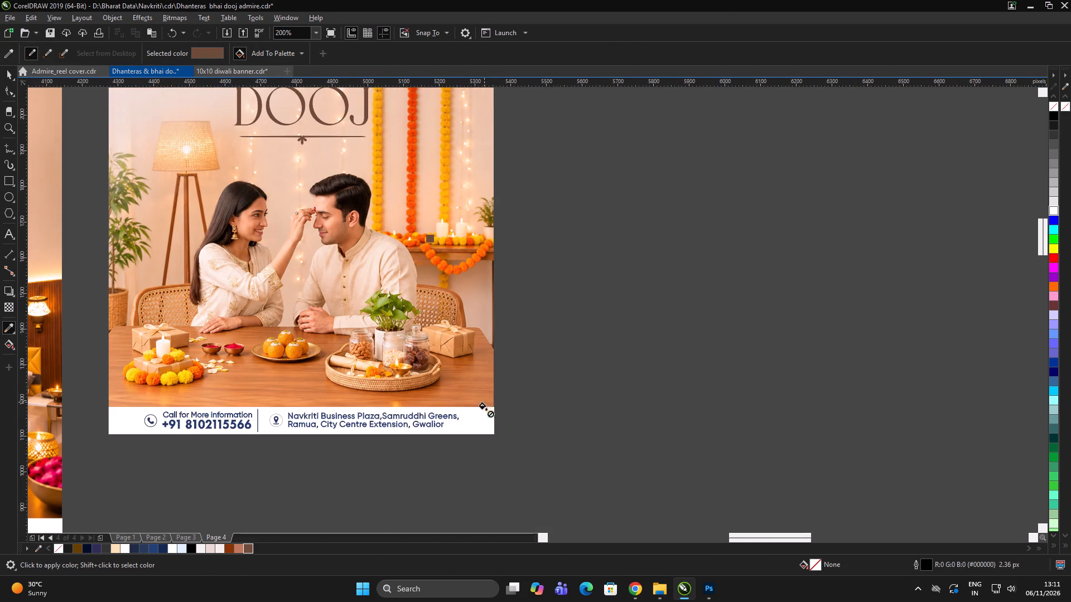
click(483, 408)
key(space)
click(508, 473)
key(space)
click(529, 463)
key(space)
click(556, 462)
Ungroup the contact details from the brown strip of the couple poster.
drag(593, 475, 278, 401)
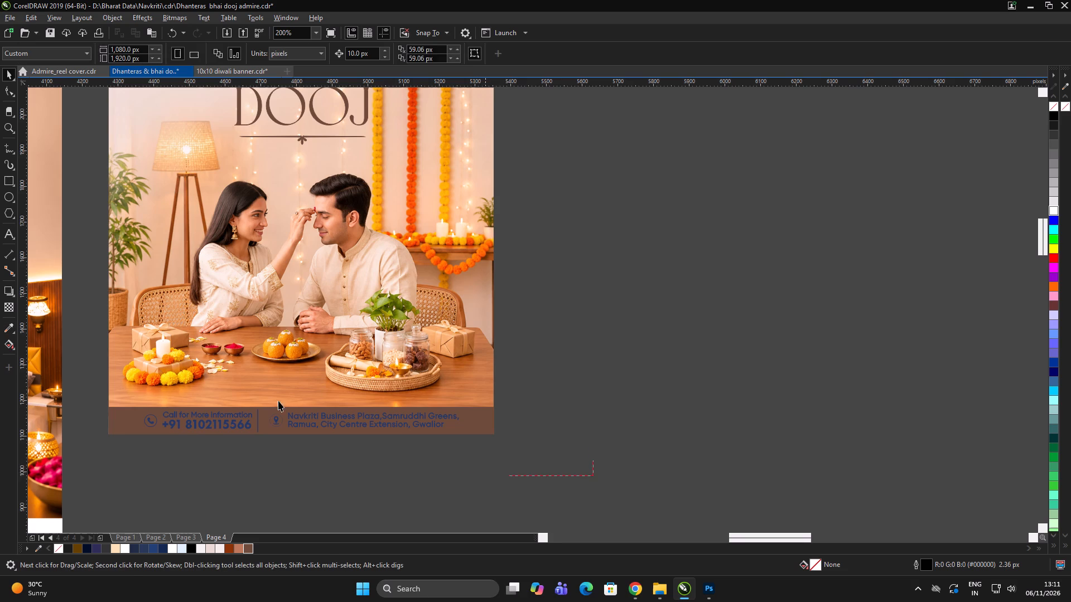
drag(278, 401, 139, 367)
click(296, 418)
key(ctrl+7)
key(ctrl+8)
ctrl+double_click(591, 446)
drag(633, 459, 176, 396)
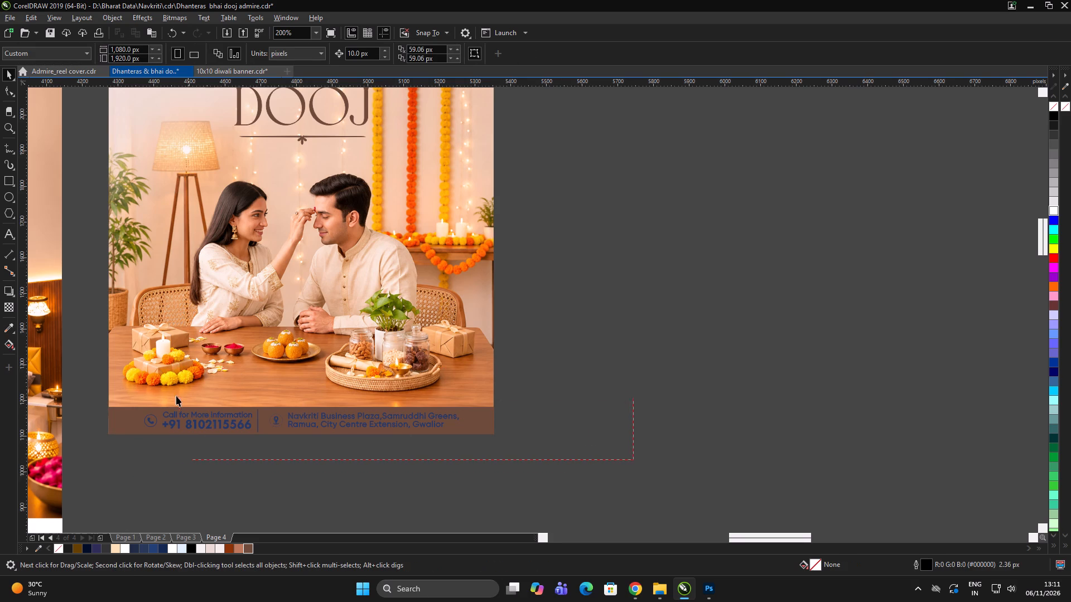
drag(176, 396, 128, 387)
click(323, 416)
key(ctrl+u)
Fill the contact strip's phone and address details with white.
ctrl+click(592, 426)
drag(631, 360, 141, 488)
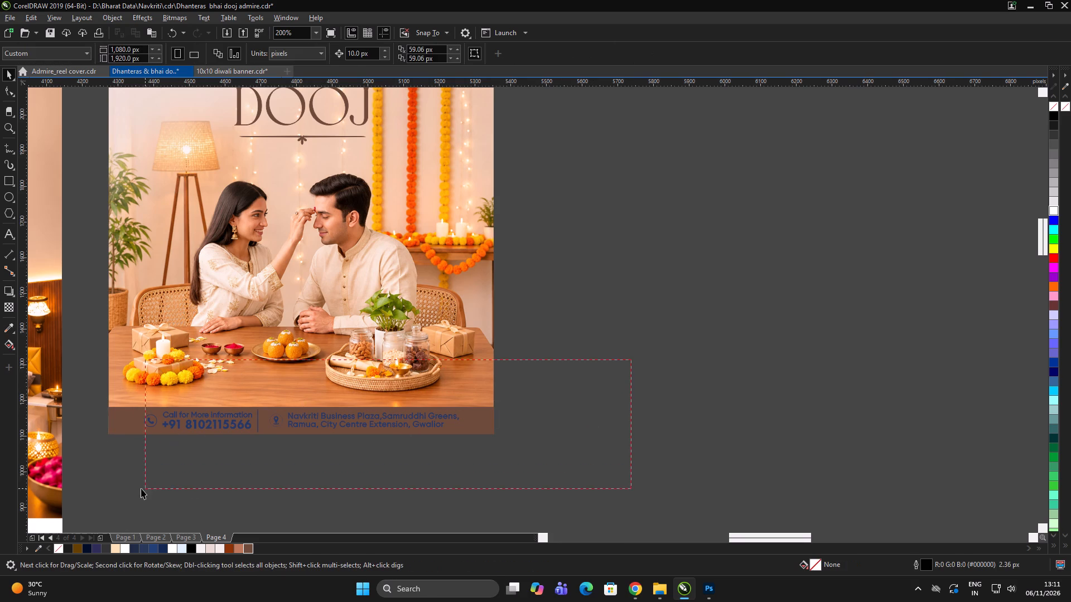
drag(141, 488, 127, 491)
click(1051, 210)
scroll(520, 325, down, 2)
click(651, 339)
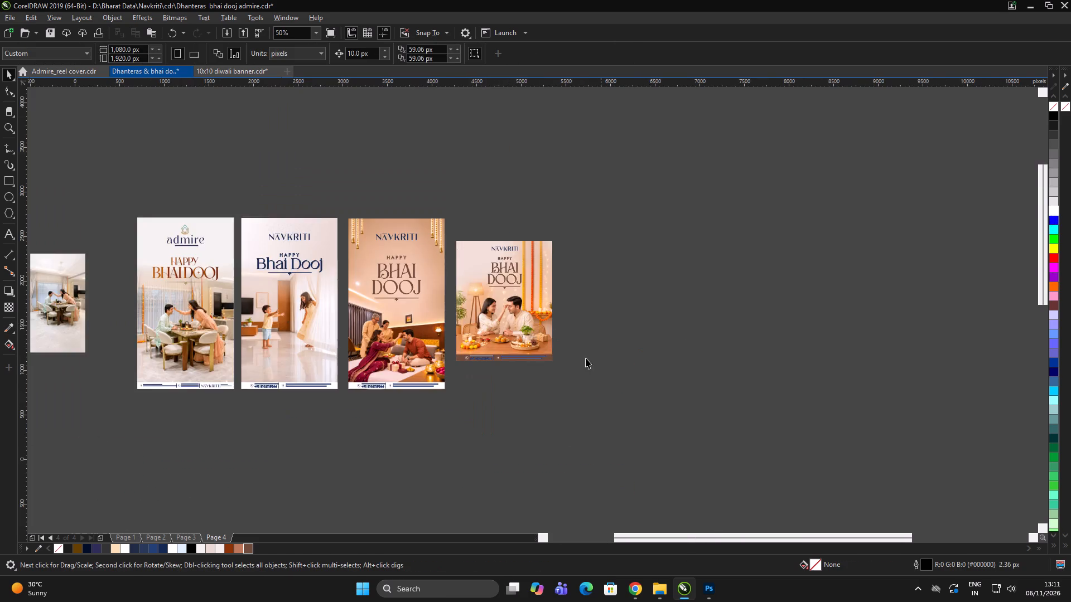
Ungroup the address details in the contact strip and set the address text's outline to white.
scroll(525, 365, up, 3)
click(511, 339)
key(ctrl+u)
ctrl+click(606, 419)
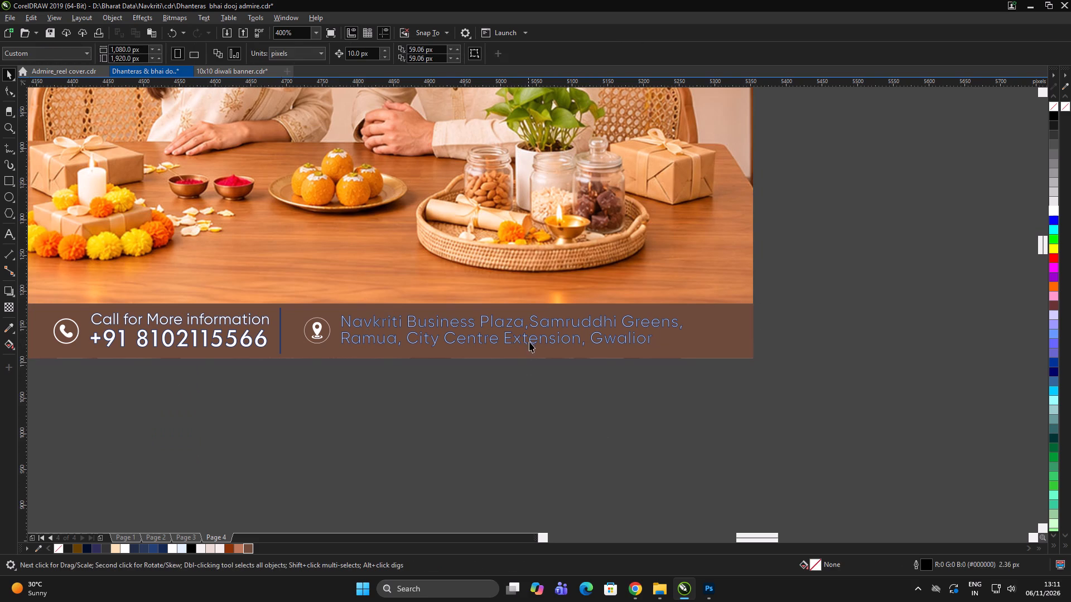
click(529, 341)
key(ctrl+u)
ctrl+click(602, 408)
click(546, 330)
click(547, 344)
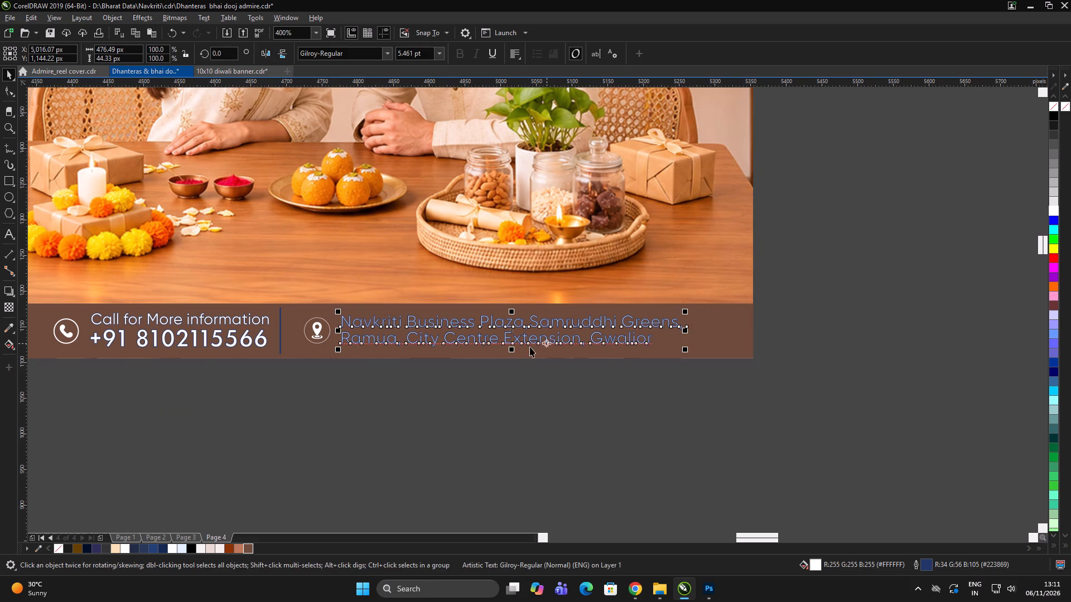
right_click(1057, 209)
click(260, 439)
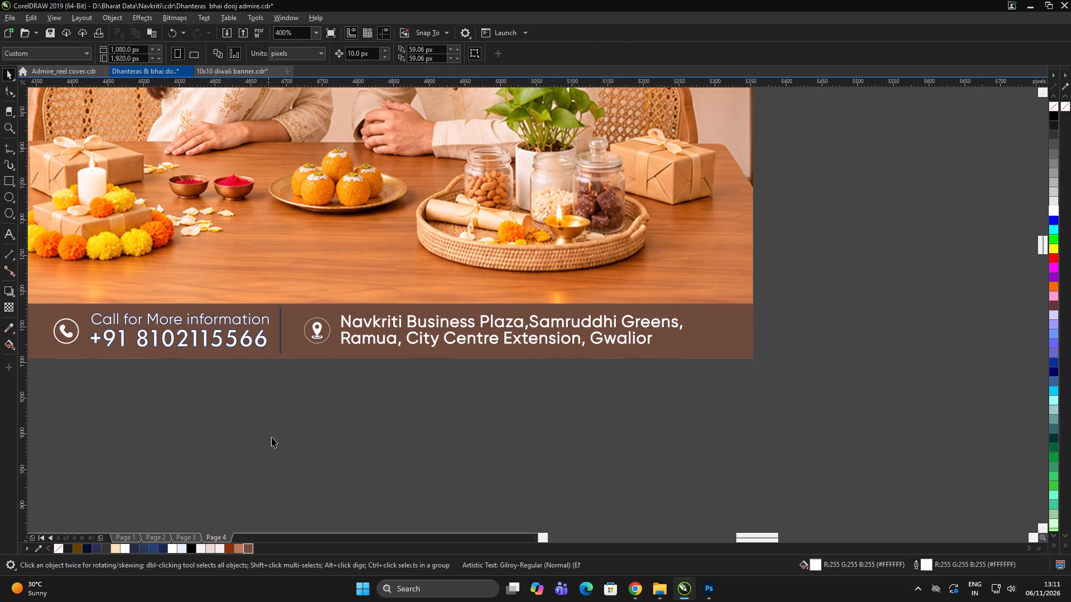
Ungroup the phone details and set the outlines of "Call for More information" and the phone number to white.
click(271, 438)
click(293, 433)
scroll(177, 349, up, 1)
scroll(433, 355, down, 2)
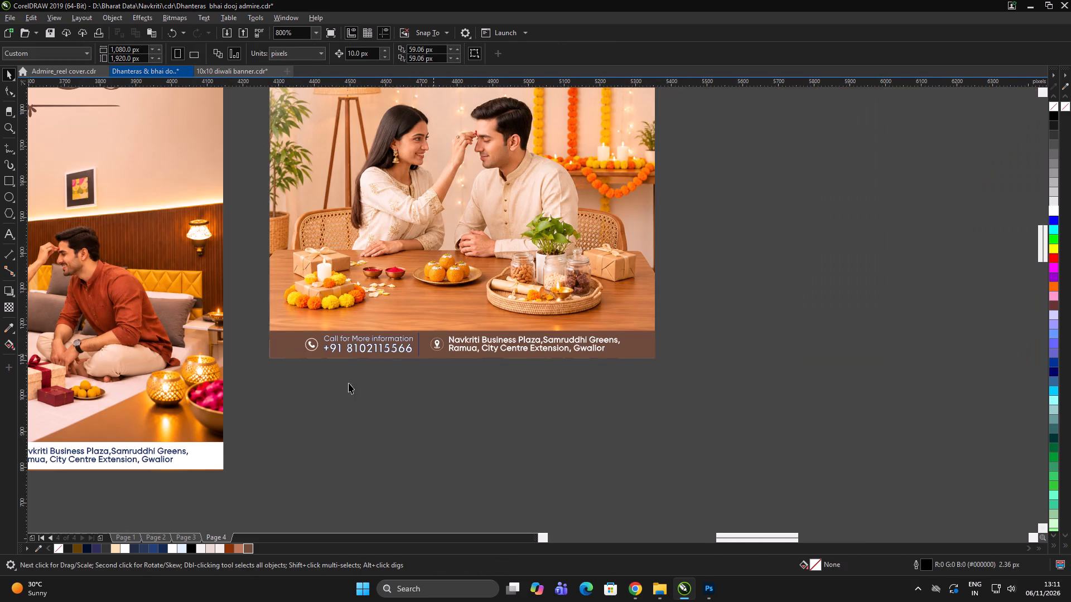
click(335, 389)
drag(286, 384, 412, 309)
scroll(335, 361, up, 3)
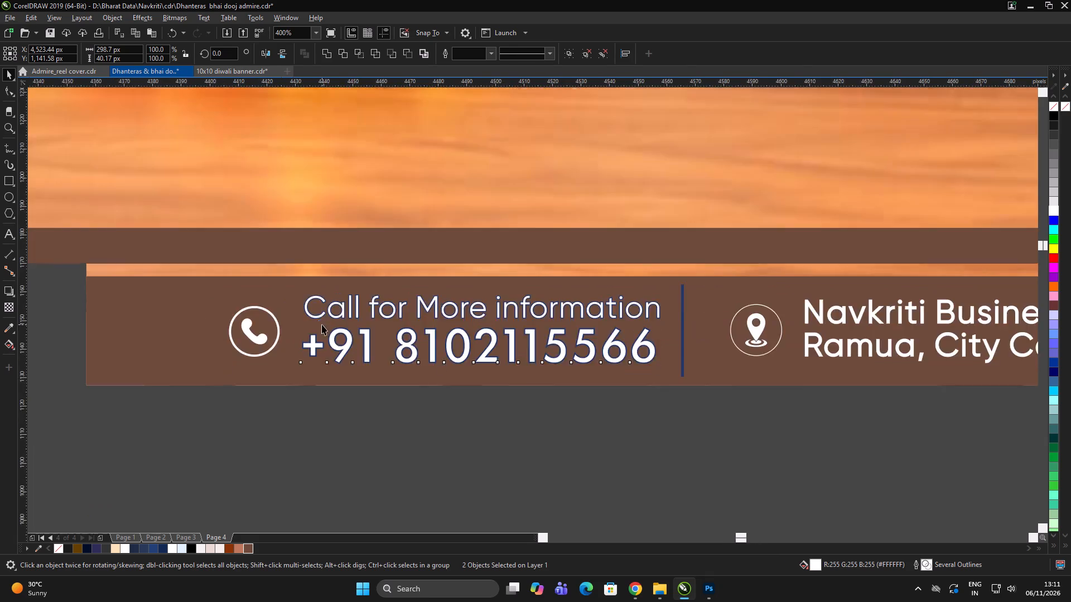
key(ctrl+u)
scroll(287, 370, down, 2)
click(264, 447)
drag(264, 458, 471, 309)
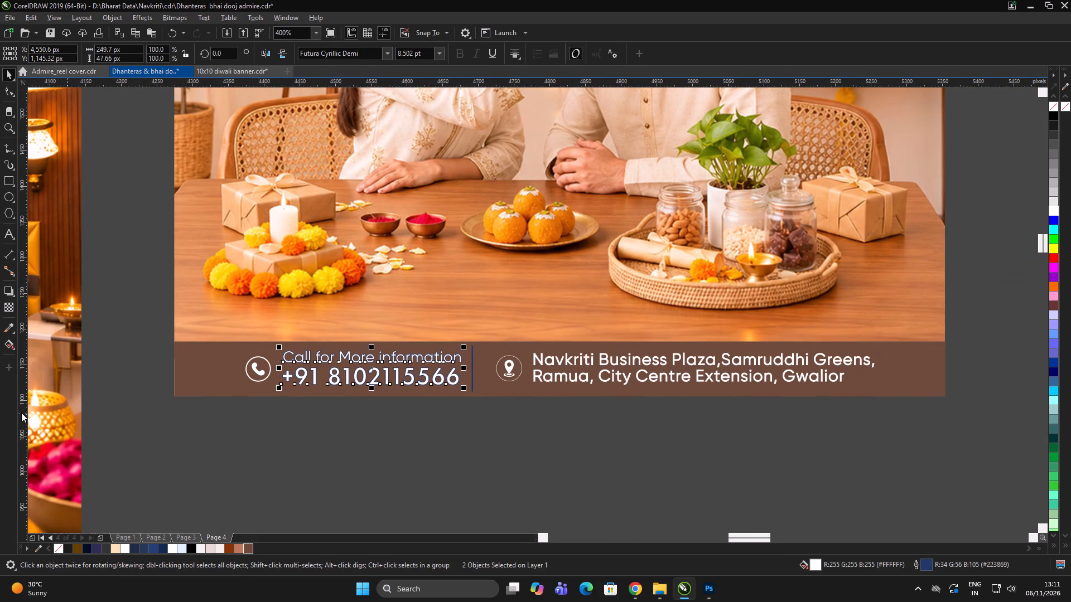
right_click(1055, 212)
Recolour the vertical divider line in the contact strip white.
double_click(491, 485)
drag(503, 443, 433, 224)
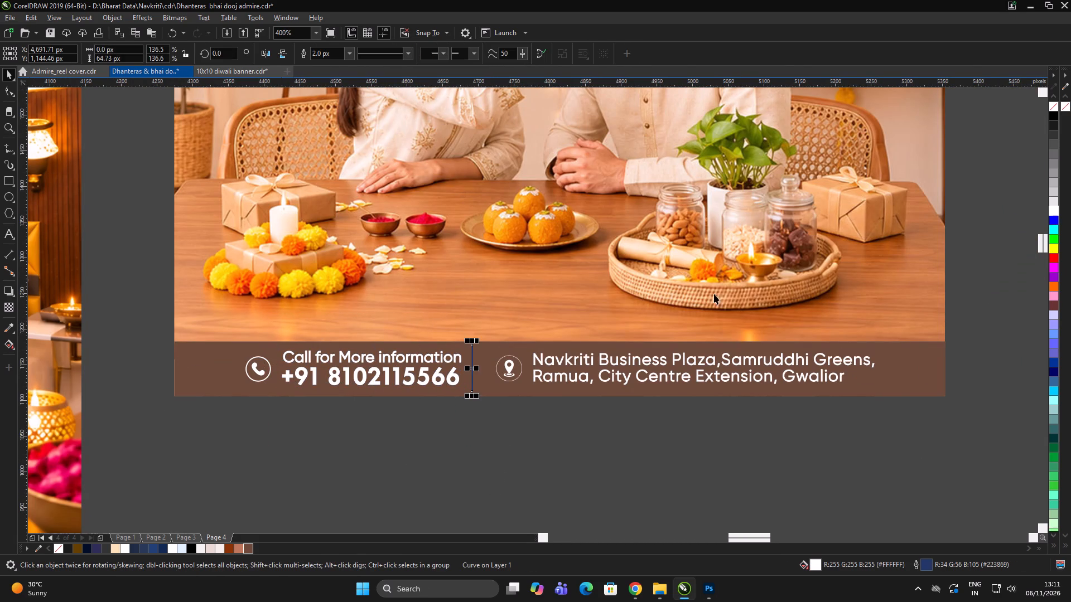
click(1054, 208)
right_click(1054, 208)
drag(535, 517, 535, 511)
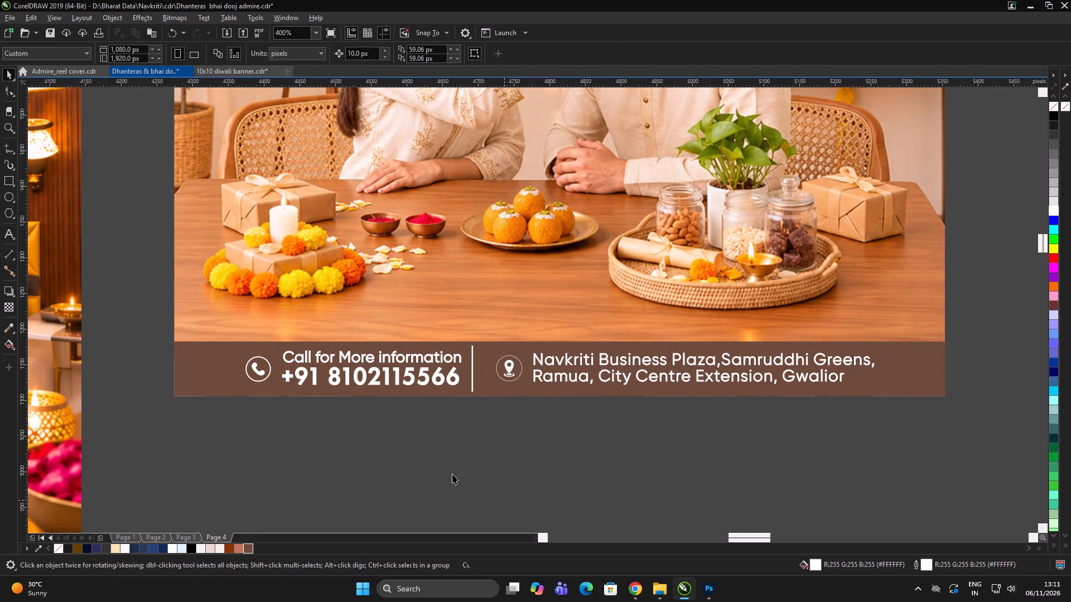
Ungroup the "HAPPY BHAI DOOJ" heading on the couple poster.
scroll(406, 471, down, 3)
double_click(441, 492)
click(723, 464)
drag(716, 463, 711, 458)
scroll(562, 303, up, 2)
click(634, 291)
scroll(562, 284, down, 2)
click(587, 273)
scroll(480, 255, up, 1)
click(475, 259)
click(476, 259)
click(502, 284)
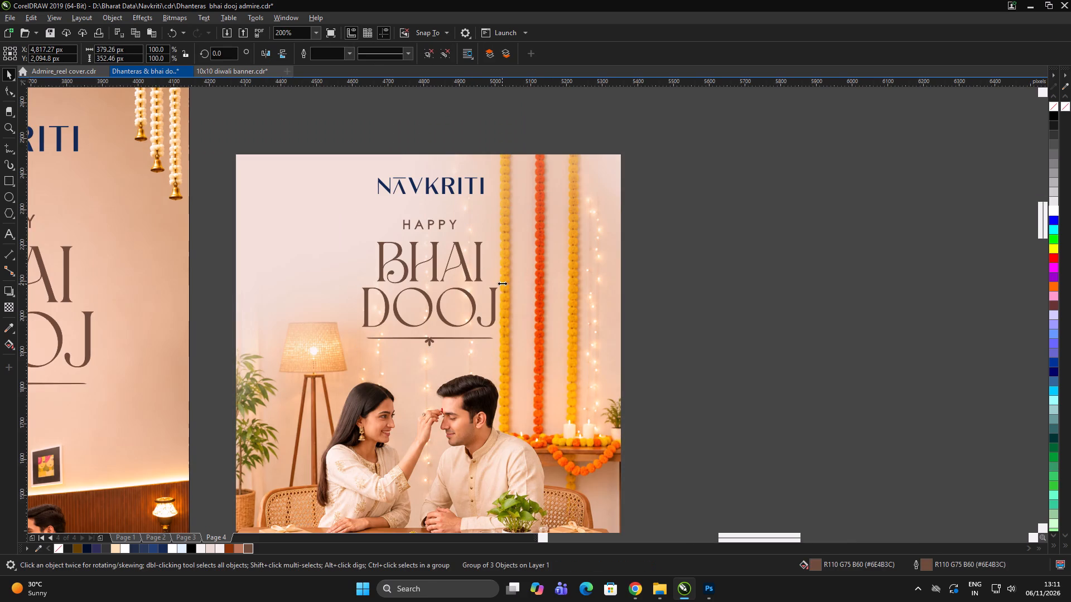
key(ctrl+u)
ctrl+drag(719, 293, 679, 288)
Widen the "BHAI DOOJ" text to about 103.8%, roughly 394 px wide.
click(495, 300)
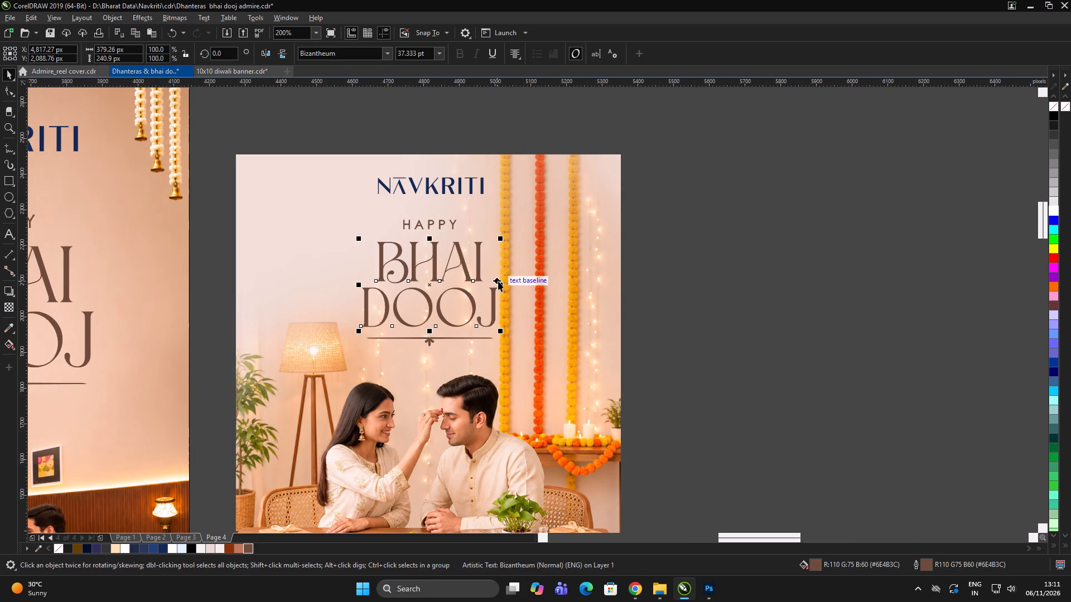
click(500, 283)
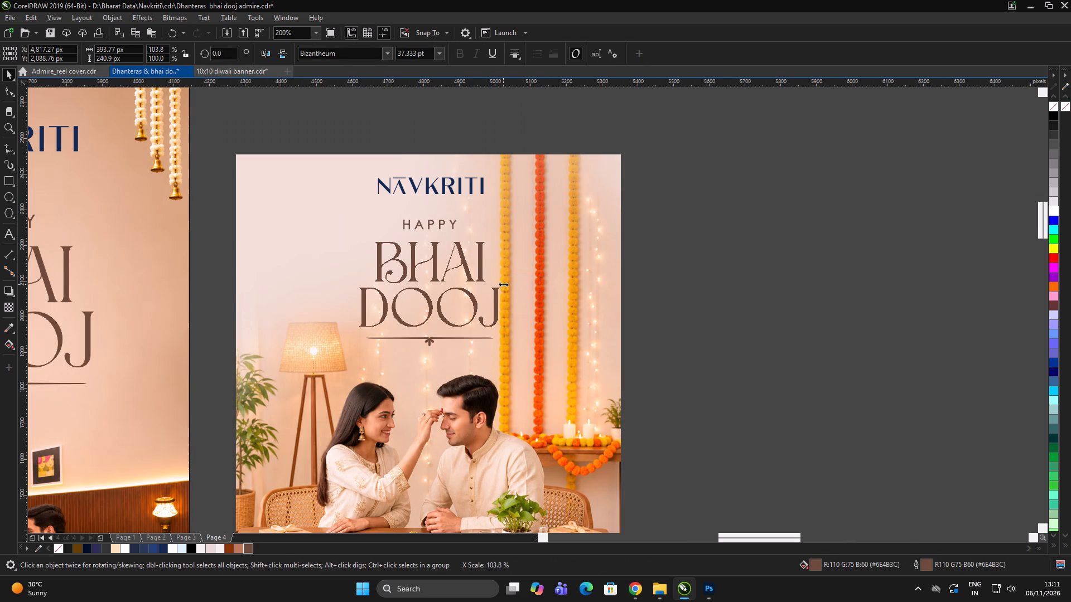
double_click(761, 284)
click(766, 281)
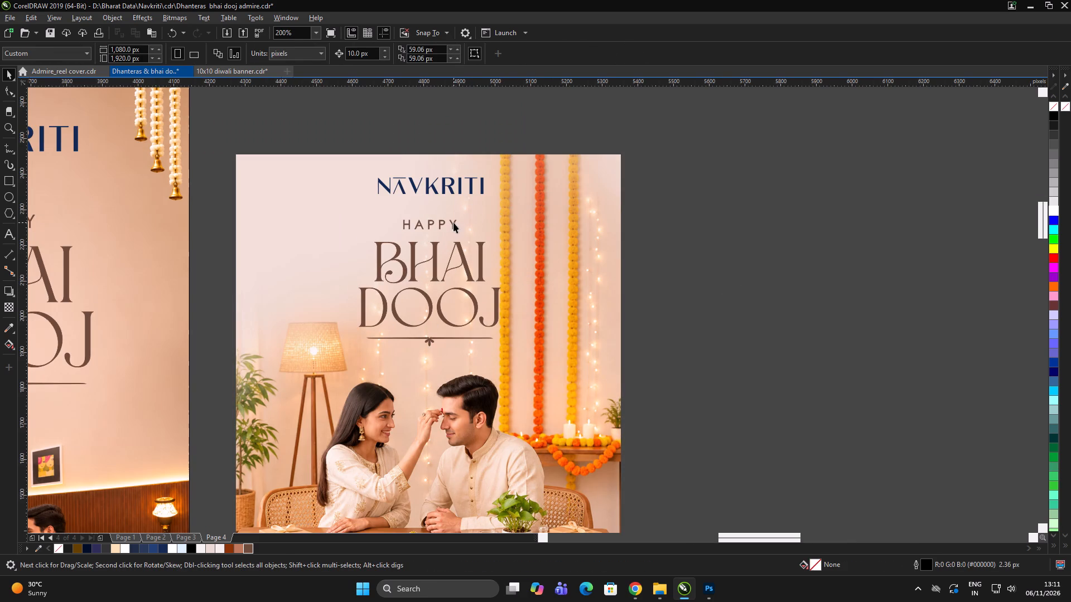
Move the word "HAPPY" slightly down, closer to "BHAI DOOJ".
drag(454, 222, 454, 227)
click(762, 244)
double_click(774, 246)
Nudge the NAVKRITI logo slightly down on the 1080×1350 couple poster.
drag(843, 100, 296, 200)
key(Down)
scroll(453, 192, down, 3)
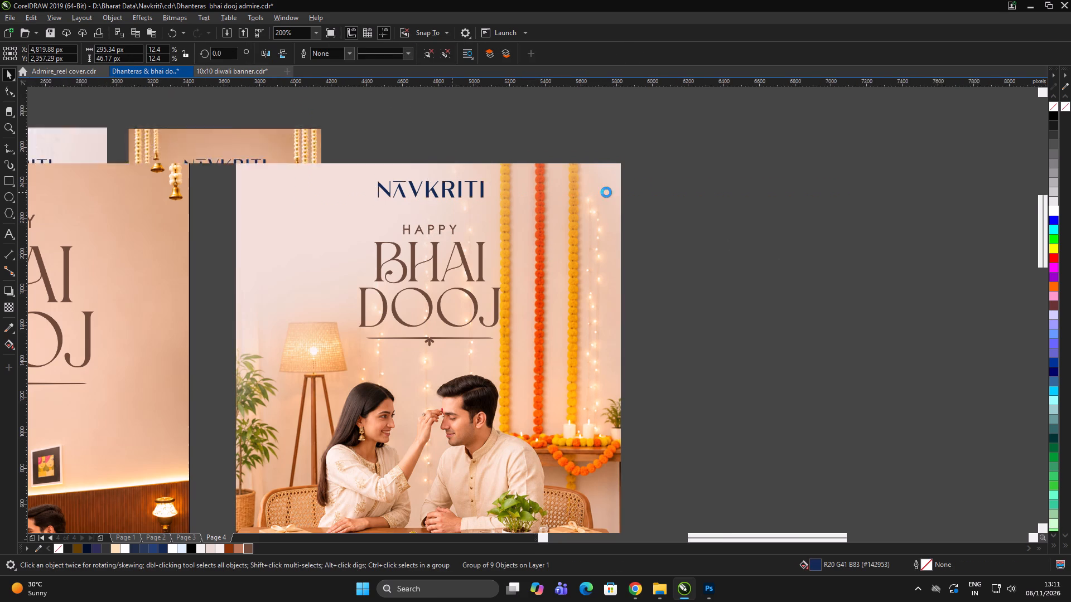
click(647, 192)
click(651, 188)
click(653, 185)
scroll(556, 181, up, 1)
click(813, 172)
Switch to ChatGPT in Chrome, open the generated 1080x1920 tilak couple image and download it.
key(alt+Tab)
scroll(582, 392, down, 2)
click(574, 377)
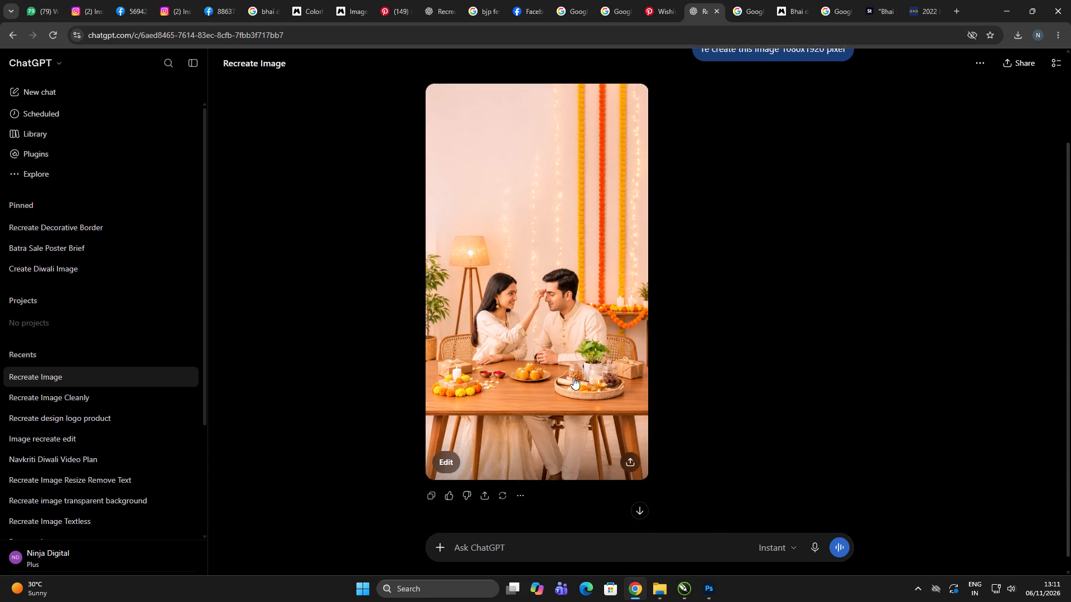
click(581, 357)
double_click(892, 69)
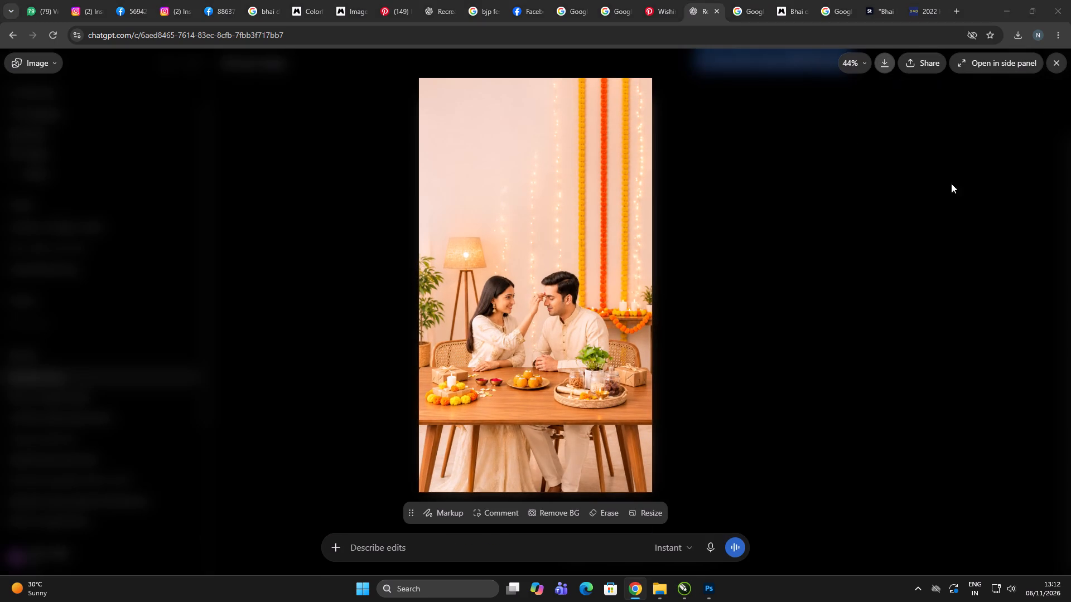
click(972, 552)
Back in CorelDRAW, import "Warm Indian Festival Tilak Ceremony.png" over the tall family tilak poster at about 682 × 1212 px.
key(alt+Tab)
scroll(372, 230, down, 1)
click(543, 290)
drag(545, 290, 539, 289)
click(337, 249)
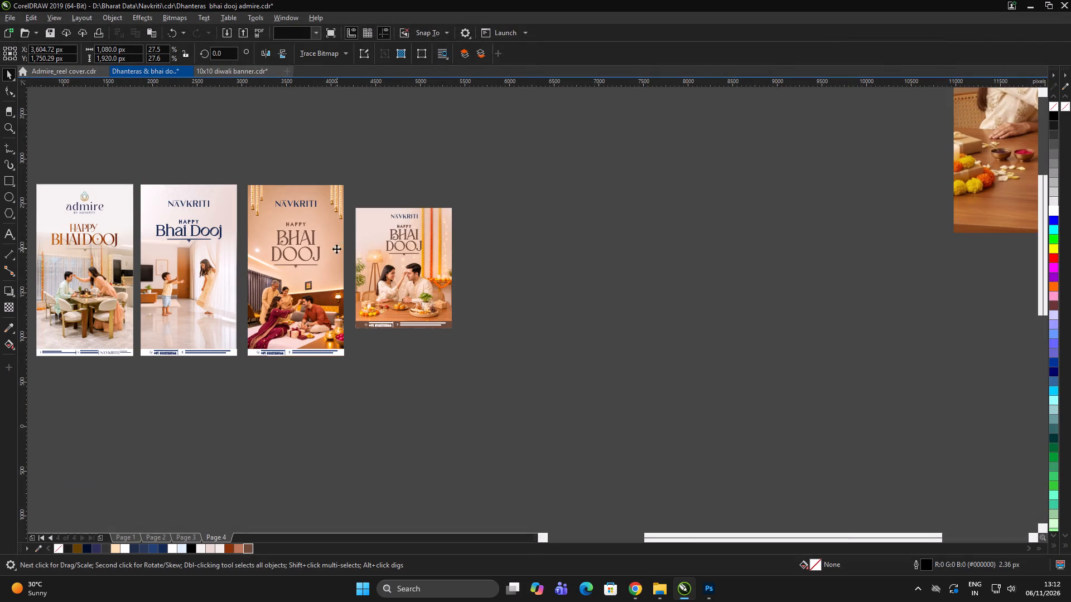
click(372, 154)
double_click(600, 224)
key(ctrl+i)
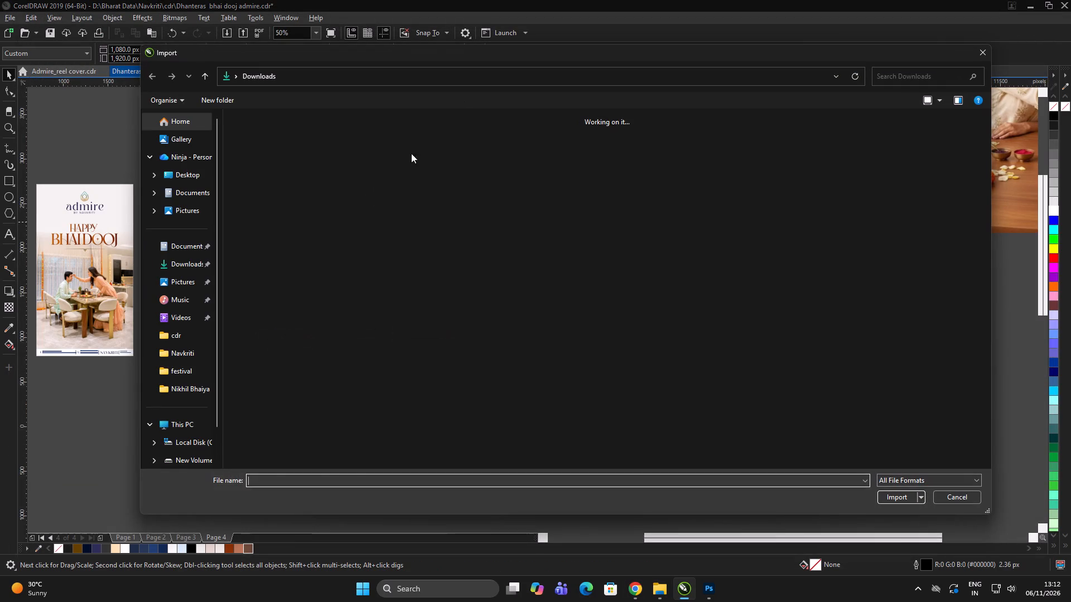
click(321, 211)
click(893, 493)
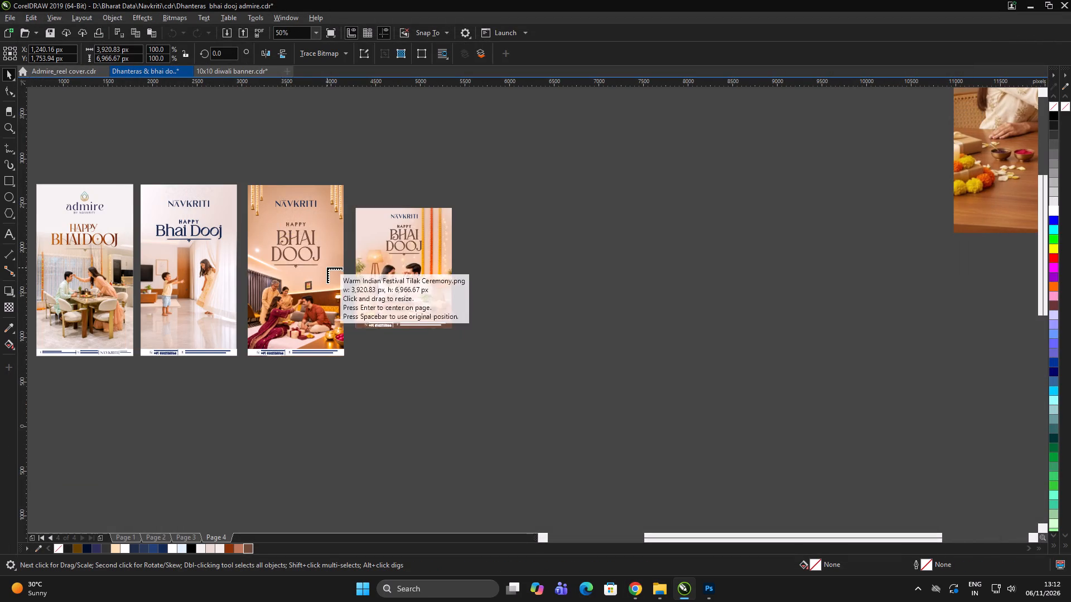
drag(276, 224, 364, 332)
Centre the imported couple image horizontally and vertically on the family poster's background.
shift+click(288, 340)
key(e)
key(c)
click(430, 382)
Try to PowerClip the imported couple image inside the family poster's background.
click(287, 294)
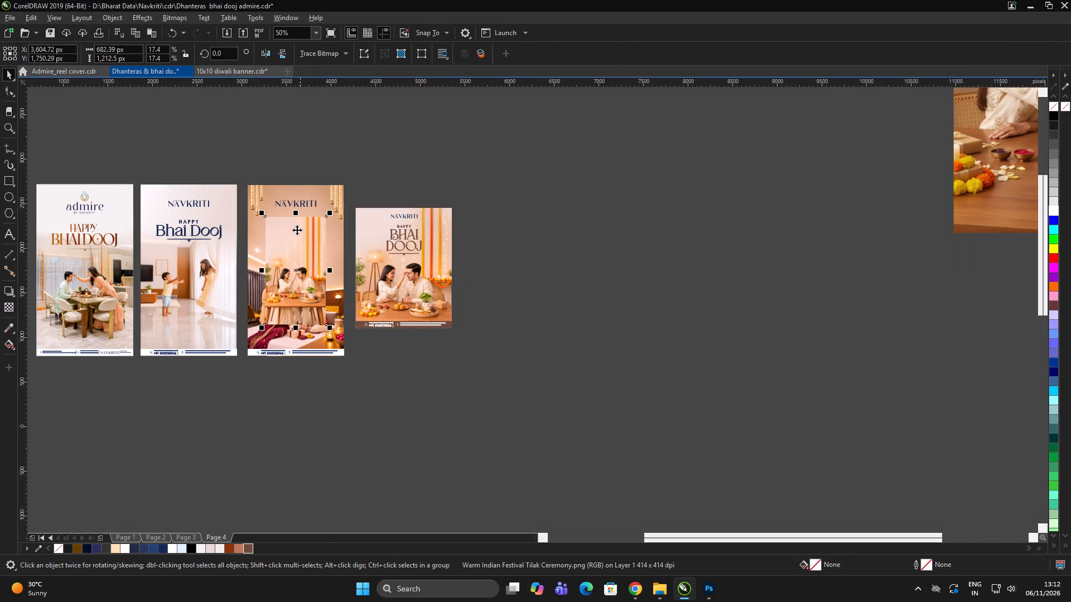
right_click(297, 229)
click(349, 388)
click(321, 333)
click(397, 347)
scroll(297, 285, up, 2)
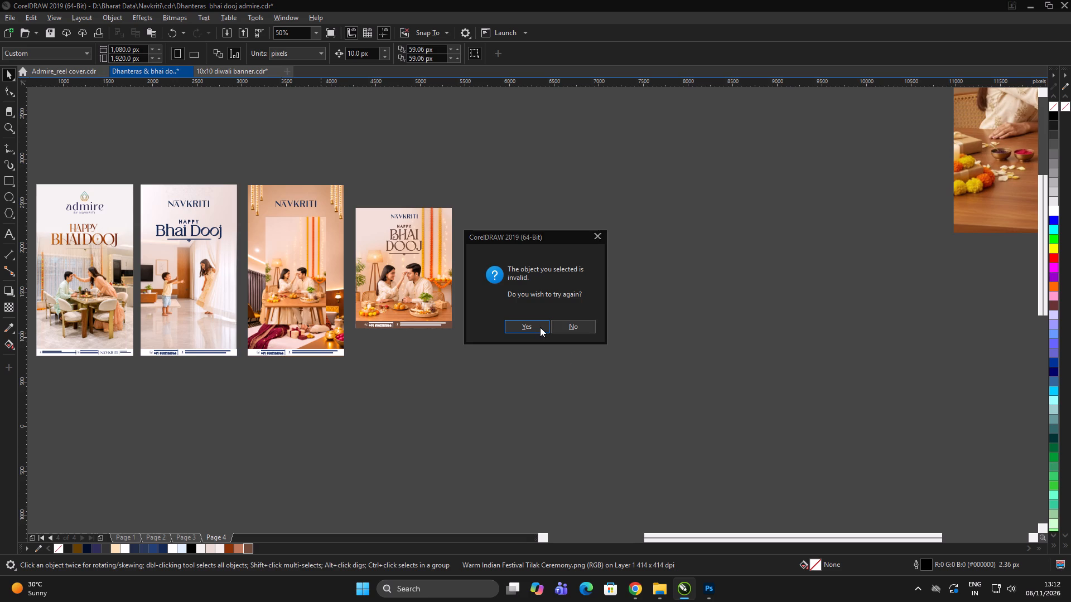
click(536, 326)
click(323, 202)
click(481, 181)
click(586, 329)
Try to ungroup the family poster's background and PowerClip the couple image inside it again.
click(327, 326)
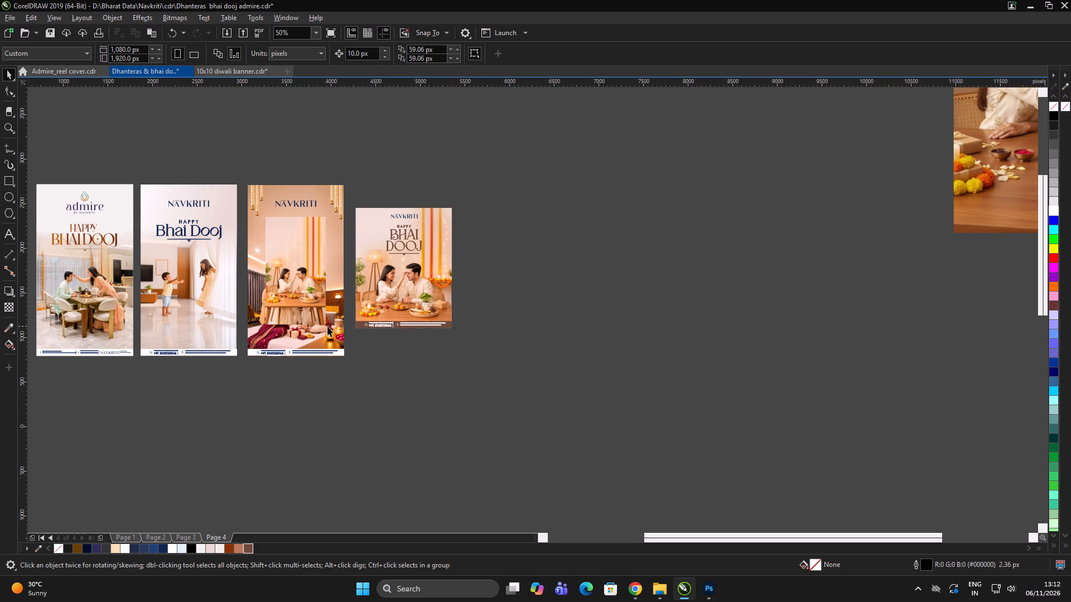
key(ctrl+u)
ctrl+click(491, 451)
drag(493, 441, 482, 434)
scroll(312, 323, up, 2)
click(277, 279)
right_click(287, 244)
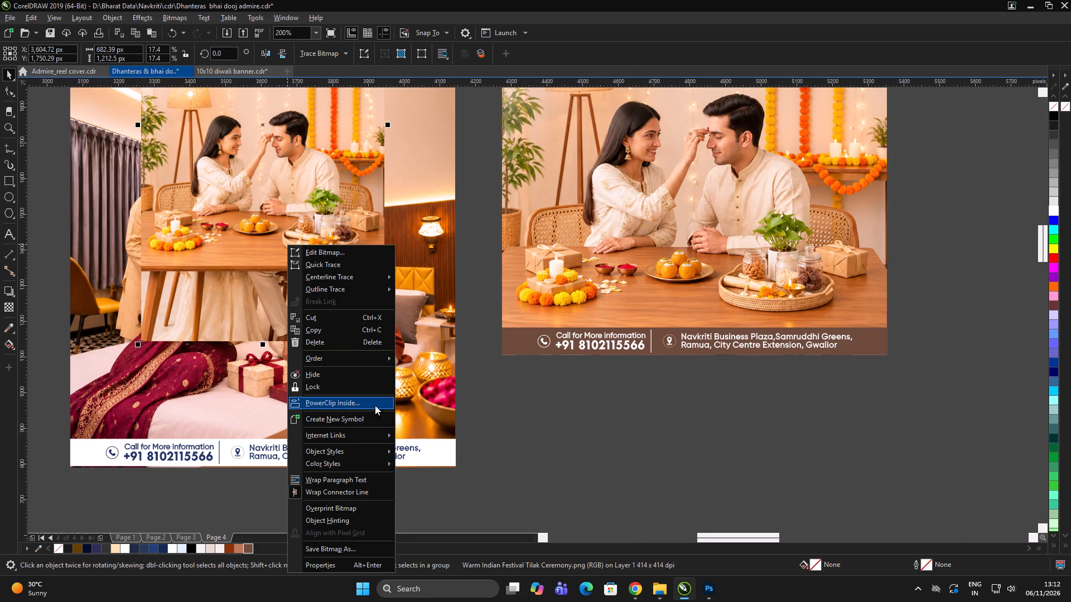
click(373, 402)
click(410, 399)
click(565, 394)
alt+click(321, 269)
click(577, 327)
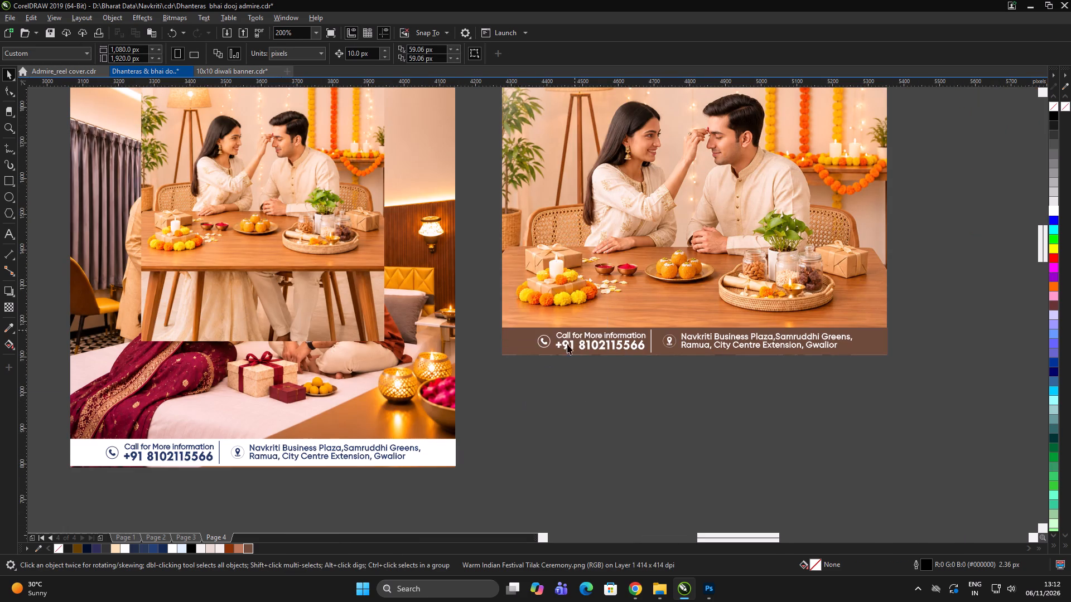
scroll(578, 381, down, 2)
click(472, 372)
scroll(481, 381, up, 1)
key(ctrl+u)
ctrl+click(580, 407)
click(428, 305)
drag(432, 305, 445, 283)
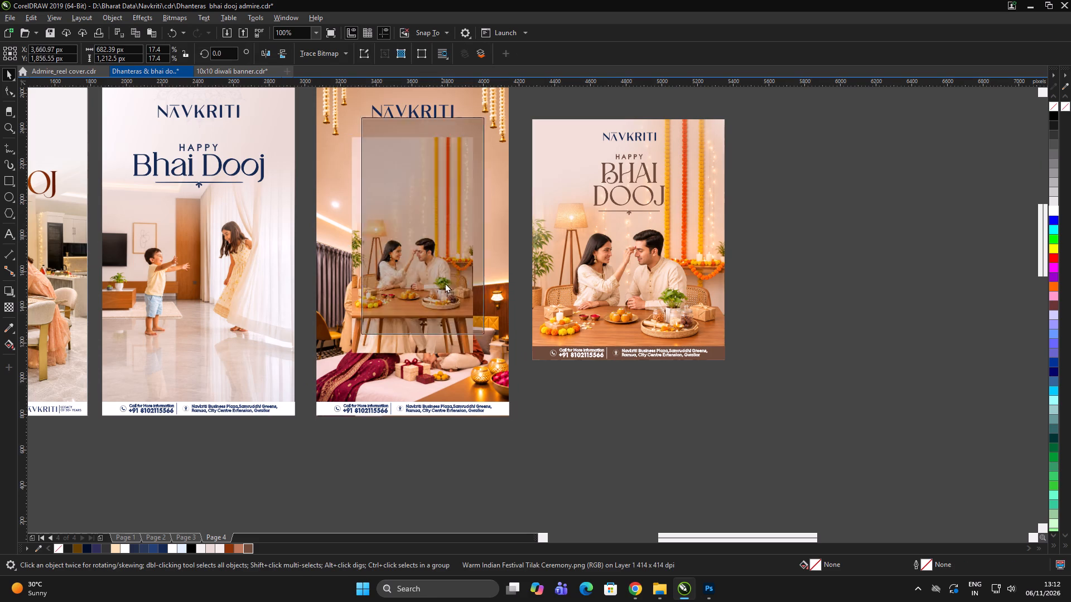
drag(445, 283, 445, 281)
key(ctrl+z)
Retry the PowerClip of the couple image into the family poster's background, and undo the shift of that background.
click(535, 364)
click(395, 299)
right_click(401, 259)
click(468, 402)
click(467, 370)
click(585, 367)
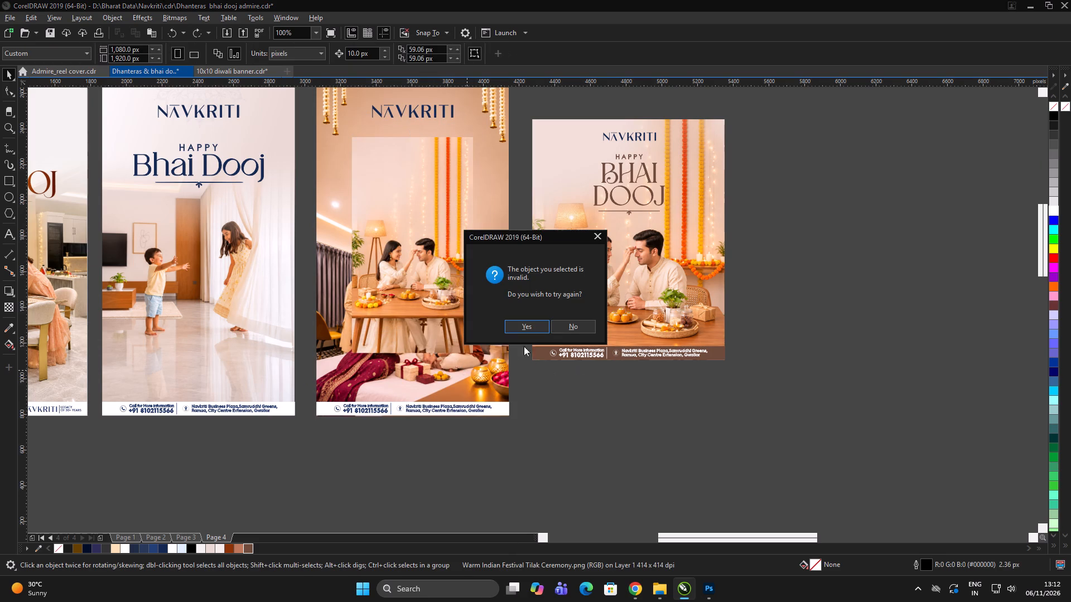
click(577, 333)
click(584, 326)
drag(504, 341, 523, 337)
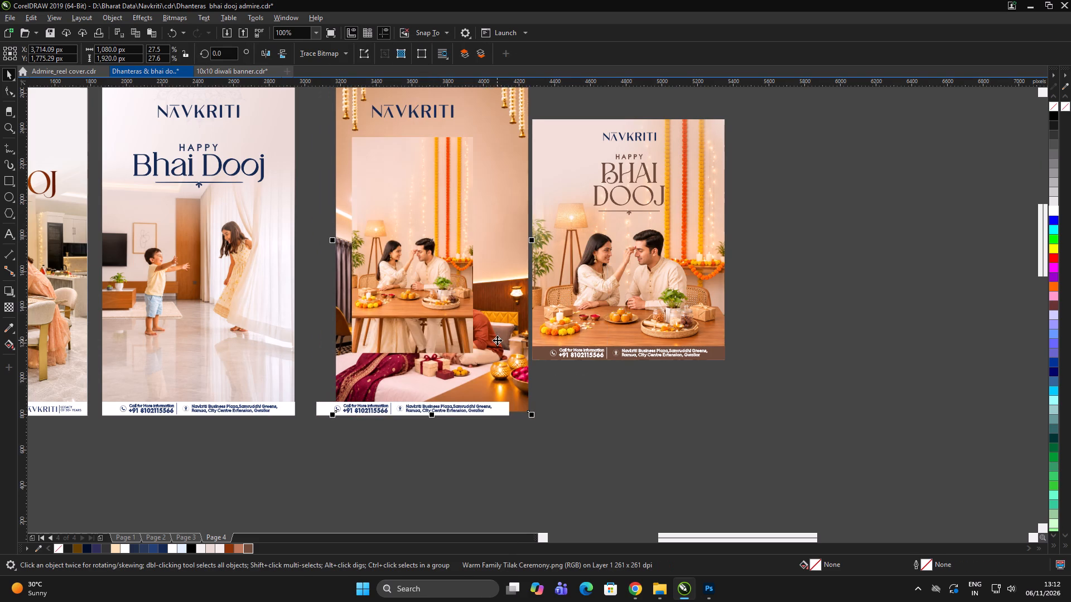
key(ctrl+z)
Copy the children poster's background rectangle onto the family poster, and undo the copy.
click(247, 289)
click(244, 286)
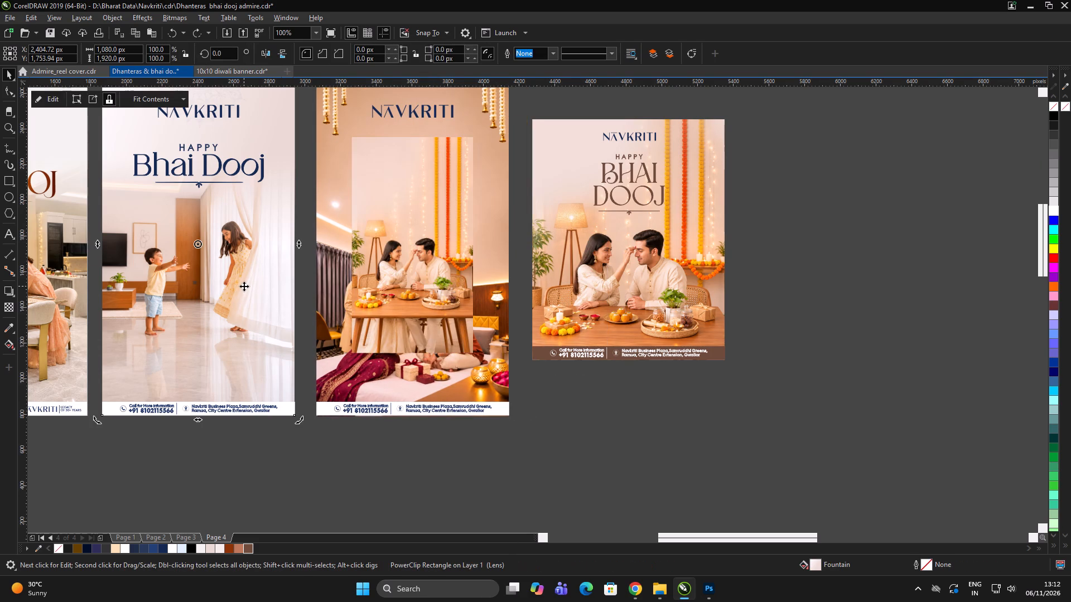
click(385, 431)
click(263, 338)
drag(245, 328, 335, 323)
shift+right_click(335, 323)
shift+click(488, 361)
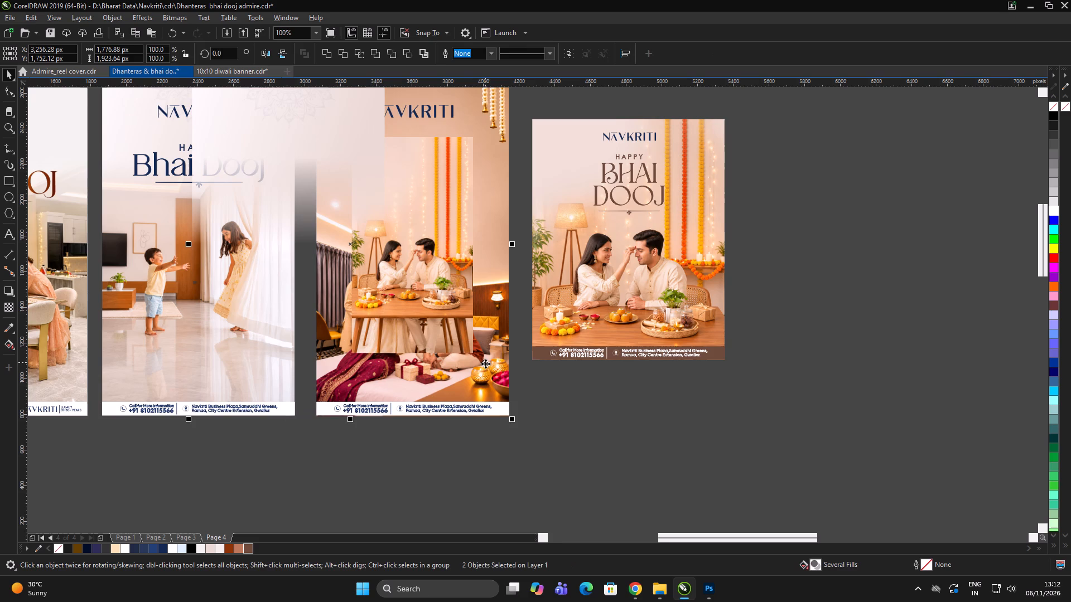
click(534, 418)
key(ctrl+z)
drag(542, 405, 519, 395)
Copy the children poster's PowerClip background rectangle onto the family poster and centre it on that poster's background.
click(231, 276)
drag(221, 271, 332, 269)
shift+right_click(332, 269)
shift+click(473, 366)
key(e)
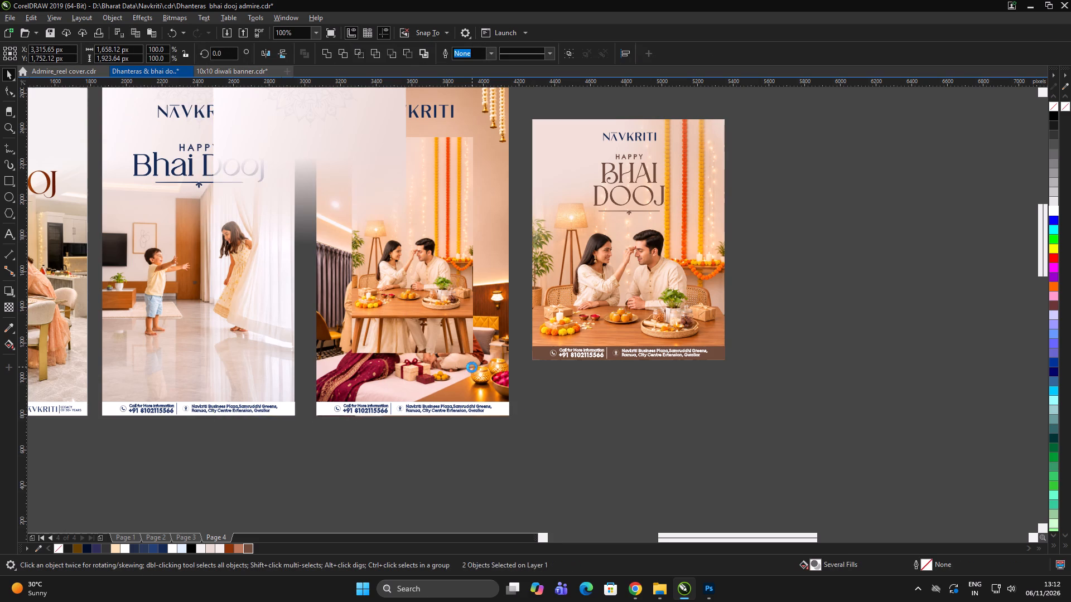
key(c)
click(567, 397)
Remove the transparency from the copied PowerClip rectangle on the family poster.
click(439, 234)
click(484, 454)
click(461, 197)
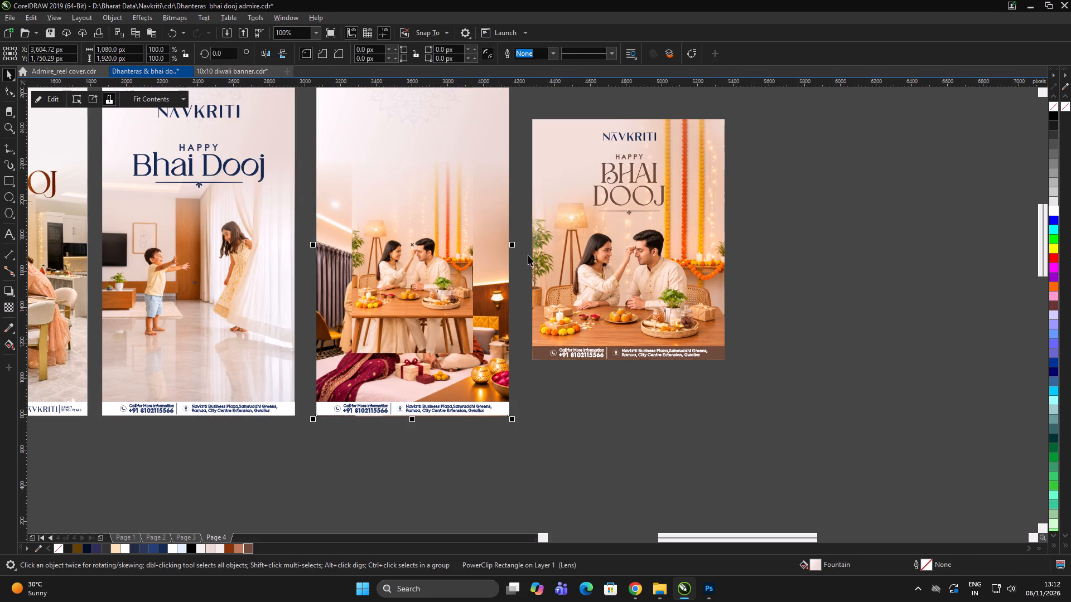
click(3, 305)
click(8, 51)
key(space)
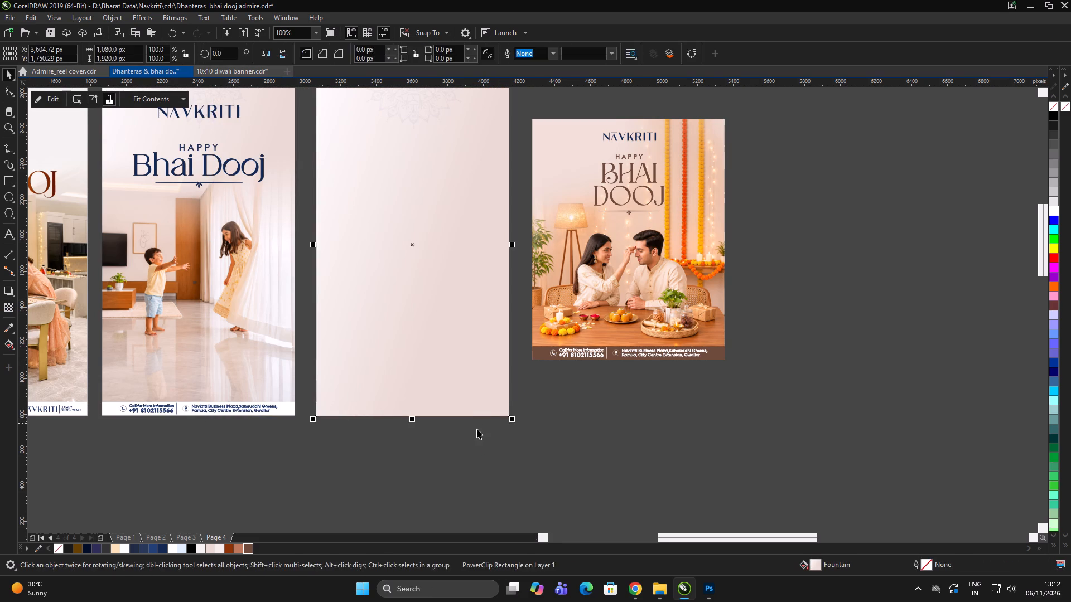
click(477, 429)
Send the copied PowerClip rectangle to the back, behind the poster's artwork.
click(387, 253)
key(shift+End)
key(shift+Page_Down)
shift+click(777, 445)
Delete the old family tilak background image from the third 1080×1920 poster.
click(587, 415)
click(484, 356)
key(Delete)
click(638, 436)
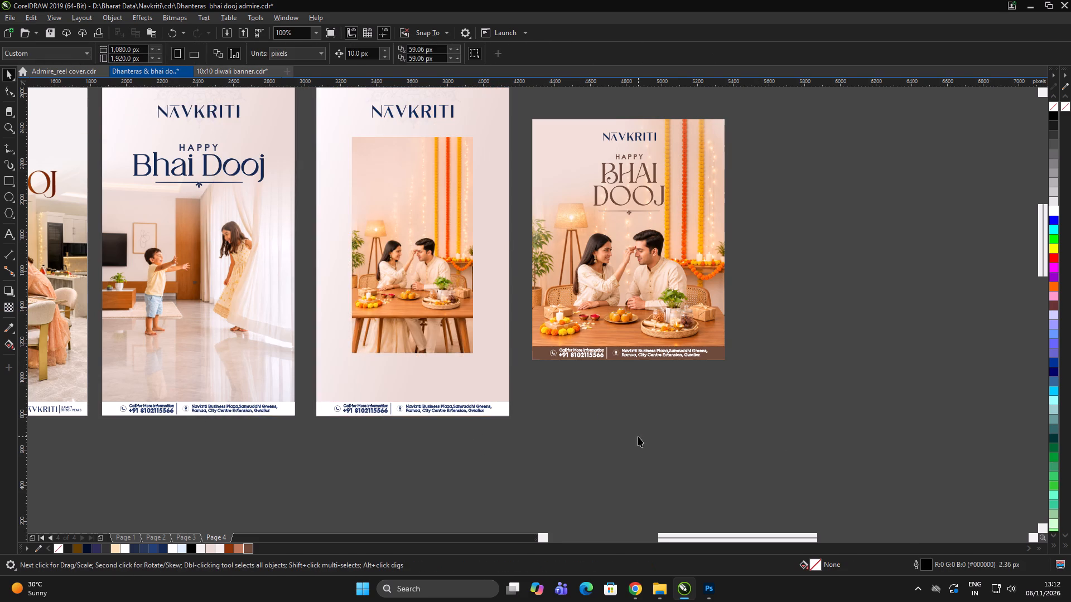
drag(638, 436, 631, 435)
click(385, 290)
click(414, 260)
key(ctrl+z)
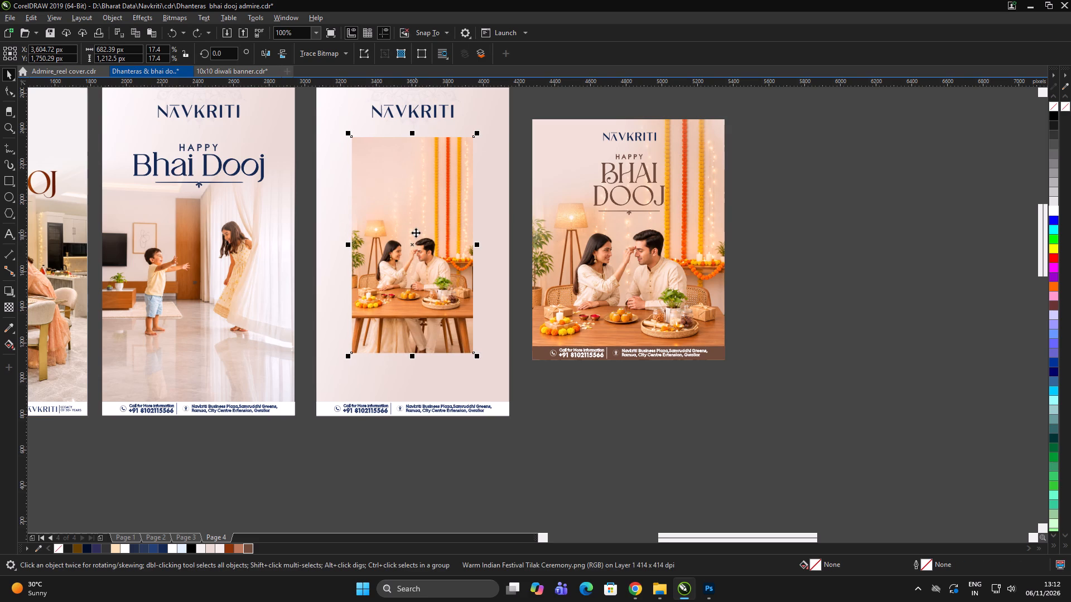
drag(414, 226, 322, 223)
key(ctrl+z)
Try to PowerClip the tilak couple image inside the pale background rectangle of the third 1080×1920 poster.
right_click(376, 190)
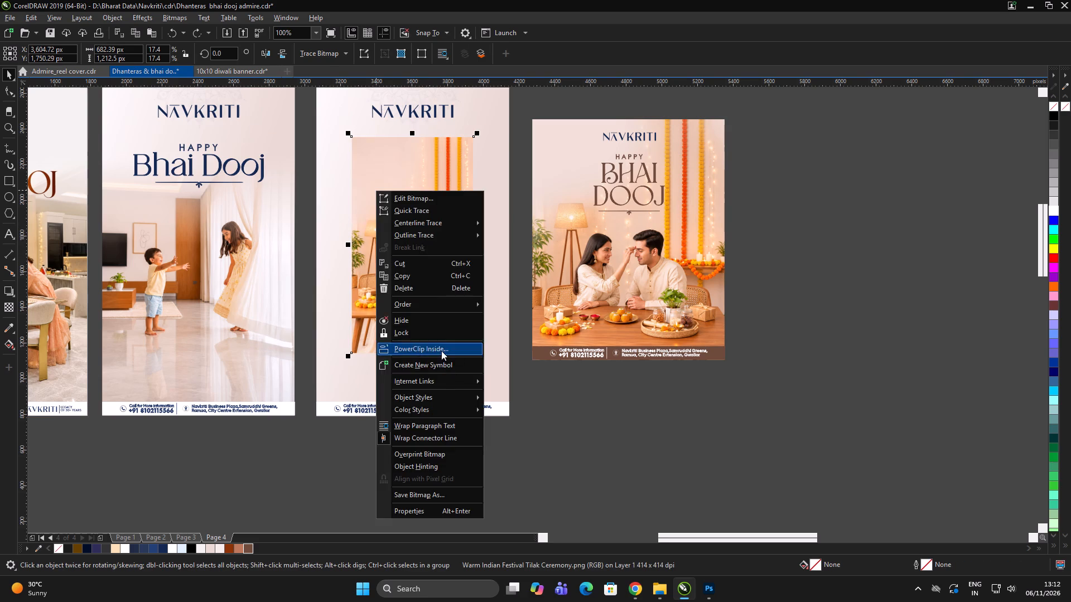
click(440, 350)
click(470, 373)
click(578, 390)
Enlarge the couple image to about 1221 × 2170 px and shift it down so it fills the 1080×1920 poster with the couple below the heading.
alt+click(437, 294)
shift+drag(479, 359, 483, 363)
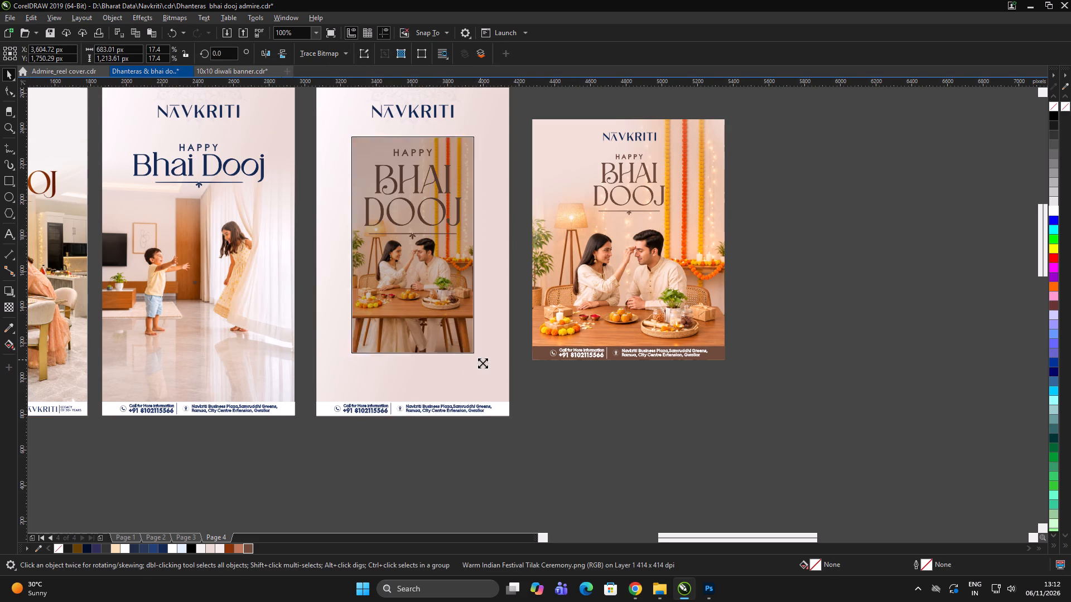
shift+drag(483, 363, 547, 436)
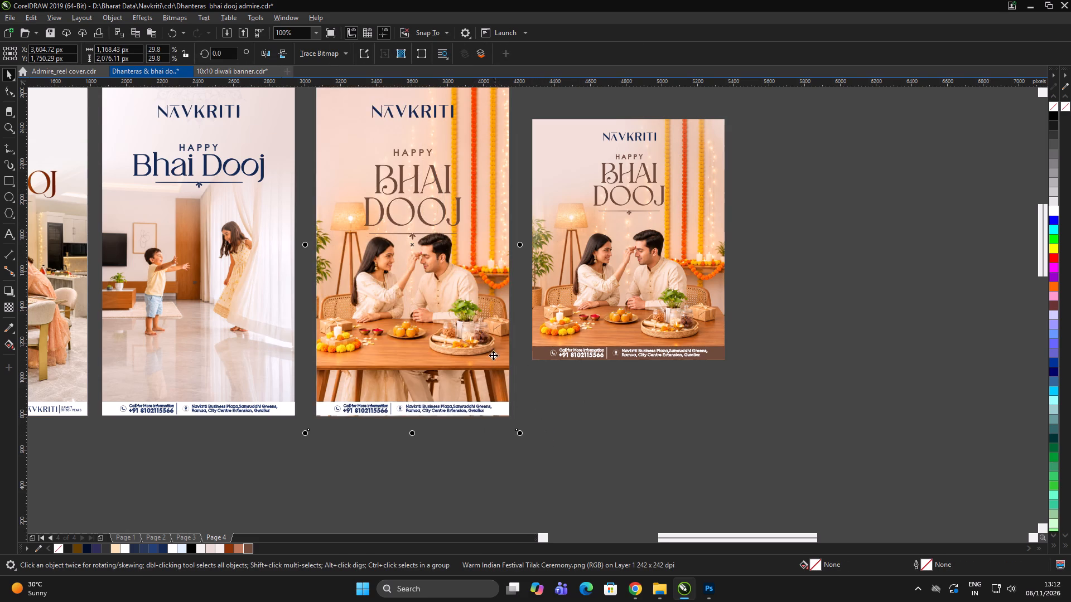
drag(491, 353, 494, 373)
drag(520, 454, 525, 463)
drag(487, 338, 489, 347)
scroll(424, 327, down, 2)
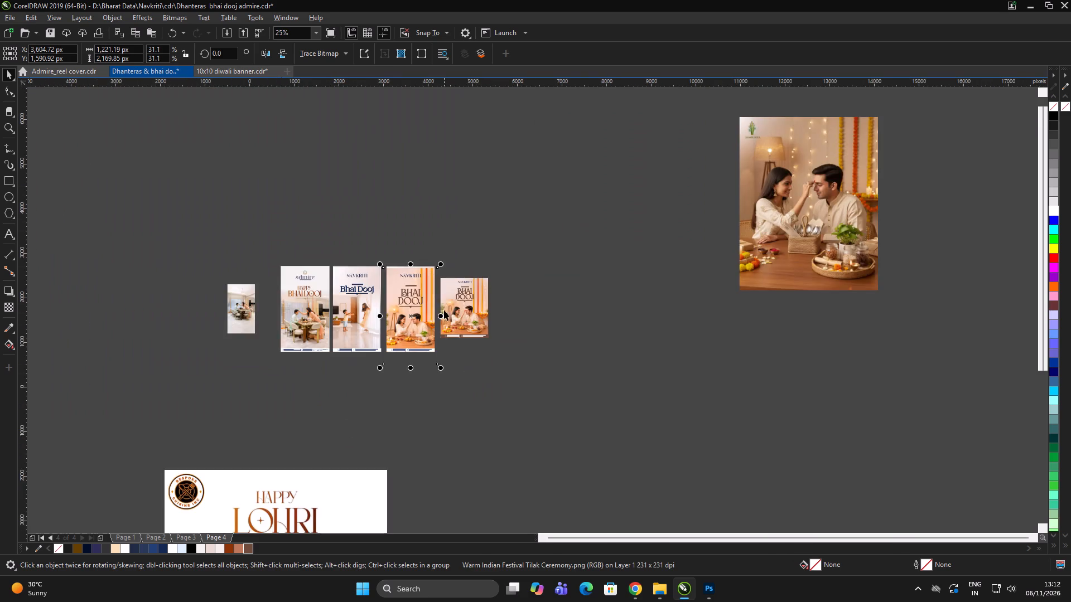
scroll(430, 287, up, 2)
drag(414, 249, 415, 242)
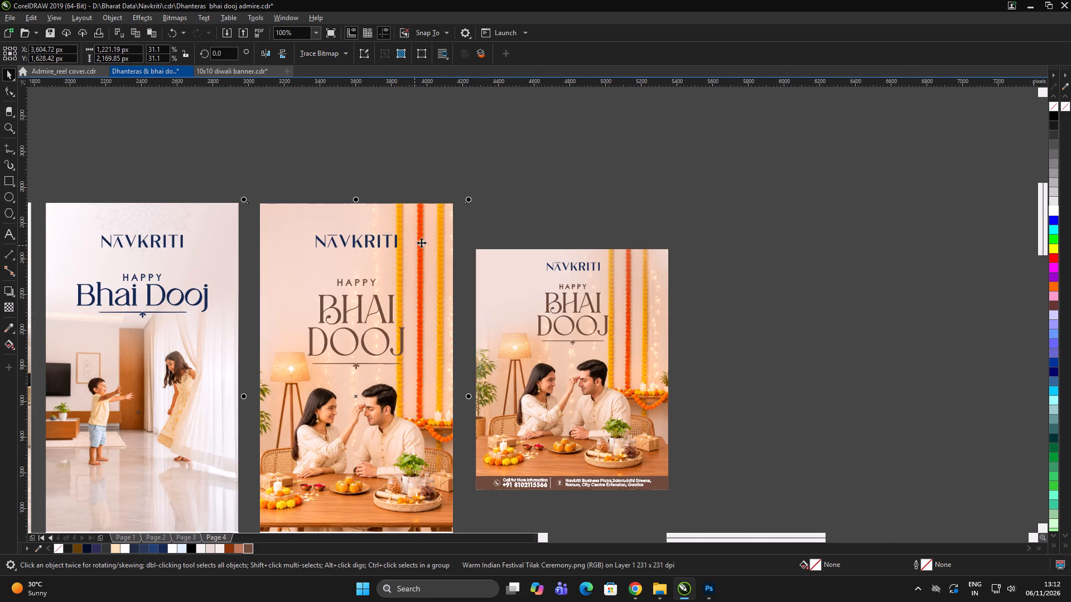
scroll(436, 153, down, 1)
double_click(459, 142)
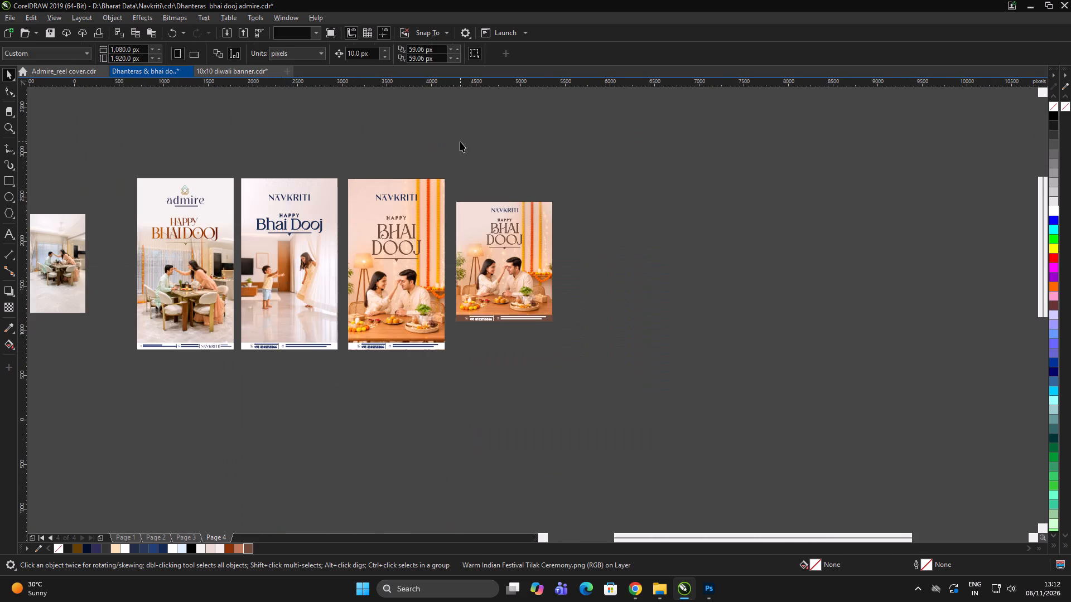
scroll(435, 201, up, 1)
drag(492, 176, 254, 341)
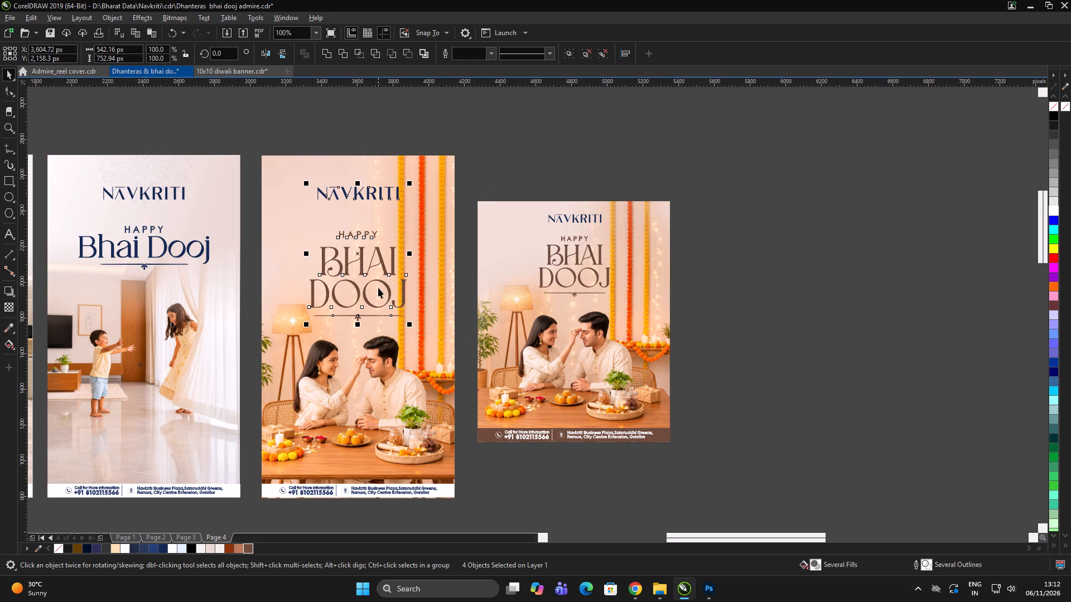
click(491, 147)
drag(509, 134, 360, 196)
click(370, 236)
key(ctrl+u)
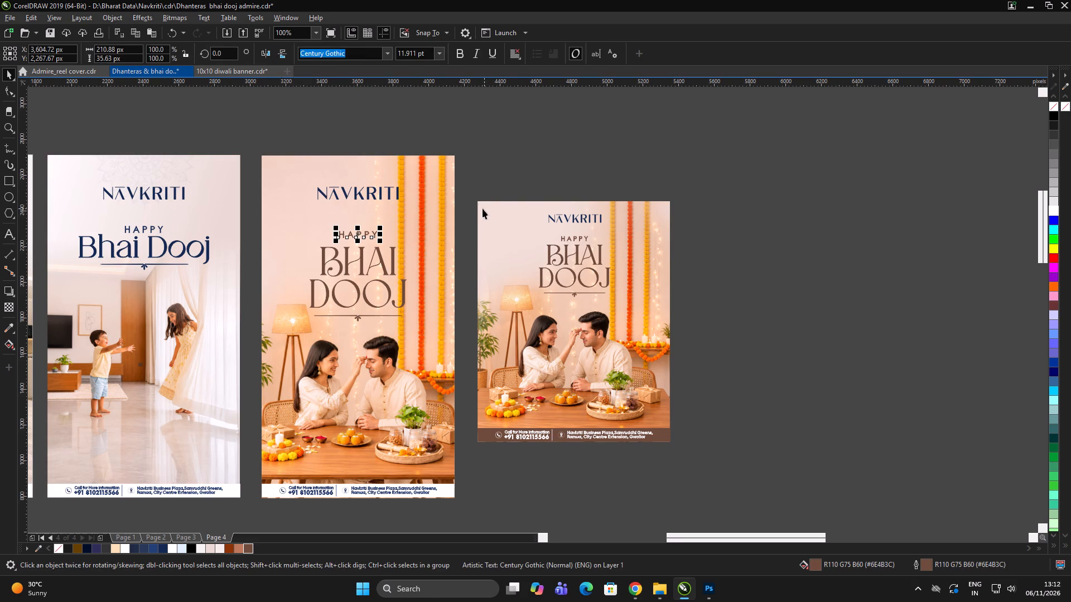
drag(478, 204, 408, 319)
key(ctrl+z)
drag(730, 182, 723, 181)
Move the entire 1080×1350 couple poster farther away from the 1080×1920 couple poster.
drag(736, 149, 466, 454)
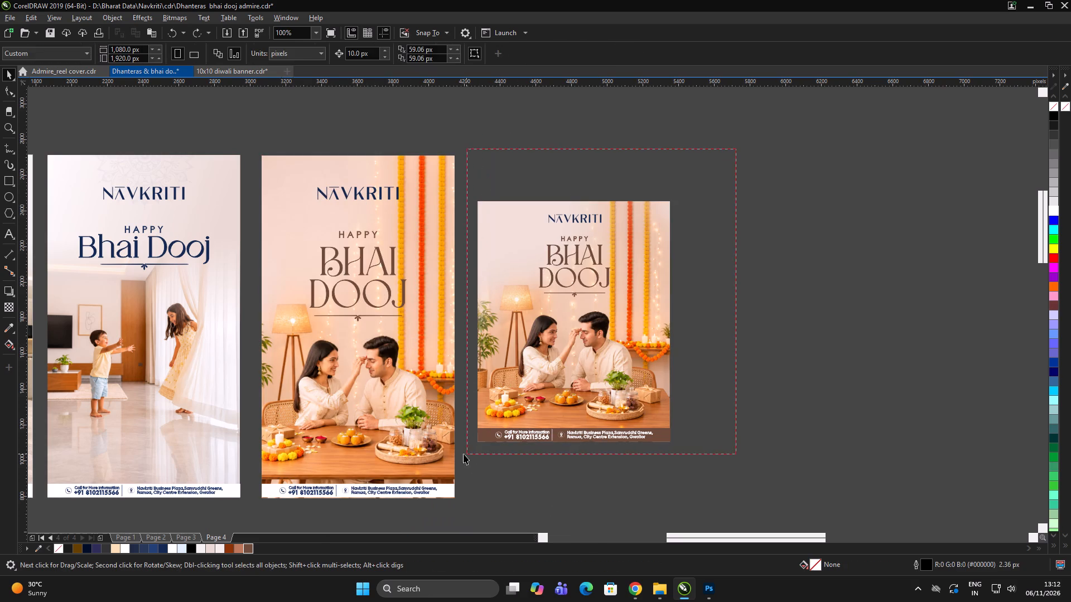
drag(543, 376, 671, 363)
click(513, 371)
Delete the "HAPPY BHAI DOOJ" heading and its underline ornament from the 1080×1920 couple poster.
drag(522, 218, 231, 377)
key(Up)
key(Up)
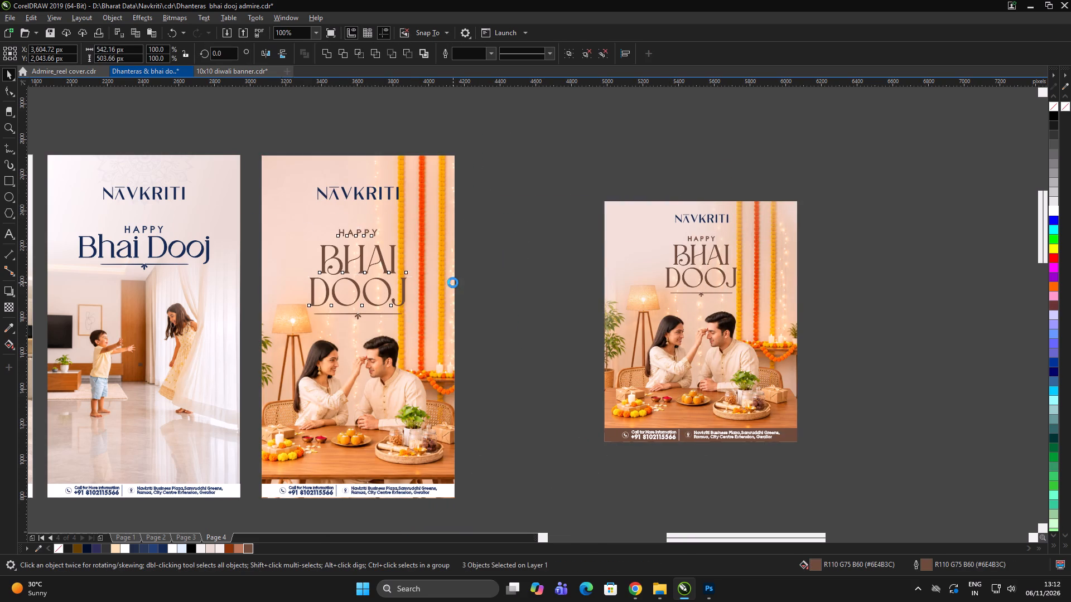
key(Up)
key(Up)
key(Delete)
Copy the 1080×1350 poster's "HAPPY BHAI DOOJ" heading and underline onto the 1080×1920 couple poster, group them and centre them horizontally.
drag(524, 210, 776, 309)
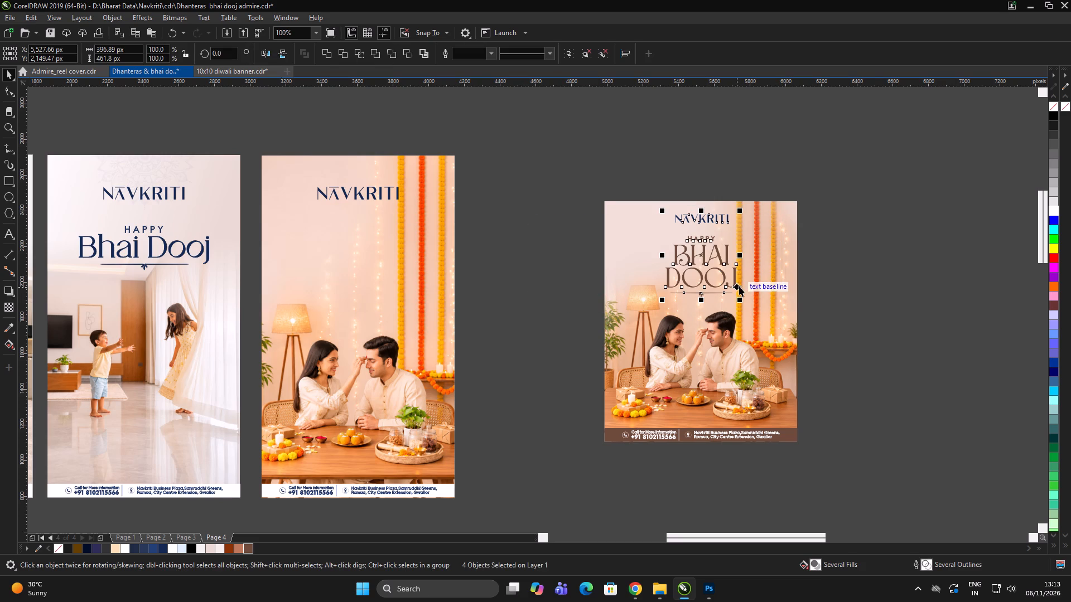
click(874, 287)
drag(884, 347, 606, 219)
drag(701, 266, 356, 267)
shift+right_click(356, 267)
key(ctrl+g)
shift+click(423, 263)
key(c)
click(530, 230)
Enlarge the grouped "HAPPY BHAI DOOJ" heading proportionally by roughly a fifth on the 1080×1920 couple poster.
drag(501, 209, 209, 337)
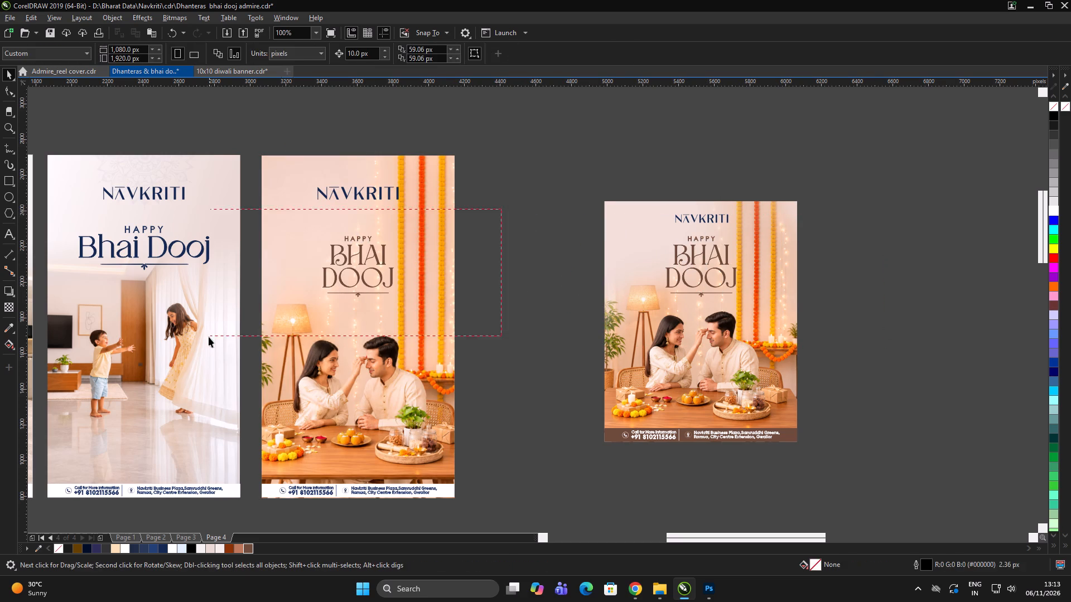
drag(209, 337, 209, 337)
drag(397, 302, 402, 309)
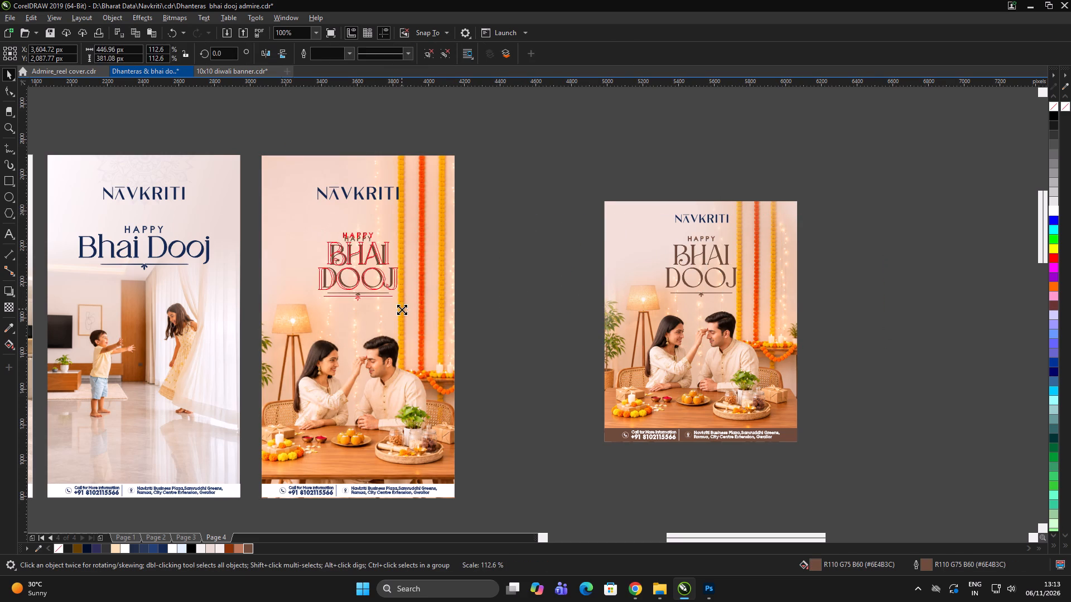
drag(402, 309, 405, 314)
double_click(499, 283)
scroll(450, 231, down, 1)
double_click(487, 224)
scroll(453, 284, up, 1)
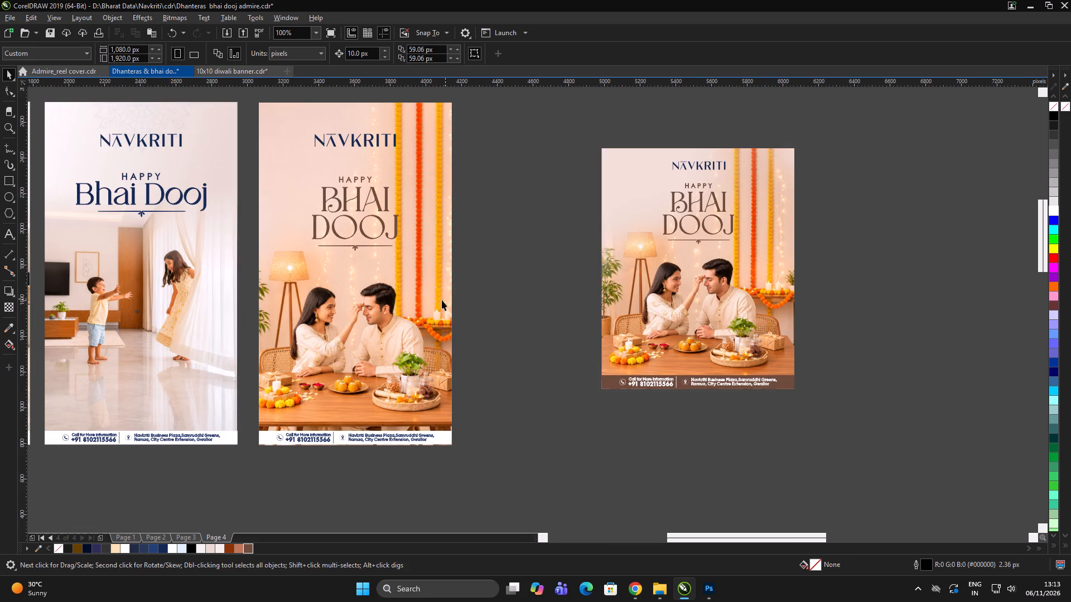
Duplicate the 1080×1920 couple poster's background frame slightly beside the original and delete the contents of the copy.
drag(407, 297, 452, 291)
shift+right_click(452, 291)
click(94, 94)
key(Delete)
click(542, 139)
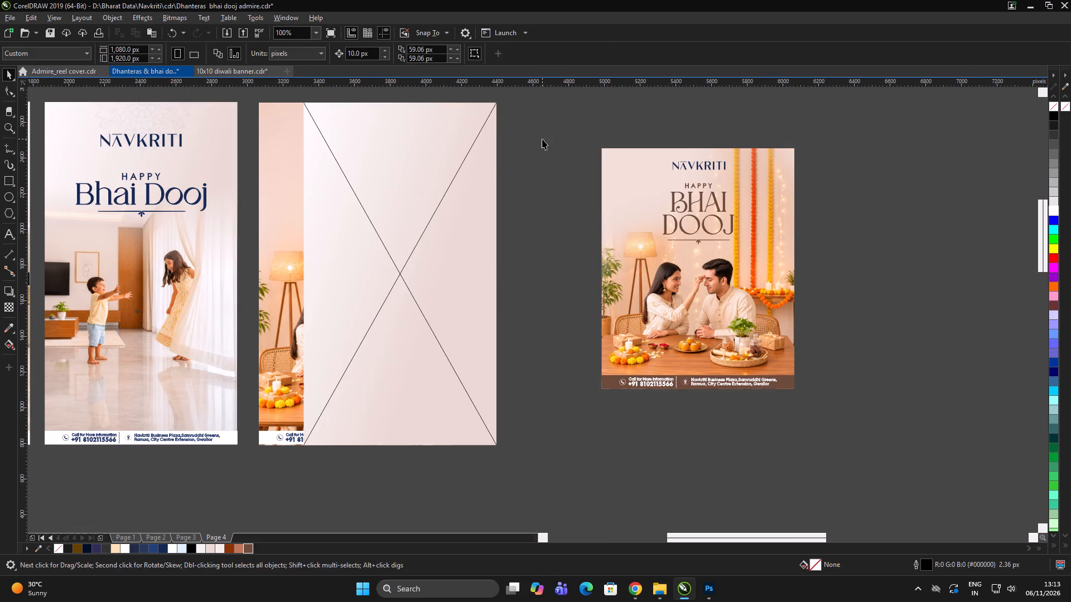
Convert the emptied duplicate frame into a plain 1080×1920 rectangle by removing its frame type.
click(548, 137)
click(411, 167)
right_click(394, 149)
click(553, 363)
click(536, 398)
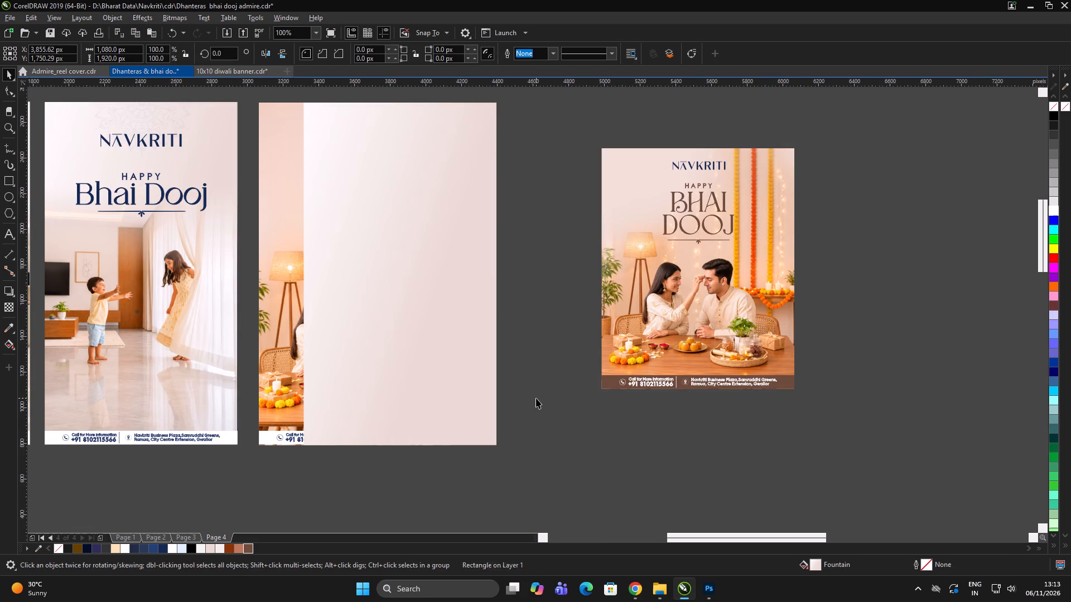
click(541, 397)
drag(558, 391, 518, 389)
Sample the pale pink R:239 G:222 B:214 from the 1080×1350 poster's upper background and fill the duplicate rectangle with it.
click(5, 330)
click(644, 174)
click(406, 248)
key(space)
click(537, 367)
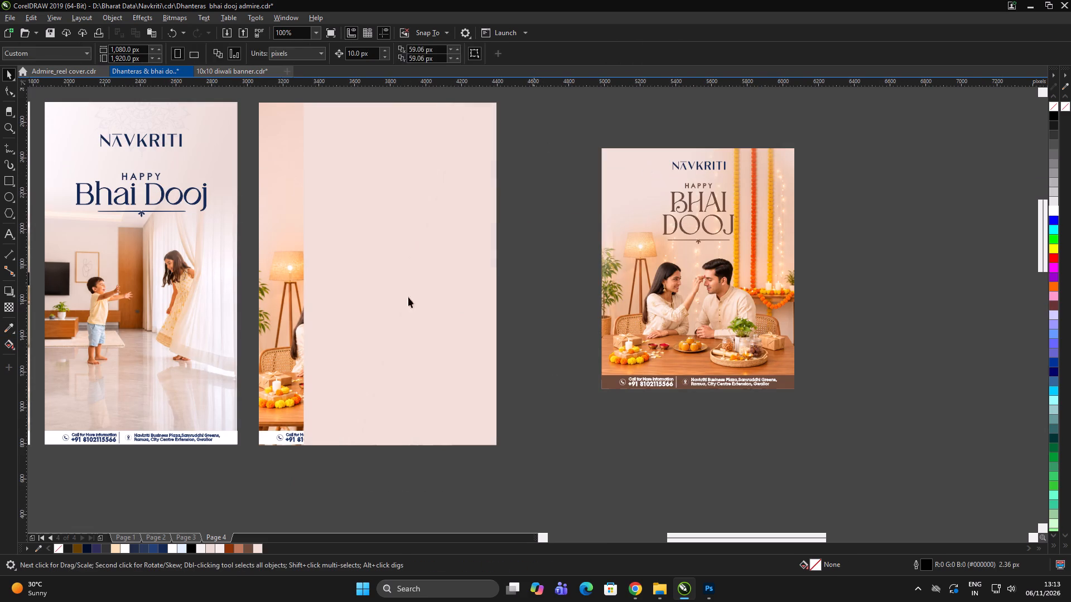
Align the pink rectangle's centre with the 1080×1920 couple poster so it covers the poster exactly.
click(355, 263)
shift+click(272, 225)
key(e)
key(c)
click(590, 414)
Apply a diagonal fountain transparency to the pink rectangle, fading from the poster's upper-left edge to about its centre.
click(342, 262)
click(11, 298)
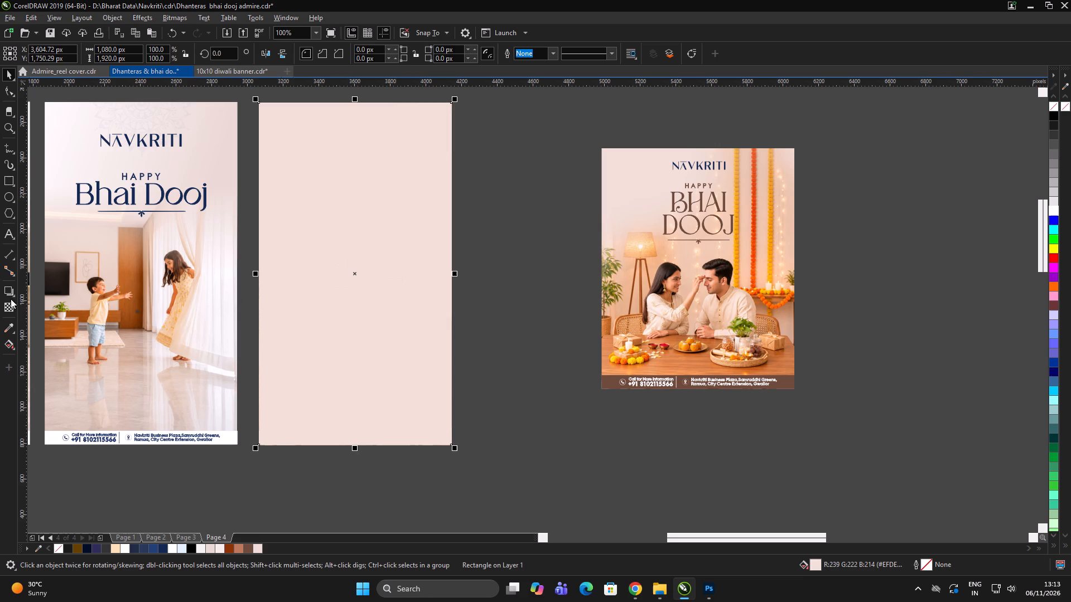
click(13, 307)
drag(259, 123, 366, 257)
key(space)
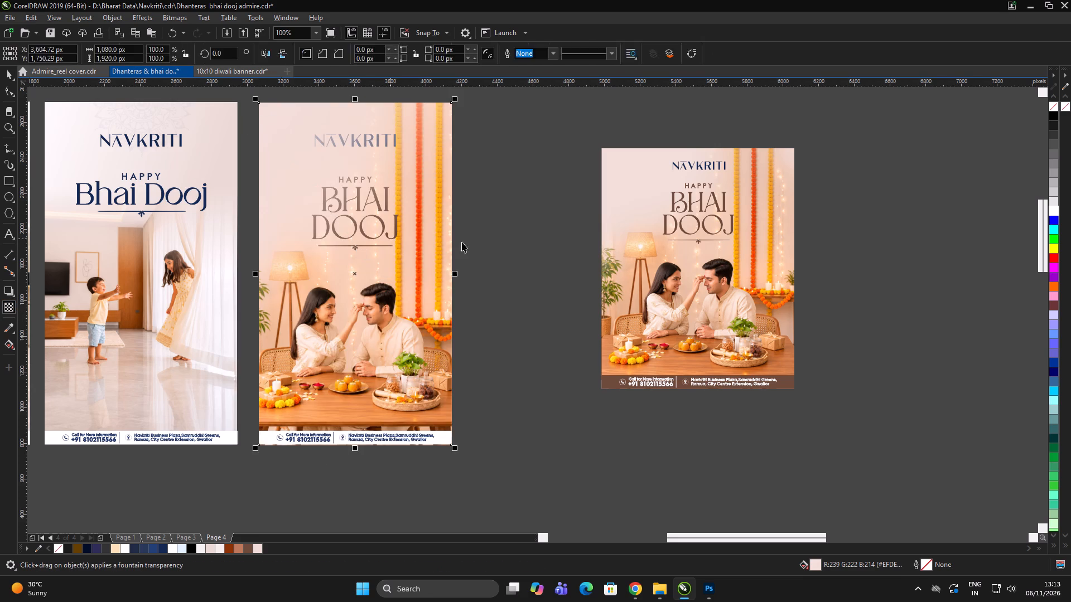
Bring the NAVKRITI logo and "HAPPY BHAI DOOJ" heading to the front of the 1080×1920 couple poster's pink fade.
double_click(532, 242)
drag(495, 295, 275, 89)
key(shift+Page_Up)
key(shift+Home)
key(shift+Page_Up)
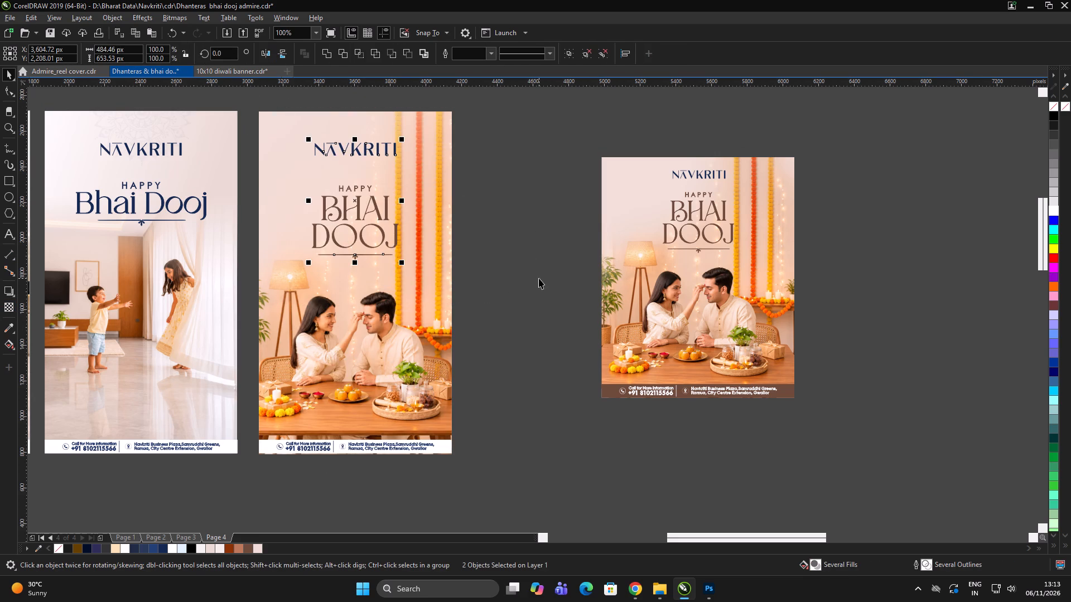
Delete the white contact strip from the bottom of the 1080×1920 couple poster.
click(538, 261)
click(545, 256)
click(547, 253)
drag(531, 397, 200, 481)
key(Delete)
drag(813, 477, 804, 474)
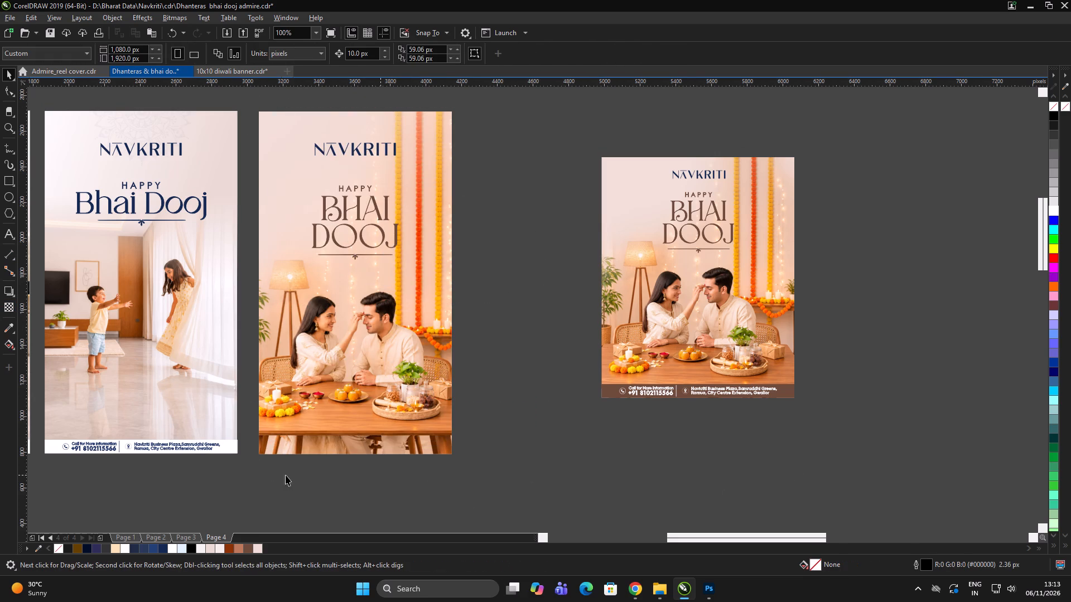
Group the 1080×1350 poster's brown contact strip and place a copy of it on the 1080×1920 couple poster.
drag(884, 354, 522, 464)
key(ctrl+g)
drag(664, 389, 390, 396)
shift+right_click(390, 396)
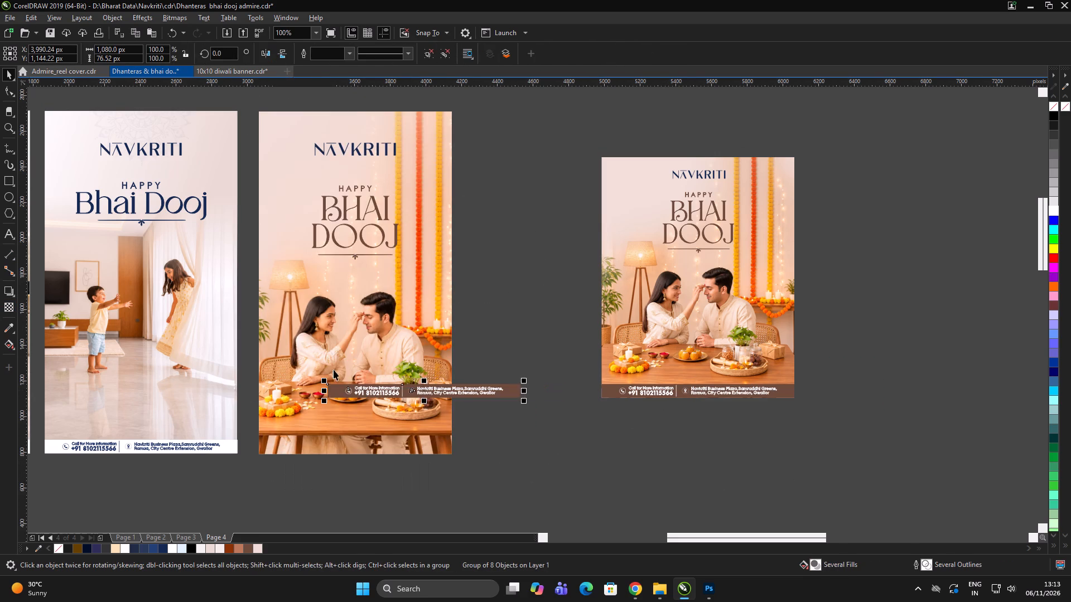
Centre the copied brown contact strip horizontally on the 1080×1920 couple poster and align it to the poster's bottom edge.
click(335, 366)
key(c)
click(488, 301)
click(527, 377)
click(501, 399)
click(500, 389)
shift+click(390, 341)
key(c)
drag(593, 431, 576, 430)
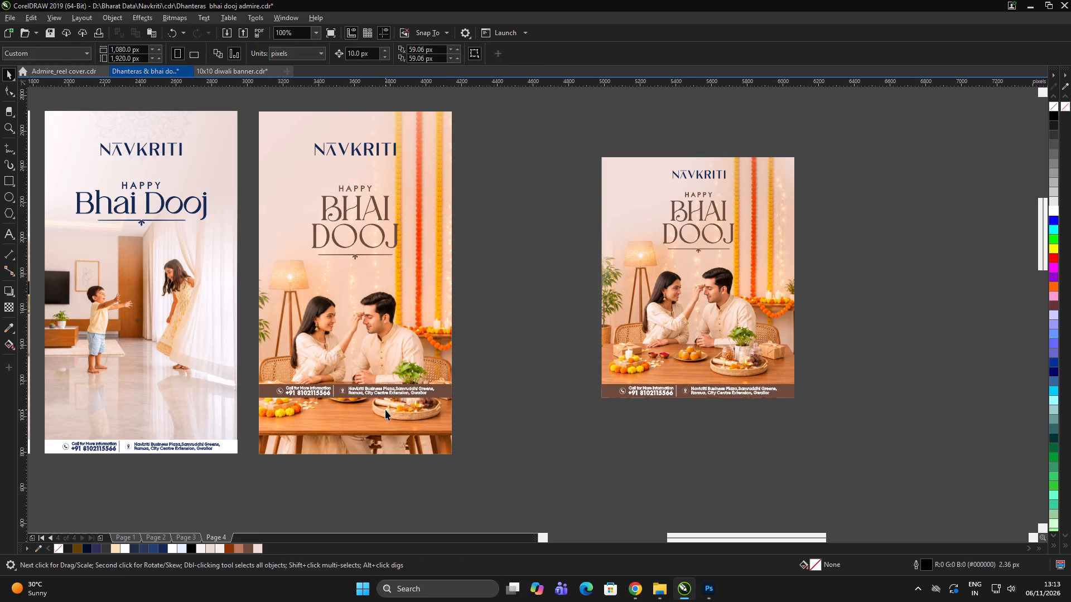
click(394, 397)
shift+click(397, 322)
key(b)
click(573, 411)
click(576, 411)
click(563, 478)
Group all objects of the 1080×1920 couple poster.
drag(552, 486, 215, 60)
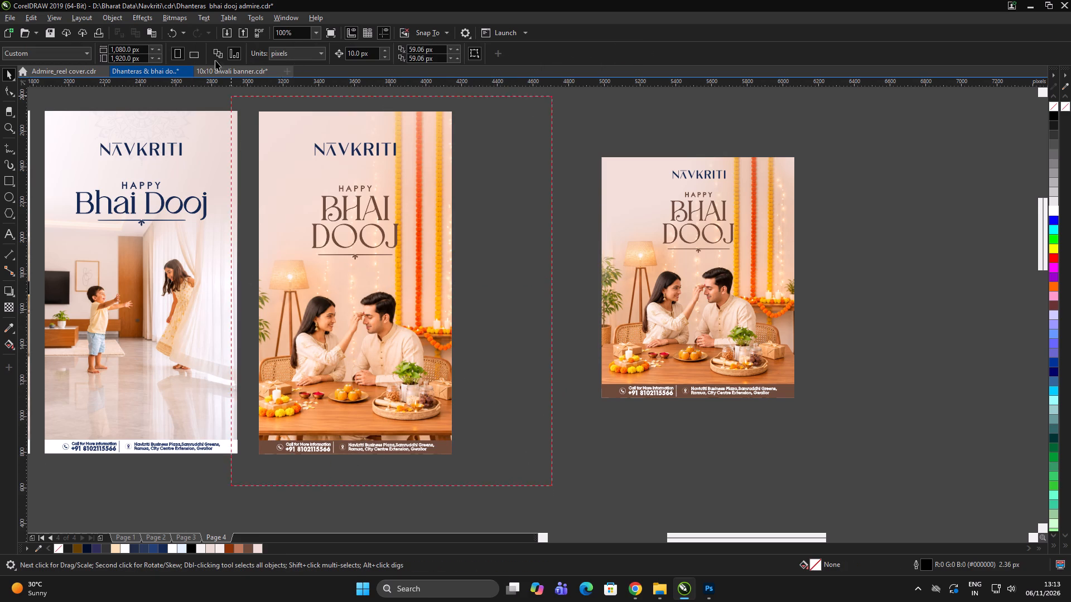
drag(215, 60, 256, 88)
scroll(403, 137, down, 1)
scroll(402, 214, up, 1)
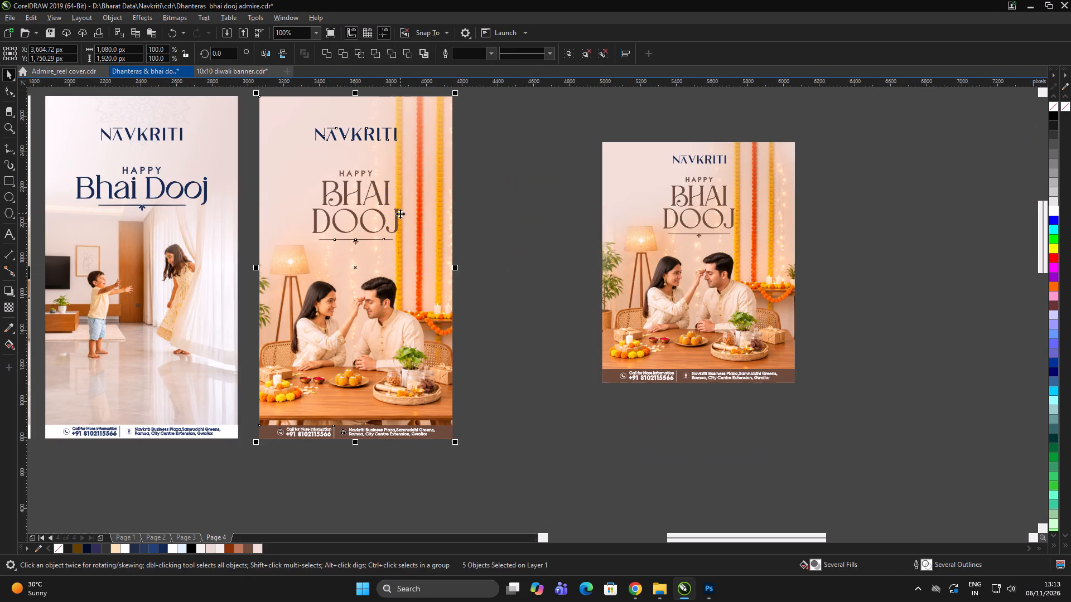
key(ctrl+g)
Export the grouped 1080×1920 couple poster as the JPEG "navkriti_ bhai dooj" in RGB Color (24-bit), replacing the existing file.
key(ctrl+e)
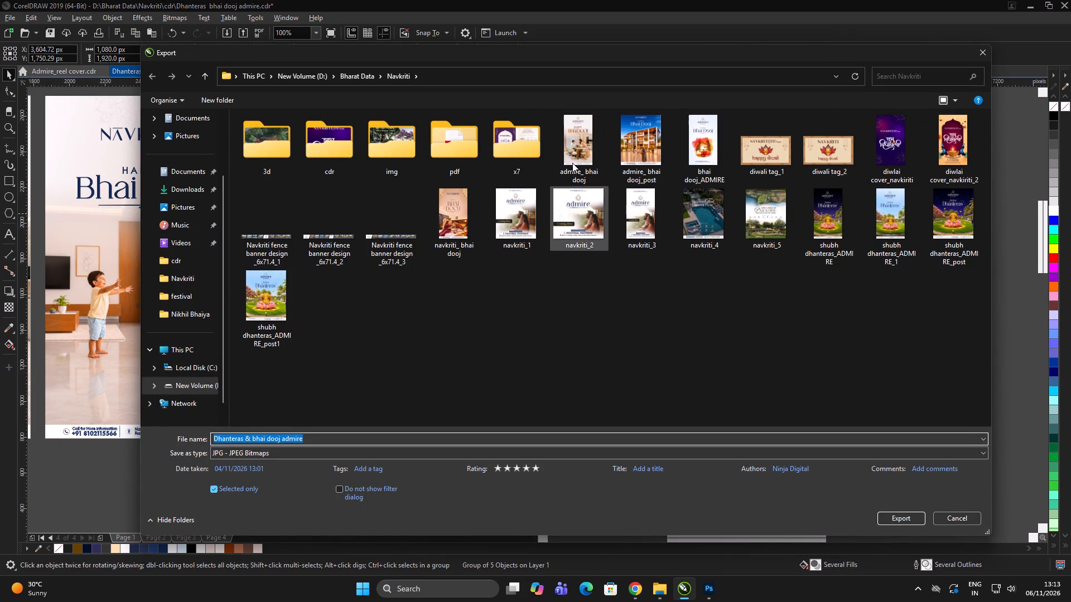
click(466, 213)
click(901, 511)
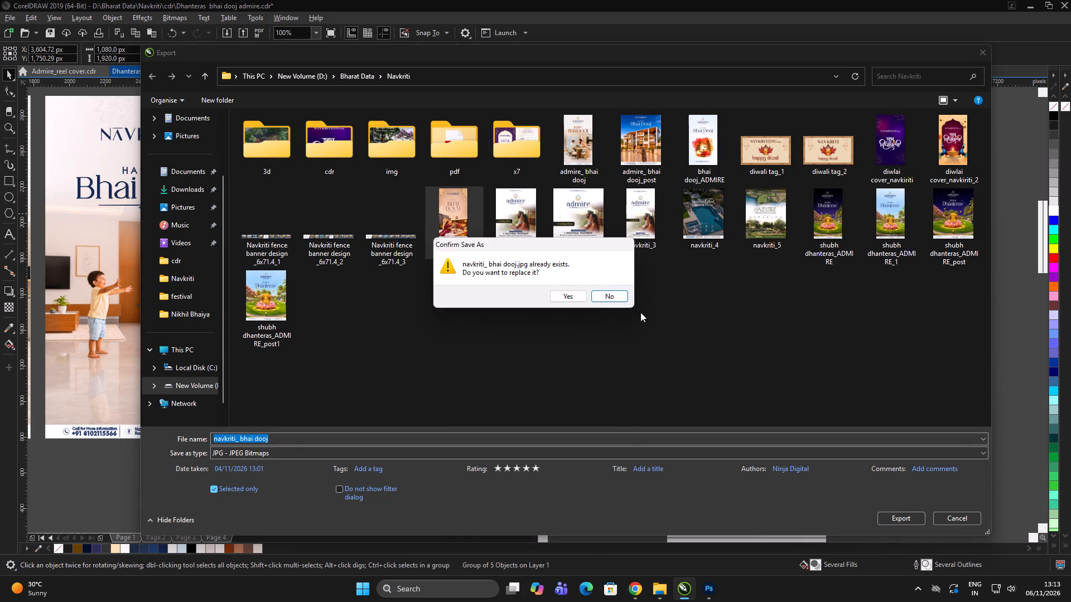
click(576, 297)
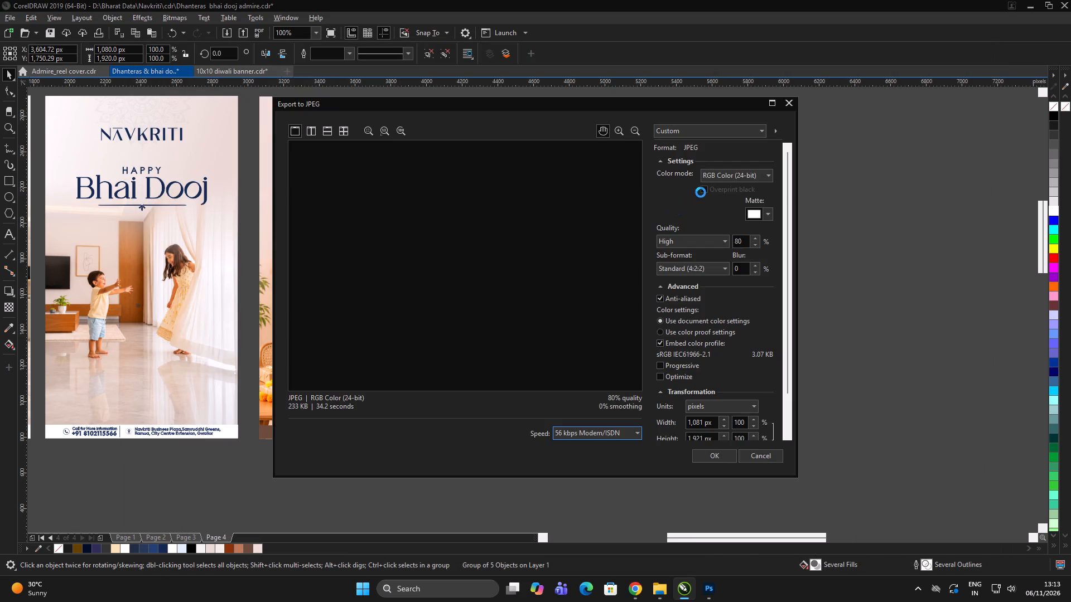
click(726, 177)
click(717, 196)
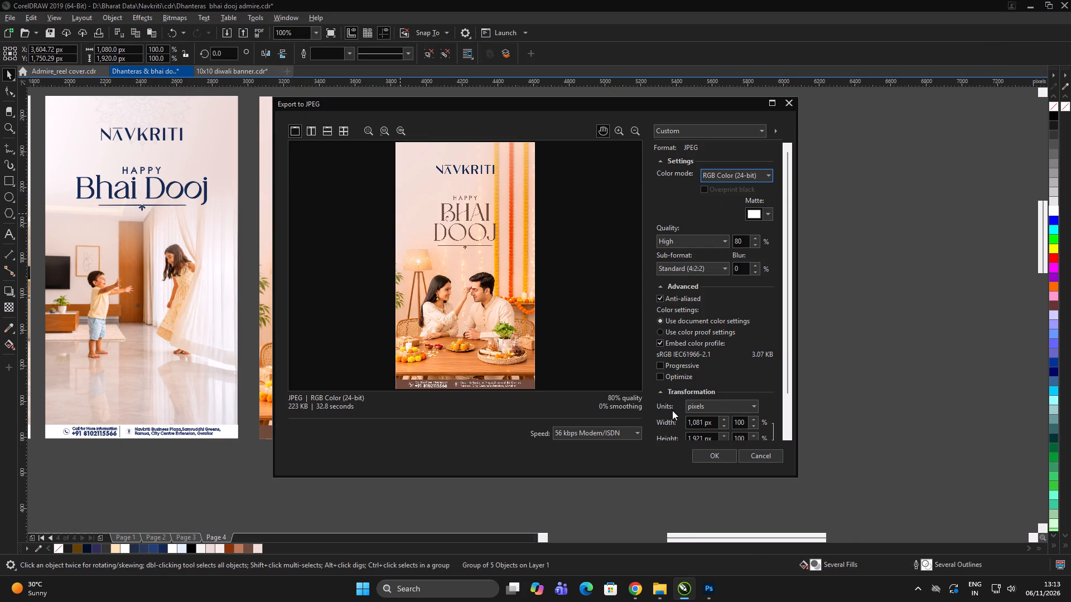
click(705, 457)
Group all objects of the 1080×1350 couple poster.
double_click(691, 434)
drag(970, 458, 554, 118)
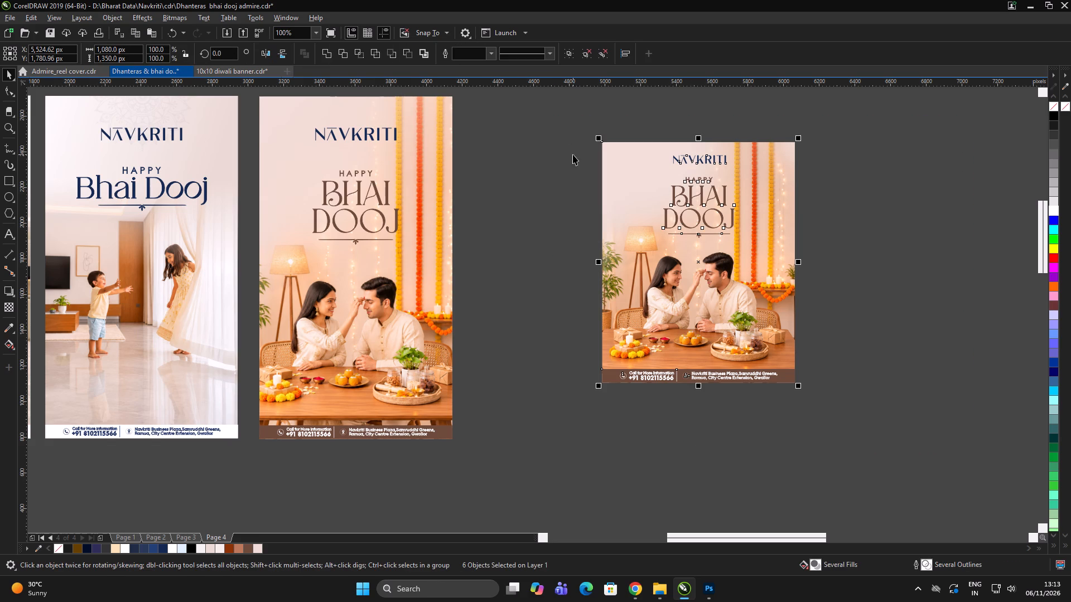
key(ctrl+g)
Export the grouped 1080×1350 couple poster as the JPEG "navkriti_ bhai dooj_post" in RGB Color (24-bit) with a black matte.
key(ctrl+e)
click(464, 216)
click(368, 430)
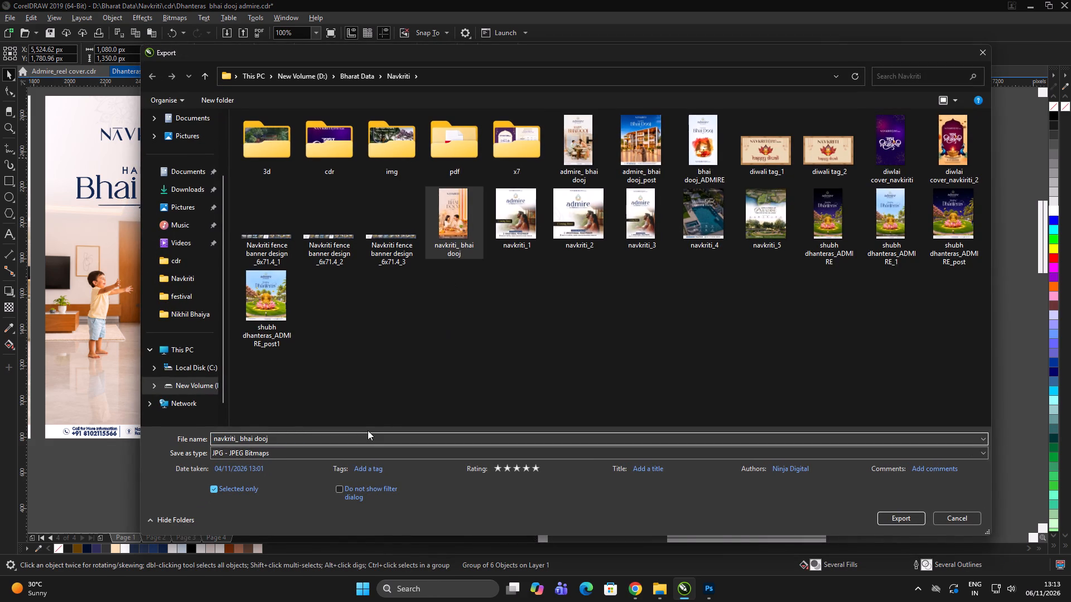
triple_click(360, 439)
text(_post)
key(Return)
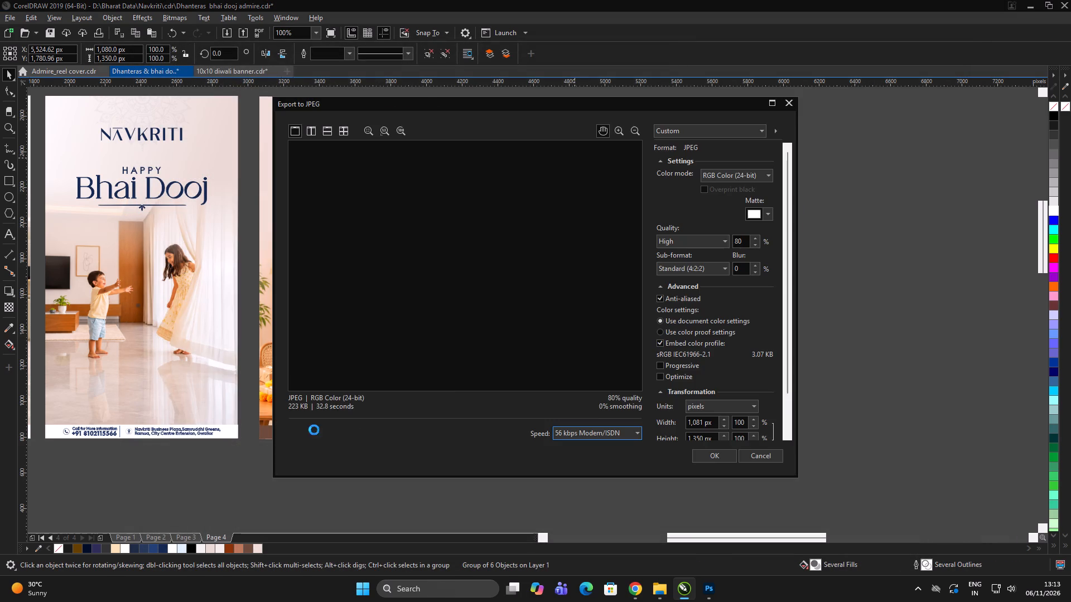
click(733, 174)
click(721, 198)
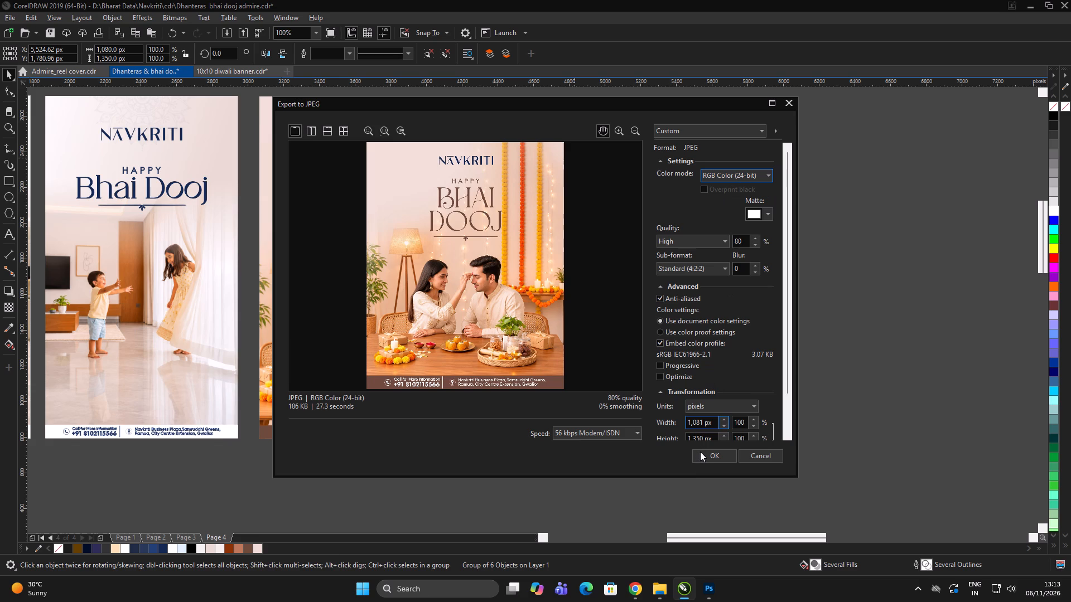
click(768, 208)
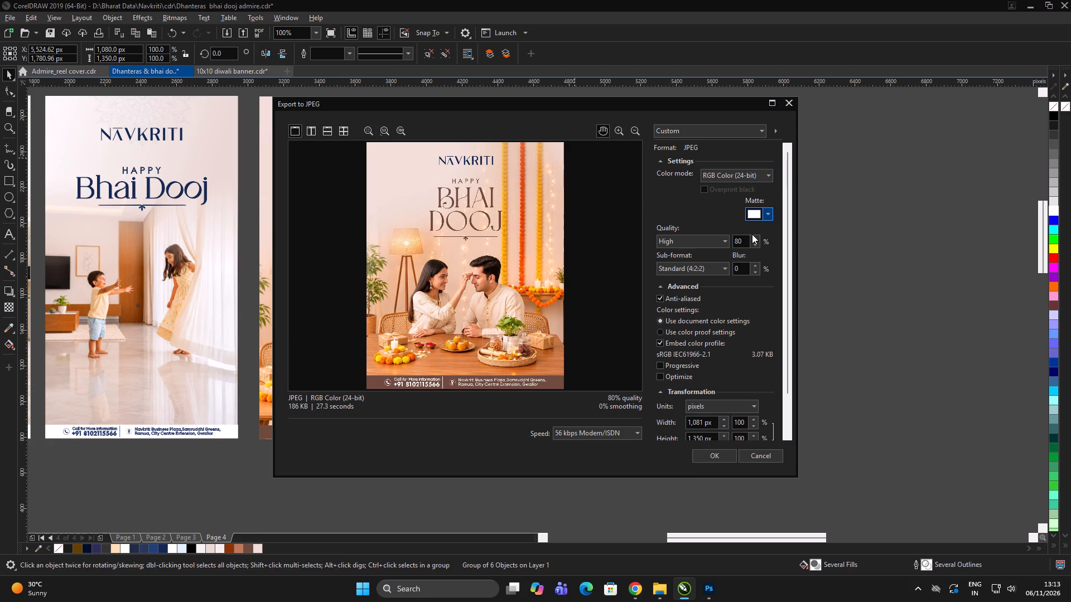
drag(754, 266, 703, 388)
drag(529, 305, 519, 254)
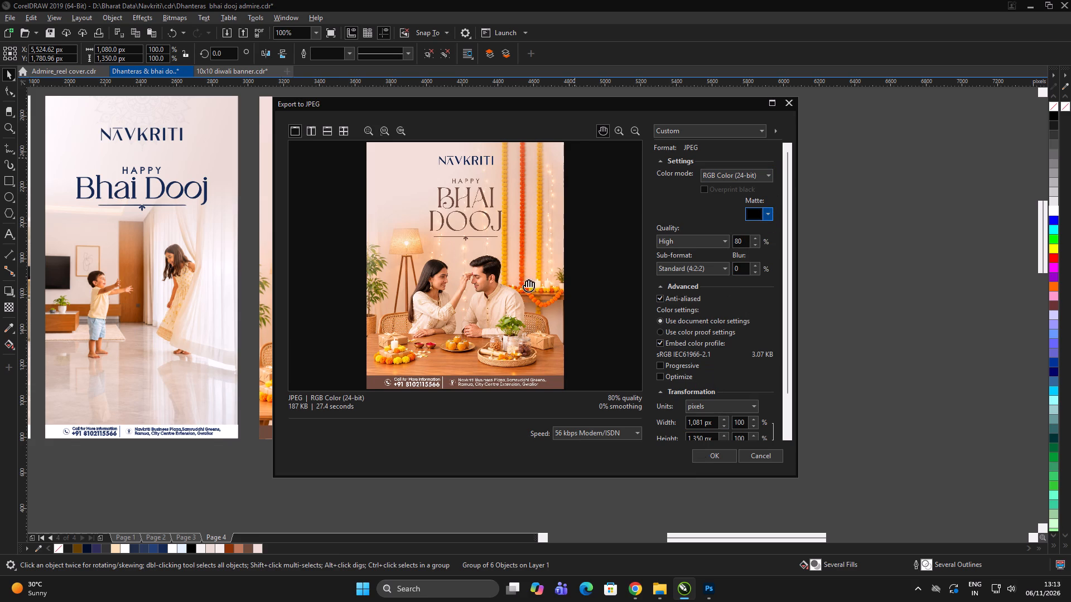
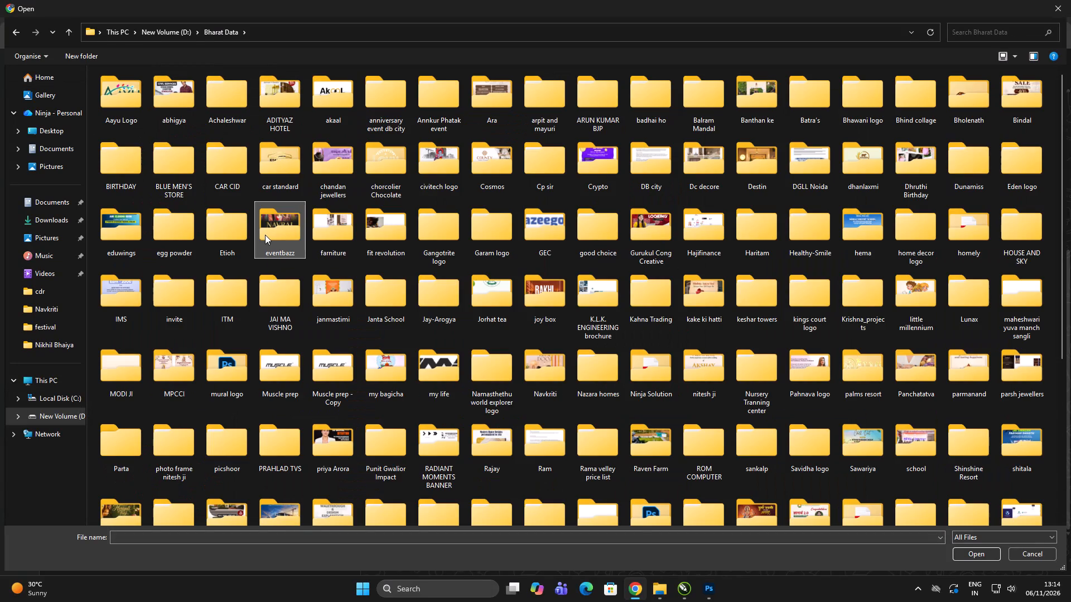
Open the Navkriti folder inside Bharat Data to choose files for the browser upload.
text(av)
double_click(542, 387)
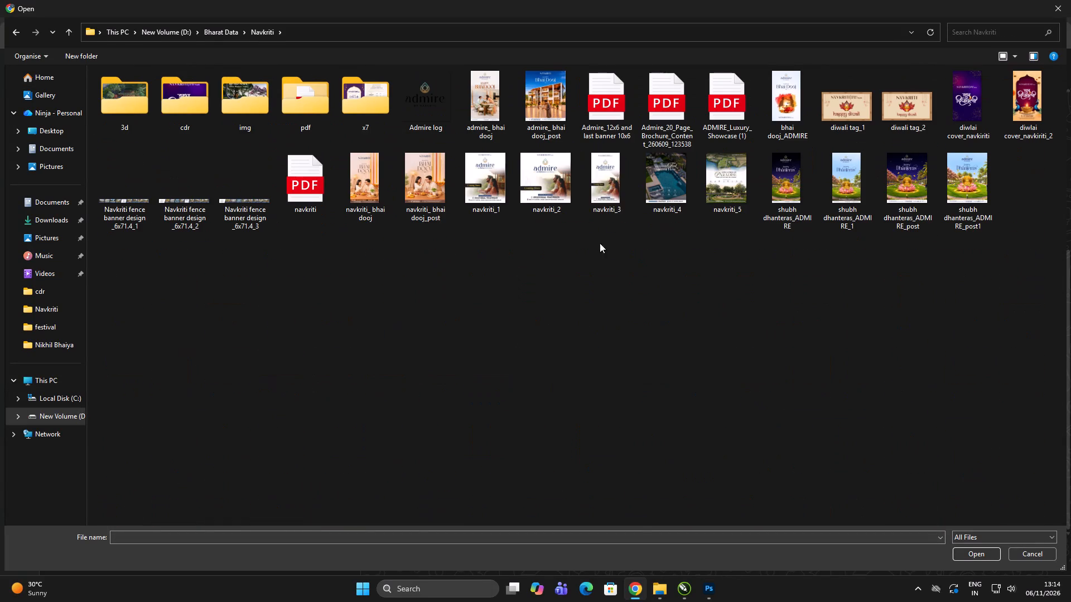
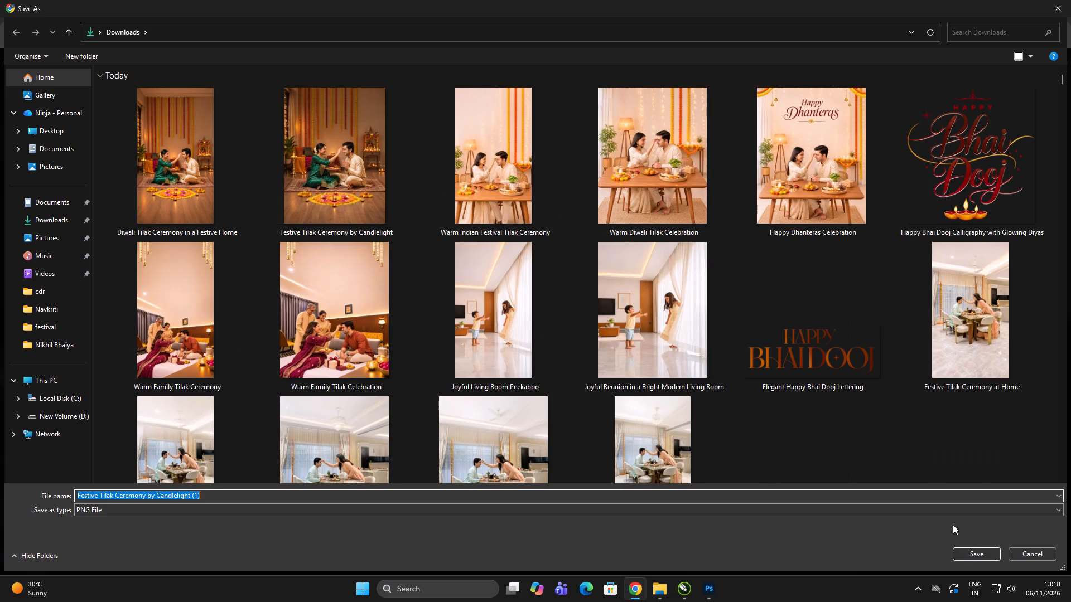
key(alt+Tab)
double_click(636, 319)
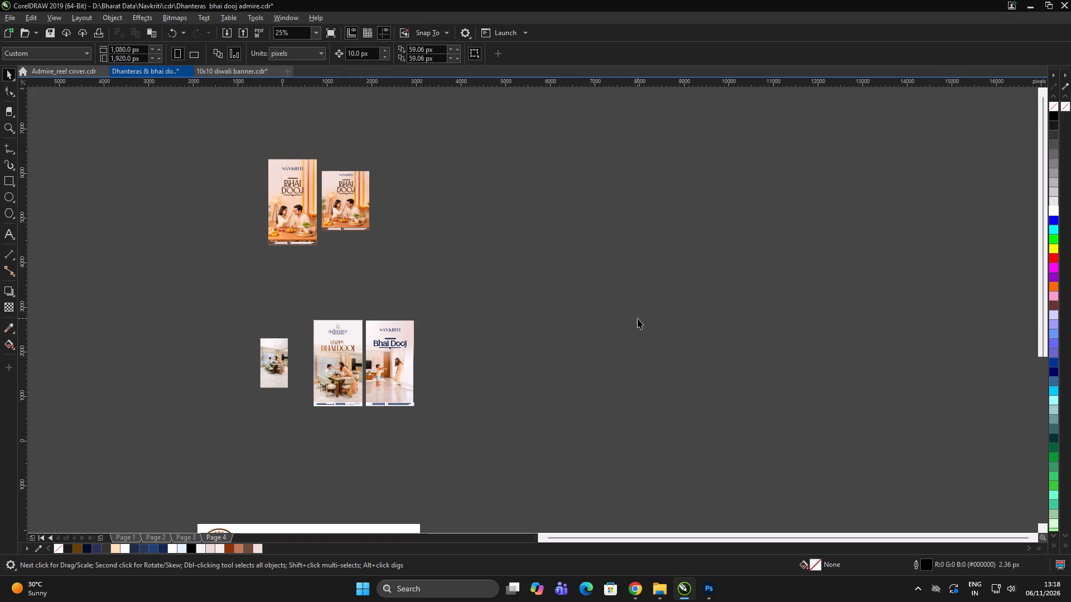
double_click(639, 317)
click(637, 312)
key(ctrl+i)
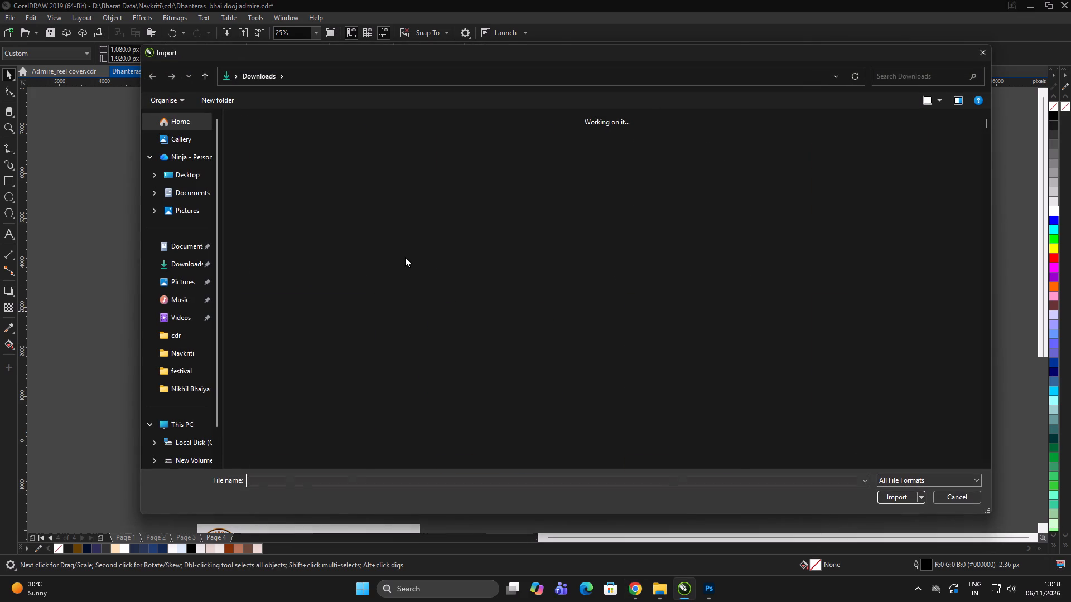
click(332, 231)
key(alt+Tab)
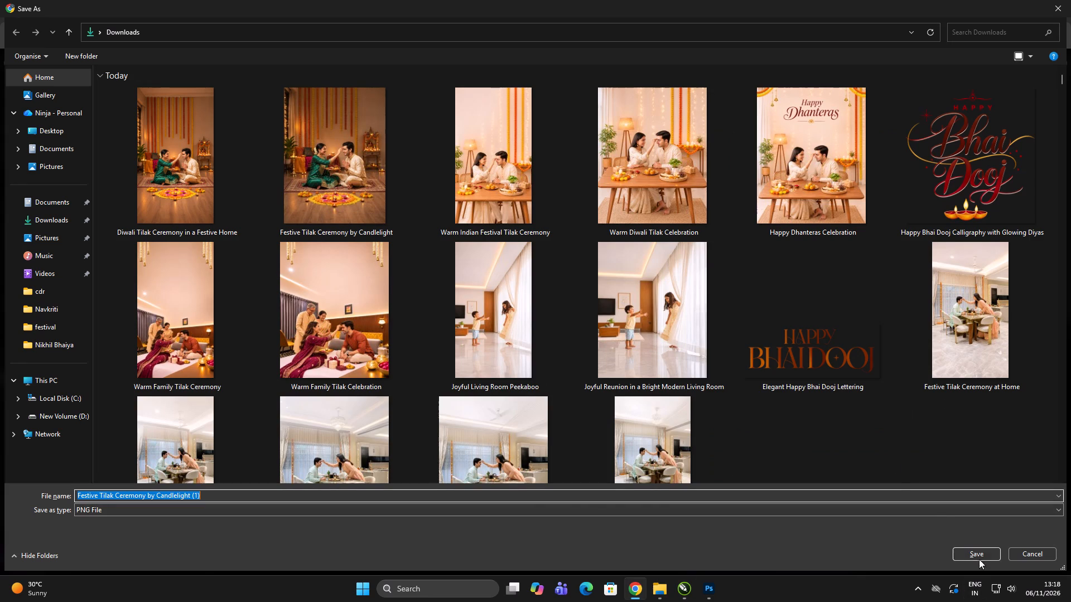
click(979, 552)
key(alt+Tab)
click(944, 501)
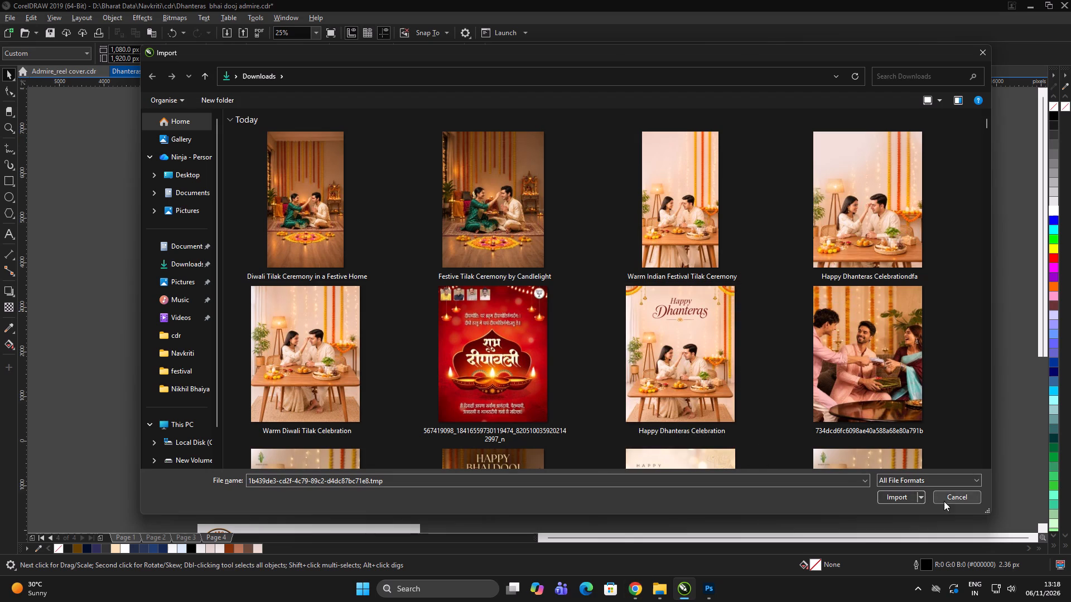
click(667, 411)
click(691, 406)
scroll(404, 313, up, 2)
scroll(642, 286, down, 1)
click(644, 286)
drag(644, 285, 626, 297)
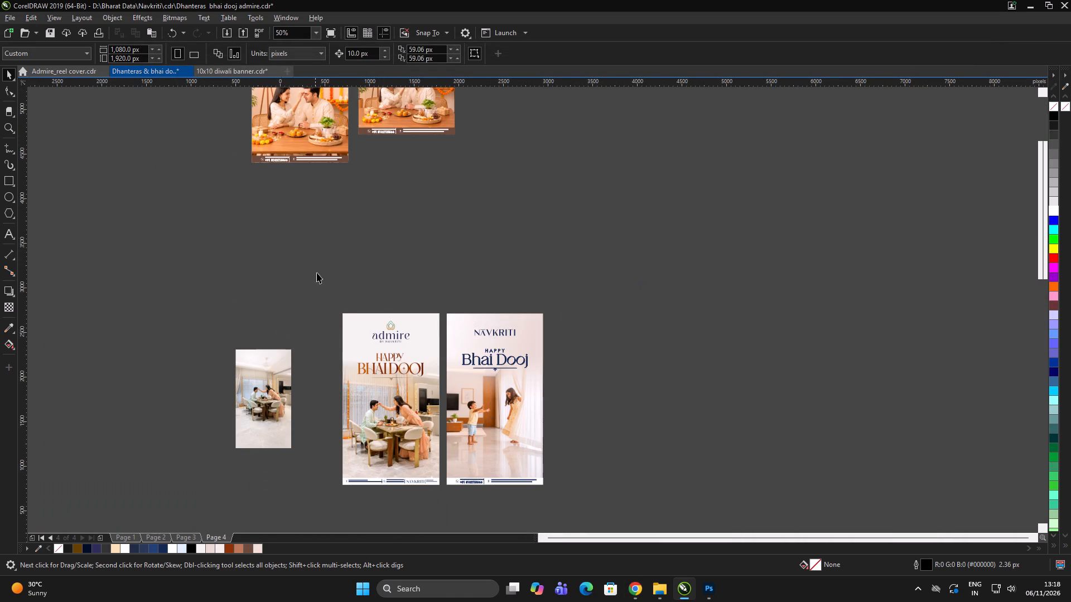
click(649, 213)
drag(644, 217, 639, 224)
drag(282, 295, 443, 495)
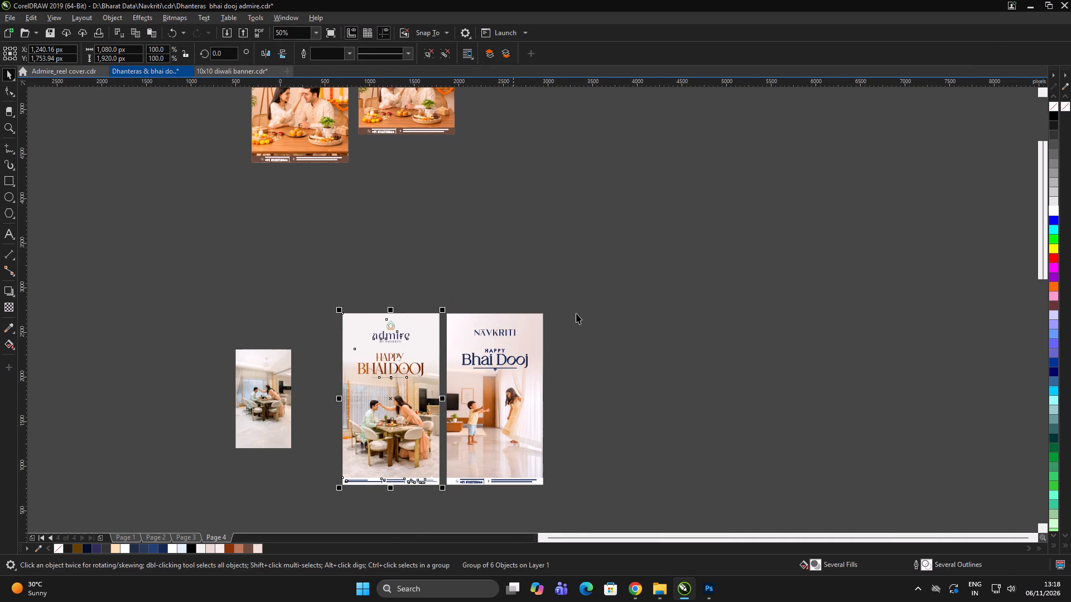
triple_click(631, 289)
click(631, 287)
Import "Diwali Tilak Ceremony in a Festive Home" and place it at about 447×794 px in the empty area beyond the Bhai Dooj posters.
key(ctrl+i)
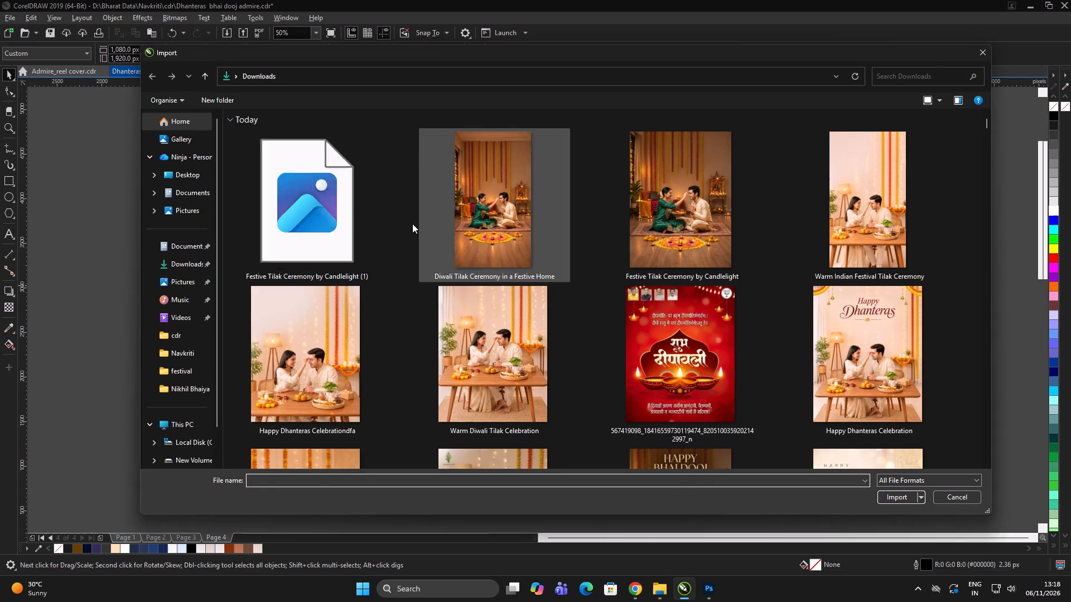
click(320, 241)
click(501, 227)
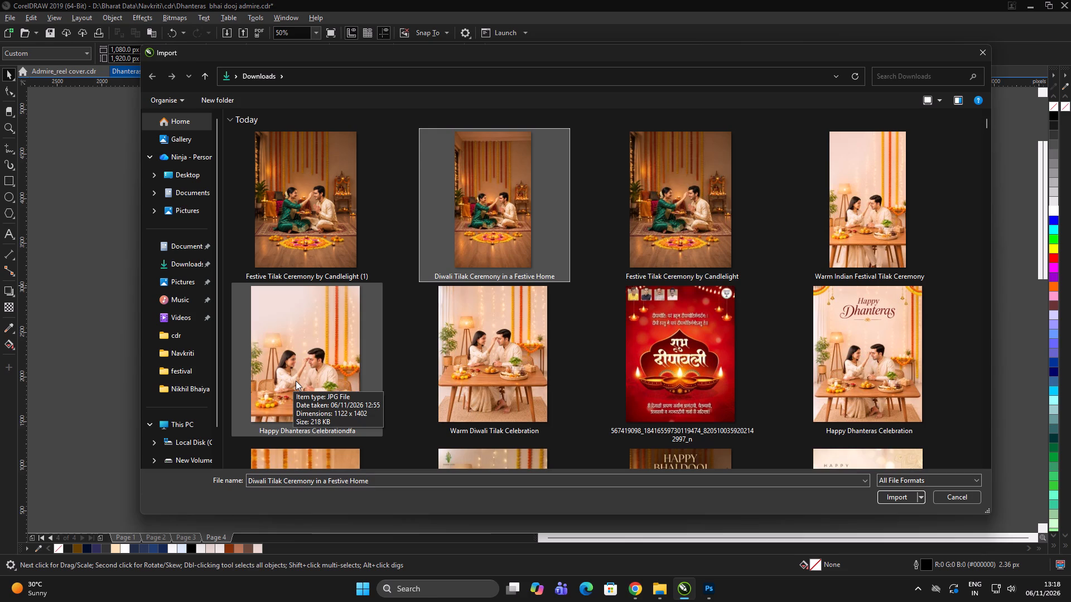
click(898, 501)
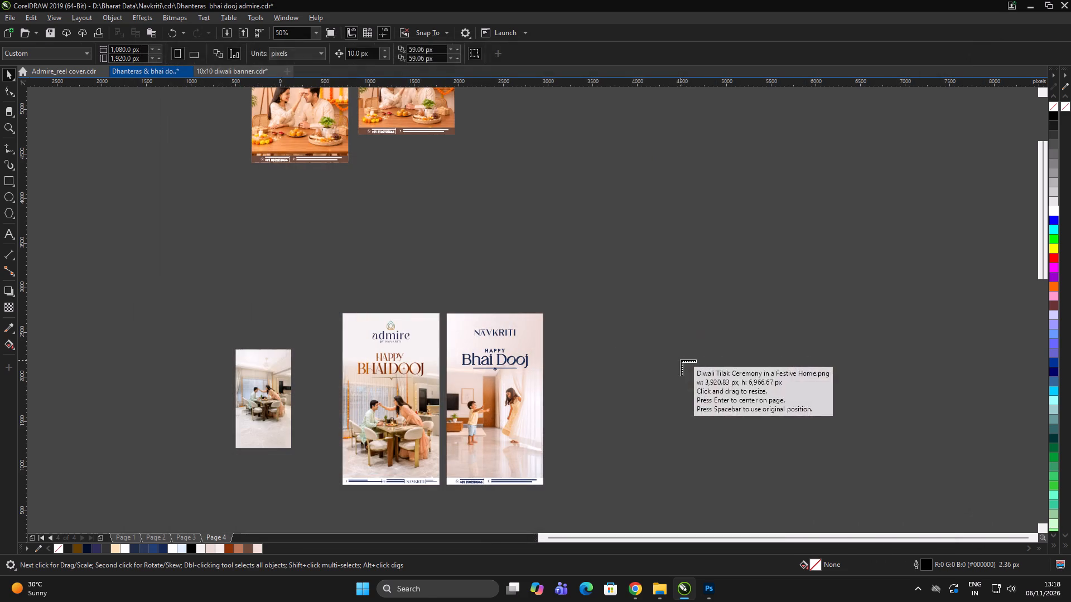
drag(565, 256, 655, 327)
click(691, 343)
scroll(603, 293, up, 3)
scroll(600, 282, down, 3)
click(620, 275)
scroll(602, 313, up, 2)
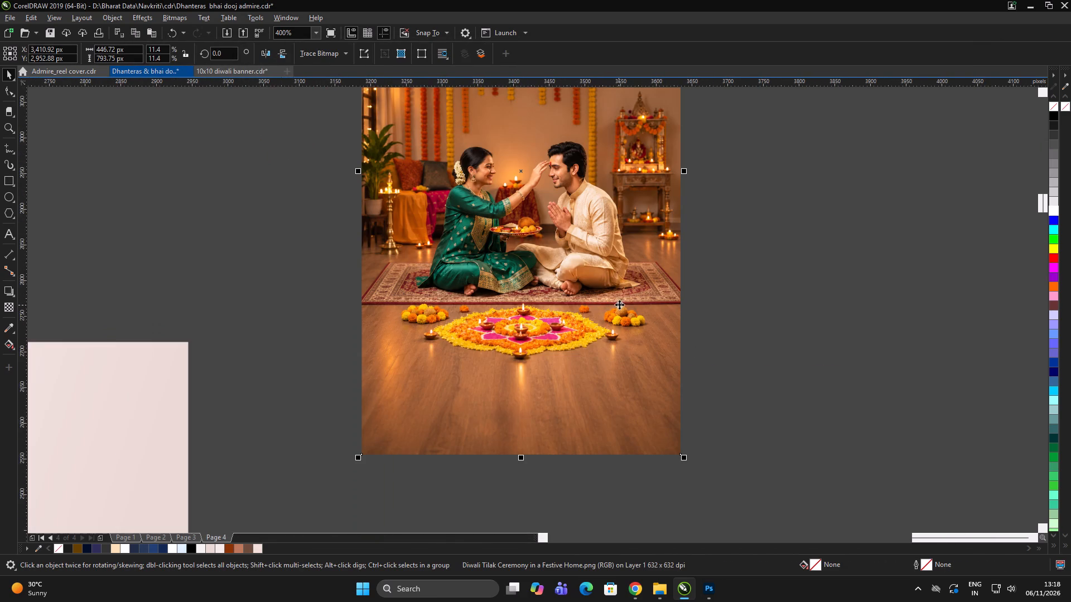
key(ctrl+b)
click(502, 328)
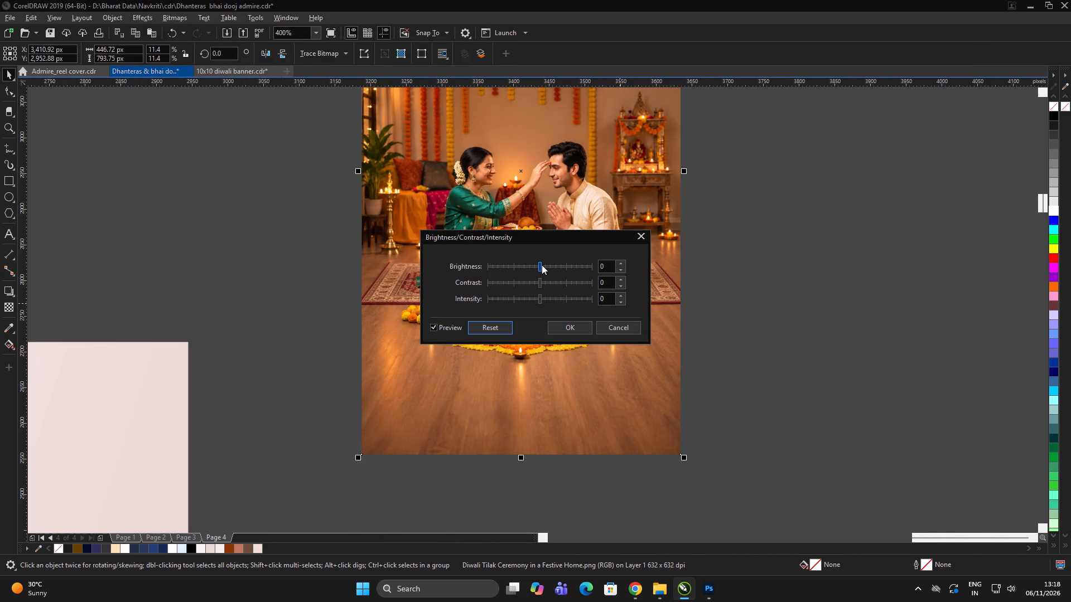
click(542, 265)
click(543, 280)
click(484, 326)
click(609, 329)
Move the imported tilak ceremony image beside the 1080×1920 Admire Bhai Dooj poster.
scroll(789, 222, down, 3)
double_click(818, 238)
click(726, 230)
drag(727, 219, 208, 308)
scroll(592, 198, down, 2)
click(620, 183)
drag(620, 188, 615, 204)
Ungroup the 1080×1920 Admire Bhai Dooj poster.
scroll(572, 238, up, 2)
click(515, 289)
key(ctrl+u)
ctrl+click(905, 265)
drag(905, 265, 893, 271)
Place a copy of the Admire poster's white fade rectangle clear of the posters and delete the original from the poster.
click(525, 331)
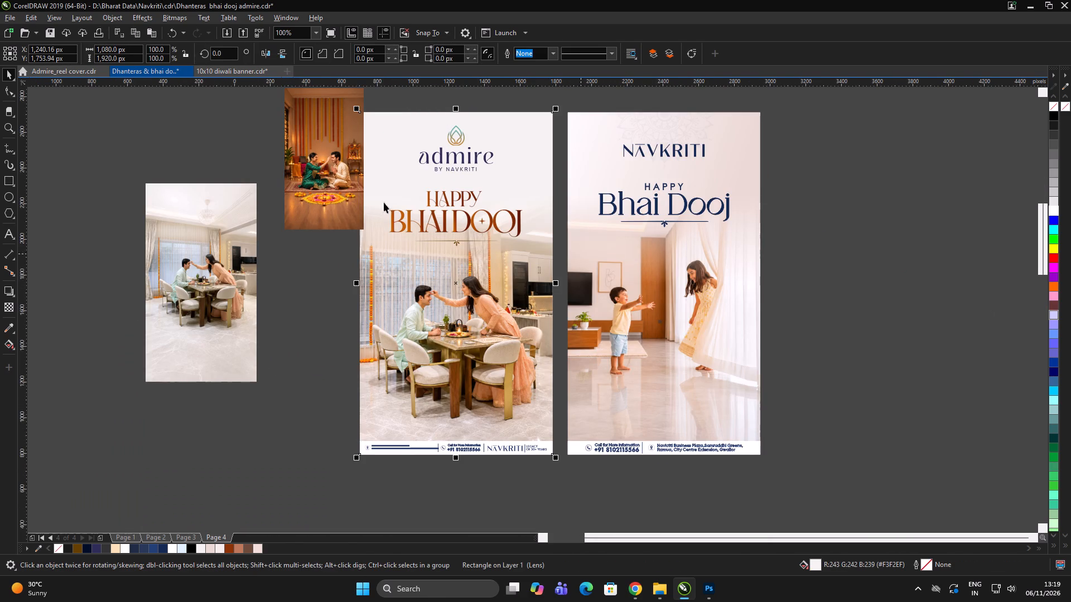
scroll(507, 251, down, 1)
drag(489, 275, 760, 229)
right_click(760, 229)
scroll(479, 279, up, 1)
click(467, 285)
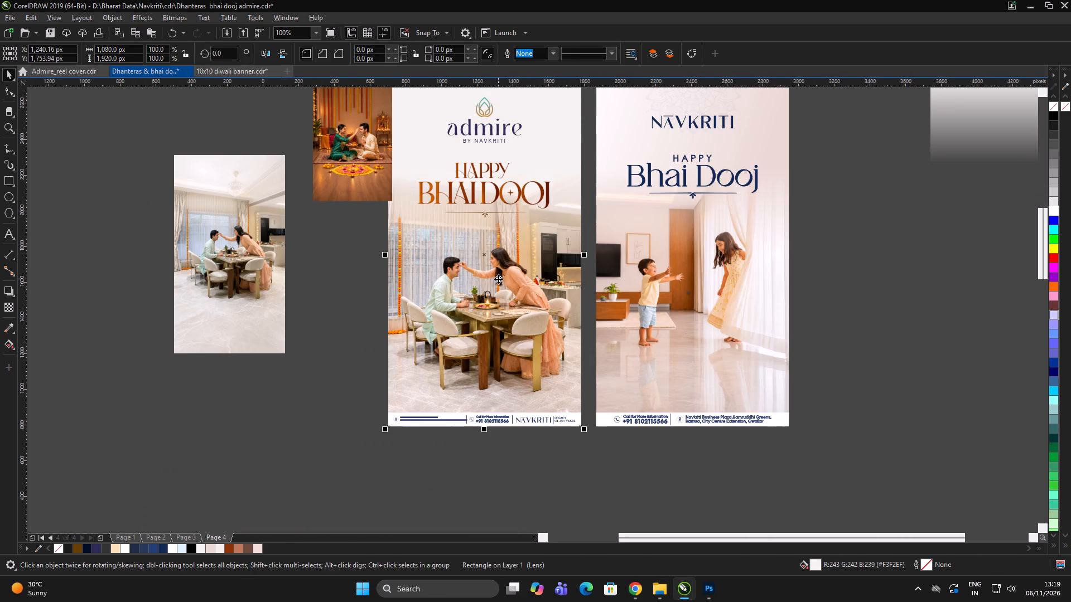
key(Delete)
PowerClip the tilak ceremony image inside the Admire poster's photo frame.
click(534, 303)
click(243, 268)
click(322, 141)
right_click(337, 132)
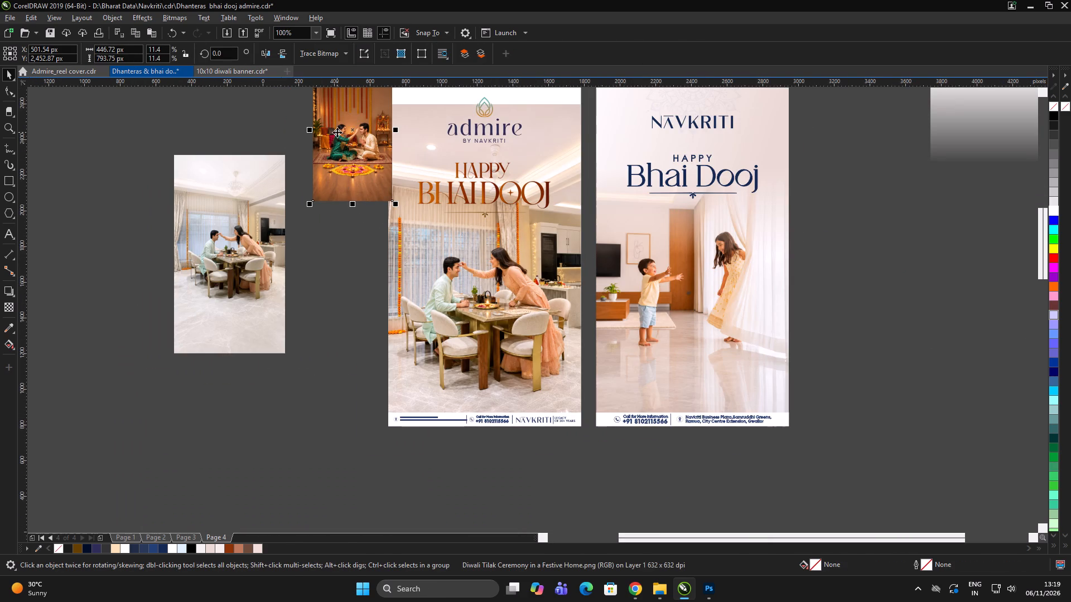
click(380, 292)
click(548, 330)
click(375, 338)
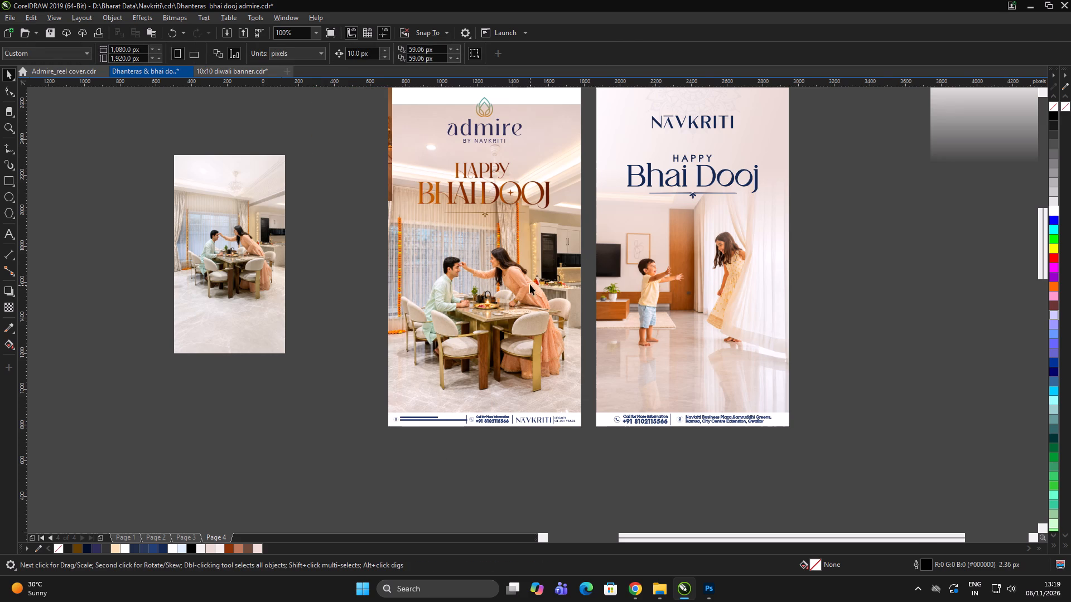
Open the Admire frame's PowerClip contents, shift the tilak image aside and delete the old dining-room photo.
scroll(518, 276, down, 1)
double_click(517, 276)
click(429, 201)
drag(438, 198, 524, 263)
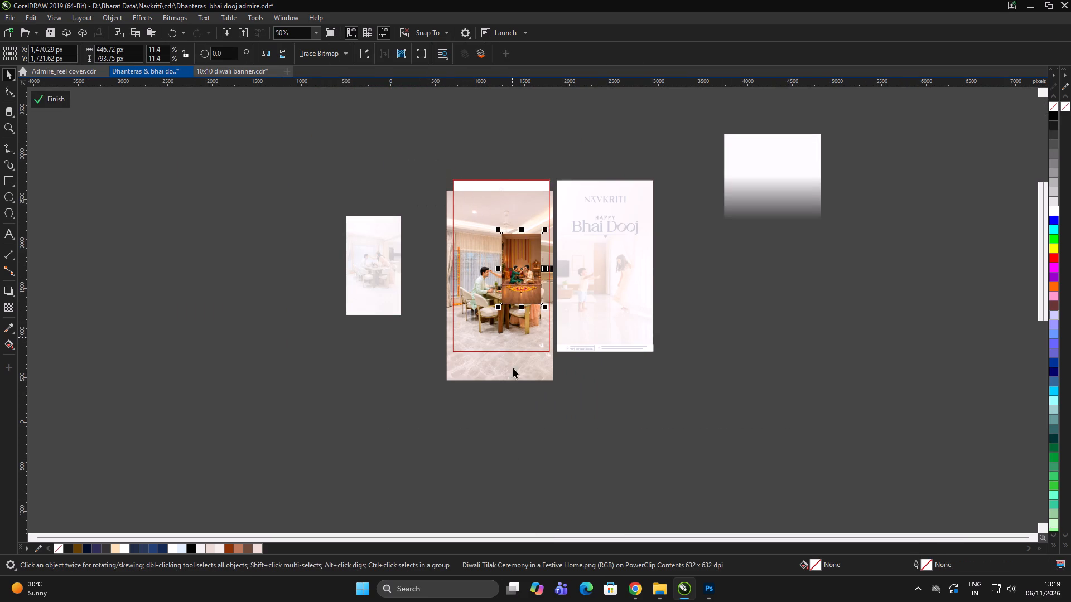
click(513, 368)
key(Delete)
click(596, 390)
Centre the tilak image on the frame, enlarge it to about 1238×2200 px and finish editing the PowerClip.
click(538, 285)
drag(524, 273, 504, 273)
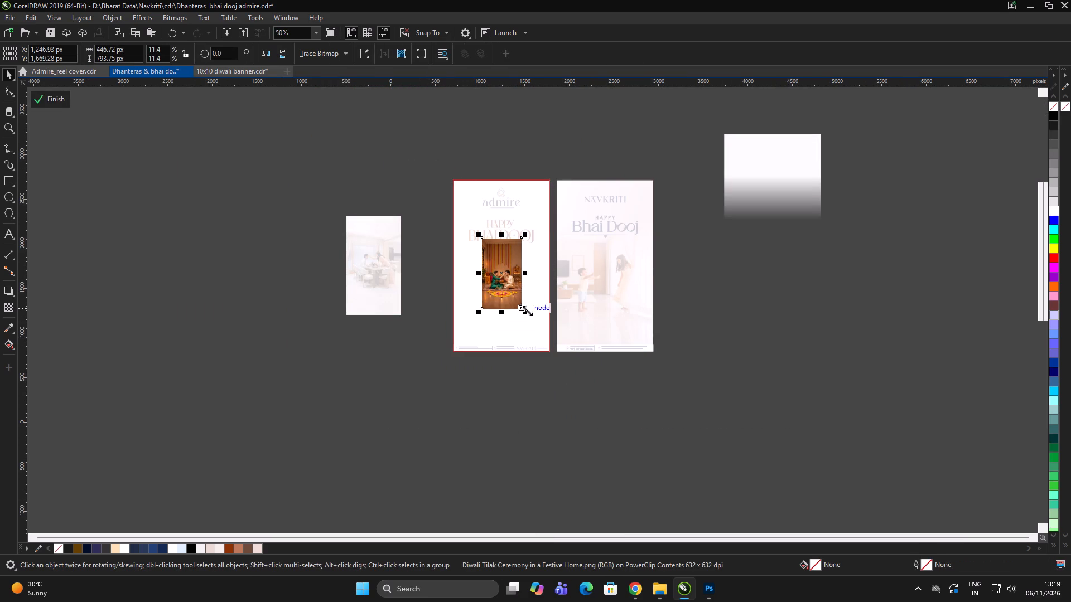
drag(527, 310, 576, 373)
scroll(532, 276, up, 1)
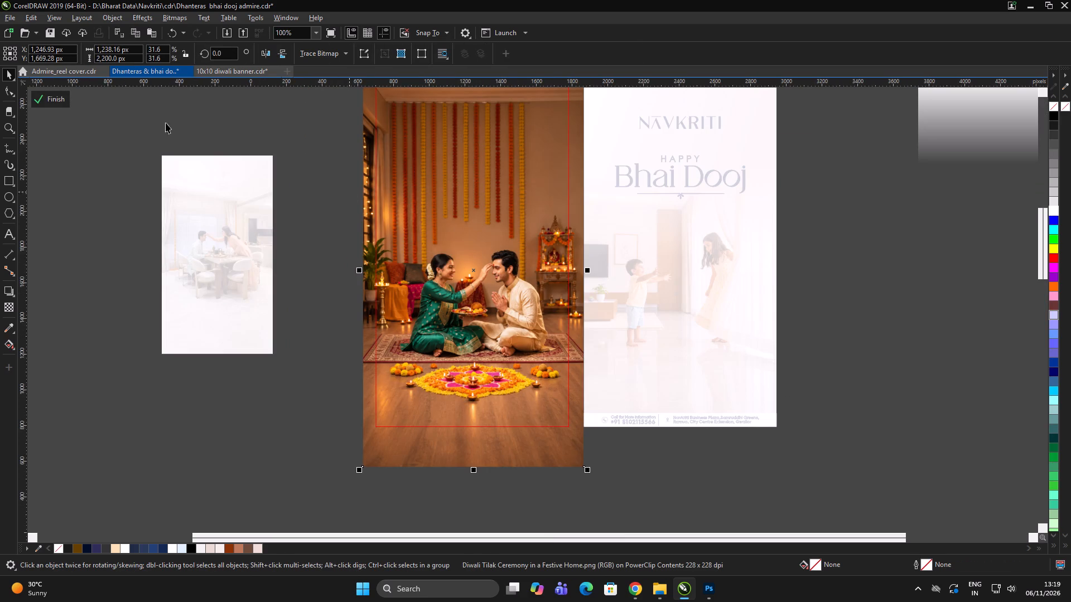
click(56, 97)
Enlarge the tilak image inside the Admire frame to about 1366×2426 px and shift it slightly upward to reframe the couple.
double_click(200, 332)
click(503, 319)
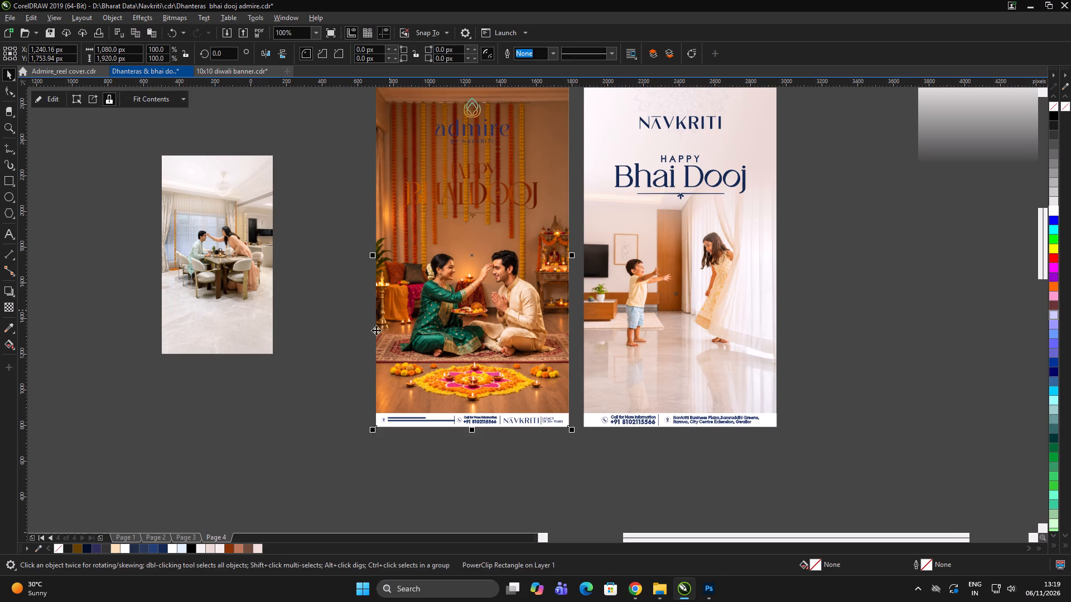
click(332, 381)
alt+click(524, 306)
drag(587, 470, 599, 491)
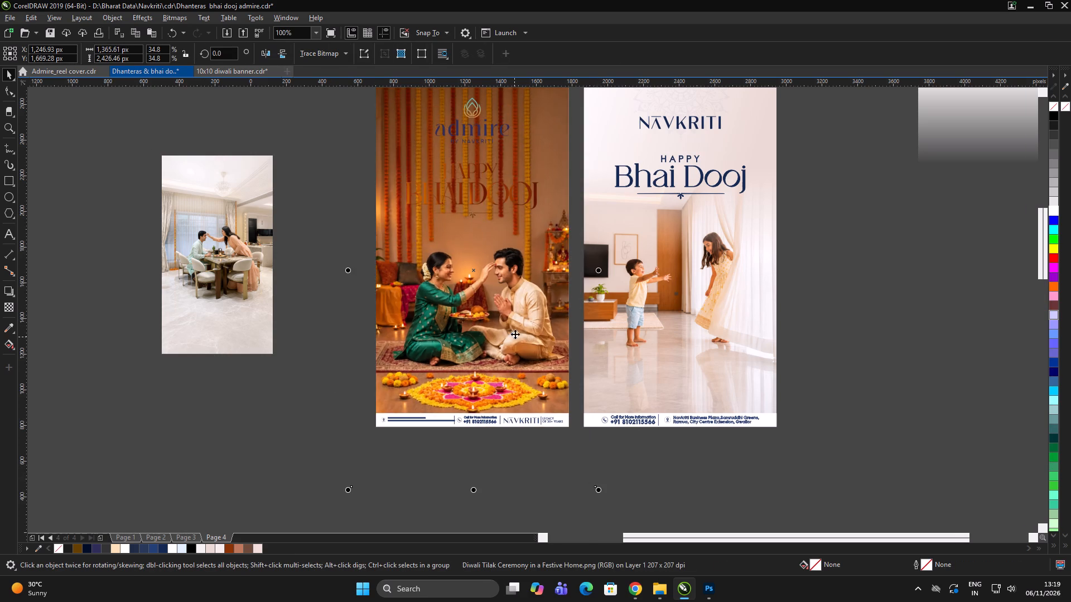
drag(515, 326, 512, 319)
click(520, 324)
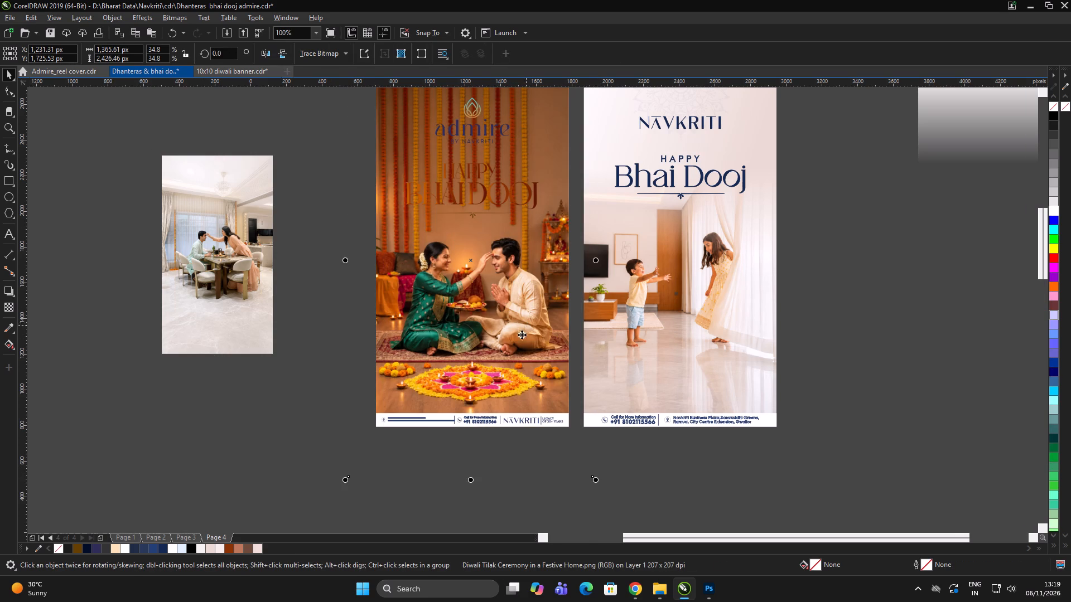
double_click(329, 360)
Set the Brightness of the "Happy Bhai Dooj" lettering on the Admire poster to 97.
click(498, 304)
scroll(442, 300, down, 1)
click(710, 304)
drag(710, 304, 686, 297)
scroll(469, 264, up, 1)
click(483, 241)
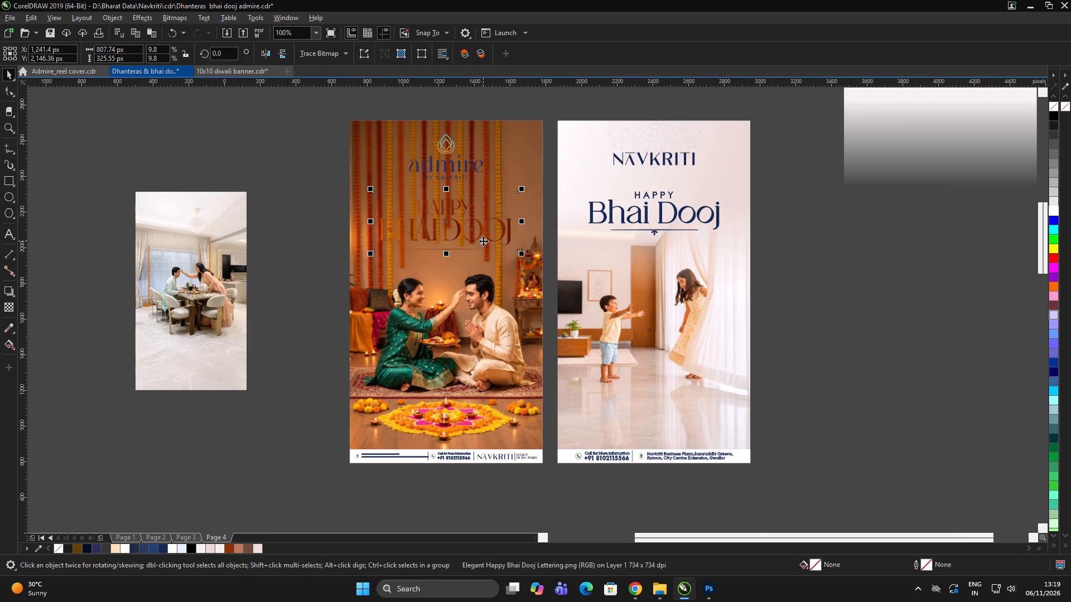
key(ctrl+b)
click(508, 326)
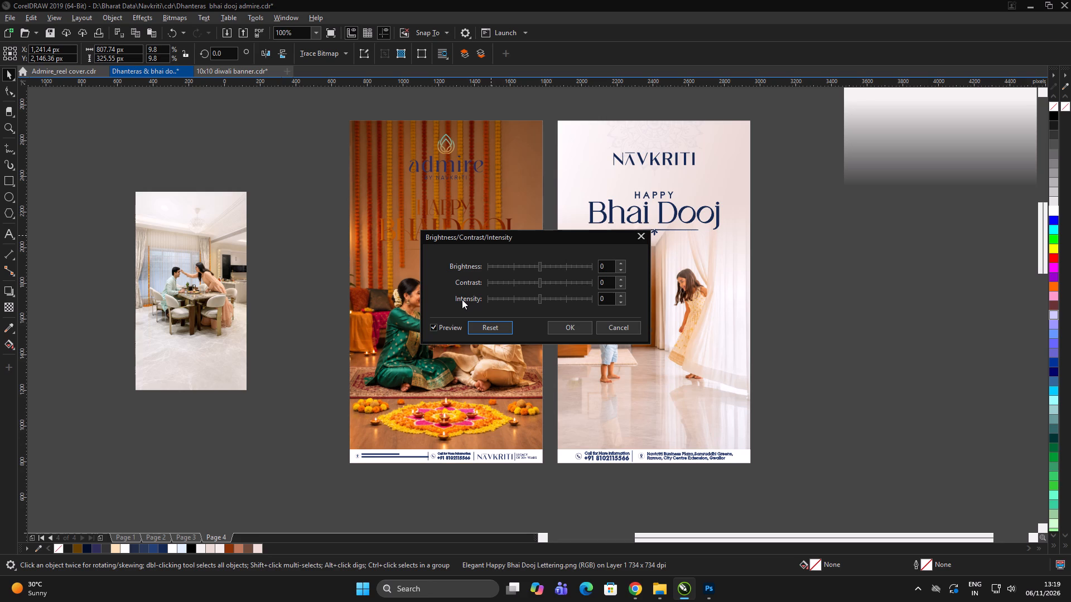
click(584, 266)
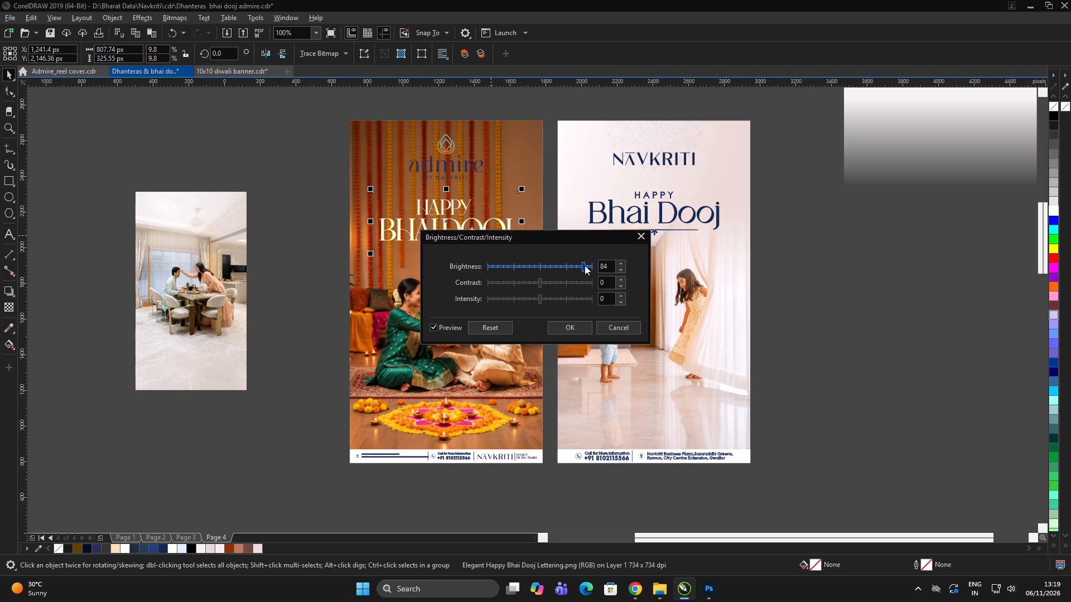
click(591, 265)
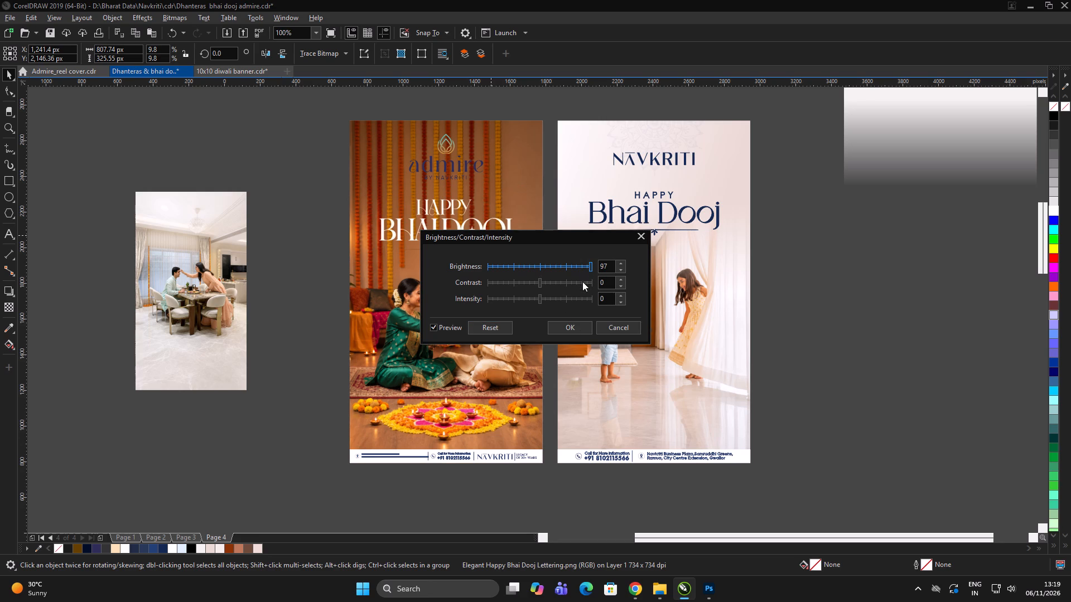
click(574, 328)
double_click(834, 274)
Ungroup the Admire logo and fill its "admire BY NAVKRITI" text with white.
click(465, 171)
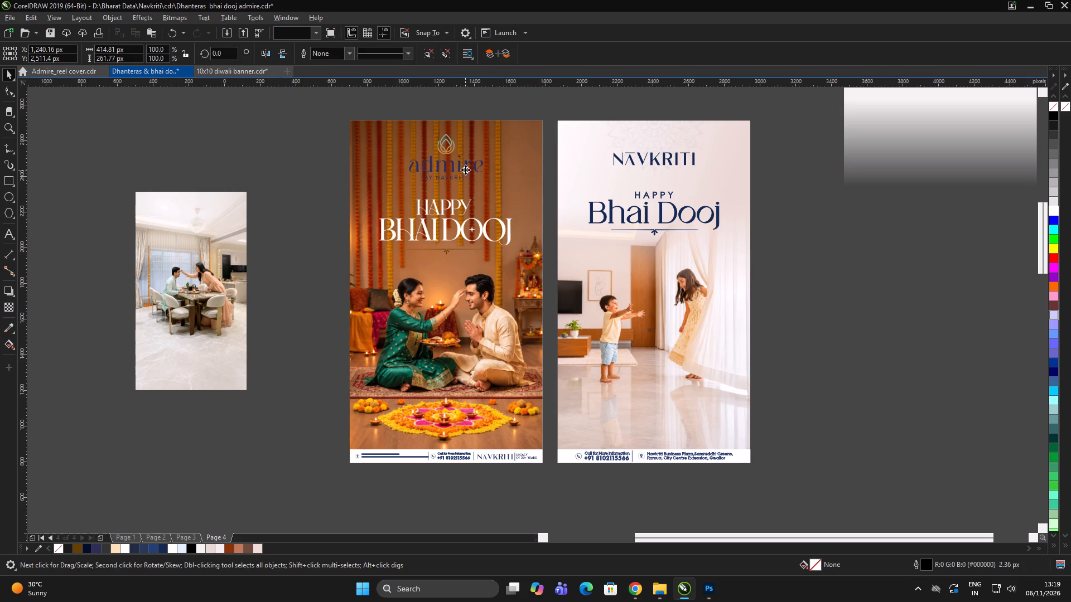
key(ctrl+u)
click(320, 147)
drag(336, 152, 510, 192)
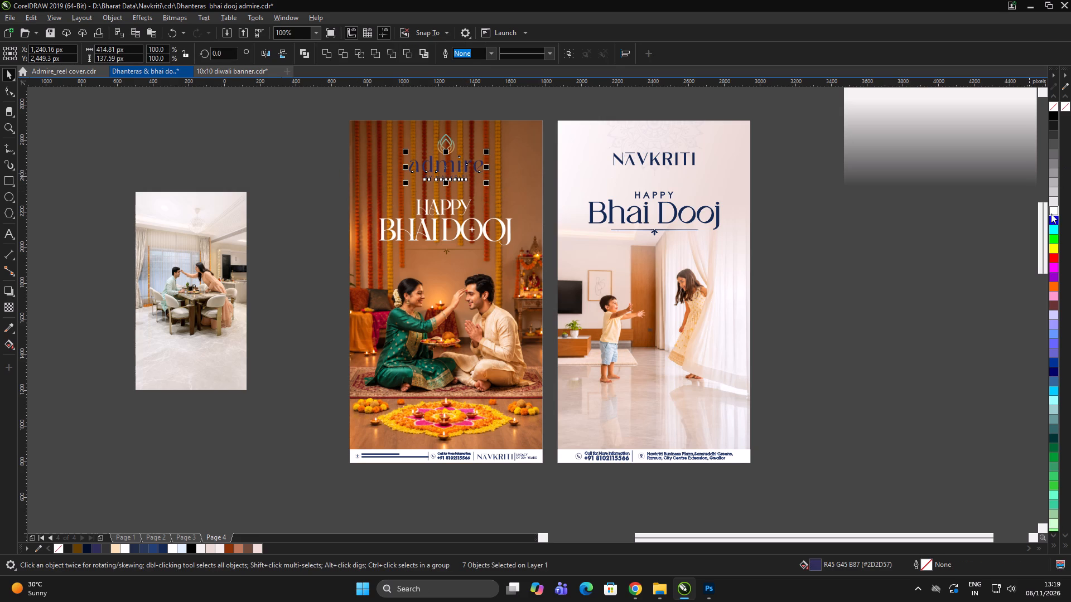
click(1050, 214)
click(924, 248)
click(900, 277)
drag(913, 276, 900, 276)
Duplicate the Admire poster's photo frame over to the side of the poster and delete the duplicate's PowerClip contents.
click(455, 292)
drag(493, 285, 313, 292)
shift+right_click(313, 292)
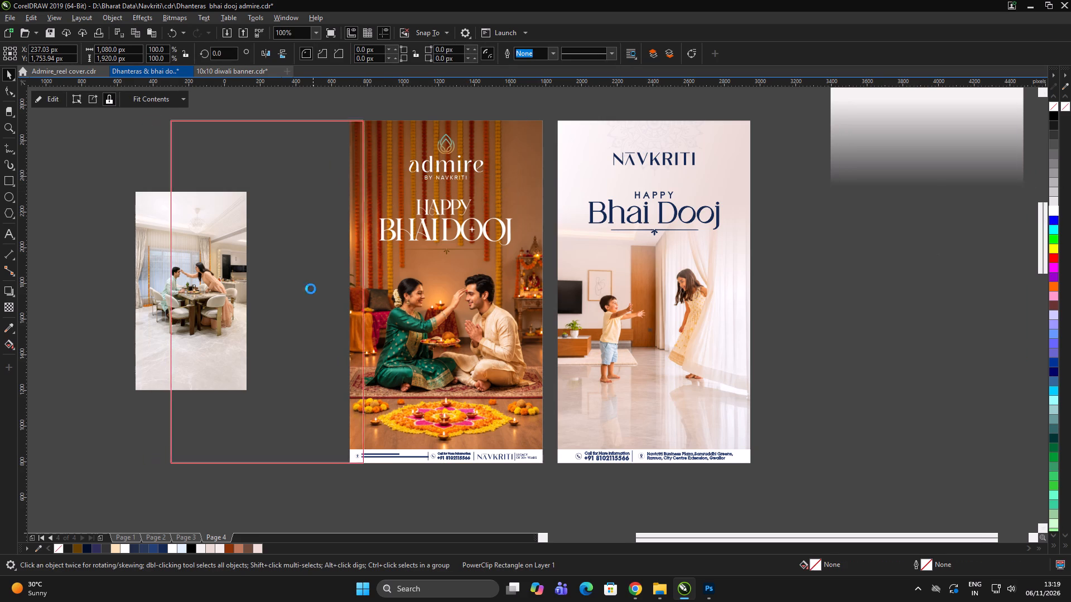
click(97, 96)
key(Delete)
Set the empty duplicate frame's Frame Type to None, turning it into a plain rectangle.
click(237, 173)
right_click(229, 117)
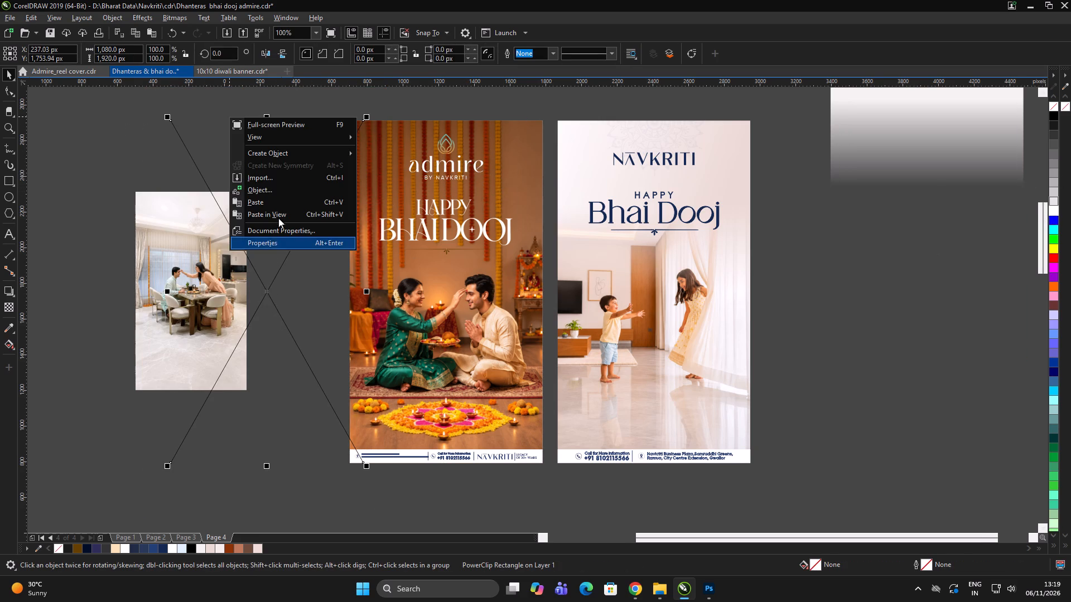
click(248, 382)
click(100, 211)
click(296, 193)
right_click(286, 174)
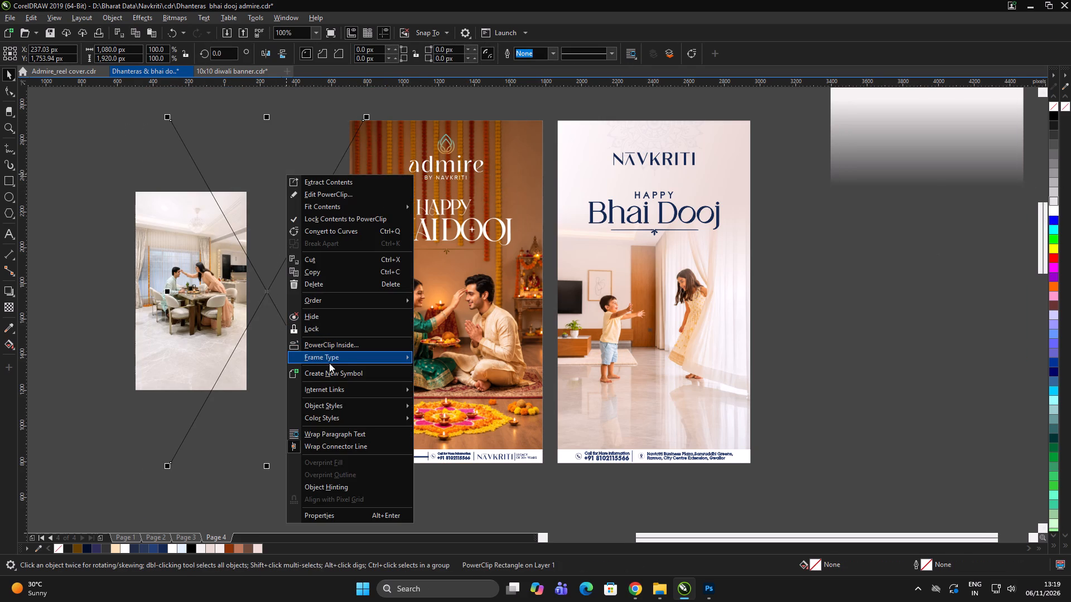
click(446, 389)
click(238, 450)
click(252, 437)
click(282, 349)
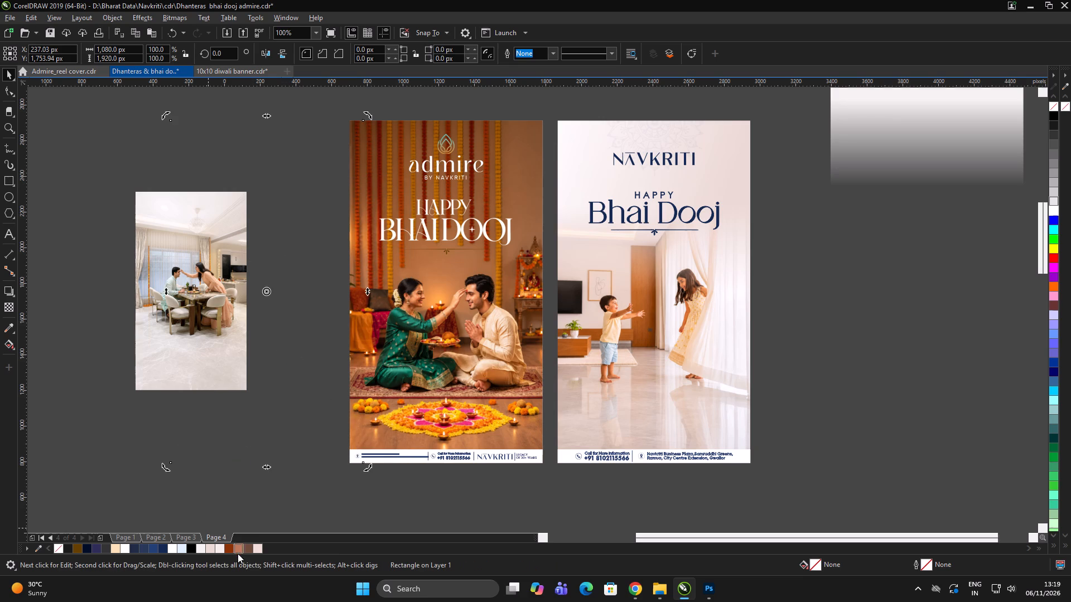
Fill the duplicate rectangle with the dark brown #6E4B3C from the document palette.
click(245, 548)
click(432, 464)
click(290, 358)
Sample the warm brown #945C36 from the tilak image's wall and apply it as the duplicate rectangle's fill.
click(8, 328)
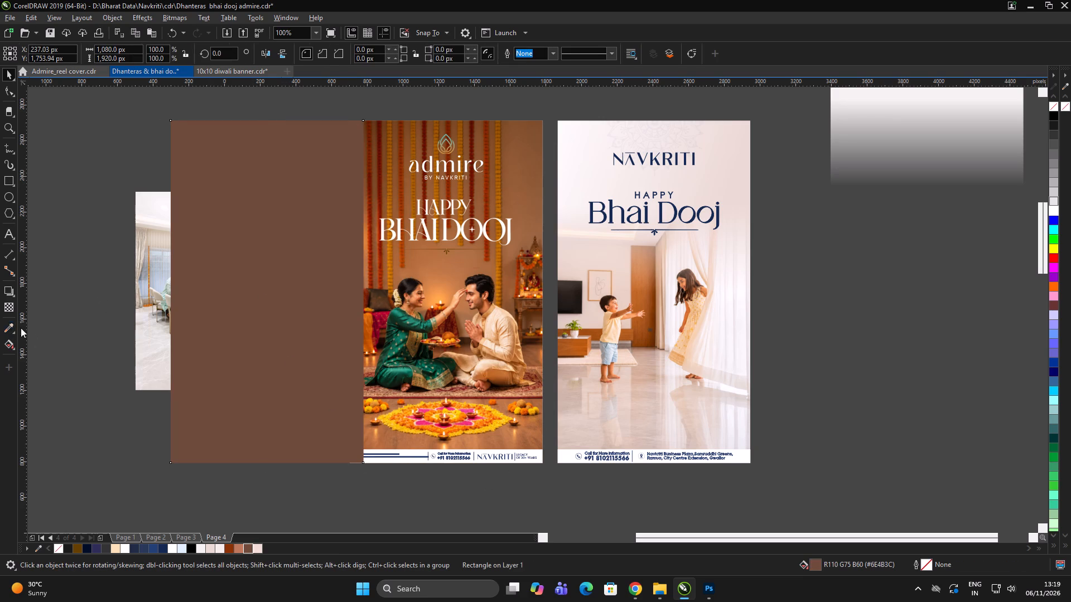
click(515, 186)
click(298, 240)
key(space)
Align the brown rectangle centrally over the Admire poster's photo frame.
click(442, 346)
key(c)
click(148, 387)
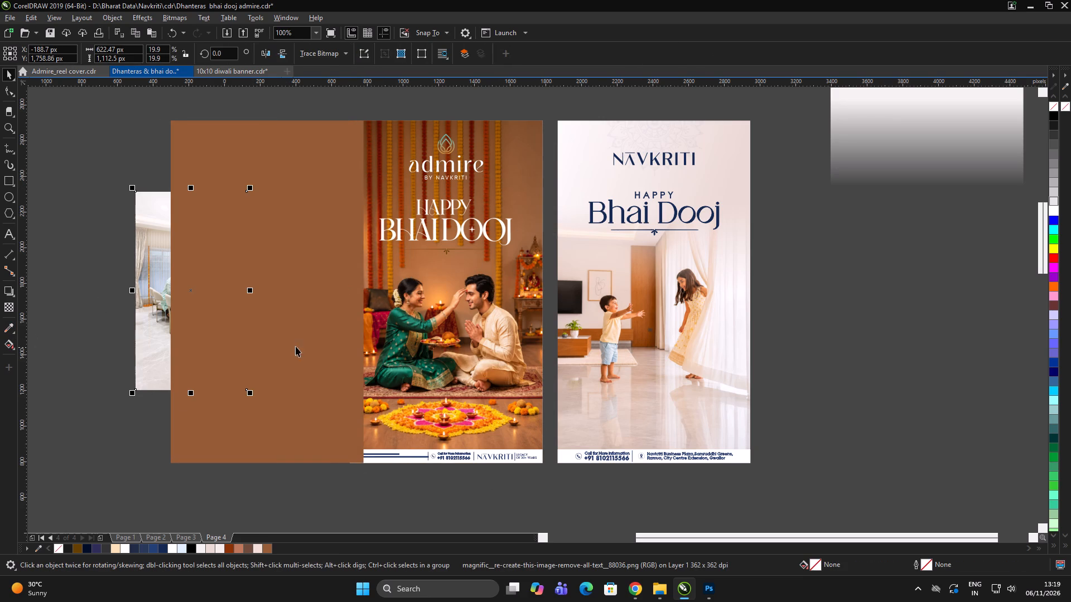
click(45, 227)
click(281, 258)
shift+click(425, 376)
key(c)
drag(112, 467, 117, 465)
Apply a vertical fountain transparency to the brown rectangle, solid at the poster's top and fading out over the seated couple.
click(467, 327)
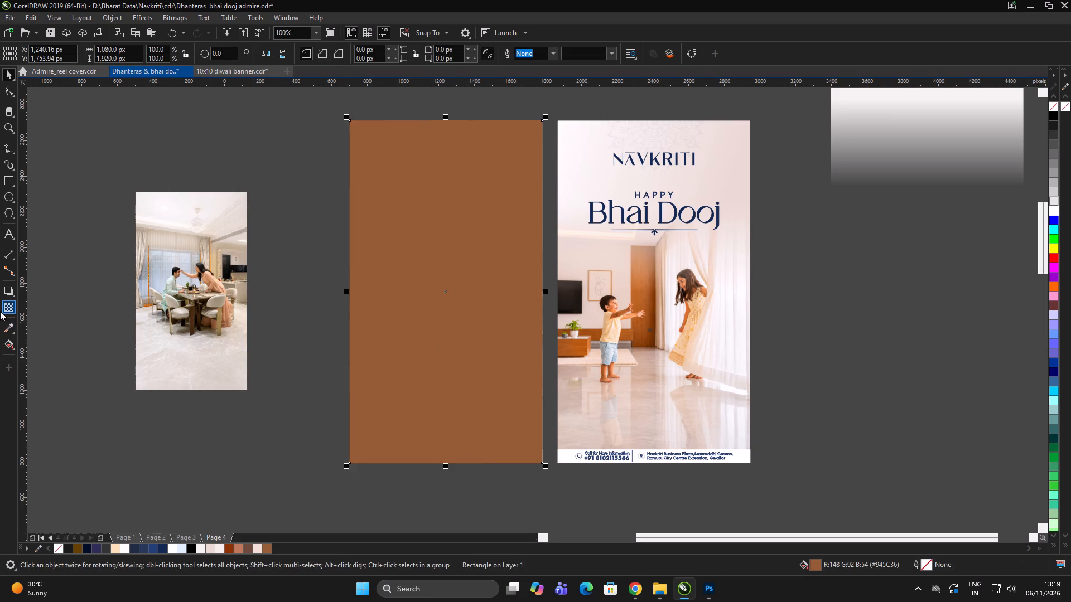
click(13, 304)
drag(418, 134, 416, 349)
key(space)
click(326, 134)
Select the Admire logo and "Happy Bhai Dooj" lettering and bring them to the front of the brown fade.
drag(315, 110, 585, 258)
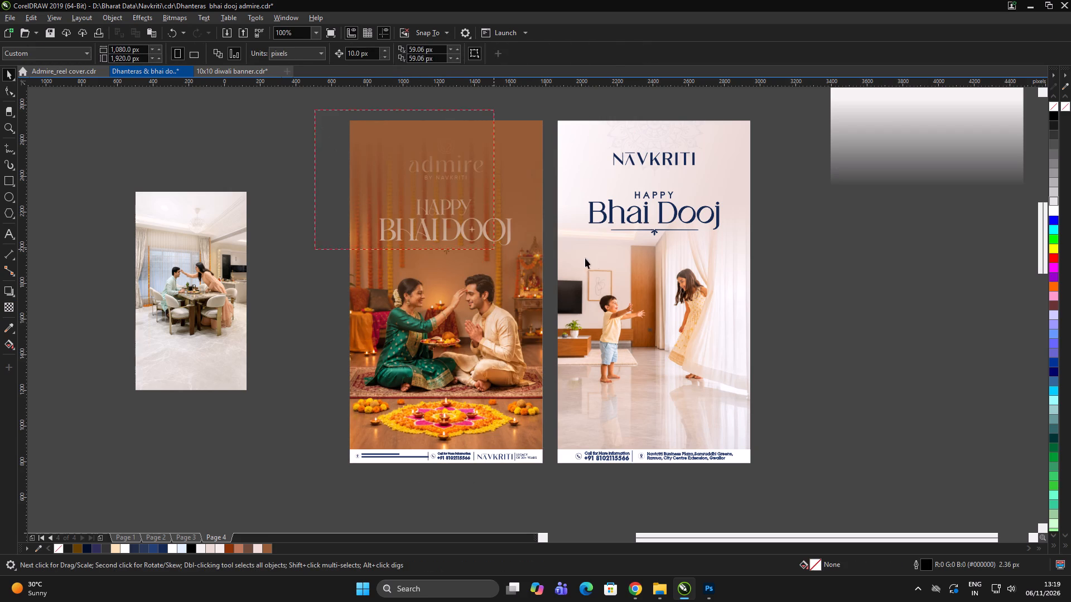
drag(585, 258, 594, 260)
key(shift+Page_Up)
double_click(260, 244)
scroll(467, 216, up, 1)
scroll(418, 177, down, 1)
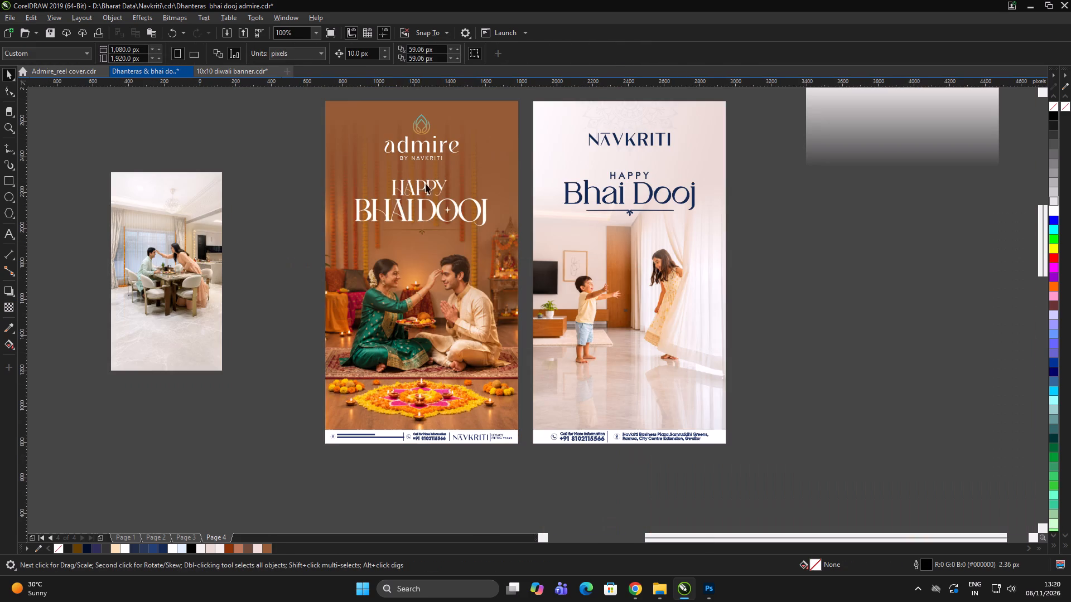
Shorten the brown rectangle's fountain transparency so the fade ends near the seated woman's head.
click(470, 155)
scroll(487, 115, up, 1)
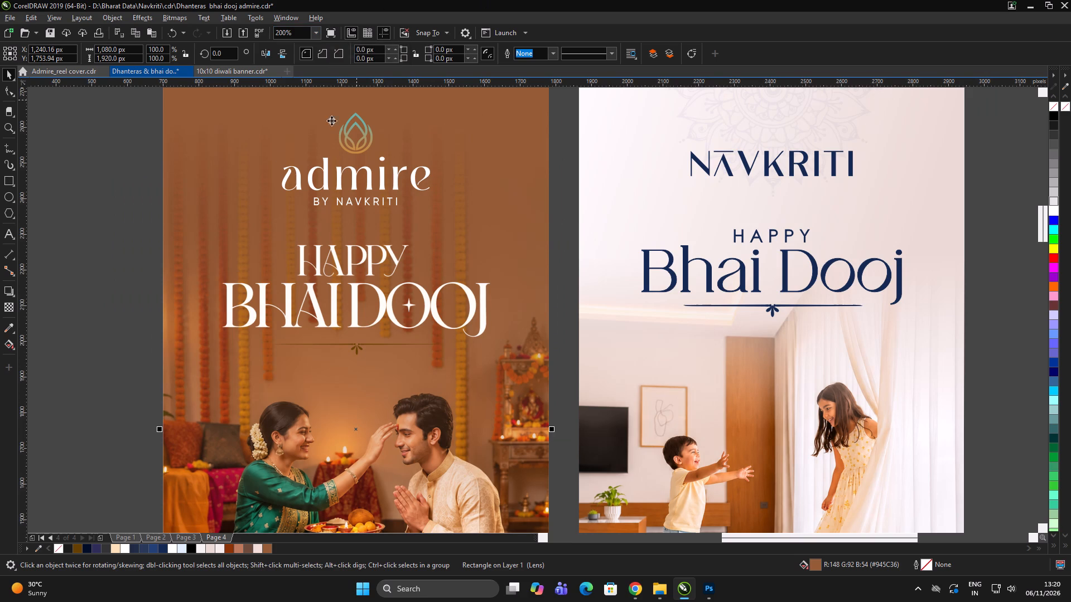
scroll(479, 234, down, 3)
scroll(461, 227, up, 1)
scroll(430, 242, down, 1)
click(316, 297)
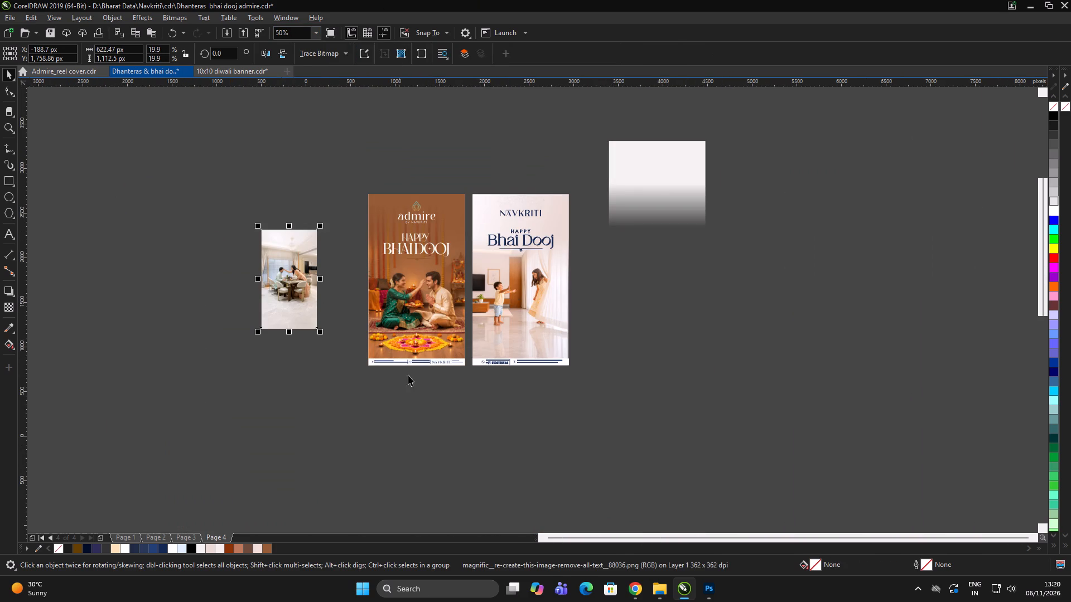
click(427, 357)
scroll(419, 347, up, 1)
click(376, 502)
click(397, 464)
click(405, 284)
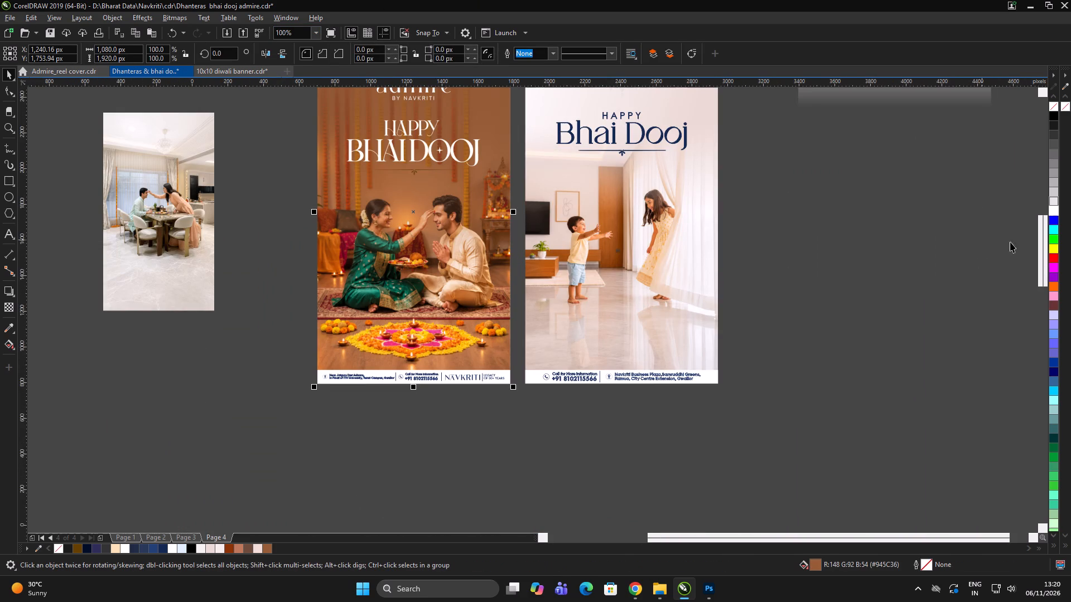
click(3, 304)
drag(387, 270, 392, 225)
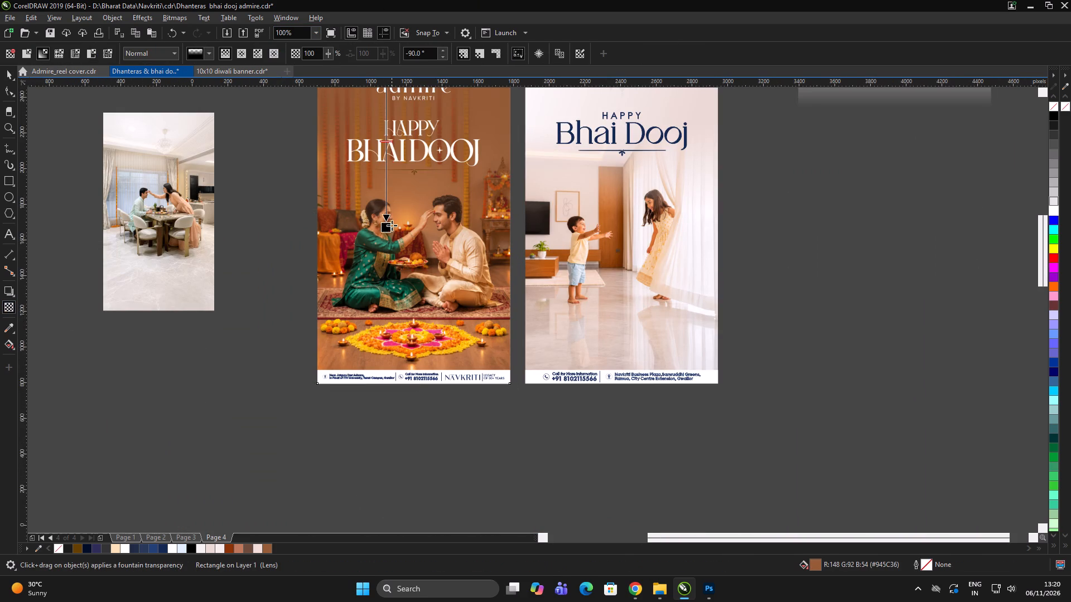
Finish setting the brown rectangle's fountain transparency so the fade ends near the seated woman's head.
drag(392, 225, 392, 225)
key(space)
scroll(357, 238, down, 1)
double_click(302, 239)
scroll(404, 167, up, 1)
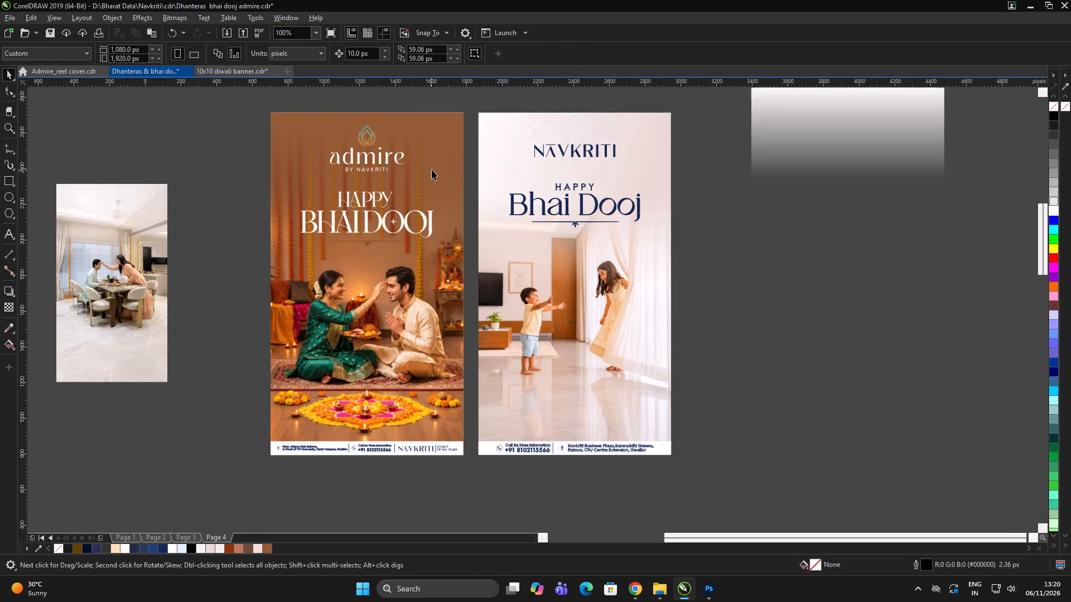
Centre the loose off-white fade rectangle over the Navkriti Bhai Dooj poster.
double_click(763, 153)
scroll(598, 289, up, 1)
scroll(471, 260, down, 1)
double_click(755, 315)
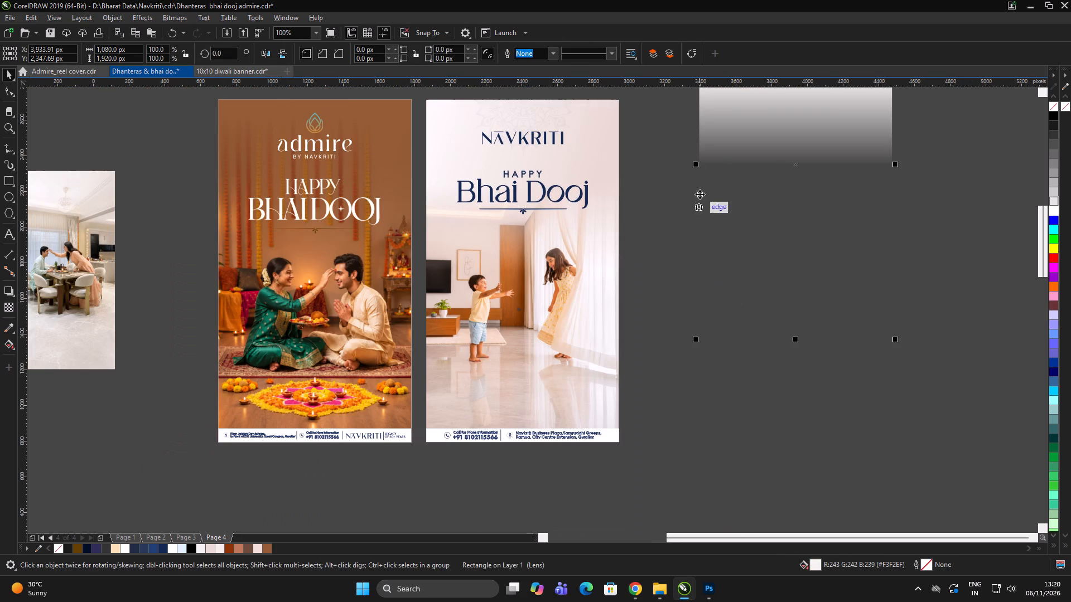
click(714, 161)
shift+click(546, 312)
key(e)
key(c)
click(775, 284)
click(780, 284)
click(786, 283)
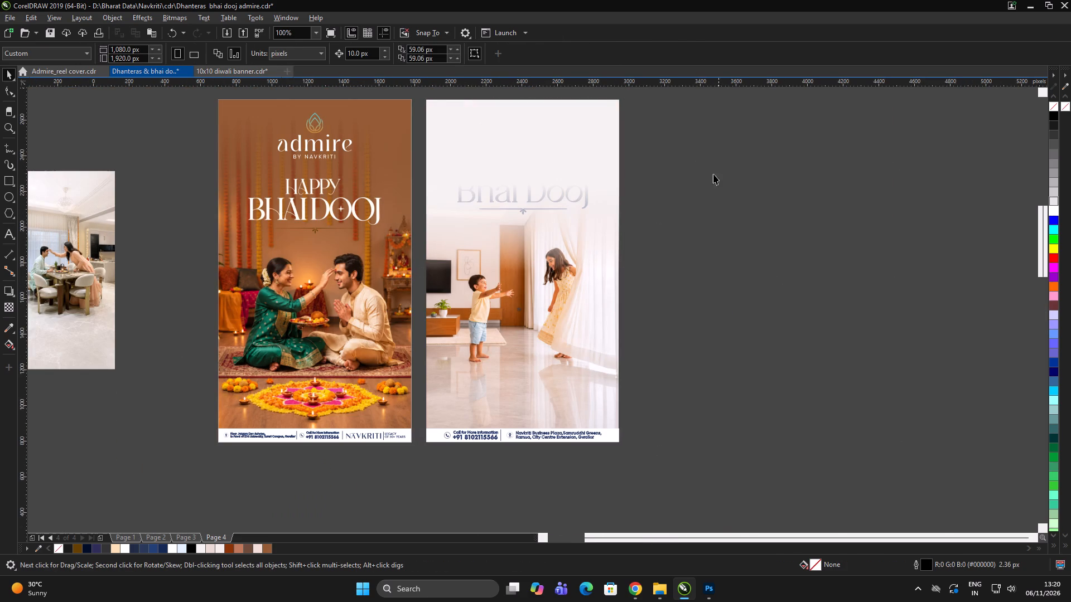
Move the complete Navkriti Bhai Dooj poster with its fade rectangle away from the Admire poster, to about X 4,339 px.
drag(707, 93, 411, 465)
drag(513, 374, 858, 367)
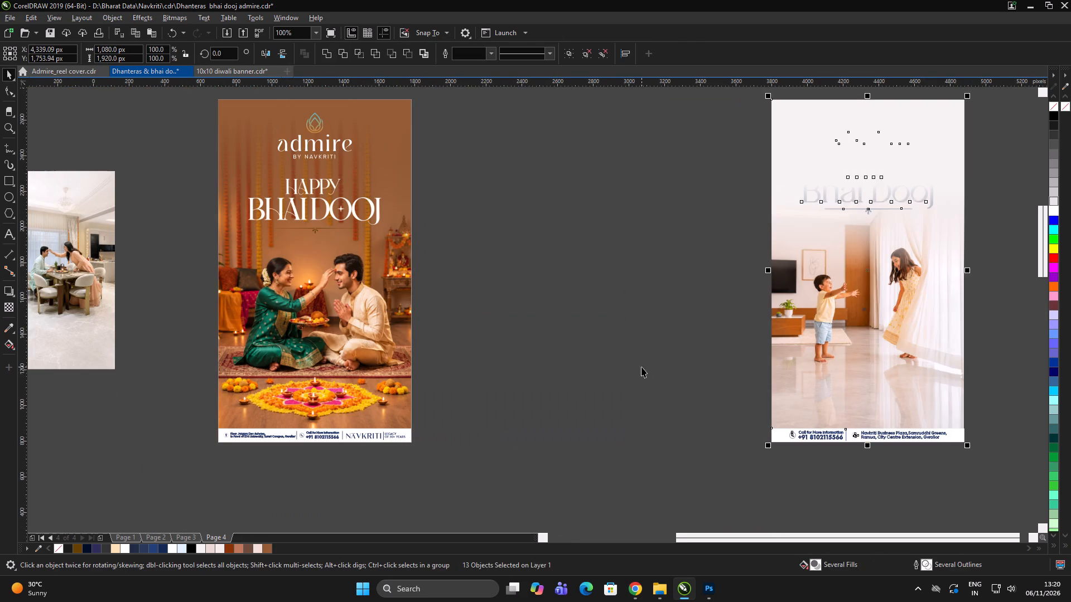
click(641, 367)
click(652, 366)
scroll(538, 336, down, 1)
double_click(543, 334)
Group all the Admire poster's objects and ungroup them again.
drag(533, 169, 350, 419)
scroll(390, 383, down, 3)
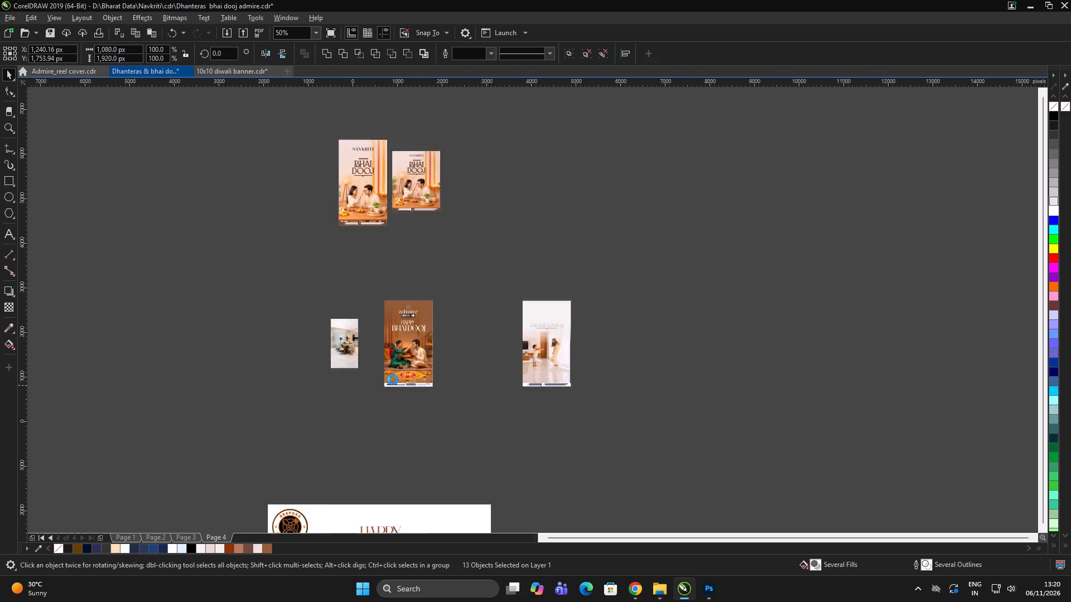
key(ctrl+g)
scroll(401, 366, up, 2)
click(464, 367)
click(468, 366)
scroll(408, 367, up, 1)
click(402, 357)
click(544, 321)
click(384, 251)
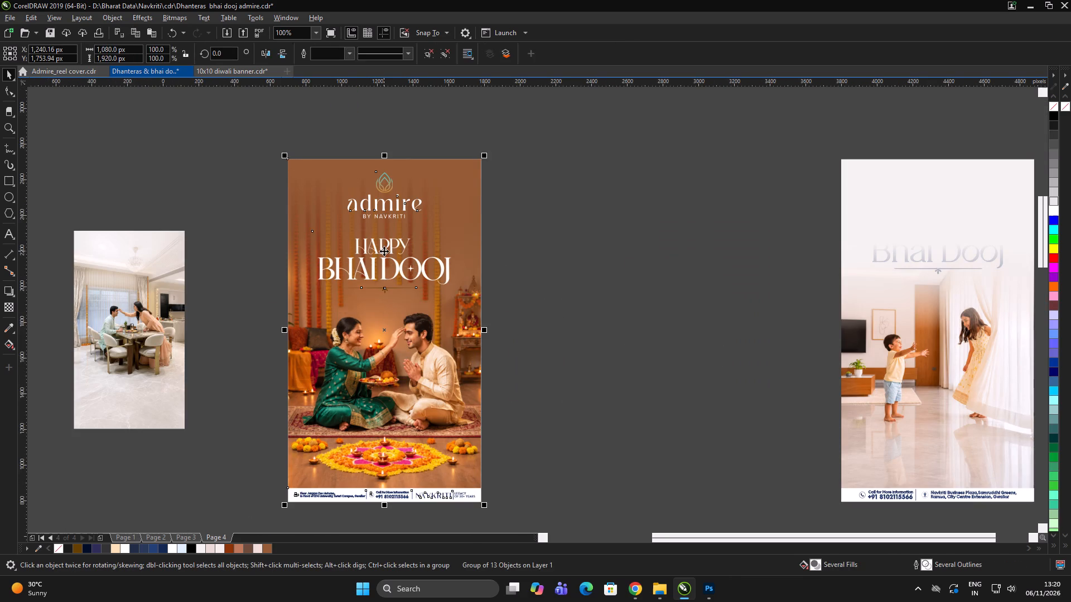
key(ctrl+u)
Fill the divider ornament under the Admire poster's "Happy Bhai Dooj" lettering with white.
ctrl+click(562, 271)
drag(575, 268, 241, 306)
click(1055, 210)
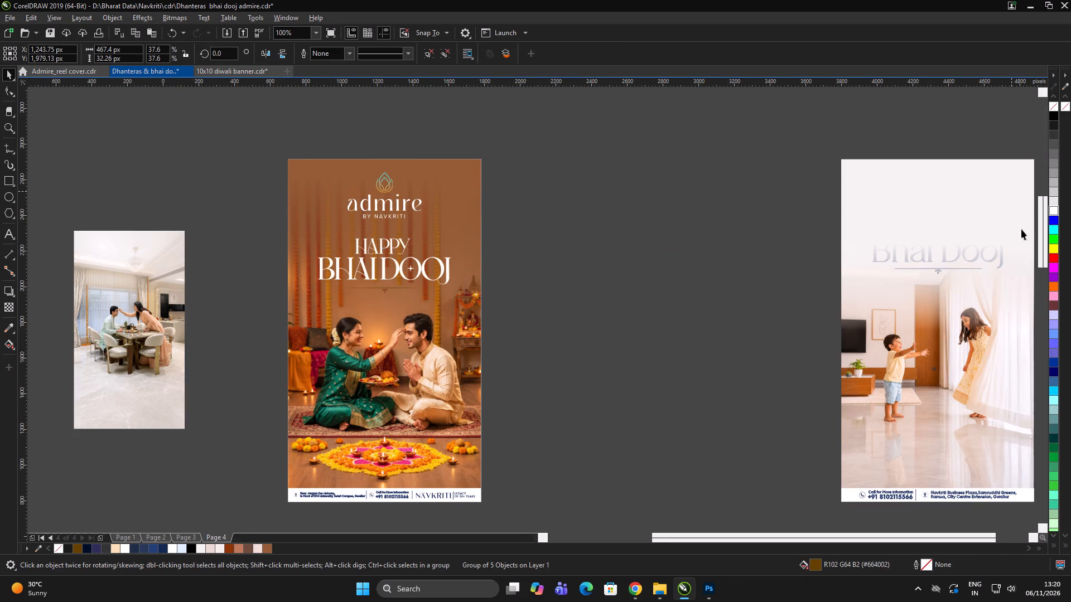
click(651, 378)
drag(655, 377, 648, 372)
Whiten the "Happy Bhai Dooj" lettering bitmap using the Brightness/Contrast/Intensity adjustment with brightness 97.
scroll(438, 287, up, 4)
scroll(465, 210, up, 2)
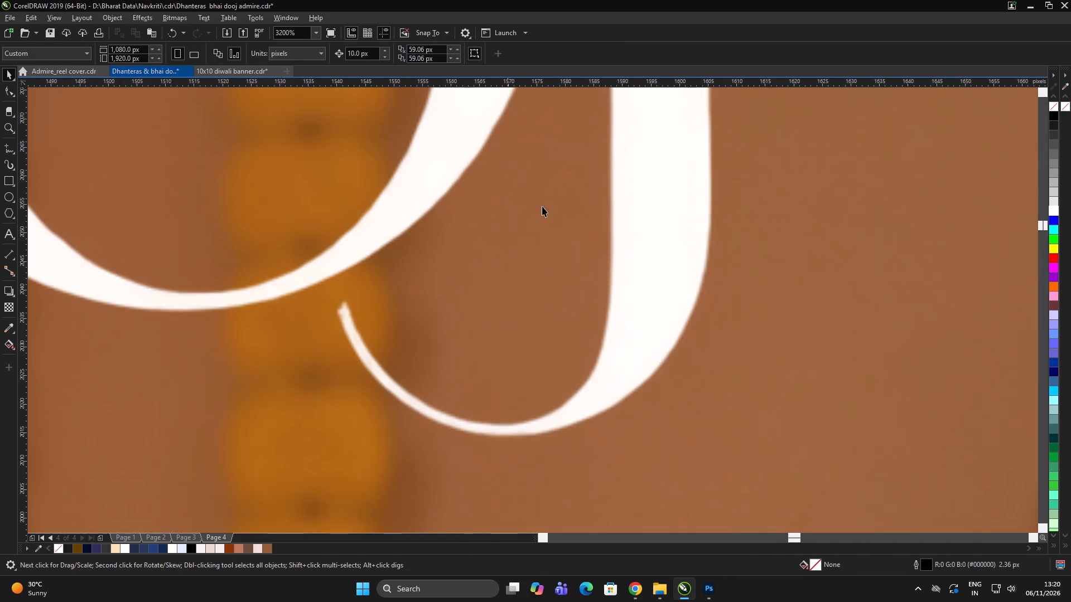
scroll(535, 206, down, 8)
click(527, 222)
scroll(520, 220, up, 1)
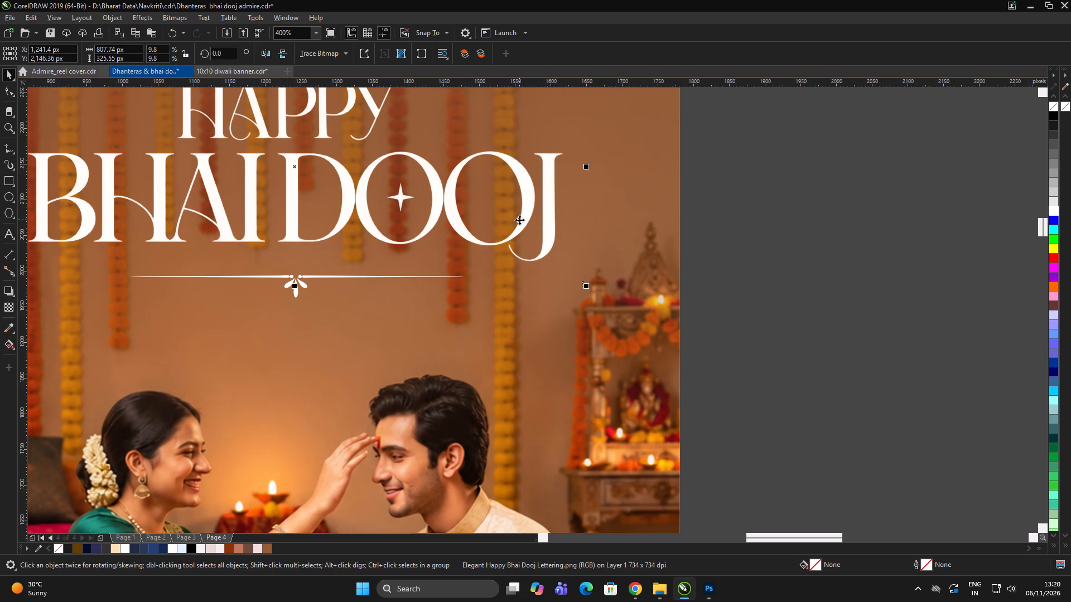
key(ctrl+b)
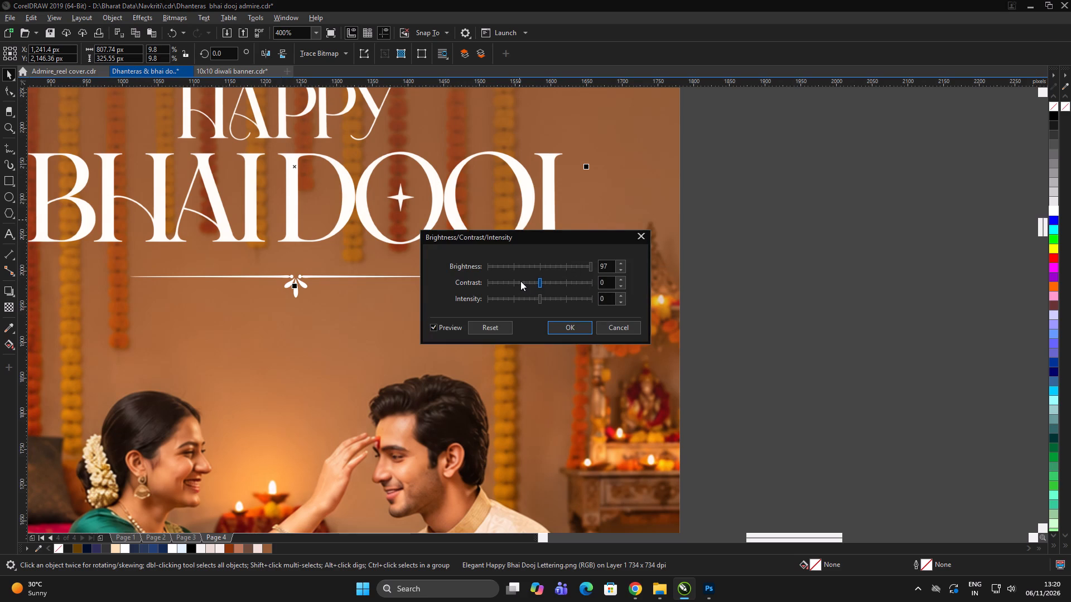
click(520, 281)
click(565, 324)
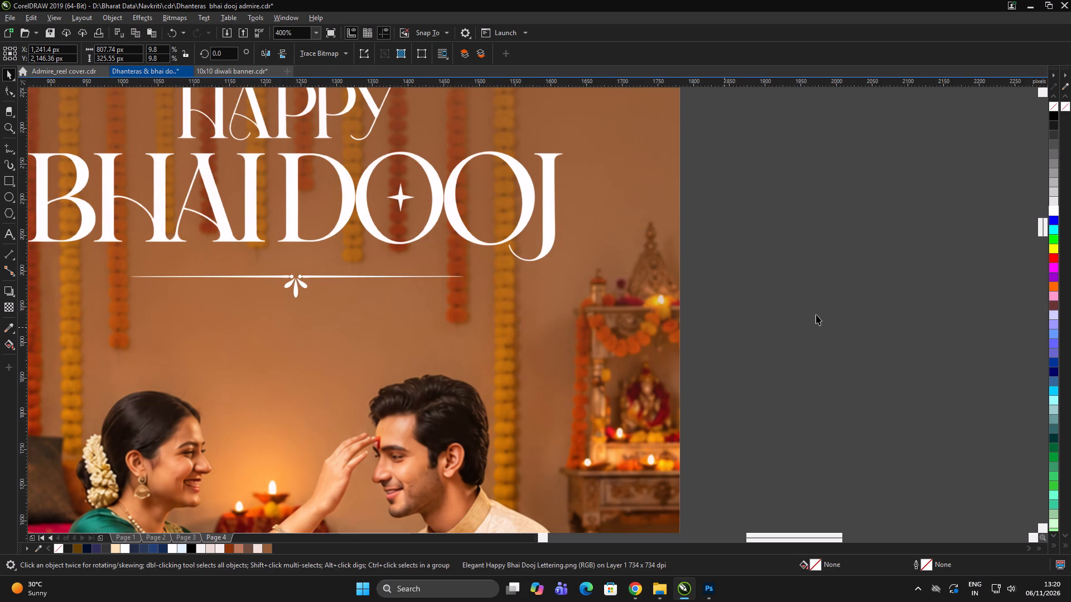
click(834, 304)
Enlarge the "Happy Bhai Dooj" lettering and its divider ornament together to about 837 px wide.
scroll(567, 283, down, 3)
double_click(630, 280)
double_click(641, 278)
drag(615, 208, 332, 297)
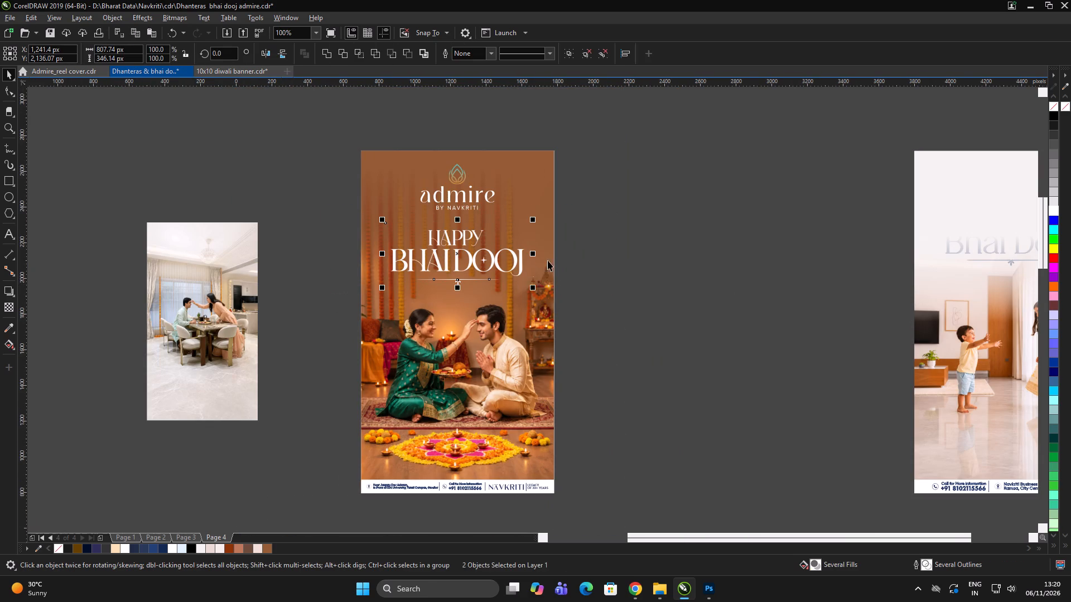
drag(532, 287, 542, 293)
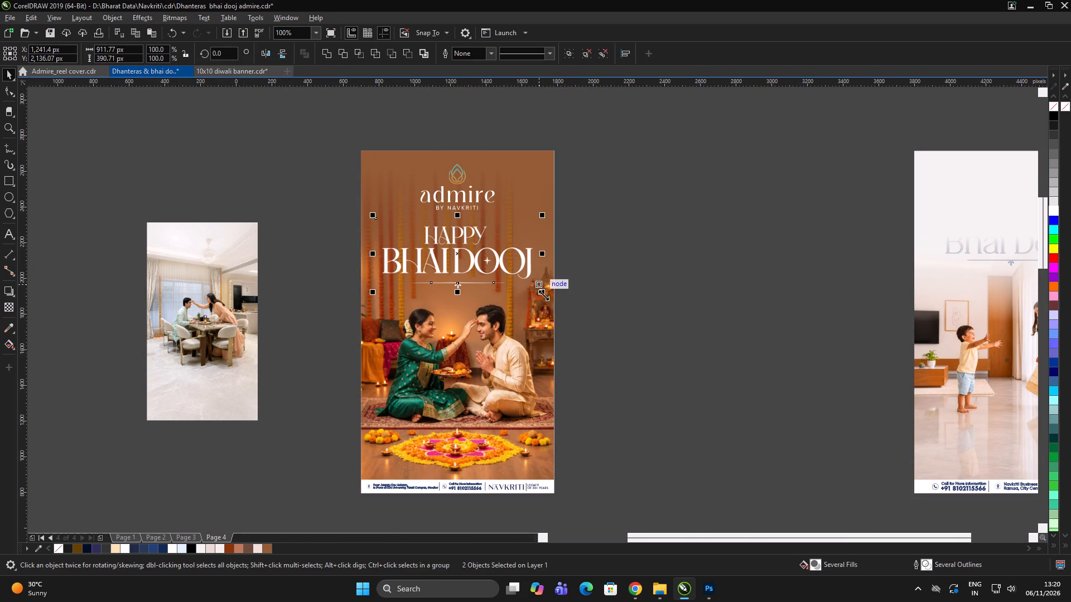
drag(544, 295, 537, 298)
double_click(658, 278)
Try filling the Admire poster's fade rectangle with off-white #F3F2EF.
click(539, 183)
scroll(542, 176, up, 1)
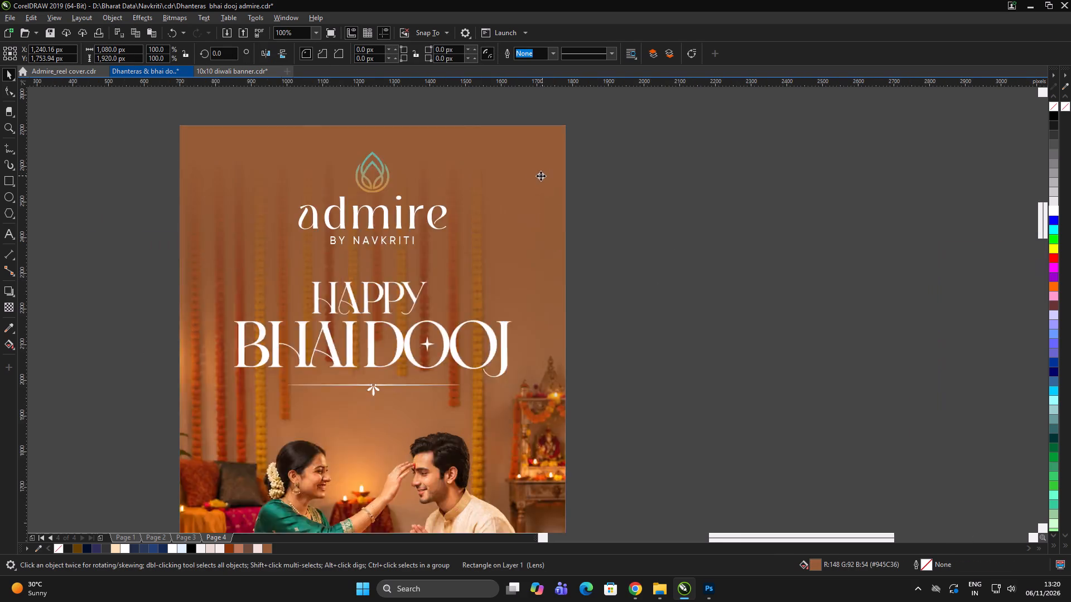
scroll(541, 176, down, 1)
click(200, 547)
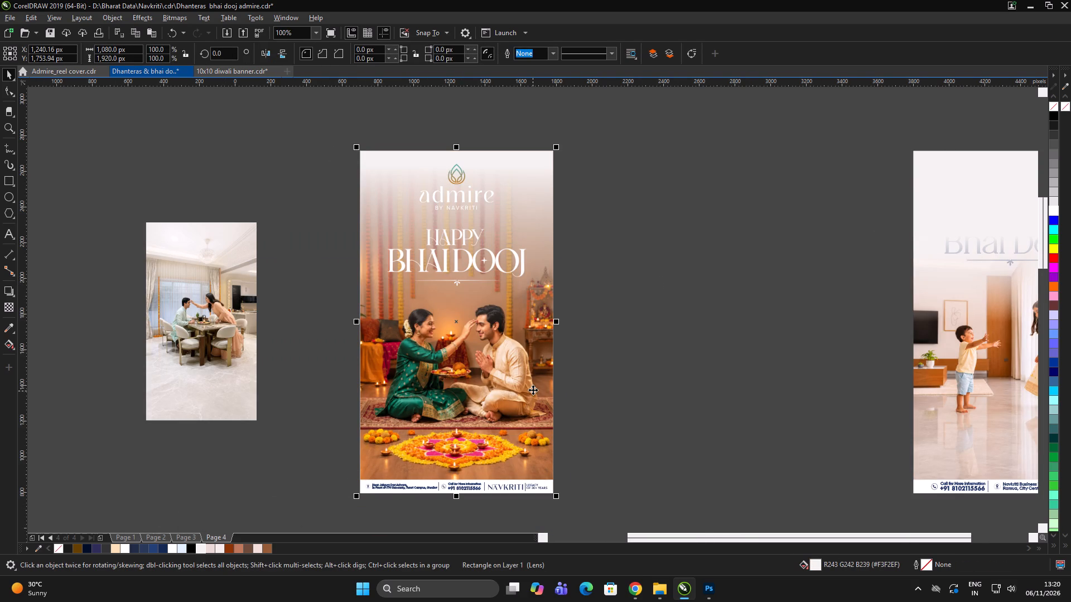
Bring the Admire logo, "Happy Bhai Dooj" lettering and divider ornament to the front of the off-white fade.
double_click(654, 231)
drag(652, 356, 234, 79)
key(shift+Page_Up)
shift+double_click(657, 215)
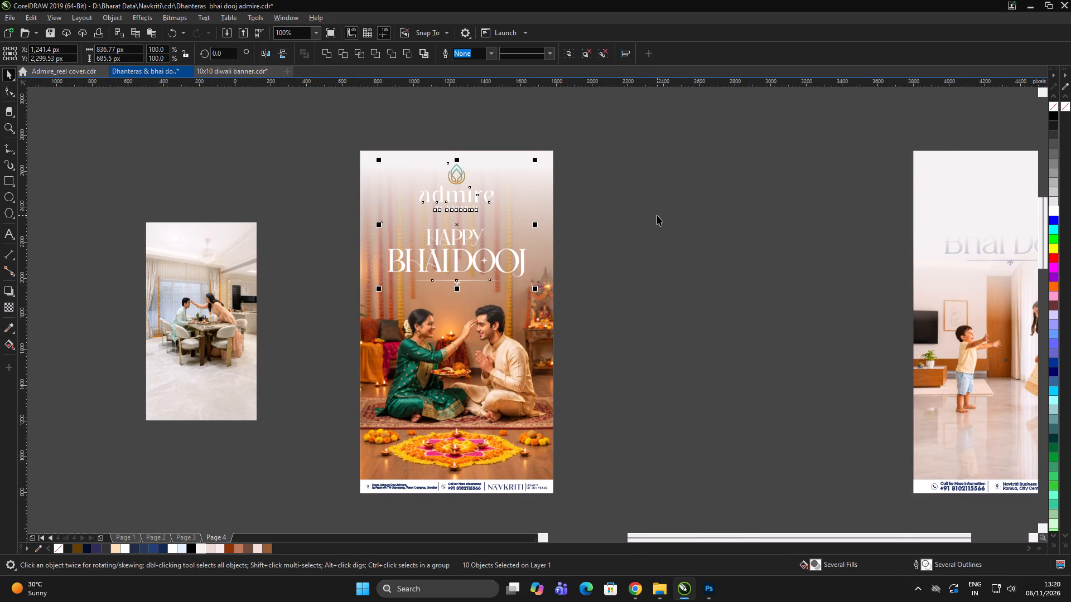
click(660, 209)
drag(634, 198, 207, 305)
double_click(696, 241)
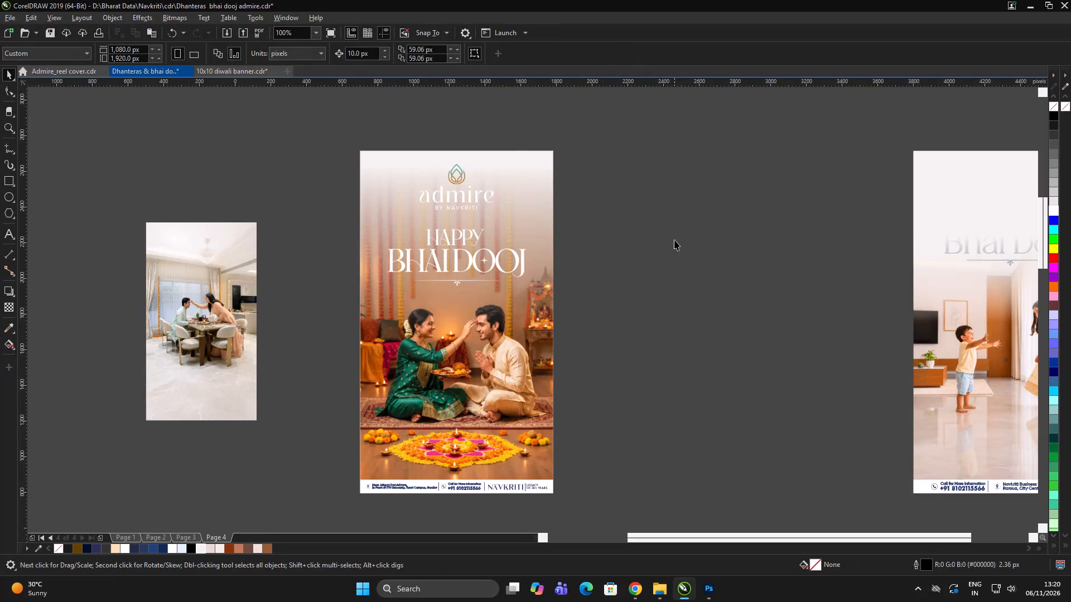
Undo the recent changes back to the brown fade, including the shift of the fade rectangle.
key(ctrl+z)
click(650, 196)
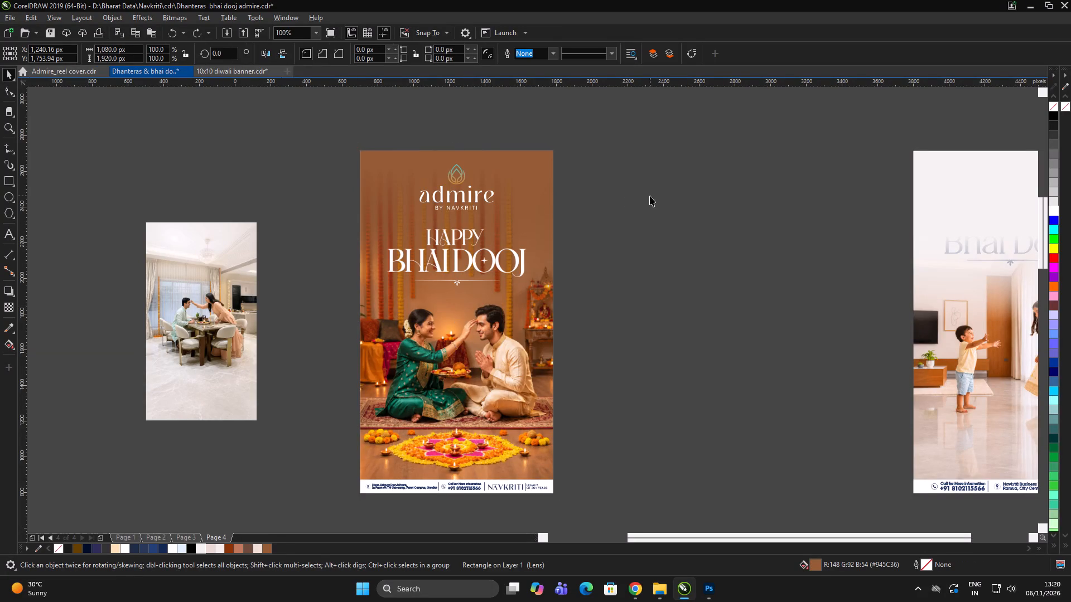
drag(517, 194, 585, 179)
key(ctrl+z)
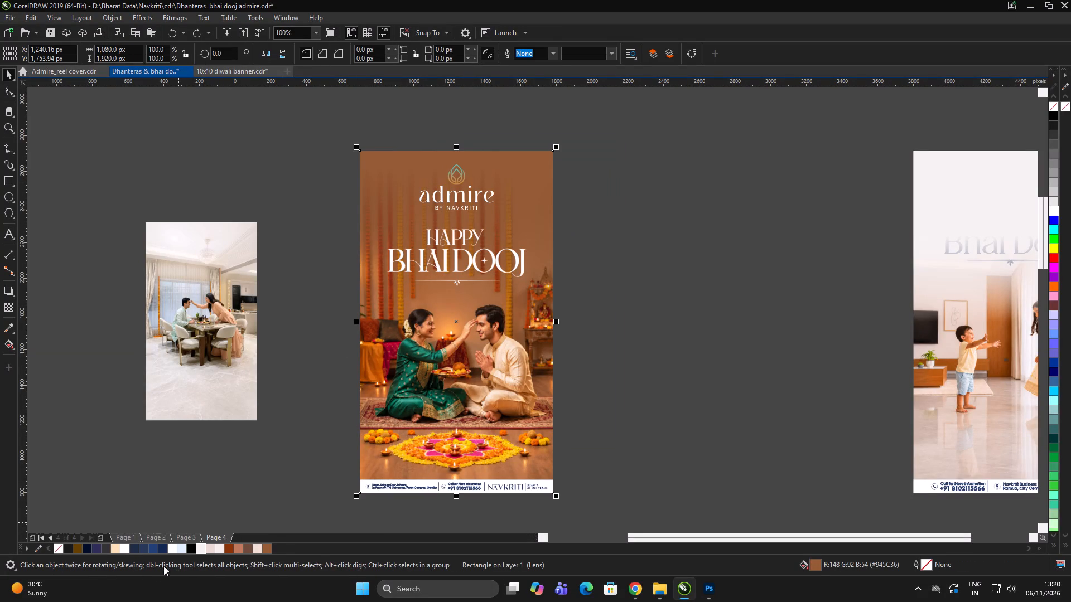
Fill the Admire poster's fade rectangle with navy blue #142953.
click(162, 548)
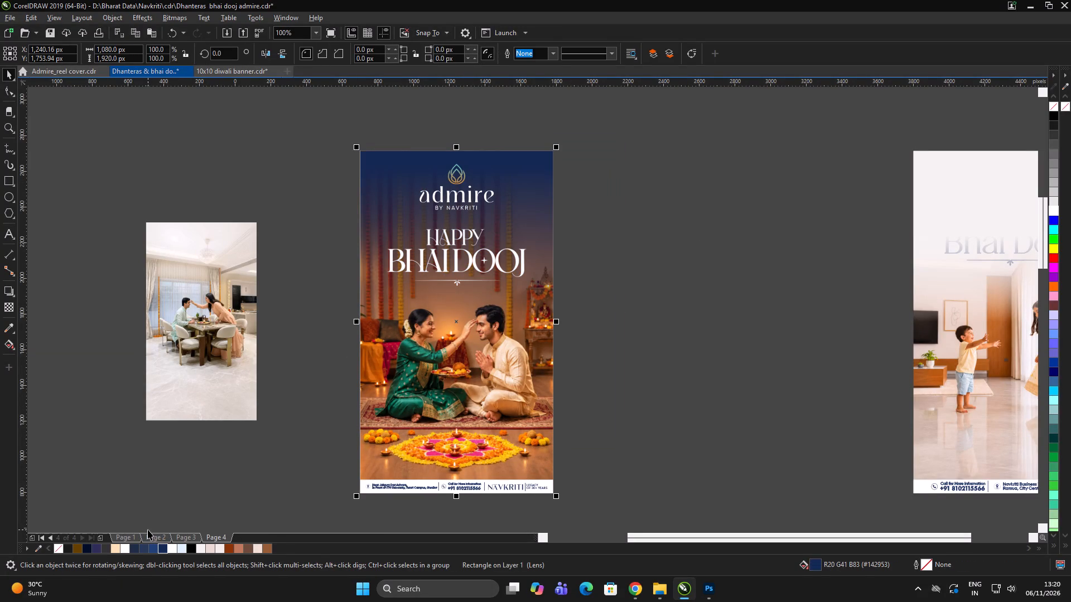
double_click(683, 220)
click(687, 220)
scroll(494, 246, up, 1)
click(484, 261)
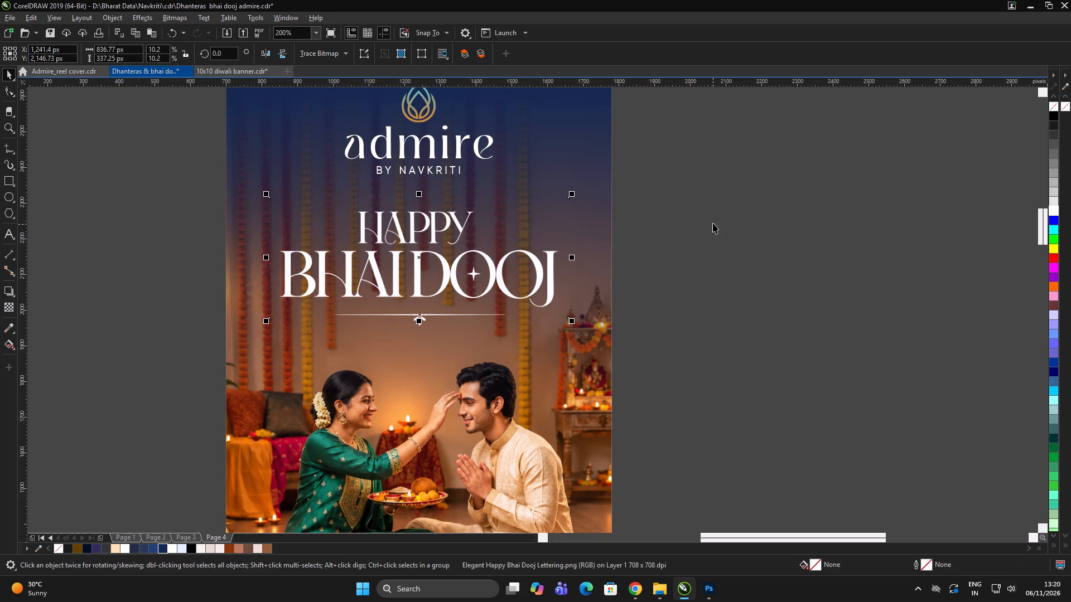
click(713, 223)
click(548, 179)
scroll(486, 205, down, 2)
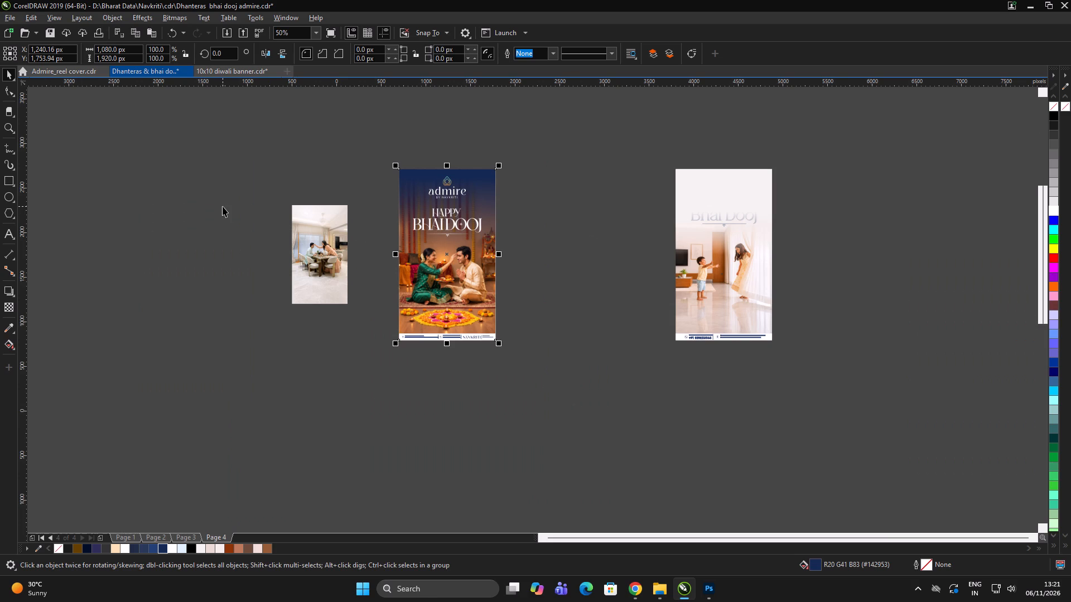
double_click(606, 218)
scroll(478, 202, up, 1)
Lower the start of the navy rectangle's fountain transparency to the Admire wordmark, keeping its end near the seated couple's heads.
click(481, 182)
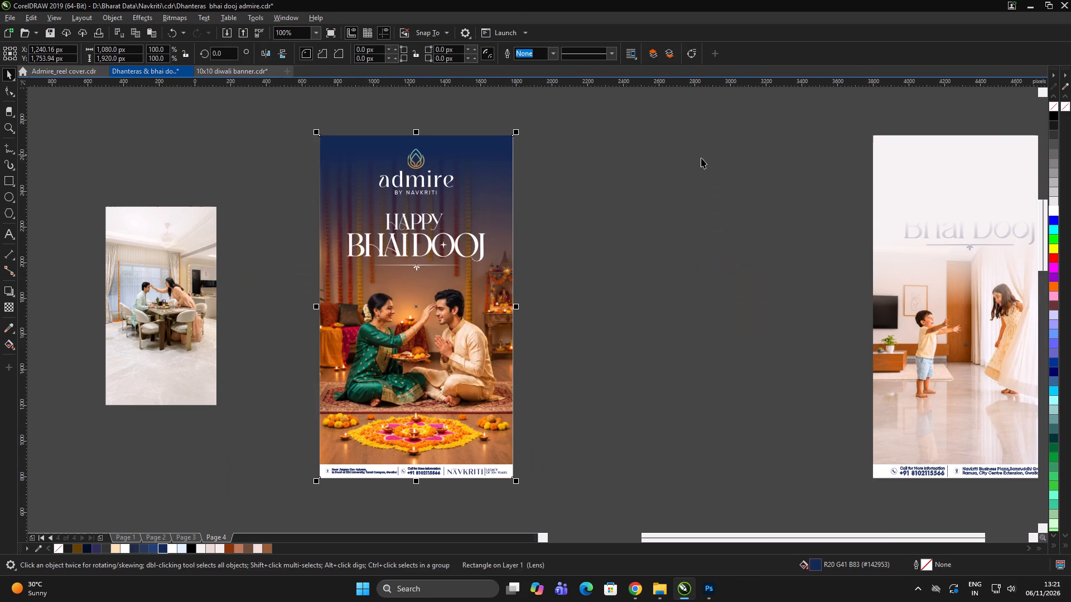
click(5, 302)
drag(388, 148, 389, 172)
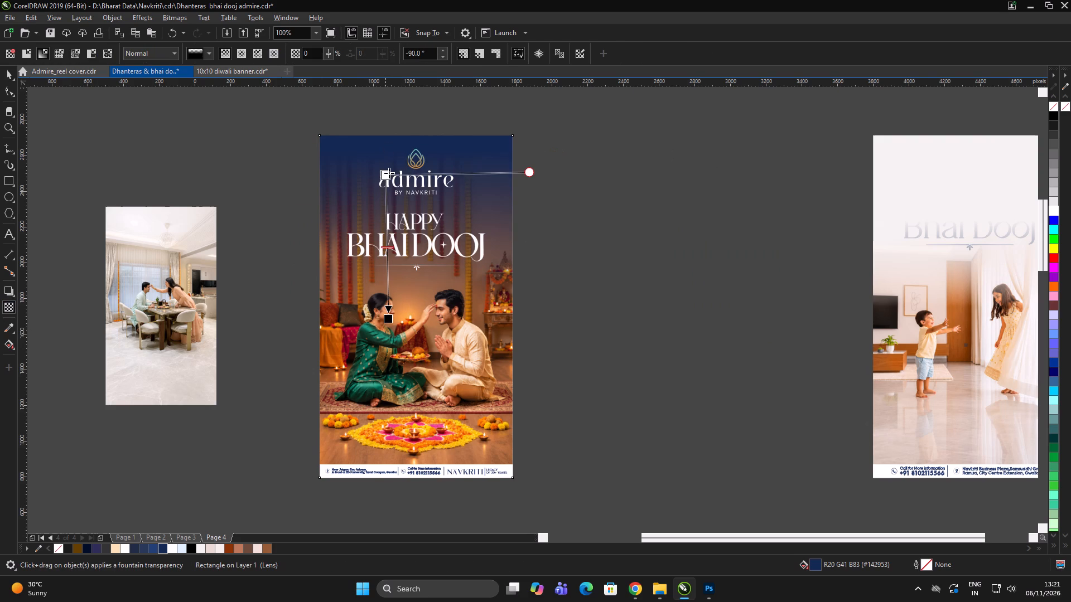
drag(388, 317, 388, 353)
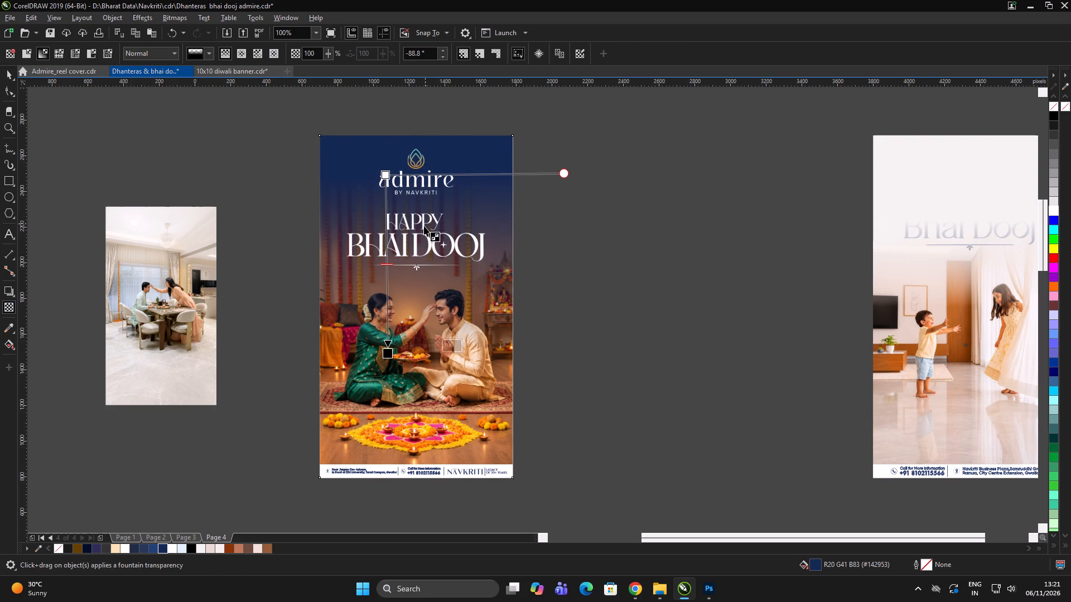
drag(390, 351, 387, 317)
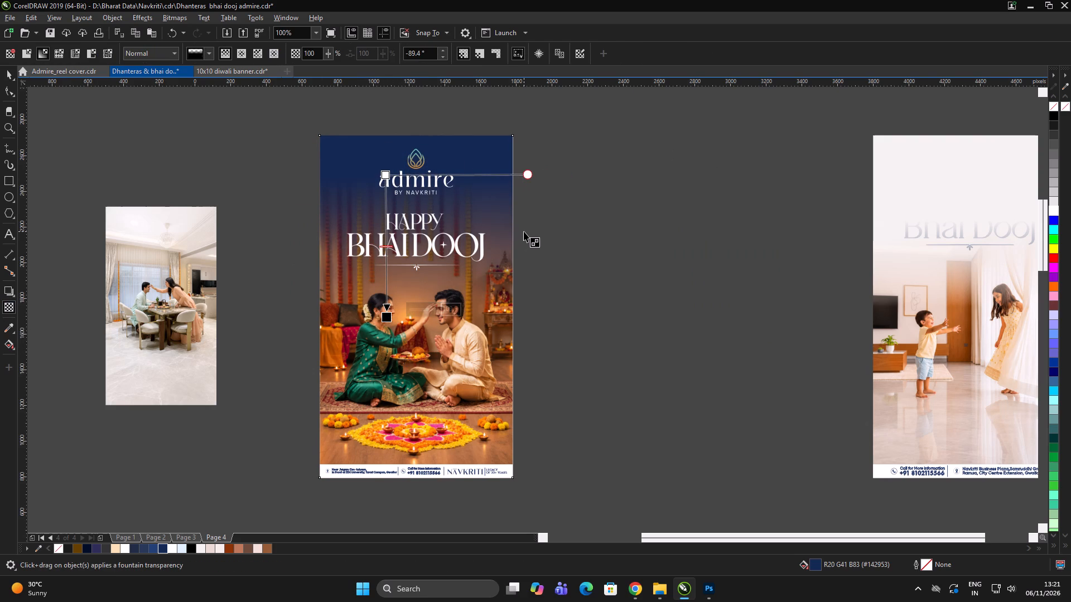
key(space)
double_click(631, 240)
drag(631, 236, 617, 232)
scroll(486, 191, up, 1)
click(486, 189)
scroll(539, 230, down, 1)
click(597, 222)
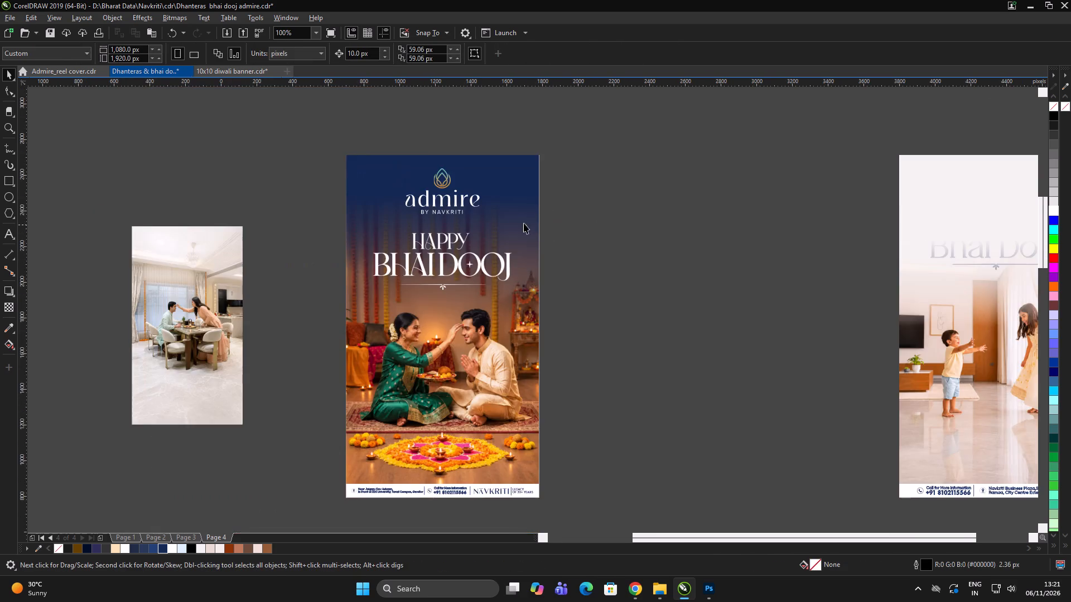
Apply a horizontal fountain fill to the fade rectangle, running from navy on the poster's right to brown on its left.
scroll(522, 222, up, 1)
click(512, 217)
scroll(523, 206, down, 2)
key(g)
drag(548, 204, 445, 203)
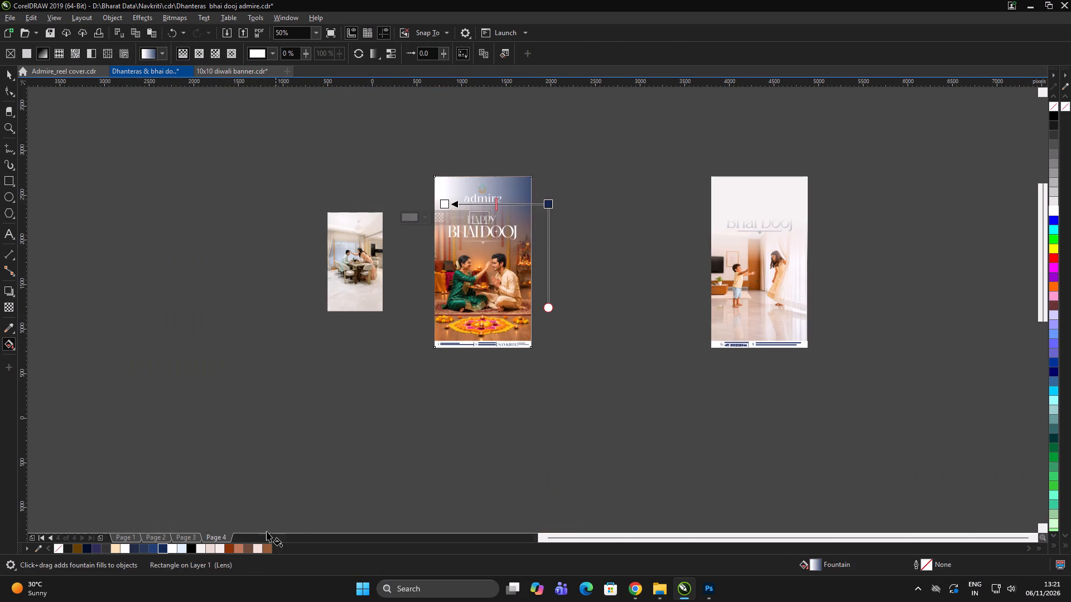
click(249, 548)
scroll(529, 193, up, 1)
key(space)
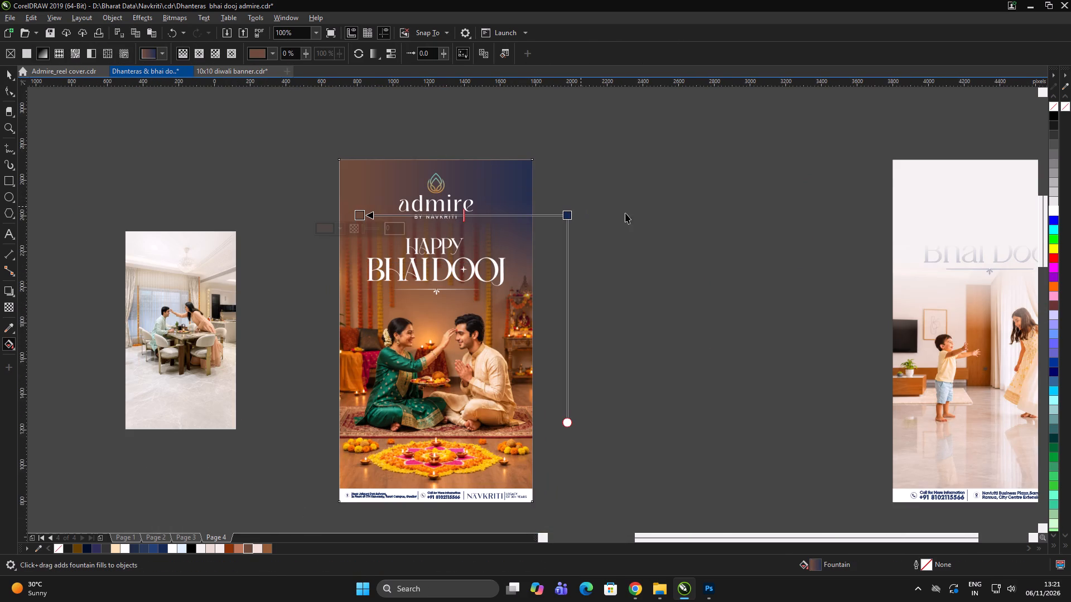
click(701, 200)
click(704, 198)
click(708, 197)
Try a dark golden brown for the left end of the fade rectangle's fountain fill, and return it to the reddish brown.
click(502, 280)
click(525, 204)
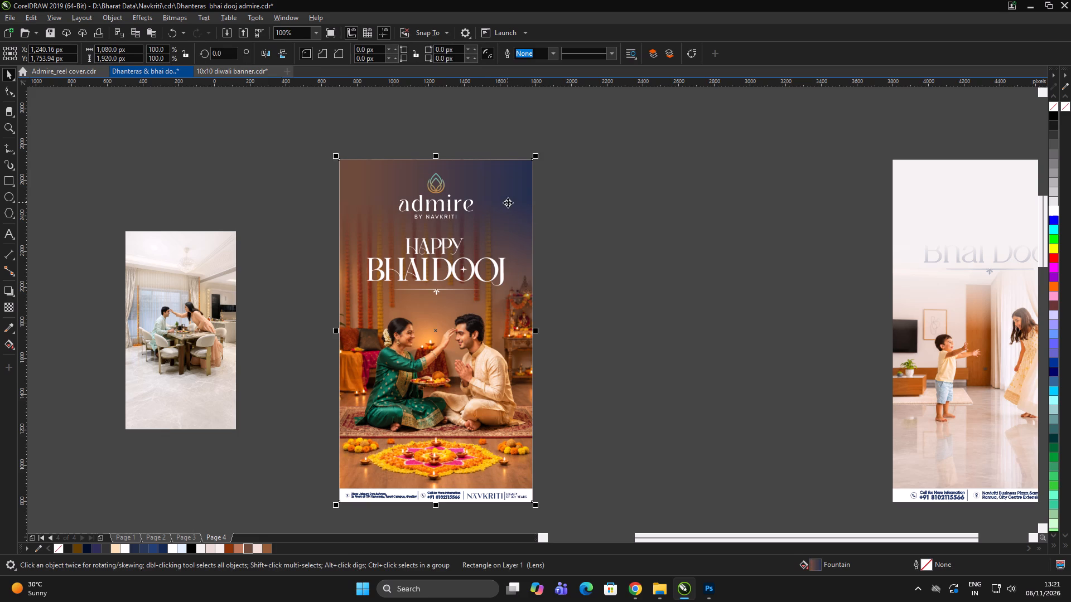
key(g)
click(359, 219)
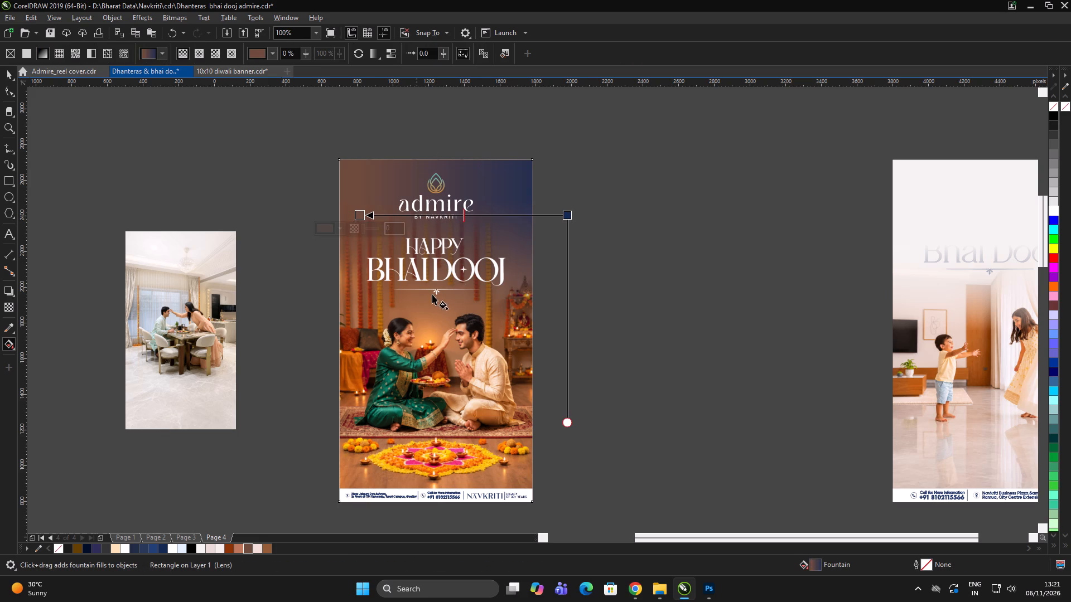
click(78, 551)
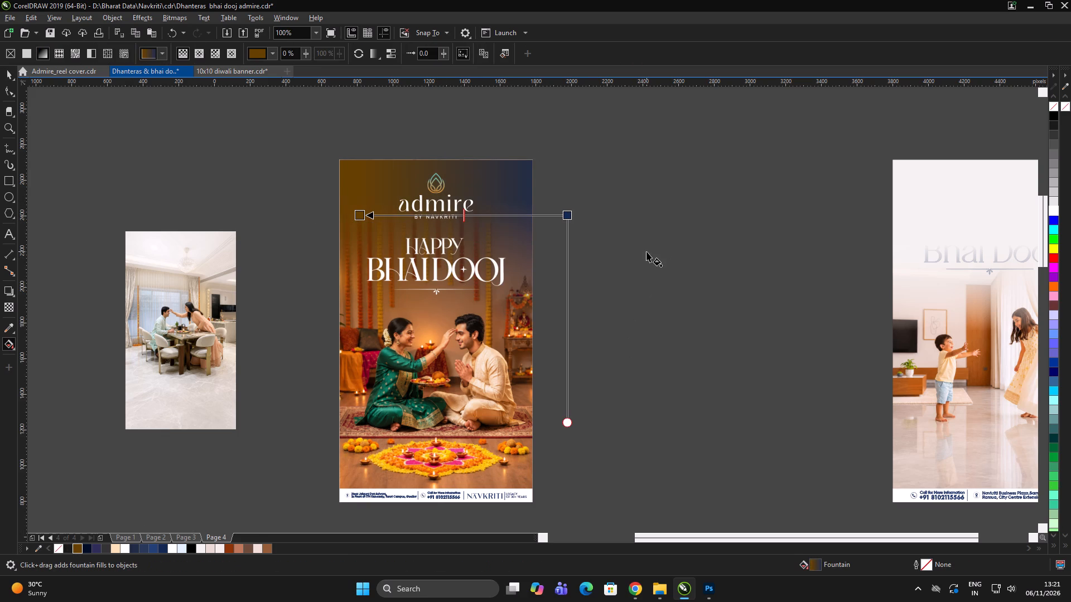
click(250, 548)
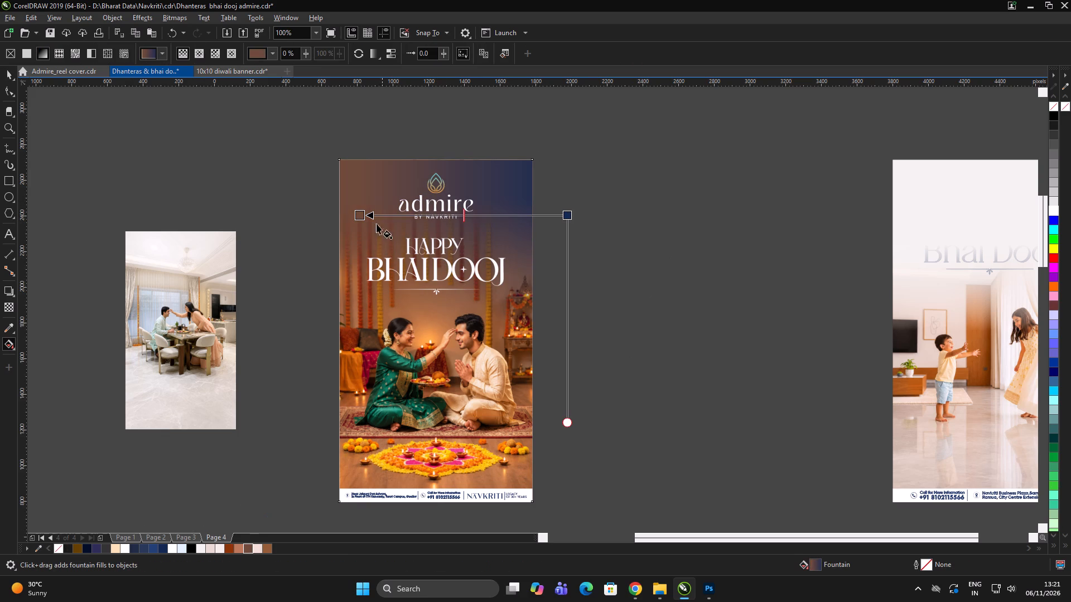
Change the brown left end of the Admire poster's fade rectangle fountain fill to the richer reddish brown #6E351A.
click(360, 215)
click(342, 229)
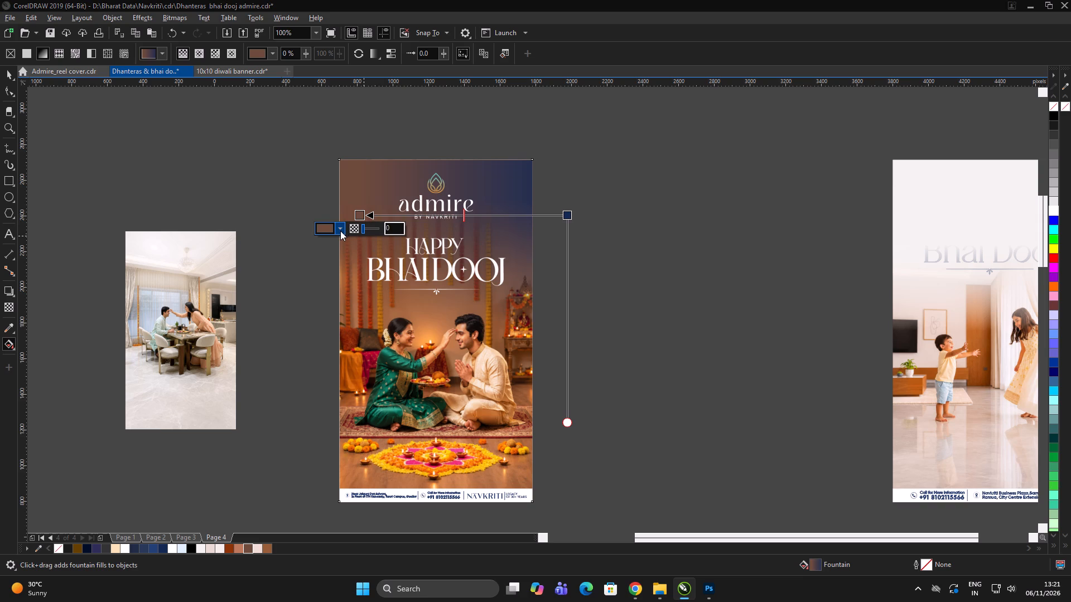
click(329, 251)
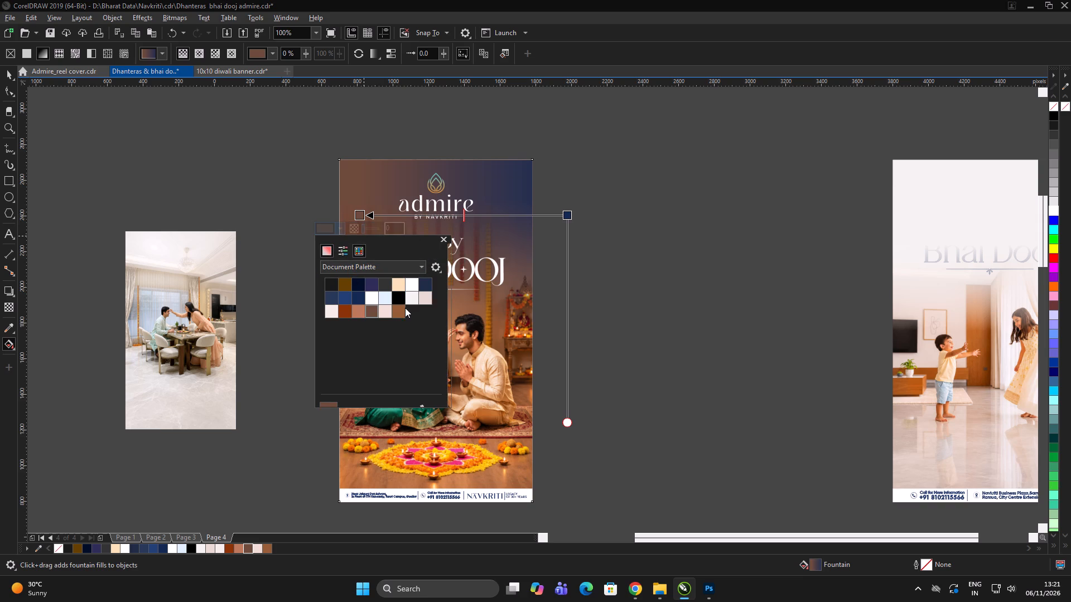
drag(358, 322, 380, 322)
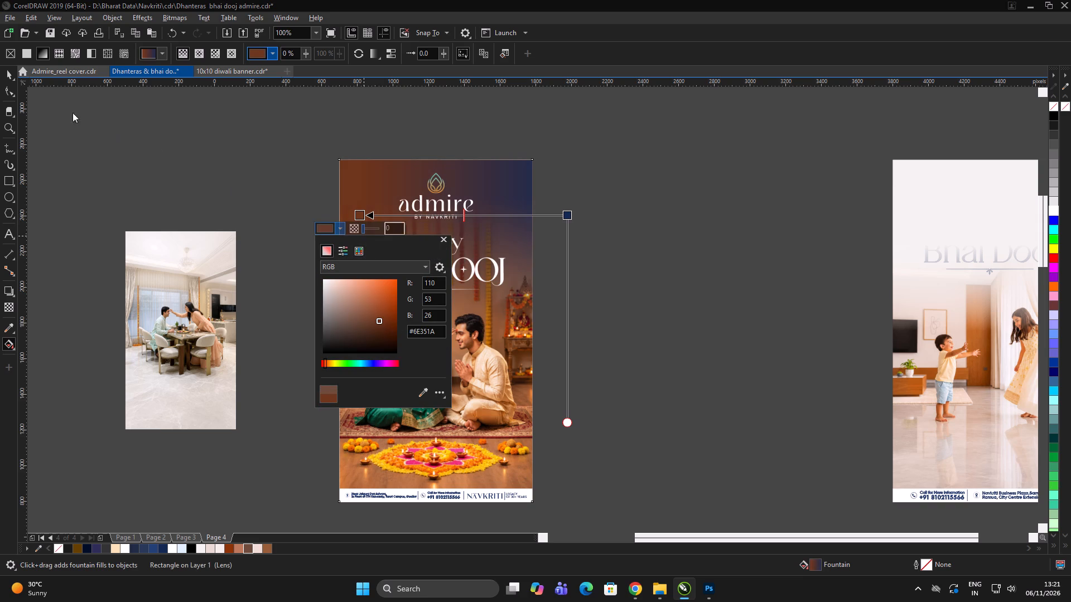
click(3, 72)
click(714, 162)
click(710, 165)
click(681, 297)
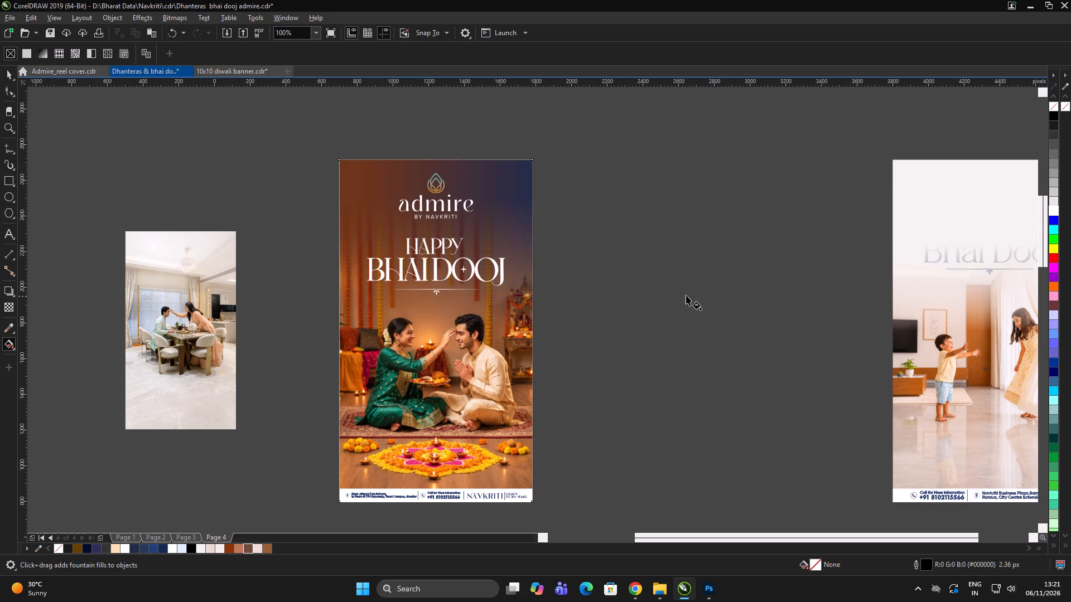
click(687, 295)
Group all objects of the Admire Bhai Dooj poster with the seated couple.
scroll(432, 205, down, 2)
scroll(461, 204, up, 2)
key(space)
double_click(490, 164)
drag(505, 142, 269, 397)
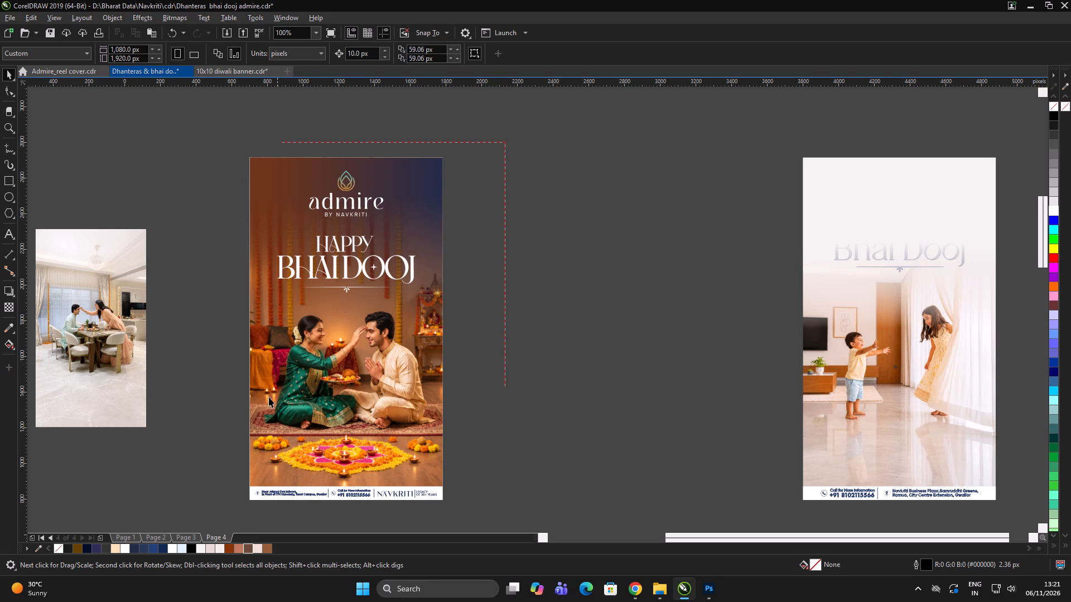
drag(269, 397, 211, 513)
key(ctrl+g)
Export the grouped Admire poster as a JPEG, replacing the existing admire_ bhai dooj file, with the colour mode RGB Color (24-bit).
key(ctrl+e)
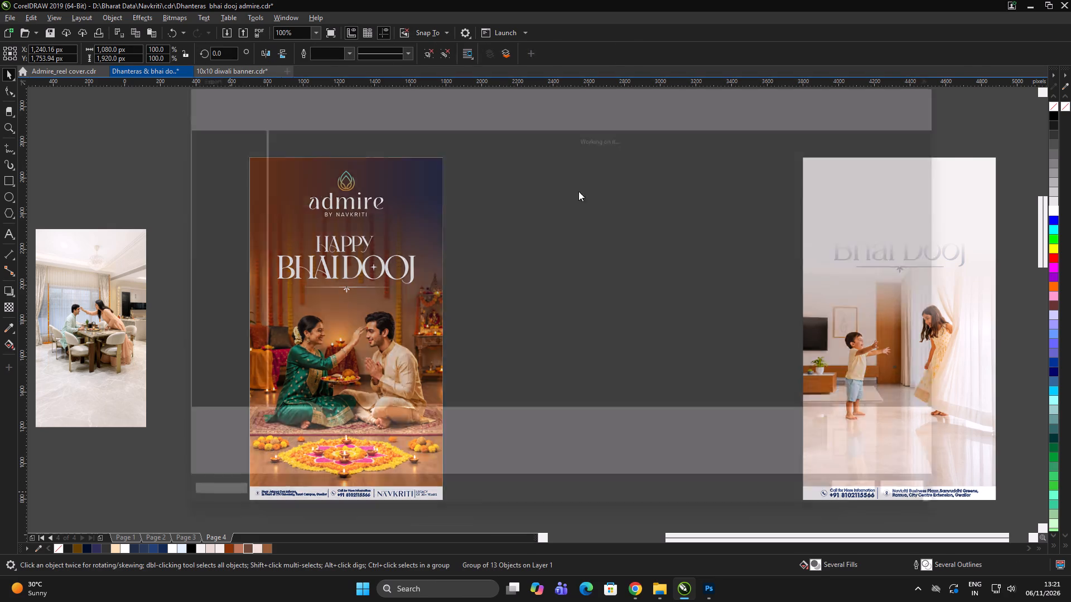
click(576, 146)
click(894, 523)
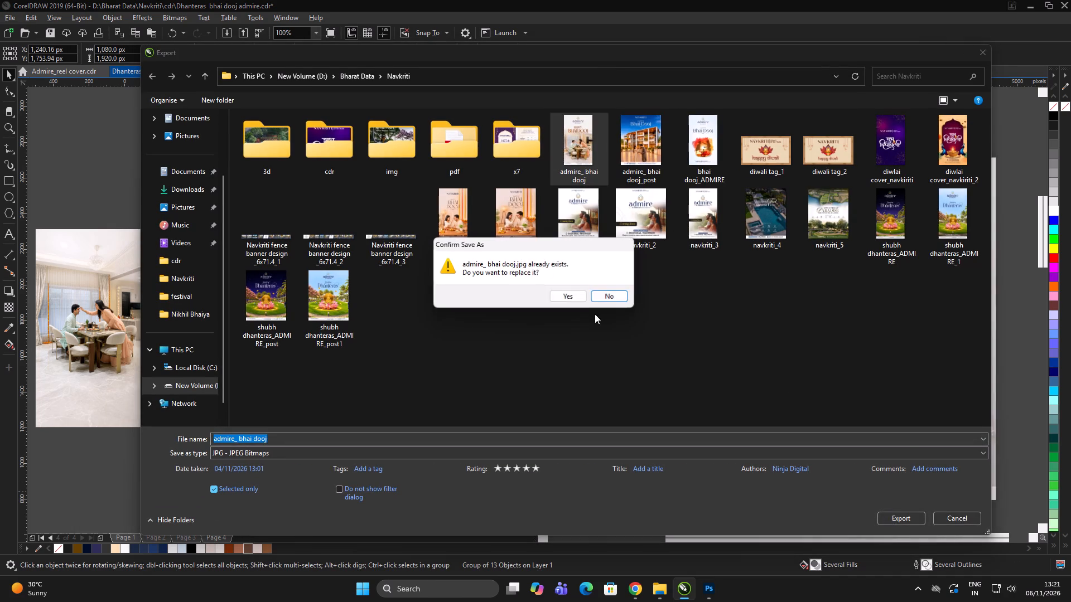
click(580, 299)
click(751, 178)
click(741, 194)
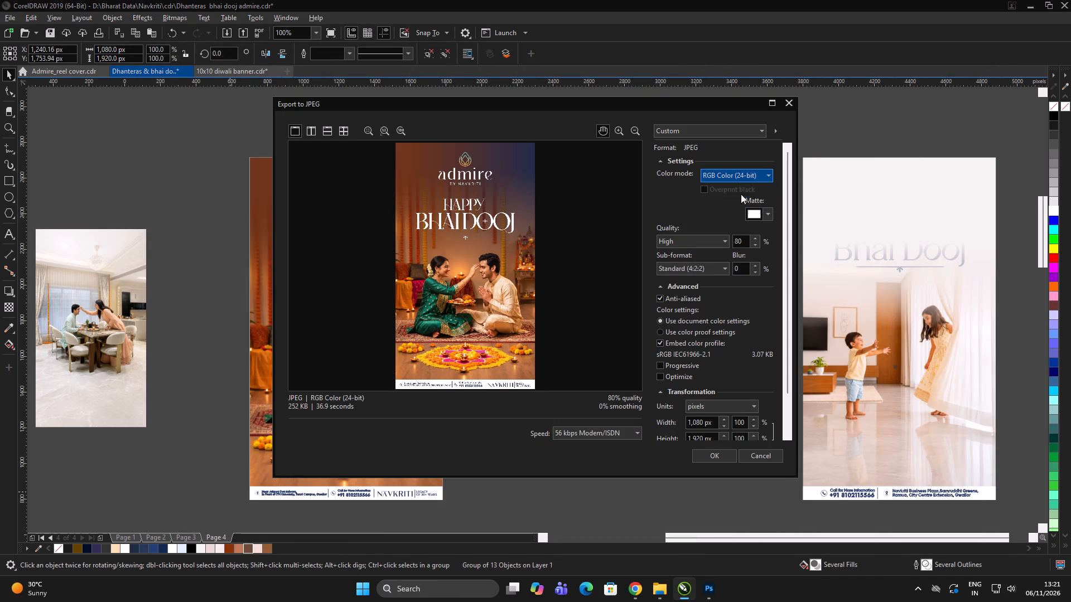
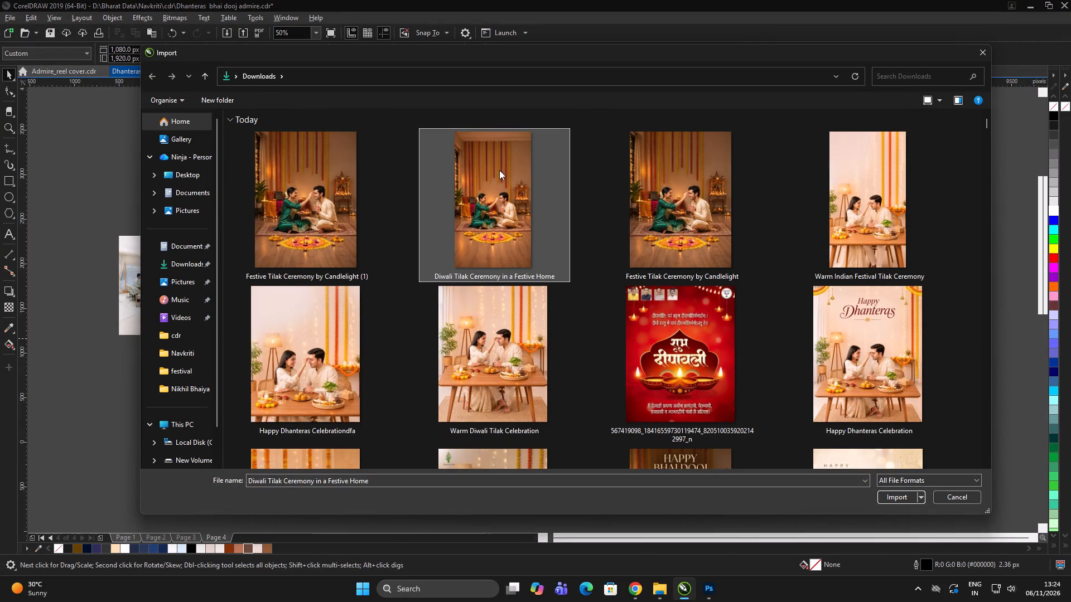
Import the image Festive Tilak Ceremony by Candlelight (1) into the empty space beside the Admire poster.
click(270, 215)
click(897, 497)
drag(390, 258, 520, 333)
click(558, 349)
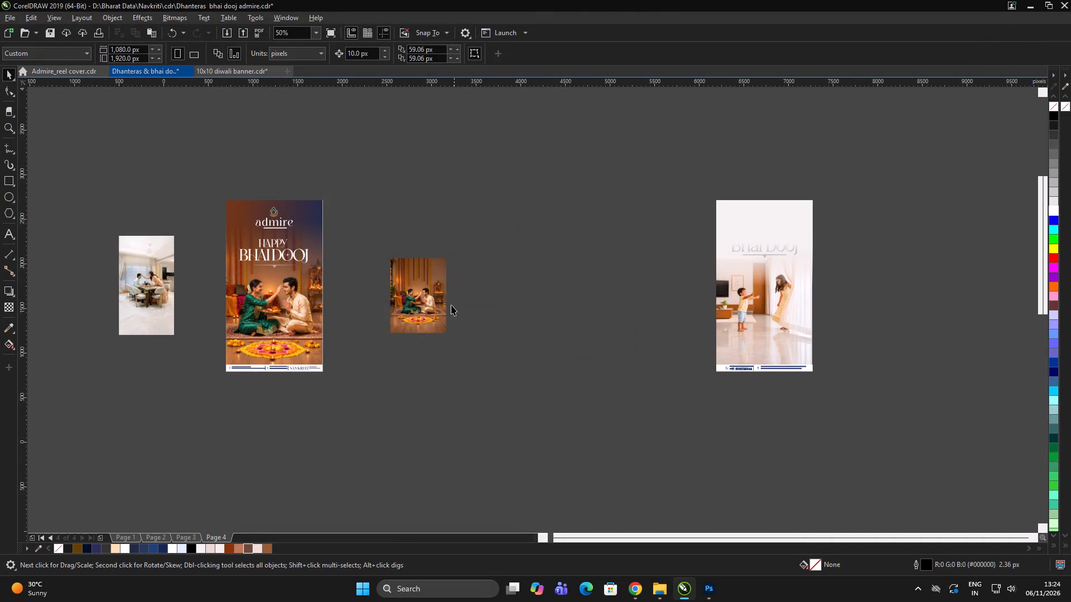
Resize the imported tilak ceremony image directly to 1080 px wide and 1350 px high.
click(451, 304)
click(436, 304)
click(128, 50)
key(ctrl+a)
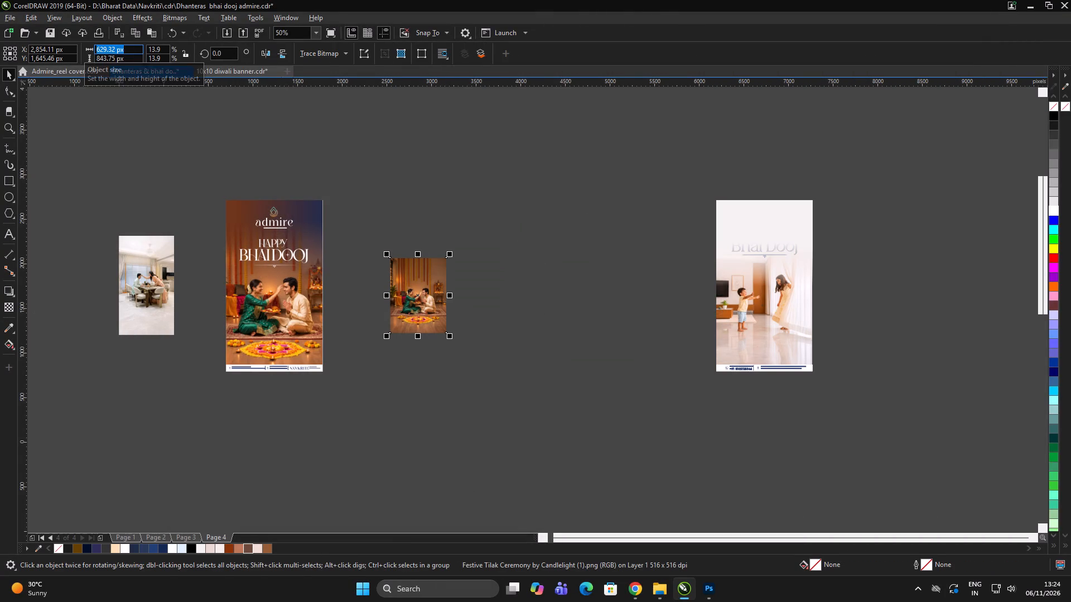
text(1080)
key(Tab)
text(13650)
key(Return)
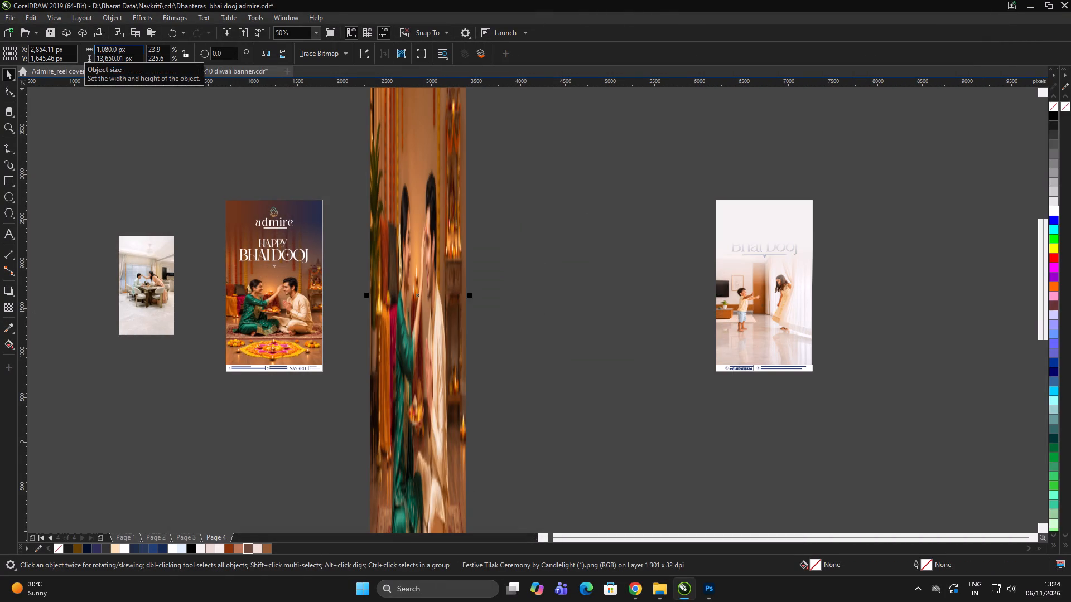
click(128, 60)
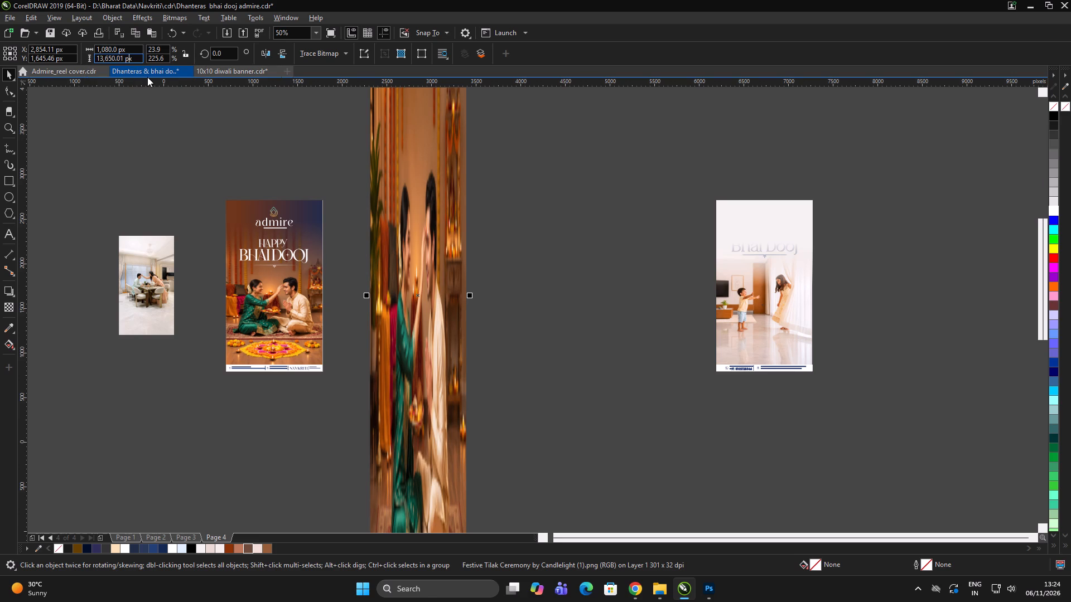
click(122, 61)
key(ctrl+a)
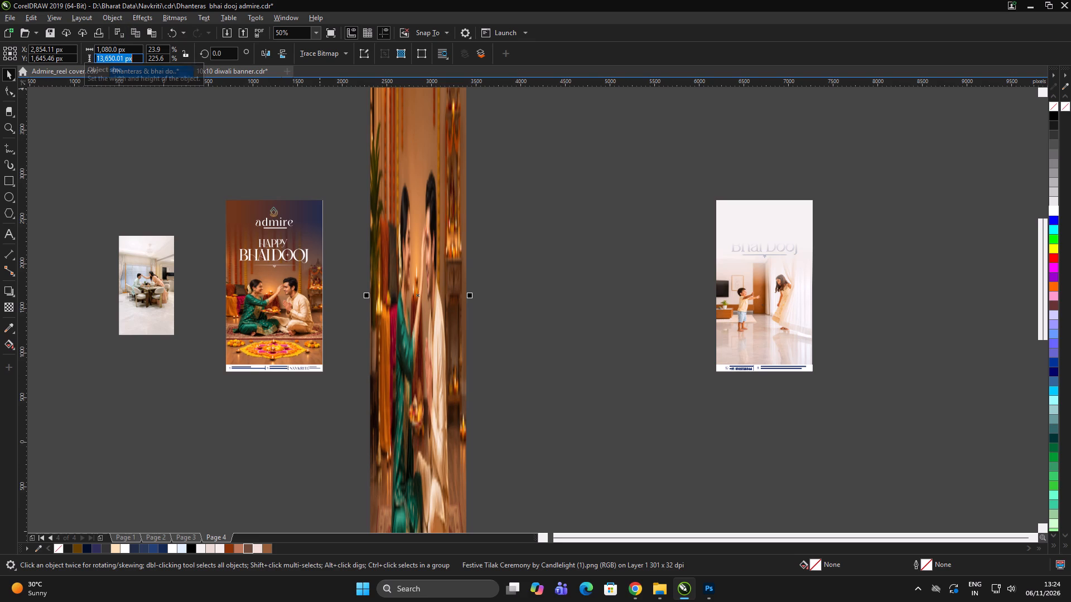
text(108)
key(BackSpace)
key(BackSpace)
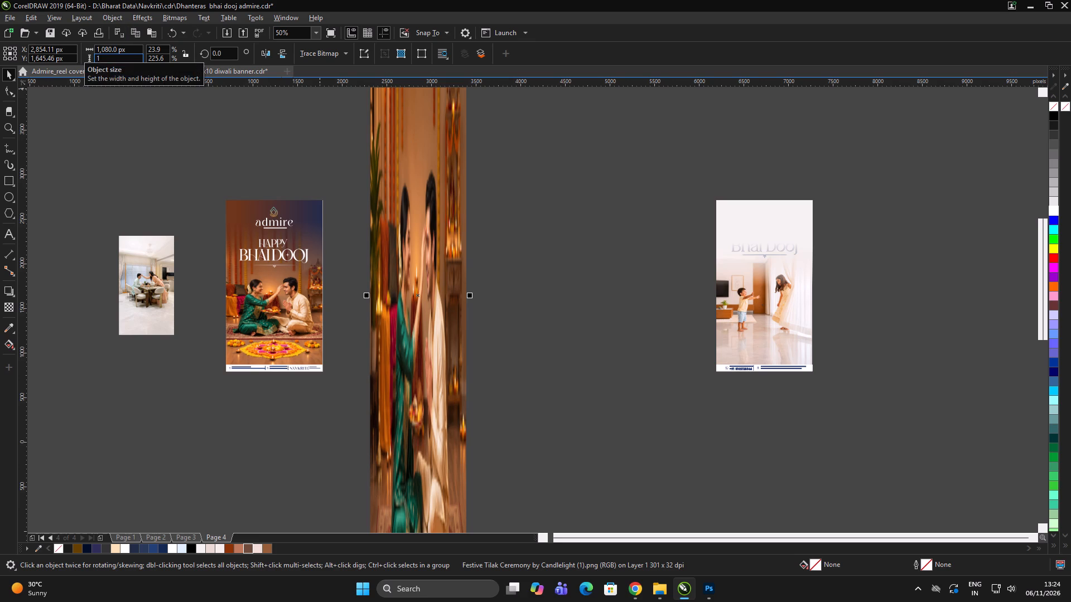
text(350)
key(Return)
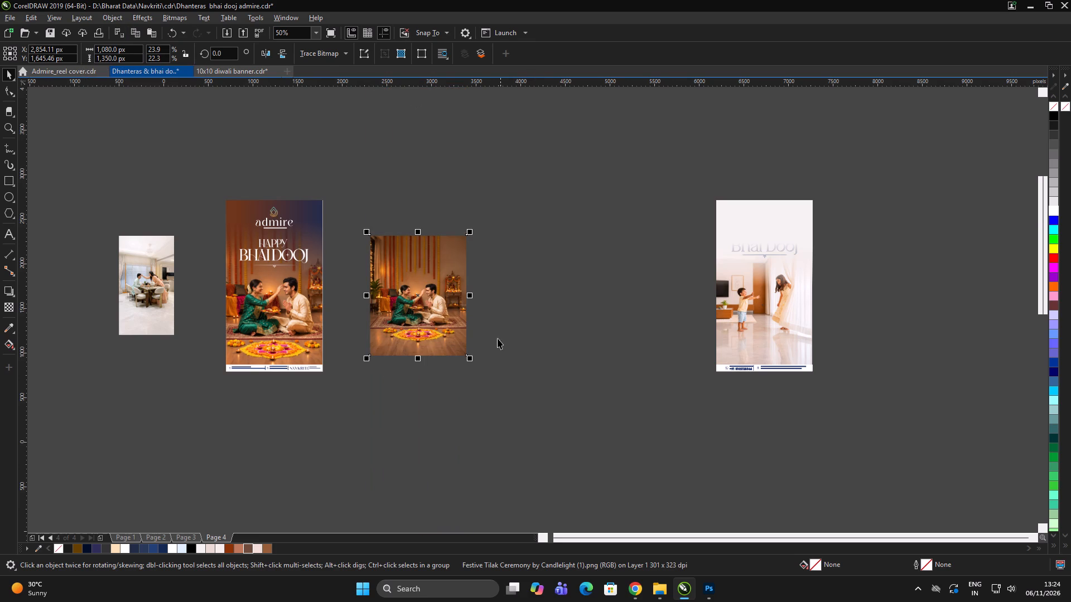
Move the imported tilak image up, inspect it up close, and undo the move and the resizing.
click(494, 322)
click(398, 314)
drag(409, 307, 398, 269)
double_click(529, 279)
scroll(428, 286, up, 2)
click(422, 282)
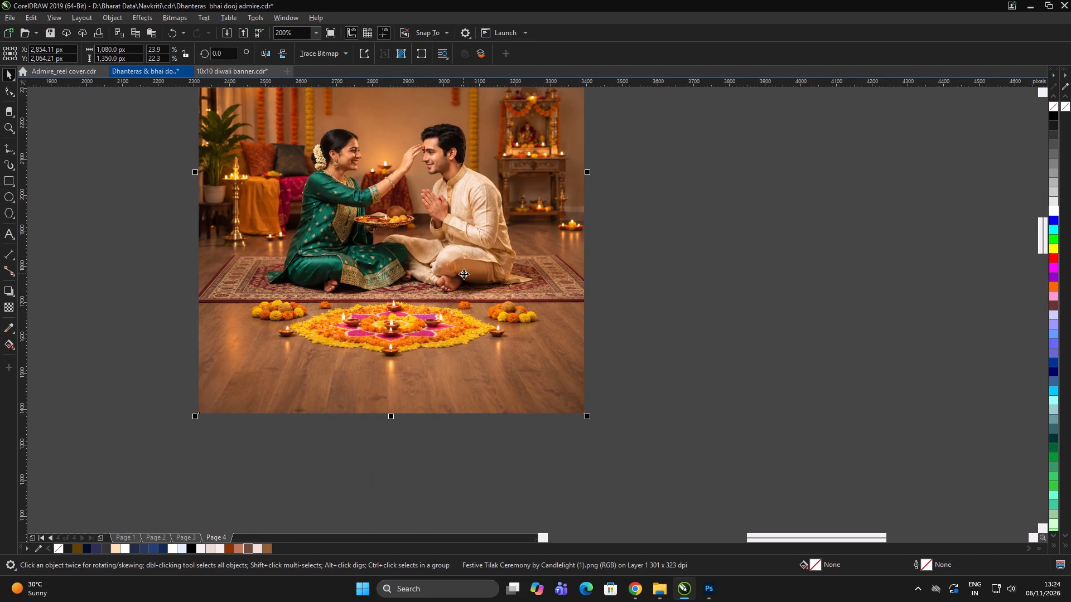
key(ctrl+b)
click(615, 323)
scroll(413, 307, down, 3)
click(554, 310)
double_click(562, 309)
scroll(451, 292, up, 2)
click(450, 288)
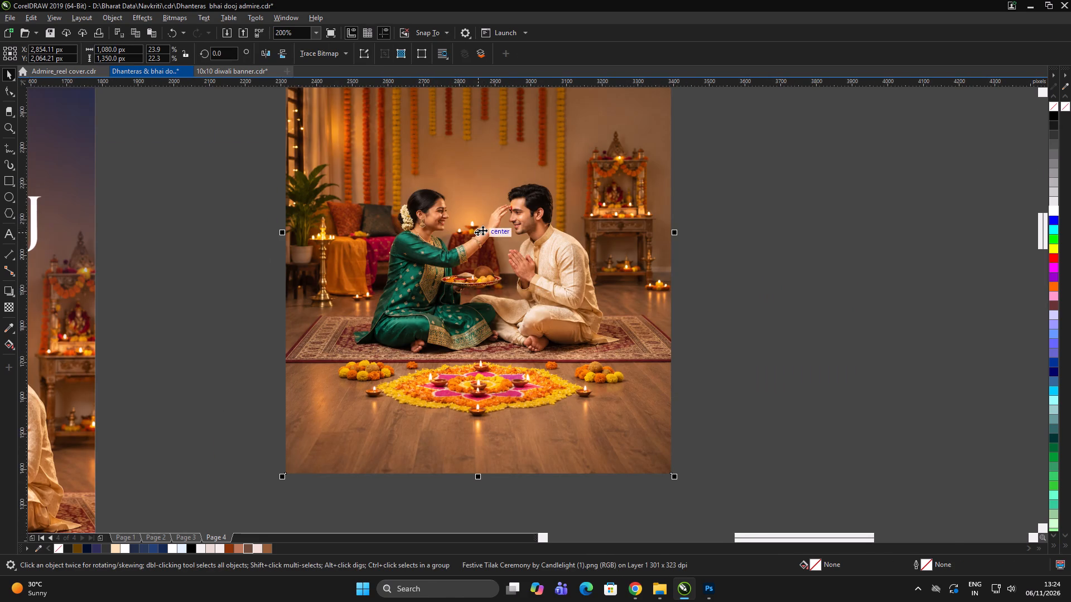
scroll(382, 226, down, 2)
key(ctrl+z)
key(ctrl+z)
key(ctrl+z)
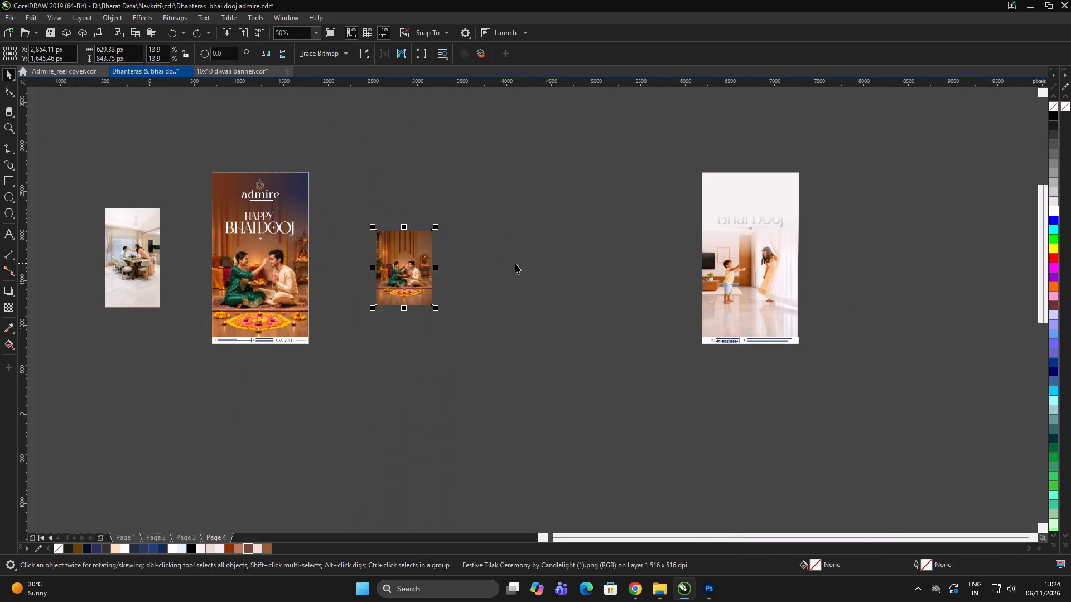
Move the small tilak image further from the Admire poster, centred at about X 3960 px, Y 1652 px.
click(541, 266)
drag(535, 269, 530, 274)
scroll(408, 273, up, 2)
drag(396, 263, 563, 261)
scroll(473, 274, down, 2)
click(408, 293)
drag(497, 284, 553, 278)
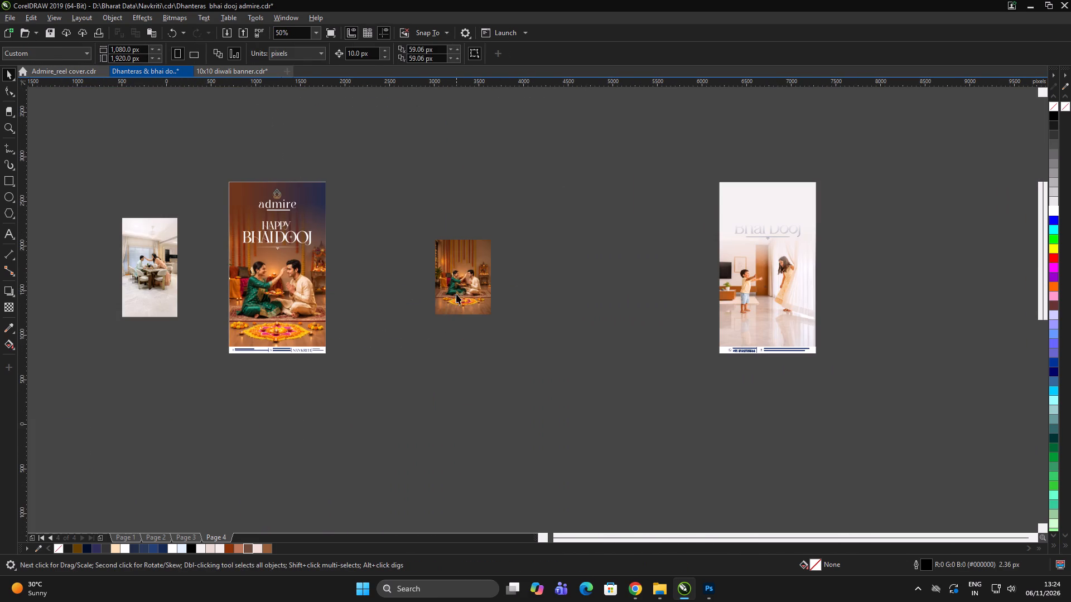
drag(459, 292, 515, 290)
click(442, 331)
click(457, 320)
click(464, 317)
Draw a rectangle between the Admire poster and the tilak image and size it to 1080 × 1350 px.
key(F6)
drag(359, 197, 460, 321)
key(space)
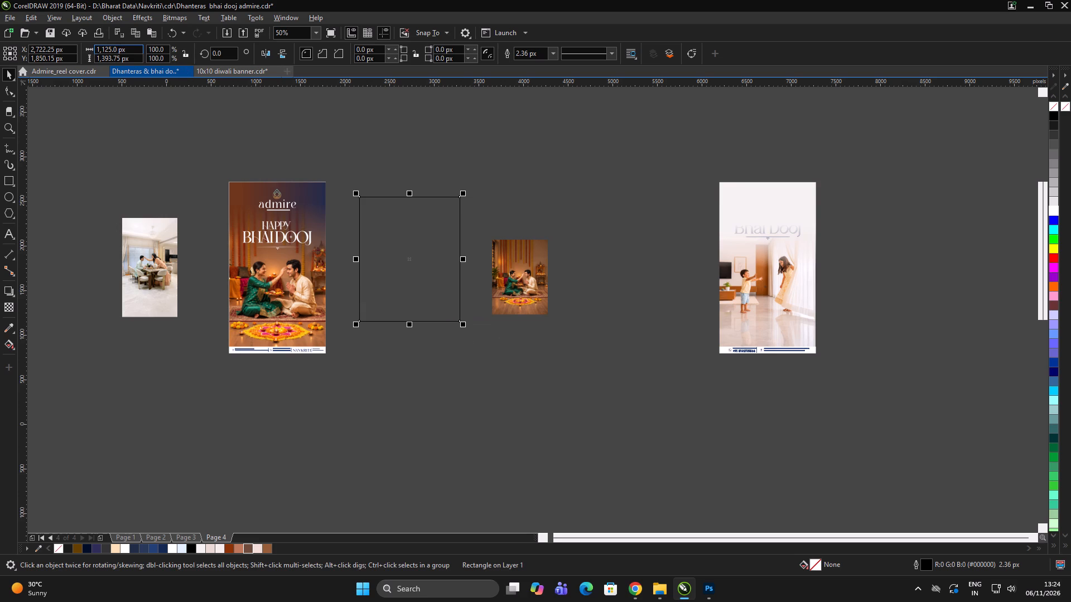
double_click(120, 43)
key(ctrl+a)
text(1080)
key(Tab)
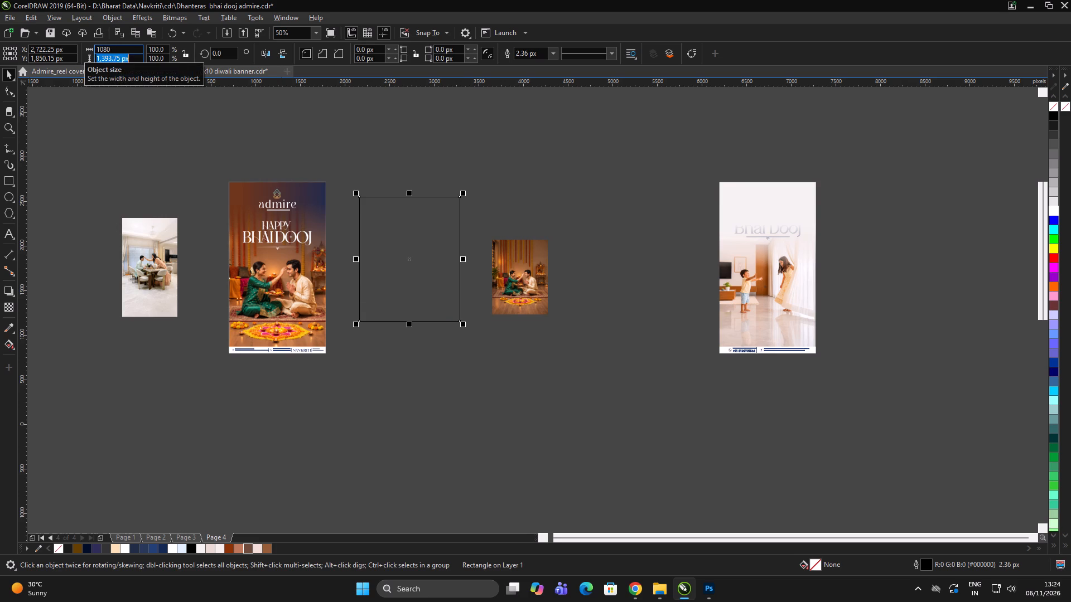
text(1350)
key(Return)
Centre the tilak image horizontally and vertically on the new 1080 × 1350 px rectangle.
click(523, 301)
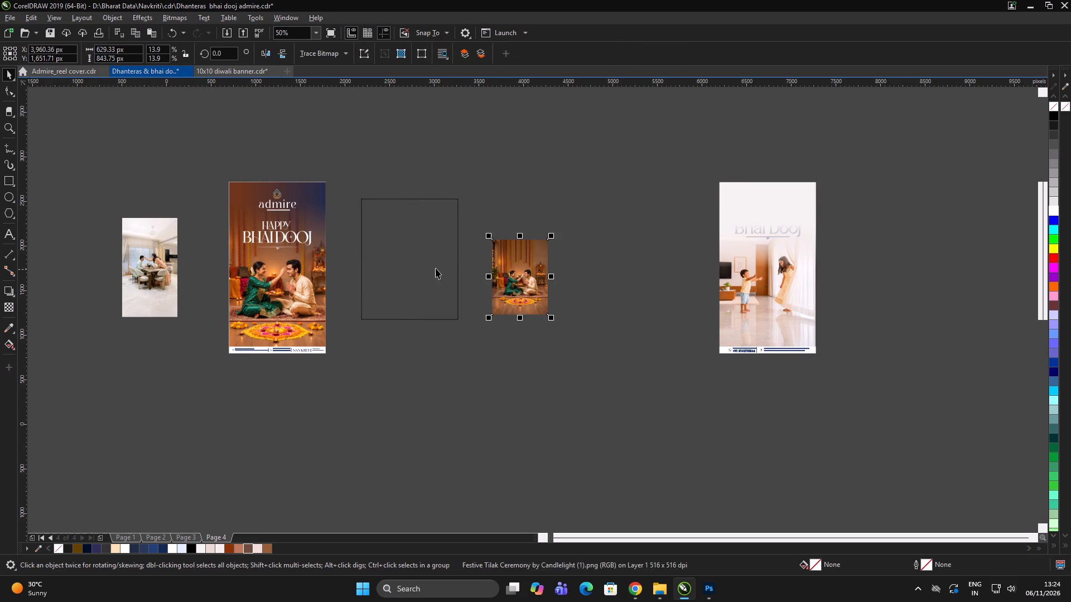
shift+click(435, 268)
key(e)
key(c)
drag(580, 287, 570, 288)
Bring the tilak image to the front and PowerClip it inside the 1080 × 1350 px rectangle.
scroll(383, 255, up, 2)
click(389, 253)
right_click(417, 236)
click(809, 249)
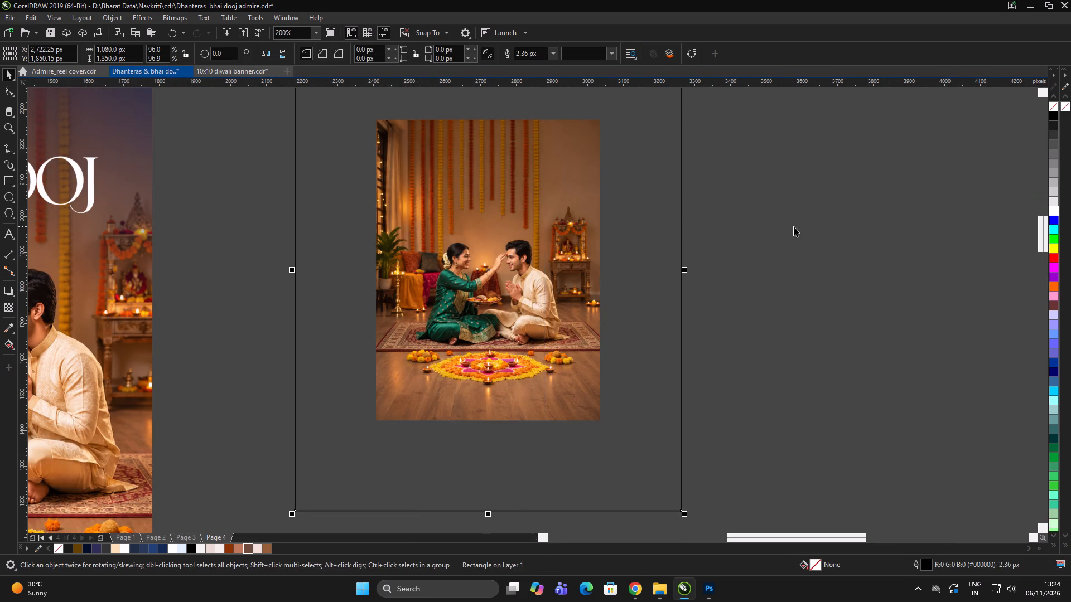
drag(767, 219, 754, 219)
scroll(618, 240, down, 1)
click(689, 216)
click(712, 162)
drag(744, 143, 410, 370)
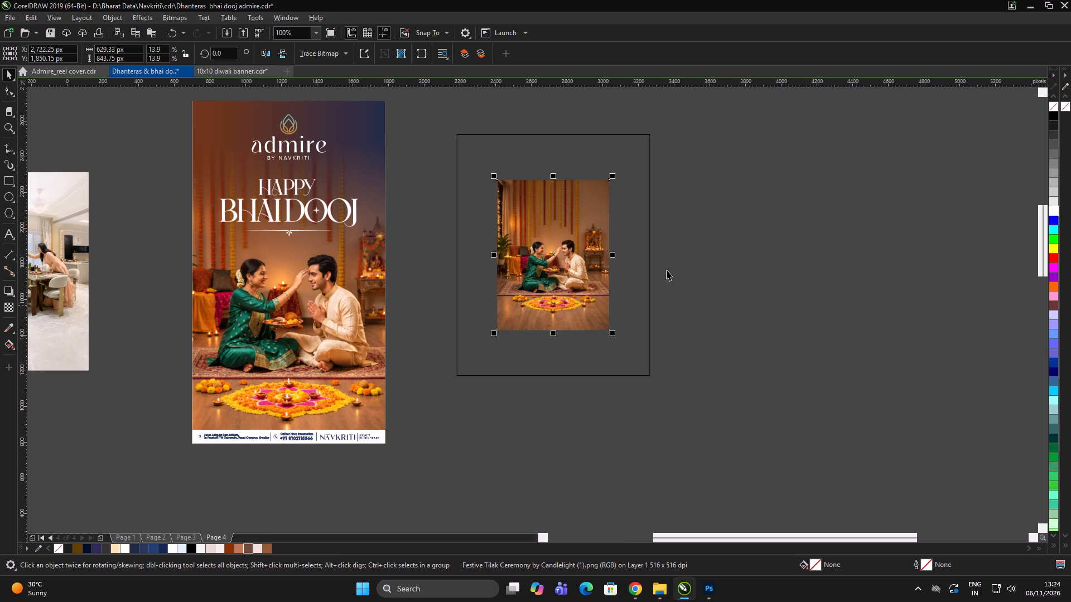
key(shift+Page_Up)
shift+click(769, 216)
click(561, 228)
right_click(558, 214)
click(609, 373)
click(577, 367)
click(770, 317)
Enlarge the clipped tilak image to about 1153 × 1546 px and shift it slightly down so it fills the frame.
alt+click(552, 300)
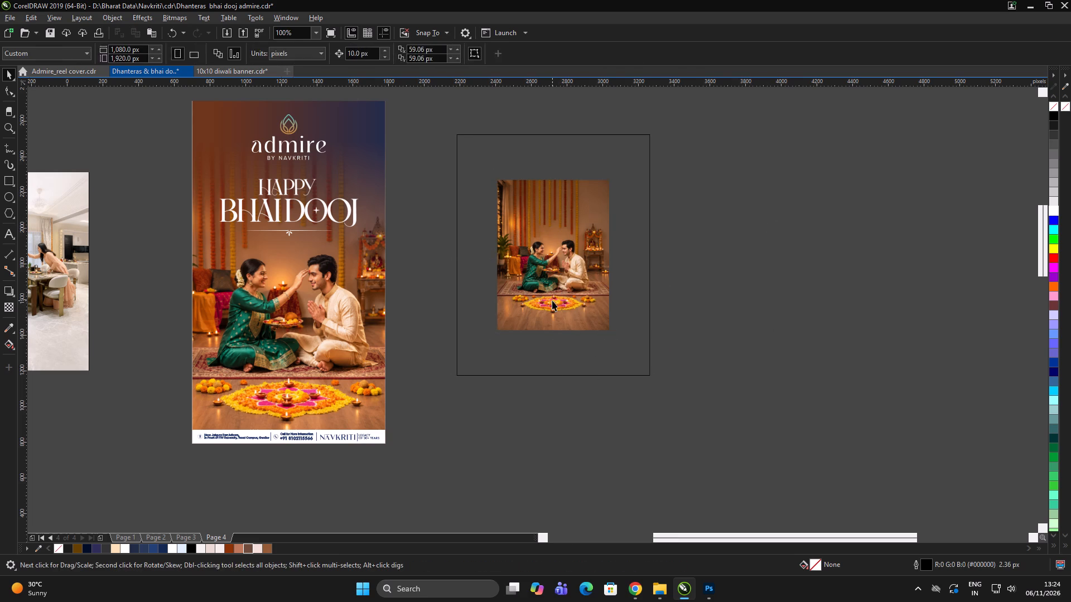
shift+drag(614, 335, 669, 393)
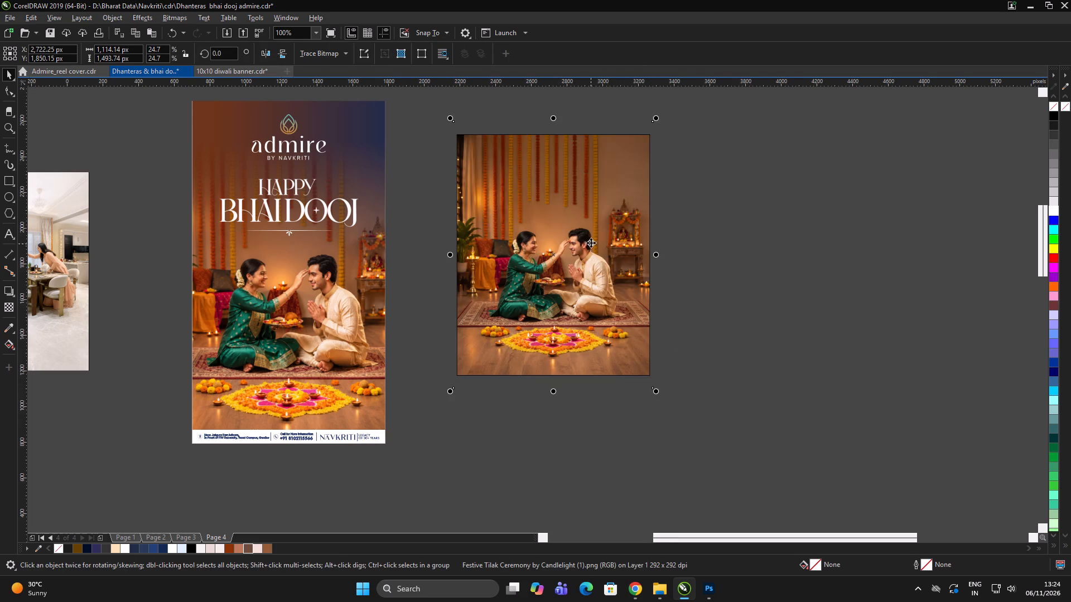
drag(591, 241, 593, 254)
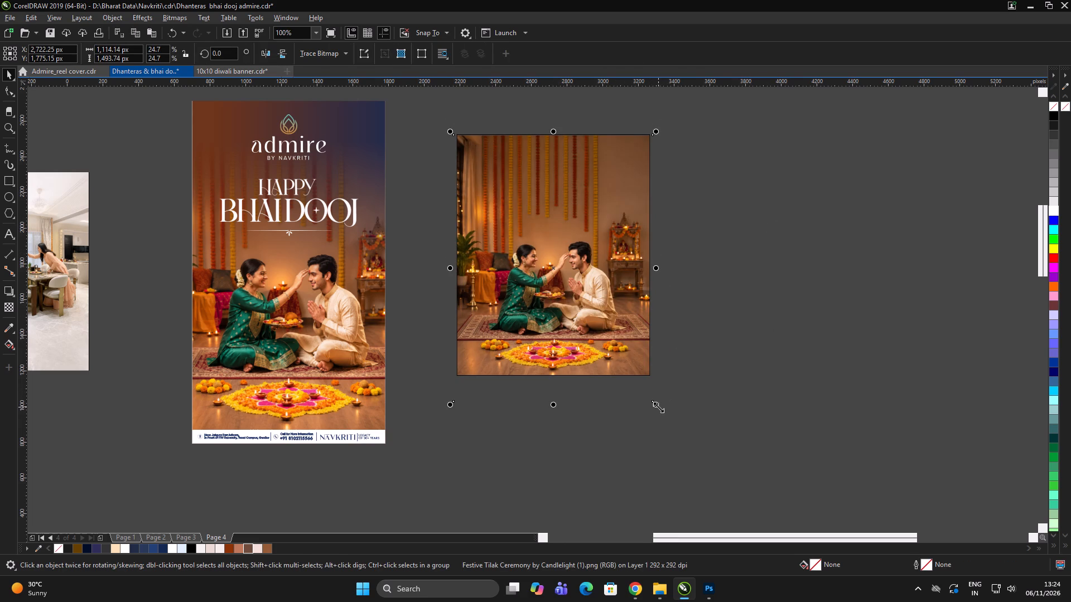
drag(658, 407, 662, 413)
drag(604, 304, 604, 298)
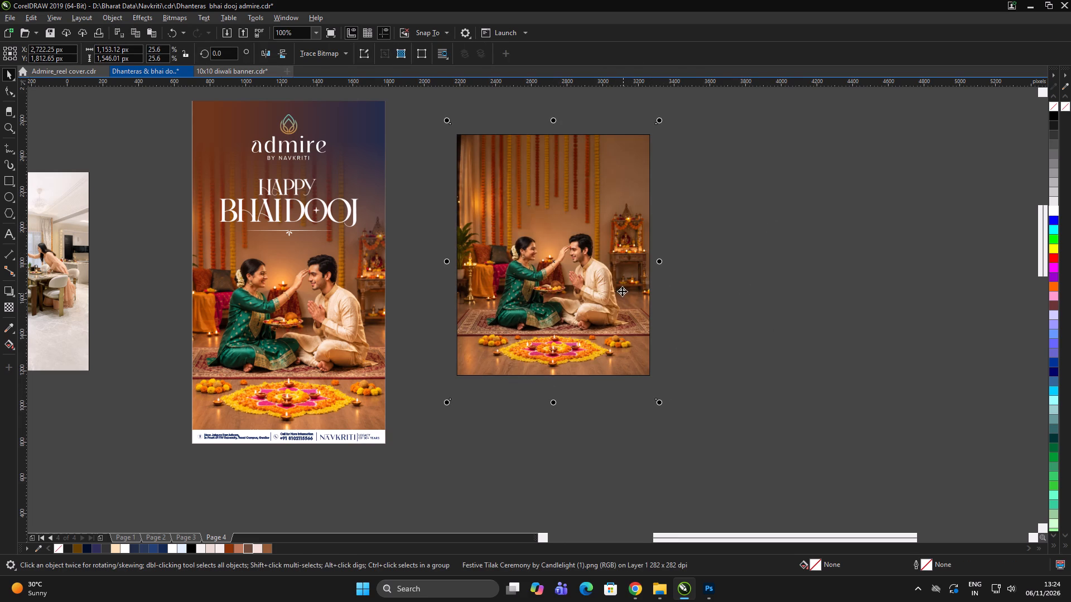
click(622, 291)
double_click(783, 265)
Remove the outline from the tilak image's PowerClip frame.
click(592, 247)
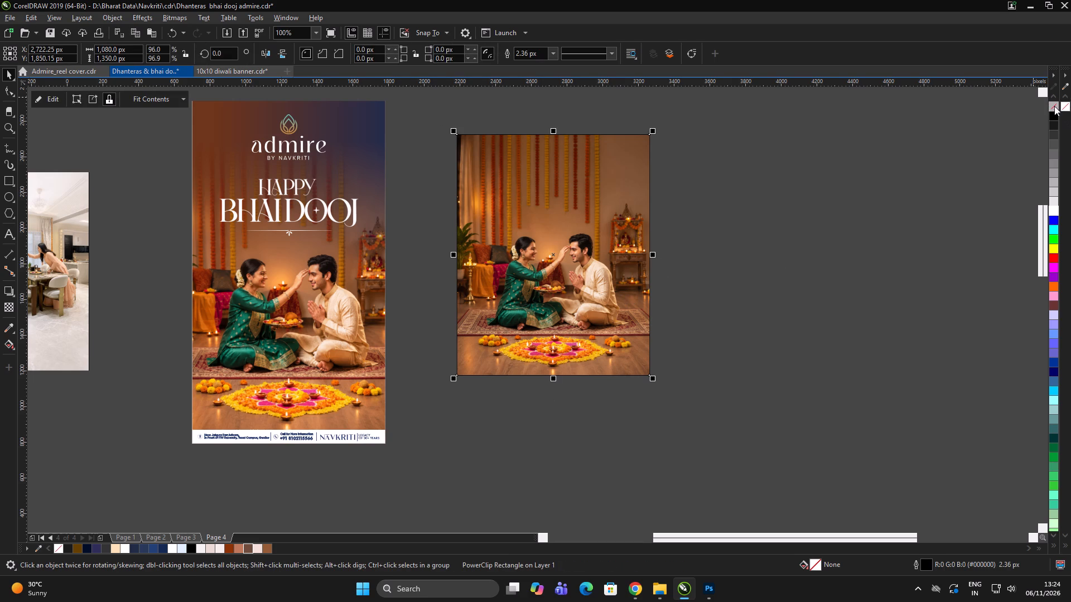
right_click(1054, 108)
click(833, 278)
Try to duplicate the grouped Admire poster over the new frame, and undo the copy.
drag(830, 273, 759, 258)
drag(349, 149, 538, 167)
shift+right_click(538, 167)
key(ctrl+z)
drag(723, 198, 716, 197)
Ungroup the Admire poster and place a copy of its brown-to-navy fade rectangle over the new frame.
key(ctrl+u)
ctrl+click(419, 124)
click(356, 128)
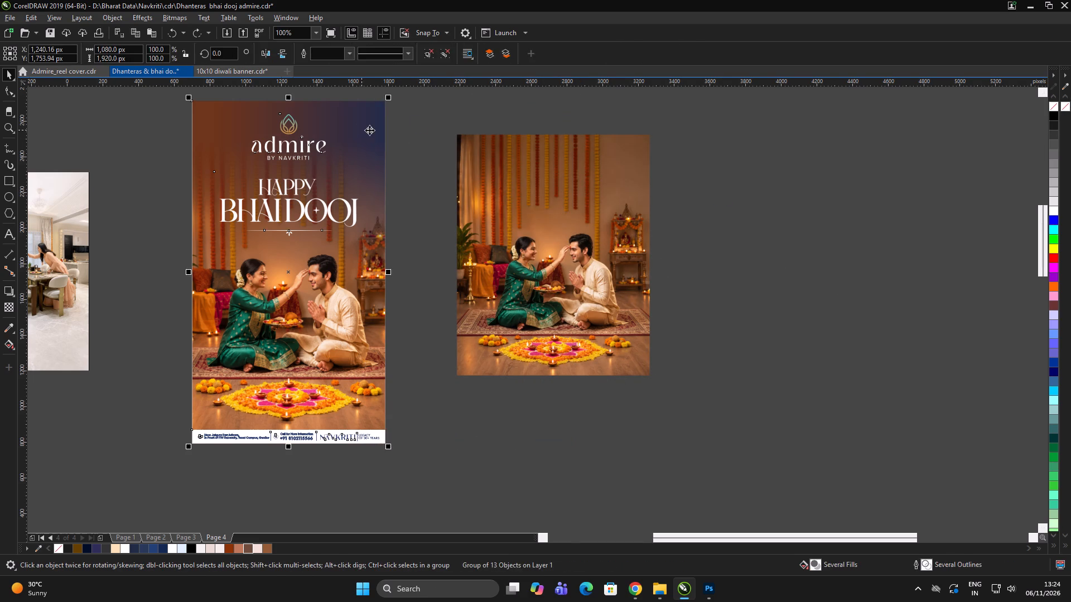
key(ctrl+u)
ctrl+click(457, 123)
click(354, 135)
drag(345, 134, 457, 135)
shift+right_click(457, 135)
Align the copied fade rectangle with the new frame's horizontal centre and top edge.
shift+click(605, 172)
key(c)
click(739, 218)
click(591, 167)
drag(592, 158, 599, 328)
shift+click(594, 199)
key(t)
click(743, 213)
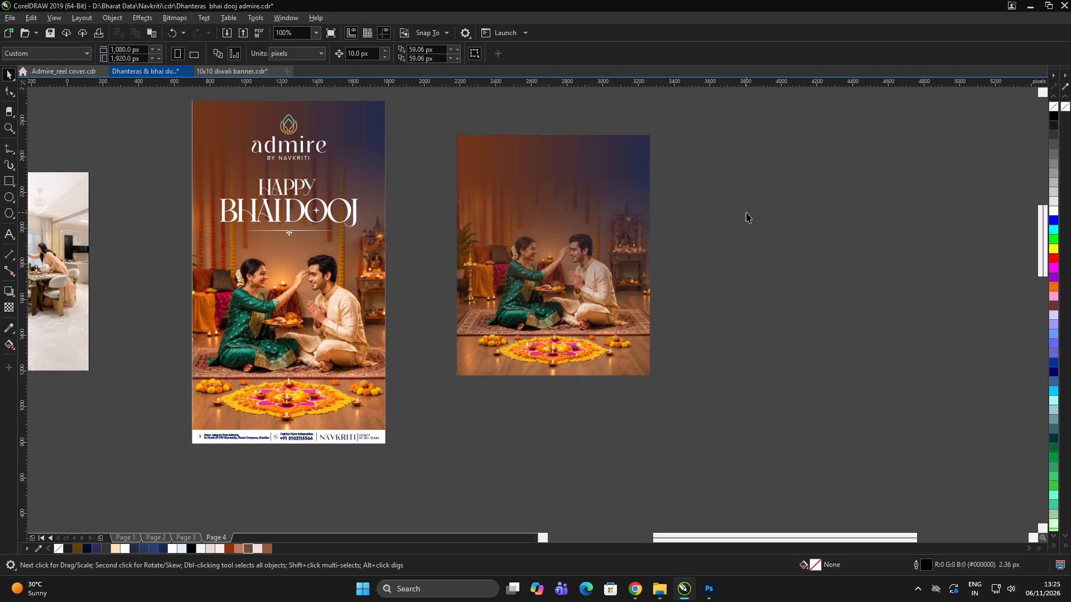
Set the copied fade rectangle's height to 1350 px and align its top with the tilak image frame.
click(746, 212)
click(563, 170)
click(121, 56)
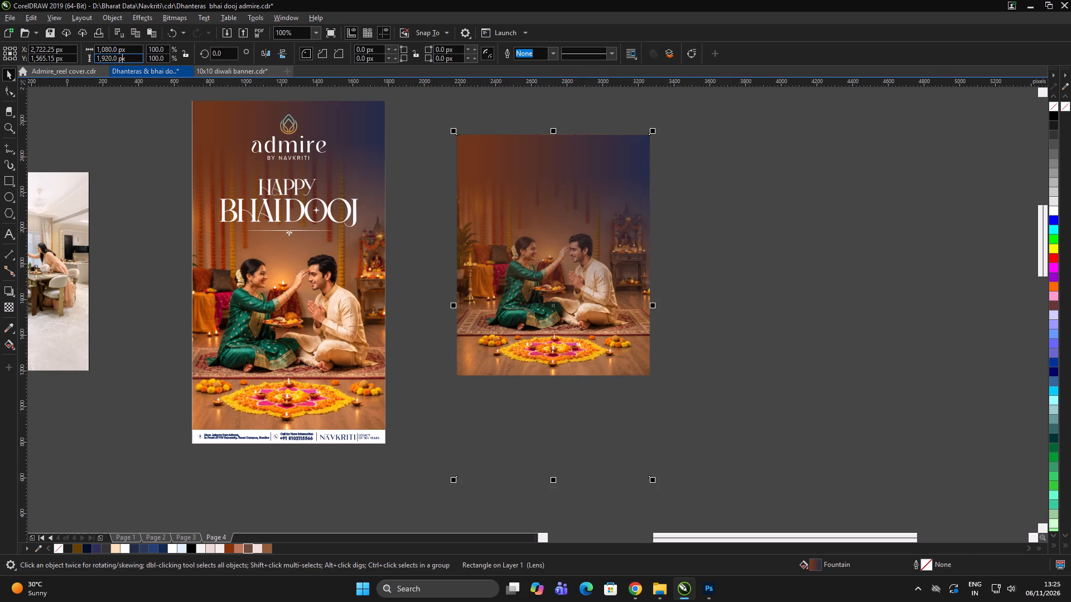
key(ctrl+a)
text(1350)
key(Return)
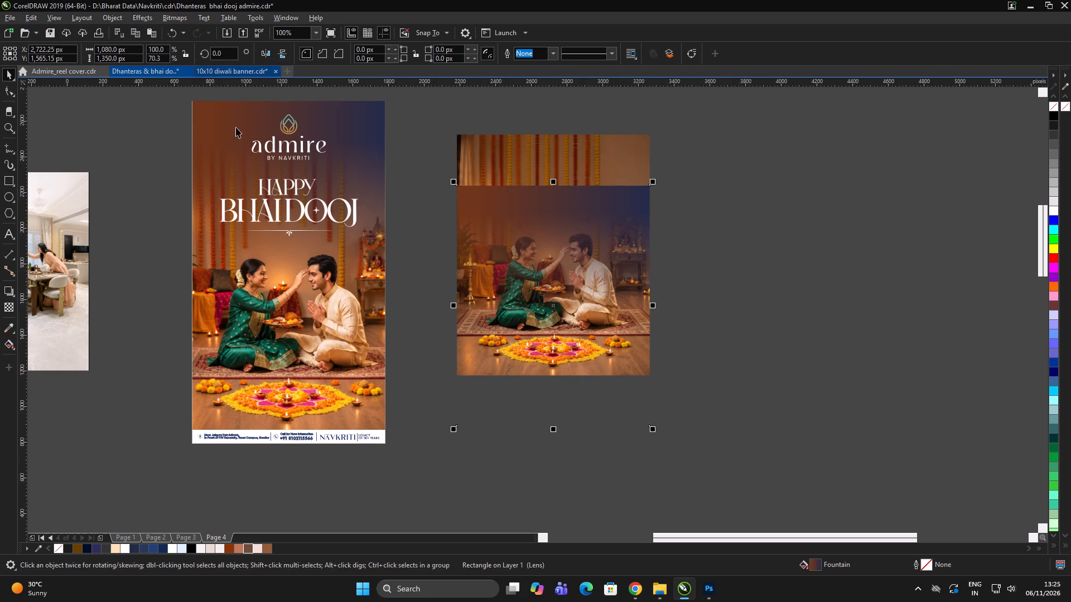
click(757, 180)
click(526, 227)
shift+click(540, 169)
key(t)
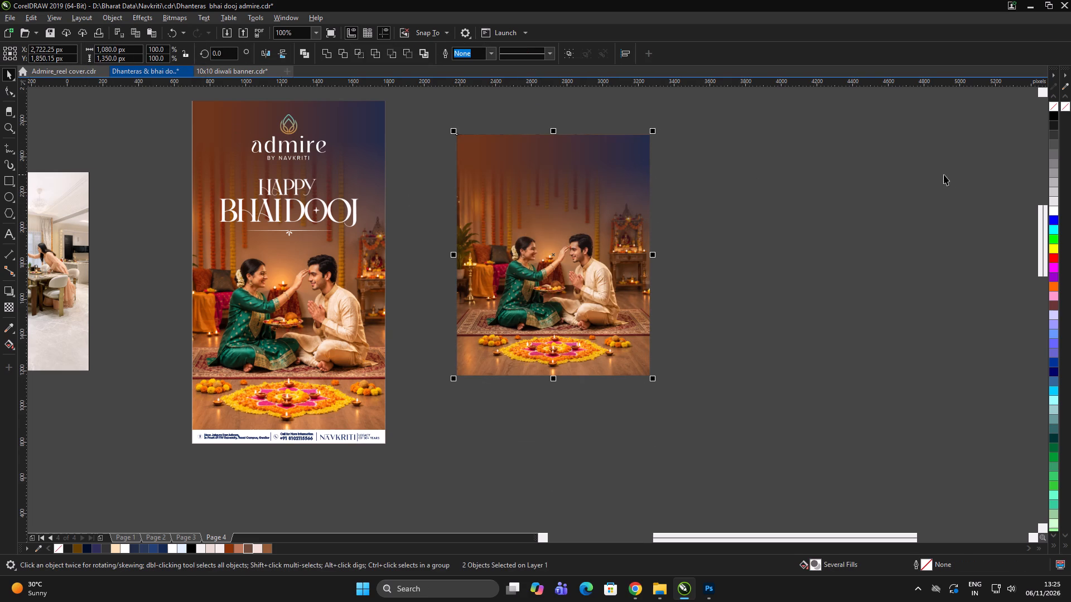
click(783, 217)
click(800, 212)
Group the Admire logo and the Happy Bhai Dooj heading on the original poster.
click(882, 225)
drag(462, 101, 120, 265)
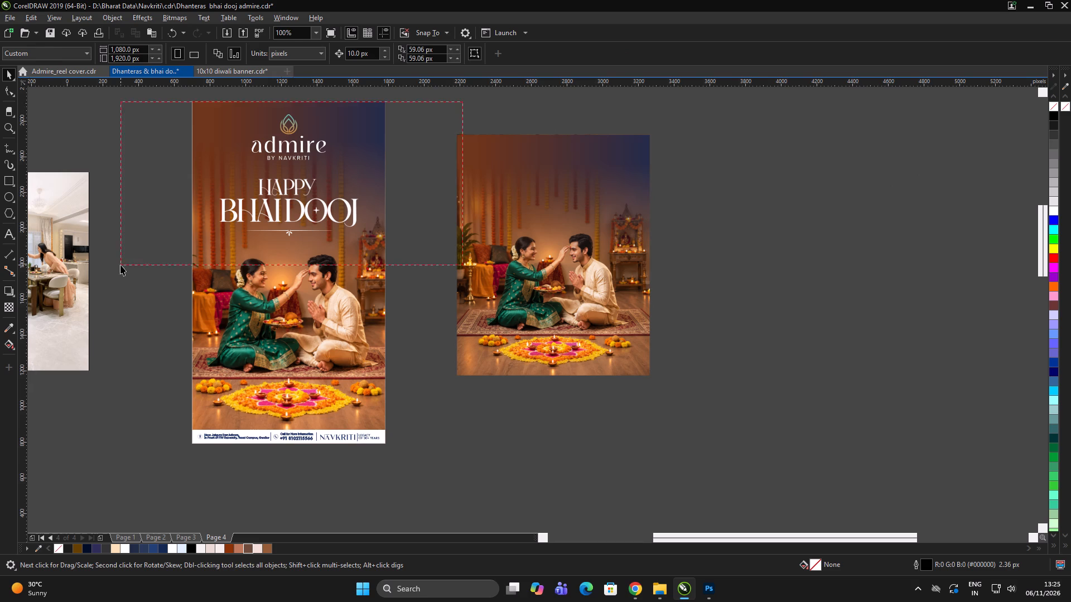
drag(120, 265, 127, 275)
key(ctrl+g)
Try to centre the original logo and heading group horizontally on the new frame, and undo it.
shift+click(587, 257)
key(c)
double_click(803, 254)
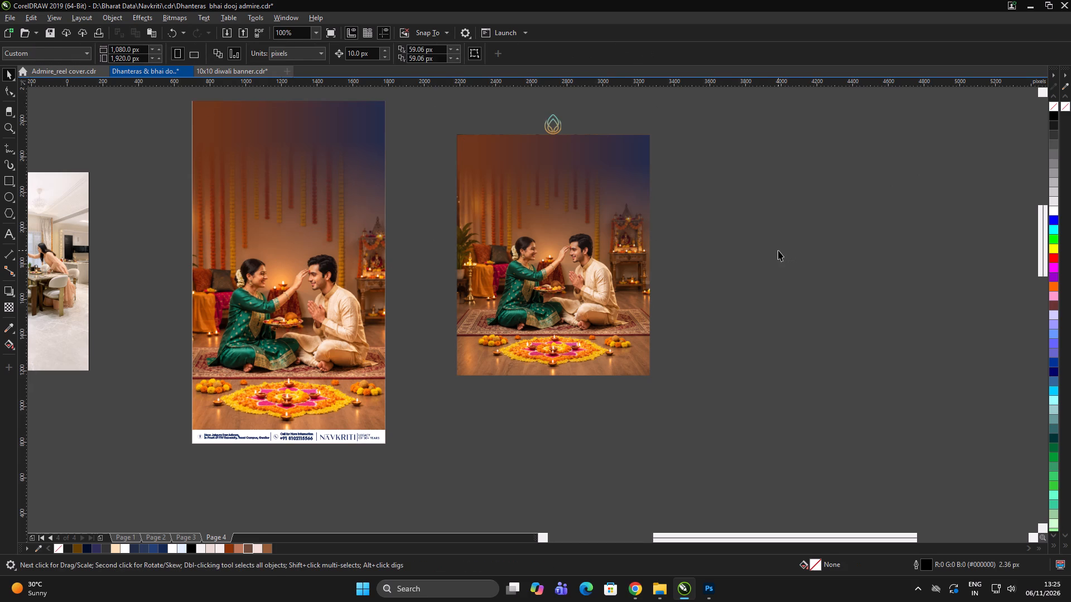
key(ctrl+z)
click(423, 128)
Place a copy of the Admire logo and Happy Bhai Dooj heading group over the new frame.
drag(424, 100, 184, 255)
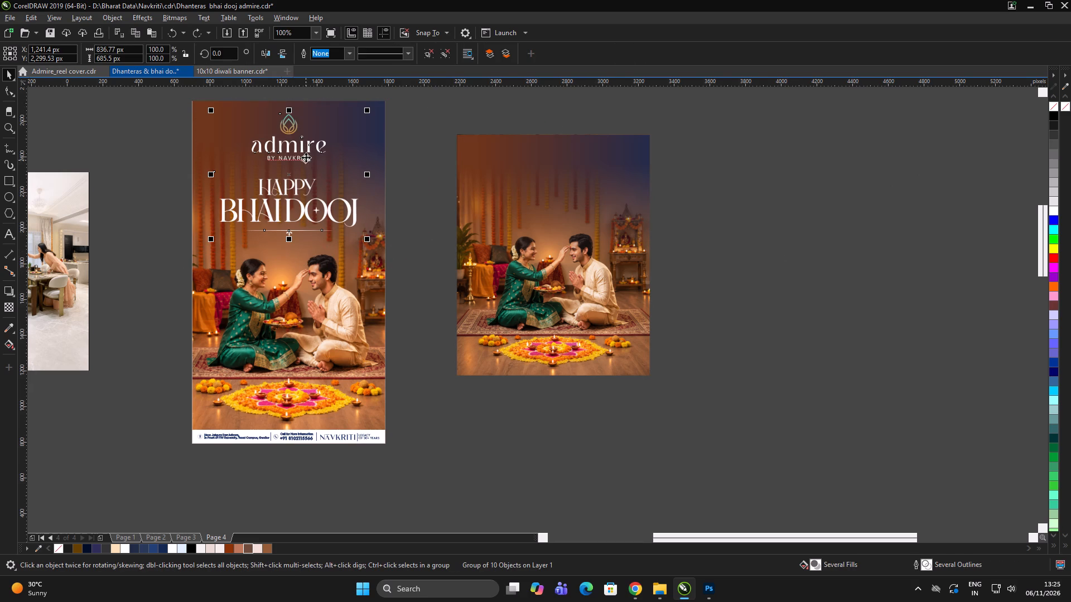
drag(309, 148, 555, 187)
shift+right_click(555, 187)
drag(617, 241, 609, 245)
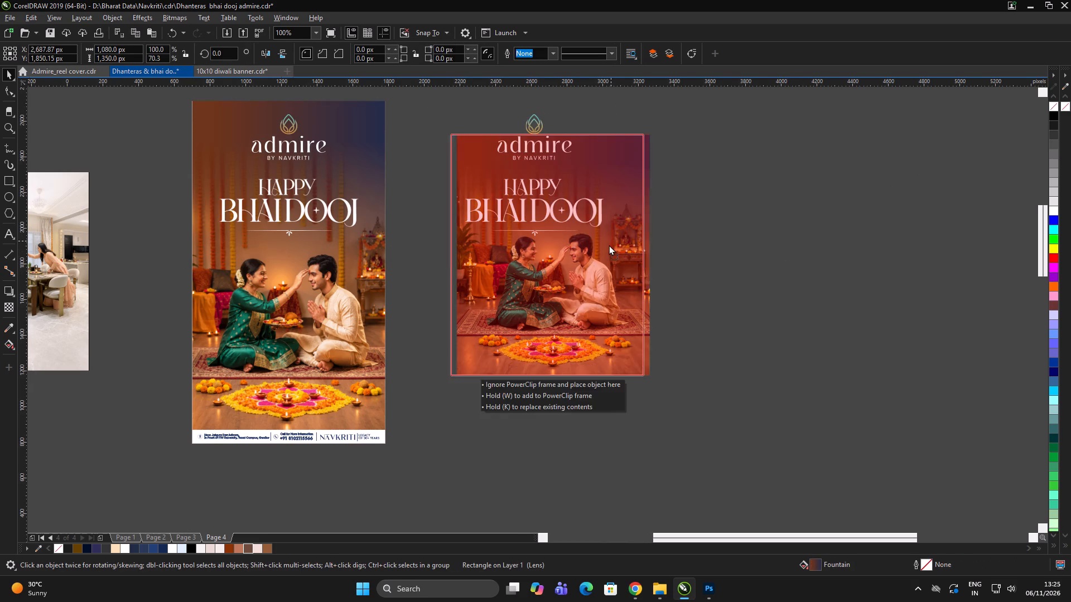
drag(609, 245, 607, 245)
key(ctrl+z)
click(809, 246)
Ungroup the copied logo and heading, regroup only the Happy Bhai Dooj heading with its ornament, and centre it horizontally on the frame.
scroll(666, 262, up, 1)
scroll(532, 282, down, 2)
double_click(725, 296)
drag(669, 180, 326, 271)
click(520, 201)
key(ctrl+u)
ctrl+click(616, 198)
drag(617, 179, 264, 306)
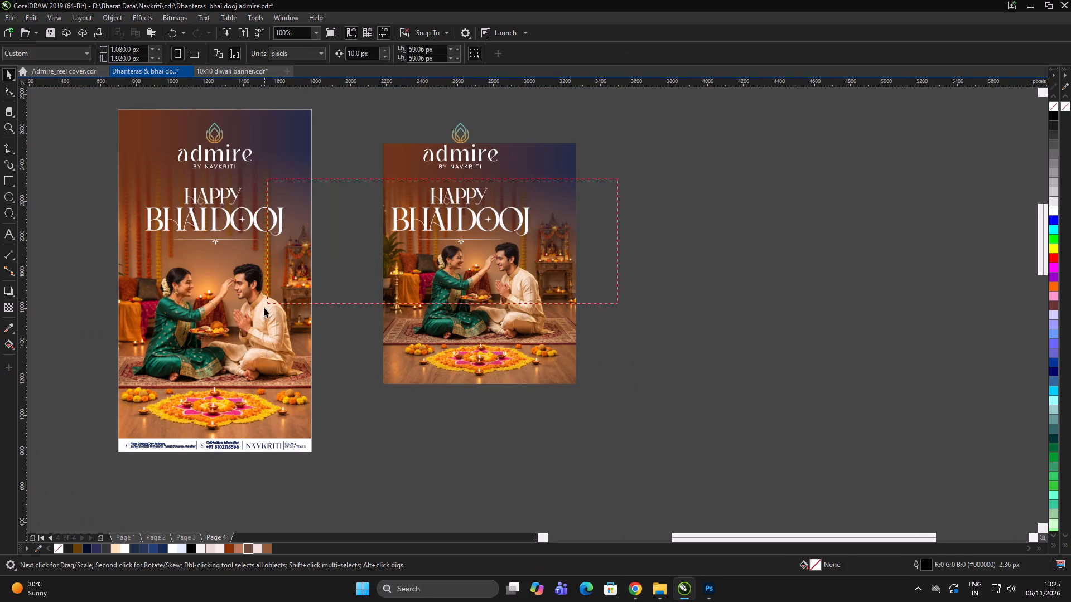
key(ctrl+g)
shift+click(500, 323)
key(c)
click(742, 244)
Scale down the new poster's Happy Bhai Dooj heading group proportionally and position it just above the seated couple.
drag(643, 181, 337, 280)
scroll(561, 227, up, 1)
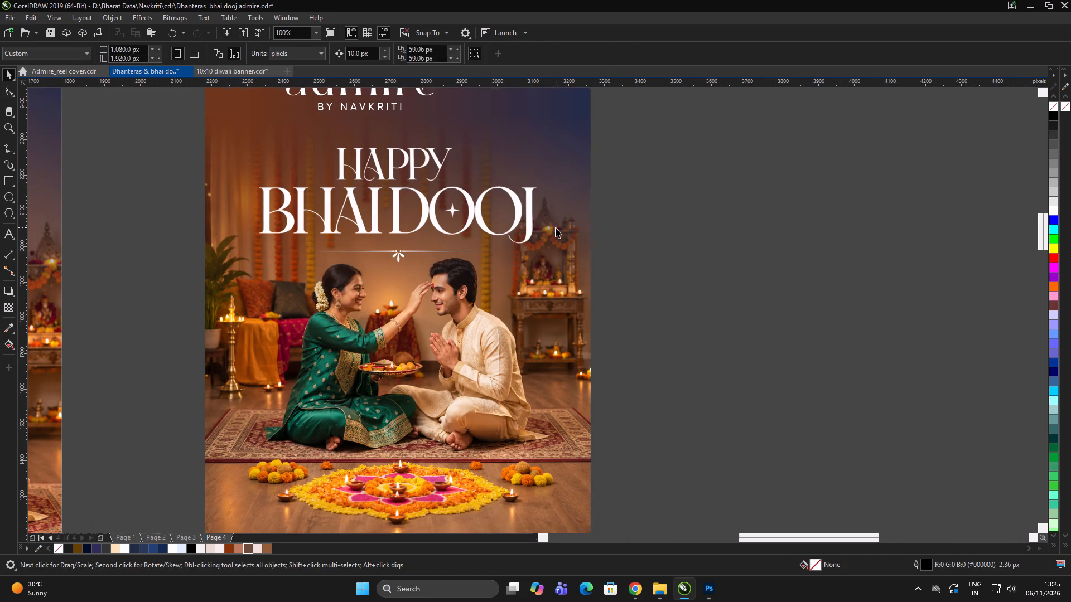
double_click(527, 224)
click(529, 232)
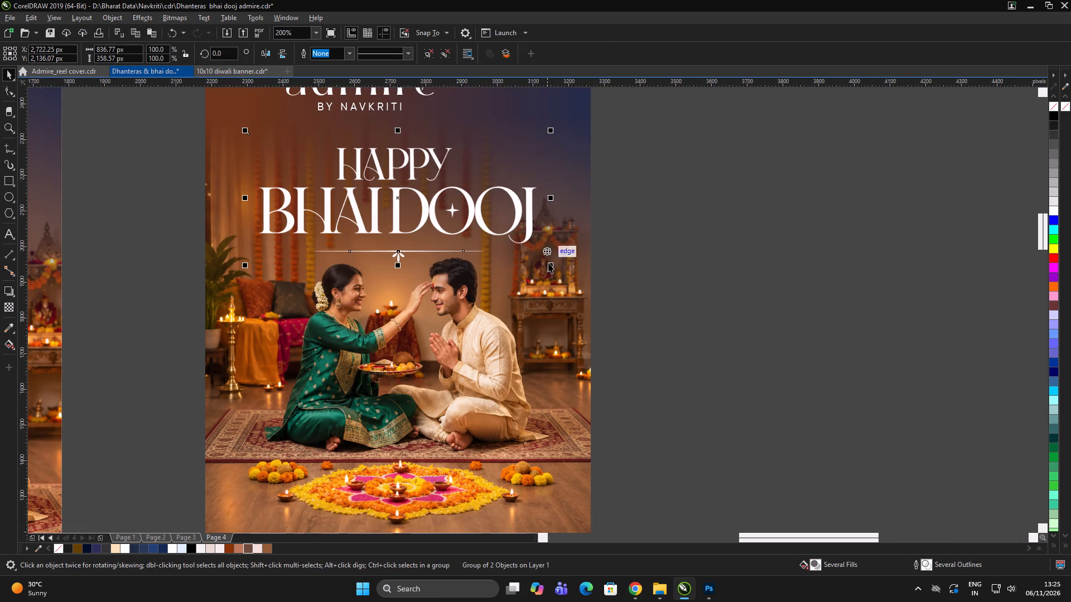
drag(550, 268, 518, 284)
drag(503, 219, 502, 224)
Scale down the new poster's ungrouped Admire logo pieces proportionally so that the logo sits within the frame's top area.
scroll(454, 251, down, 1)
click(616, 264)
drag(507, 113, 335, 191)
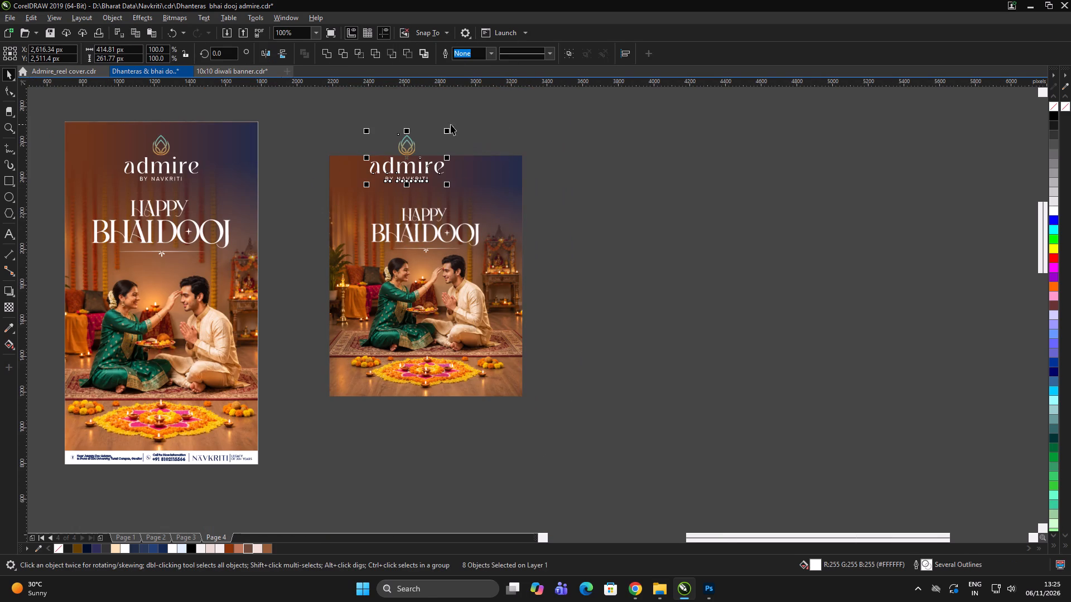
drag(450, 131, 442, 149)
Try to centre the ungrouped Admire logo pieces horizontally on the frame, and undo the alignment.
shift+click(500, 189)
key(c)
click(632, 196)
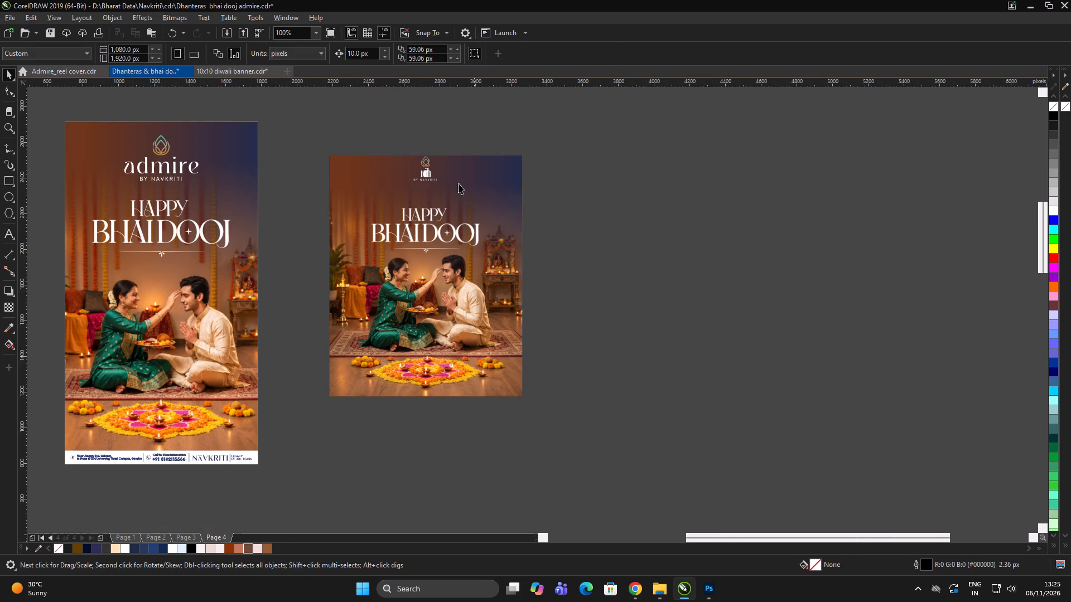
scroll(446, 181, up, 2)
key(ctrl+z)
Group the new poster's Admire logo pieces and centre the group horizontally on the 1080×1350 frame.
scroll(456, 225, down, 3)
click(442, 168)
drag(477, 140, 299, 232)
scroll(426, 229, up, 1)
key(ctrl+g)
shift+click(592, 225)
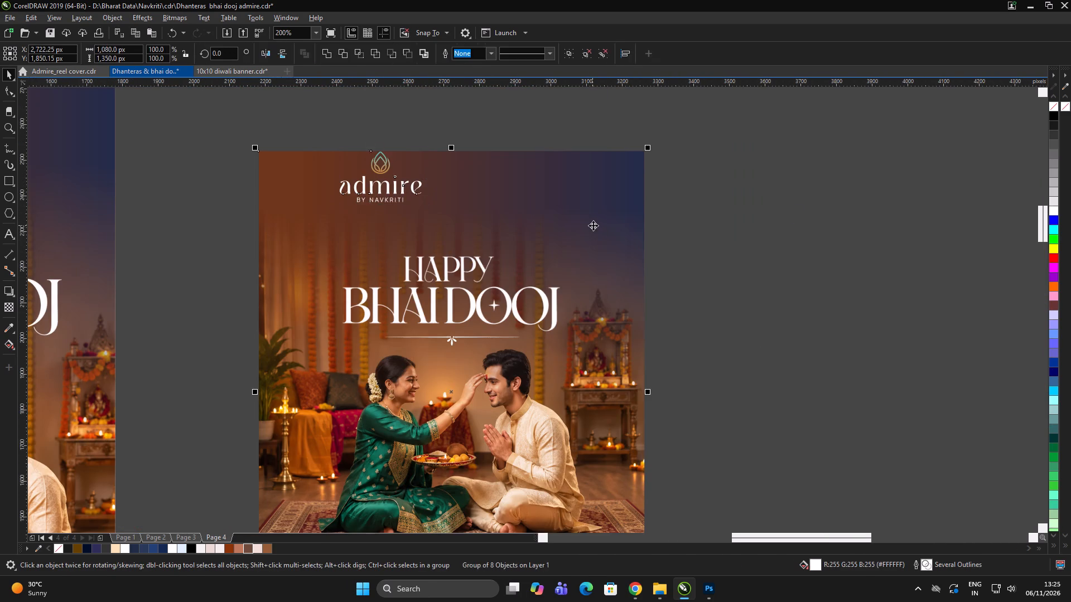
key(c)
drag(807, 210, 786, 208)
Move the Admire logo group slightly down from the frame's top edge and centre it horizontally on the frame again.
click(445, 169)
drag(454, 163, 452, 183)
shift+click(572, 200)
key(c)
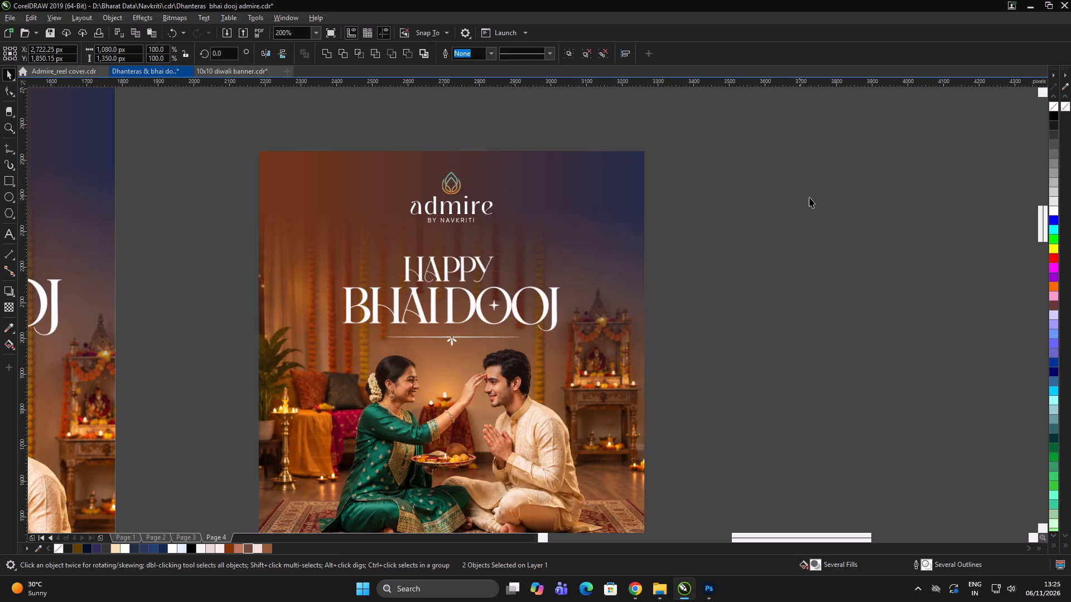
click(809, 197)
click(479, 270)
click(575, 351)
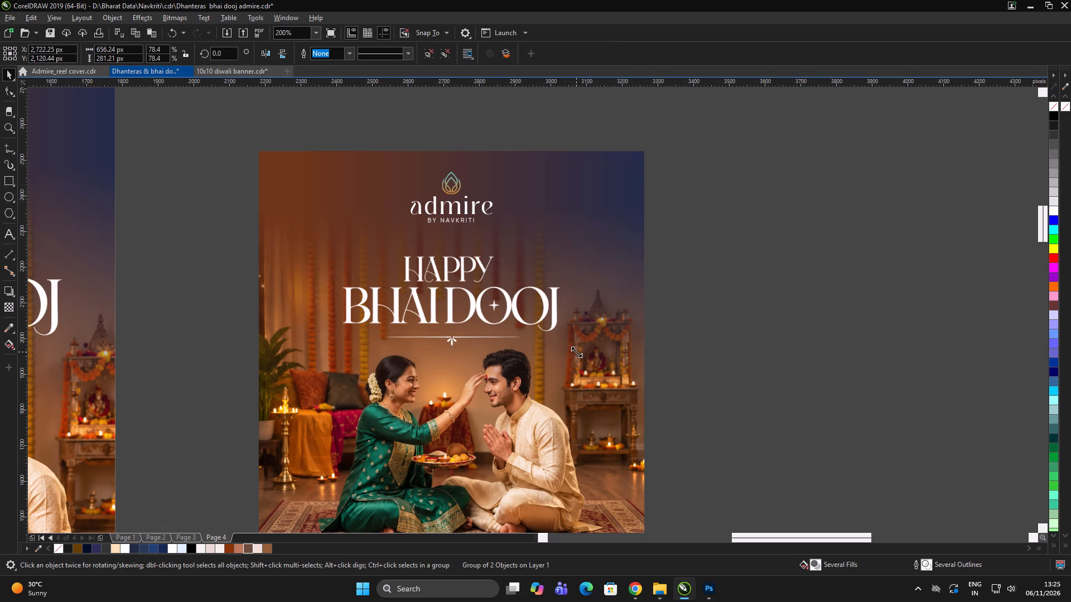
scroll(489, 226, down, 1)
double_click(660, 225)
Enlarge the new poster's Admire logo group proportionally about its centre to about 253 px wide.
scroll(522, 211, up, 1)
click(444, 222)
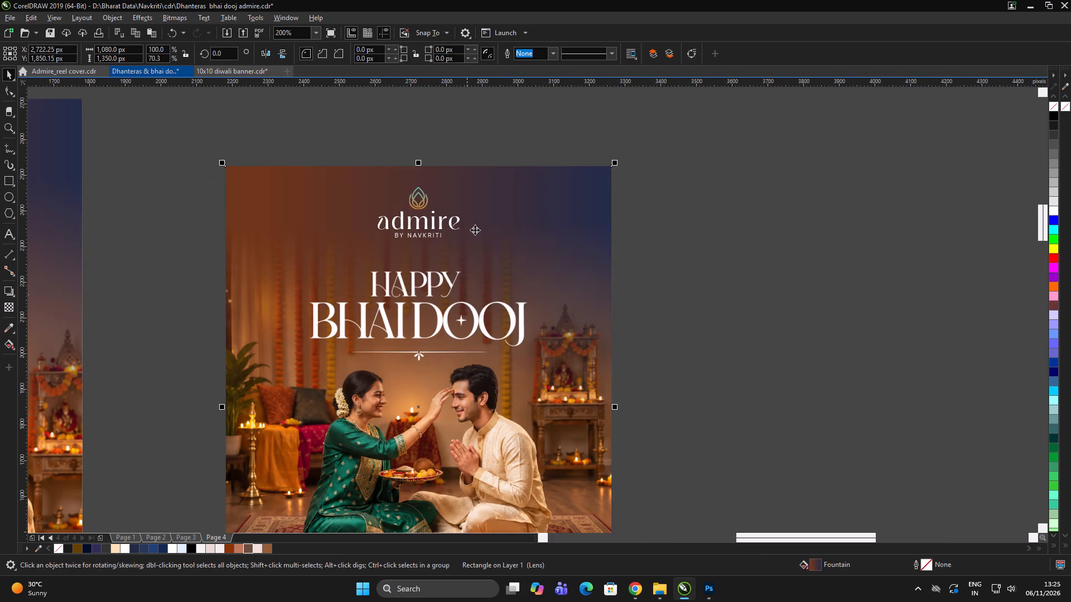
click(448, 222)
drag(467, 244, 471, 250)
scroll(470, 191, down, 2)
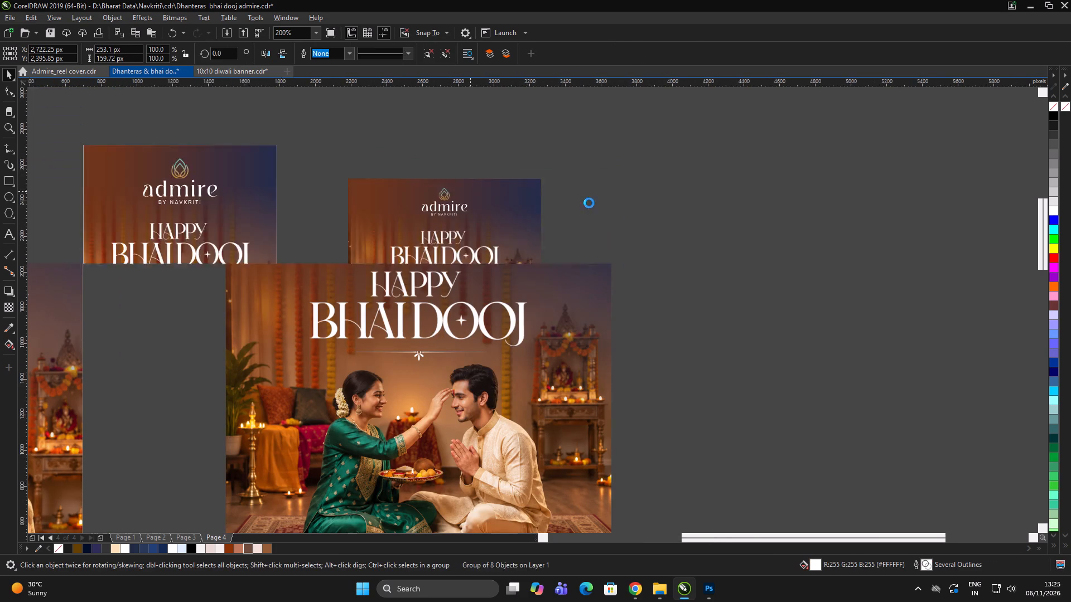
click(731, 220)
click(736, 222)
click(732, 228)
Copy the original poster's contact footer strip onto the new poster, group it, and centre it horizontally on the frame.
drag(481, 382, 225, 278)
drag(340, 334, 463, 286)
right_click(463, 286)
scroll(549, 279, up, 2)
key(ctrl+f)
key(ctrl+g)
shift+click(427, 244)
key(c)
double_click(575, 258)
Align the copied contact footer strip with the bottom edge of the new poster's frame.
click(409, 302)
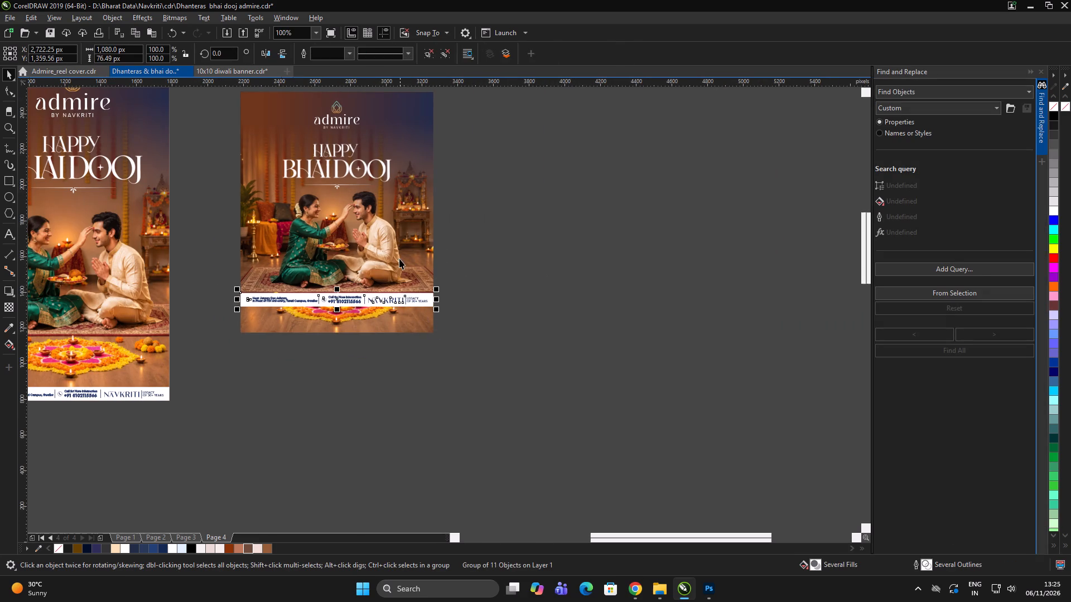
shift+click(399, 258)
key(b)
scroll(457, 281, down, 1)
double_click(526, 305)
scroll(395, 238, up, 2)
scroll(441, 216, down, 1)
click(626, 199)
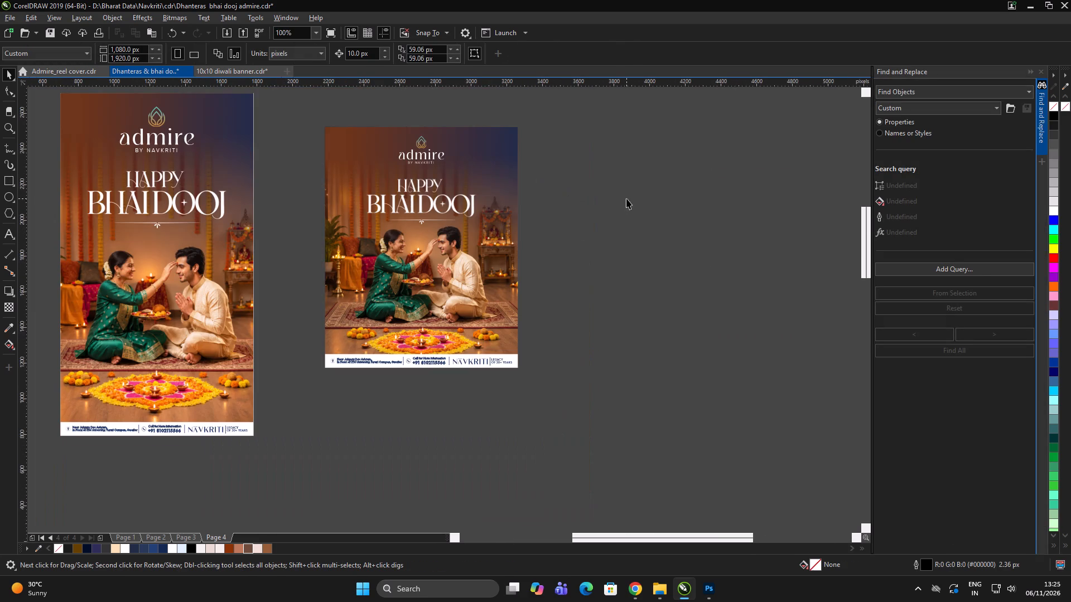
Group all elements of the finished 1080×1350 Admire Bhai Dooj poster.
drag(626, 198, 616, 198)
drag(609, 97, 289, 384)
key(ctrl+g)
Start a JPEG export of only the grouped poster, naming it after the existing admire_ bhai dooj image with "post" added.
key(ctrl+e)
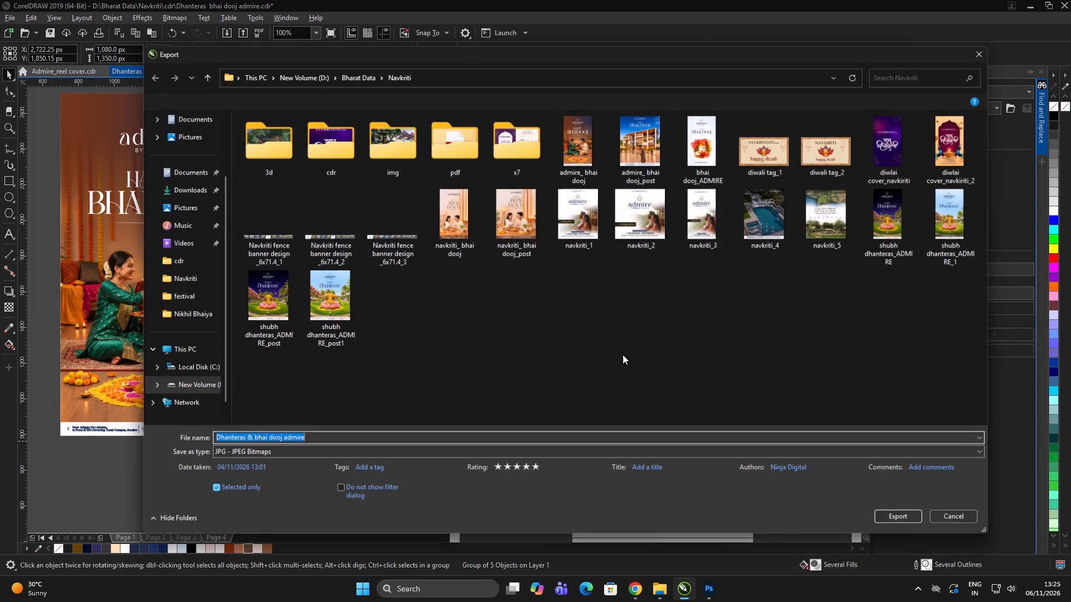
click(580, 136)
triple_click(399, 436)
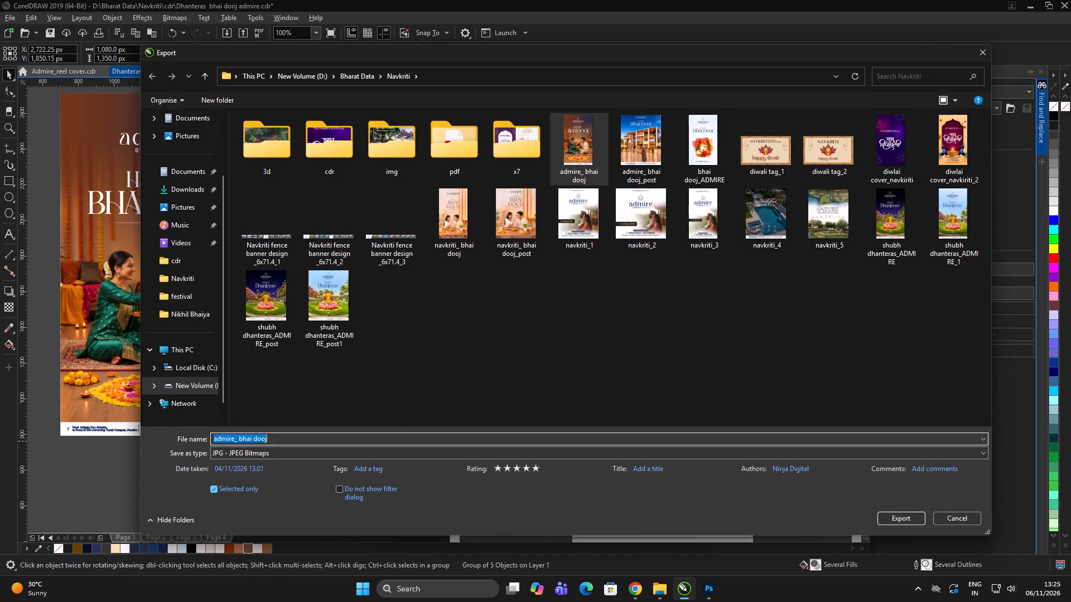
key(space)
text(post)
key(ctrl+a)
key(ctrl+c)
key(Return)
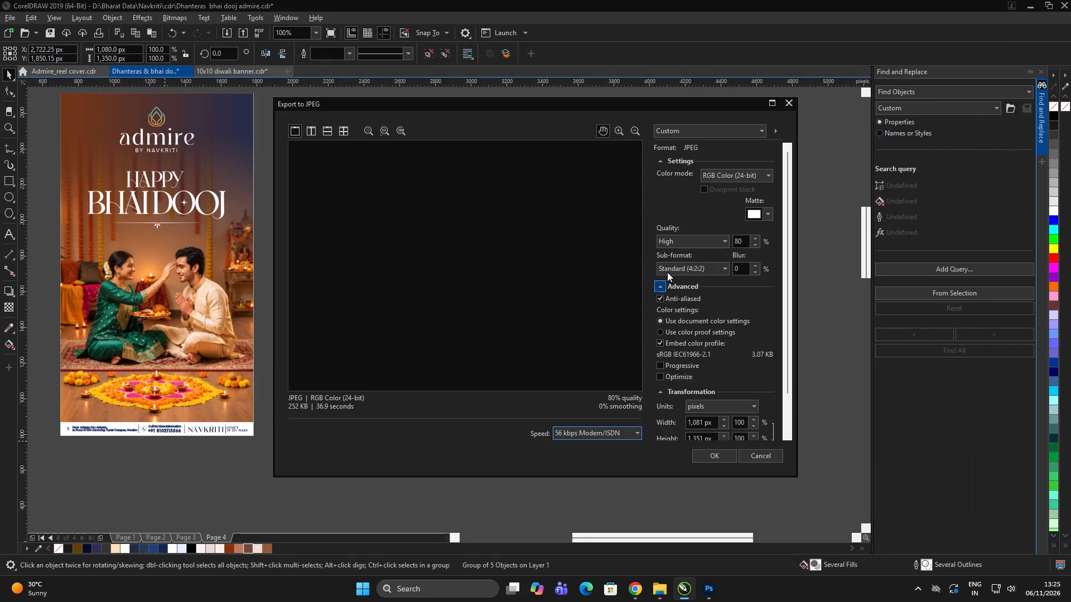
Set the JPEG export to RGB Color (24-bit) with a black matte and inspect the poster's lower edge in the preview.
click(742, 180)
click(722, 199)
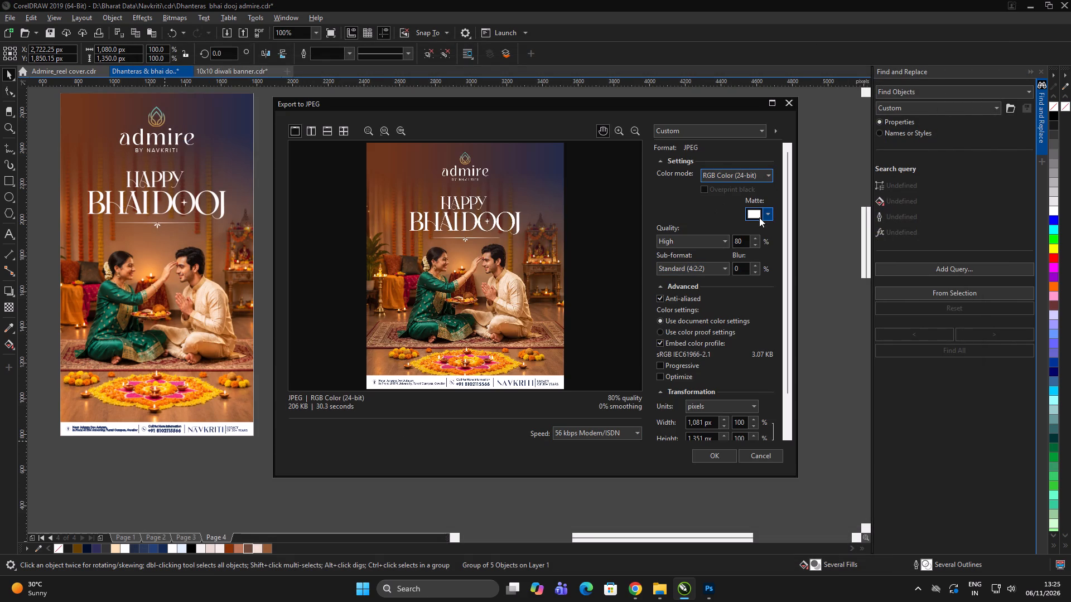
click(766, 214)
drag(755, 267, 744, 339)
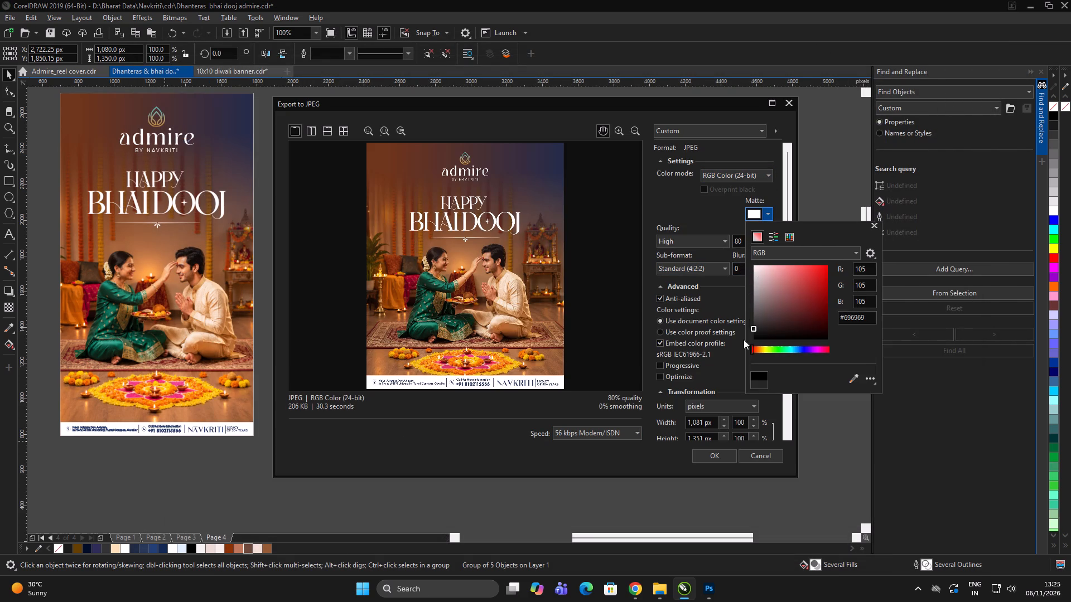
drag(744, 339, 729, 365)
drag(474, 266, 471, 235)
drag(481, 282, 443, 220)
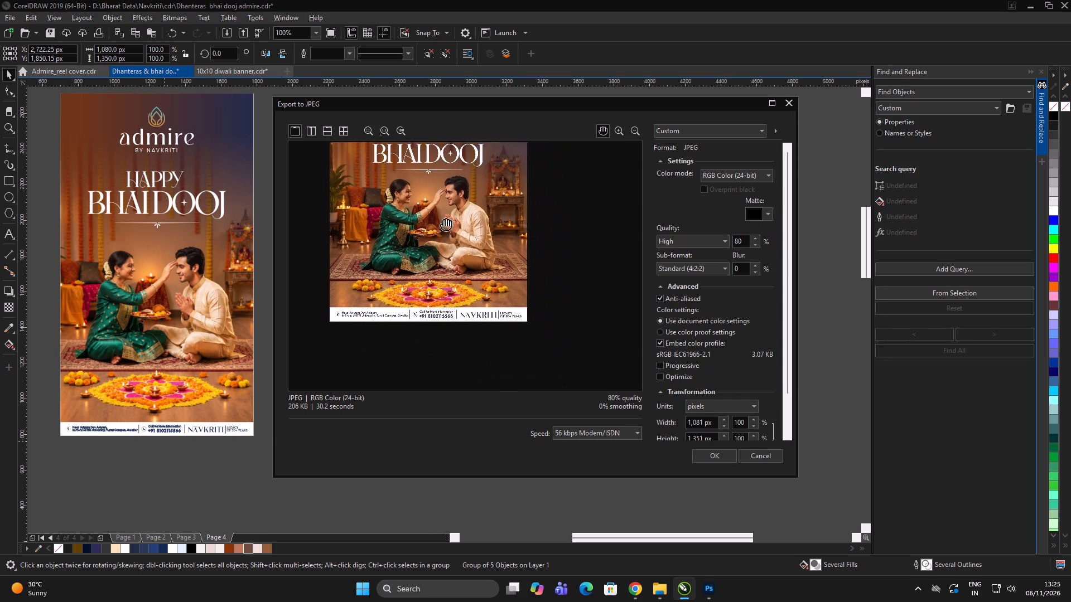